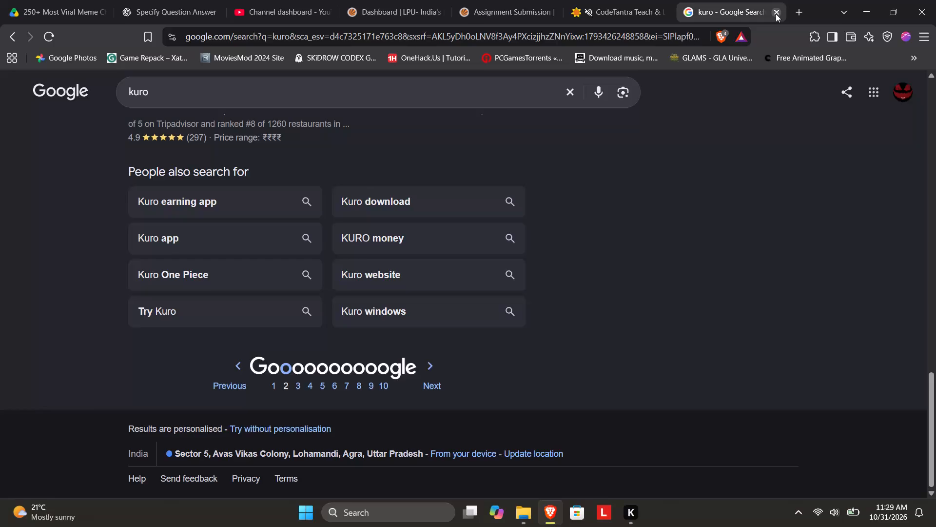
Search the computer for Adobe Premiere Pro 2025 and launch it.
click(369, 523)
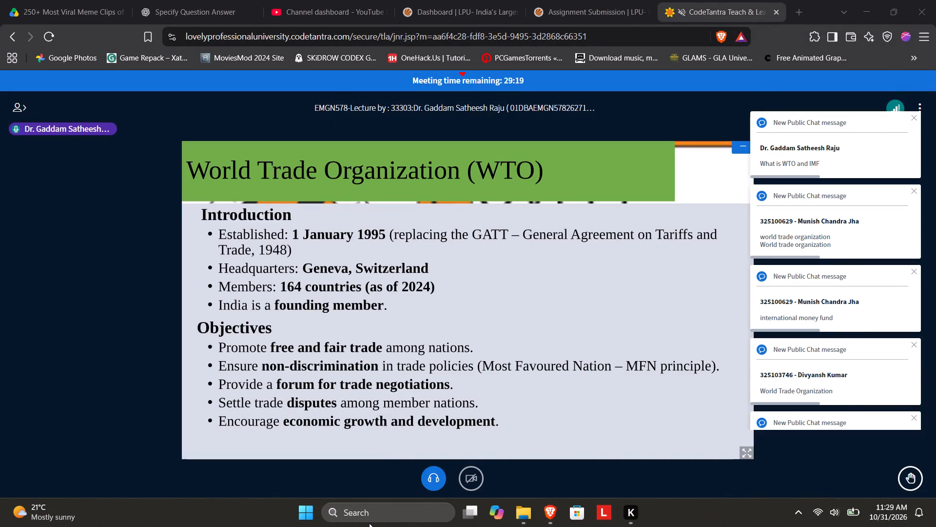
click(359, 517)
key(p)
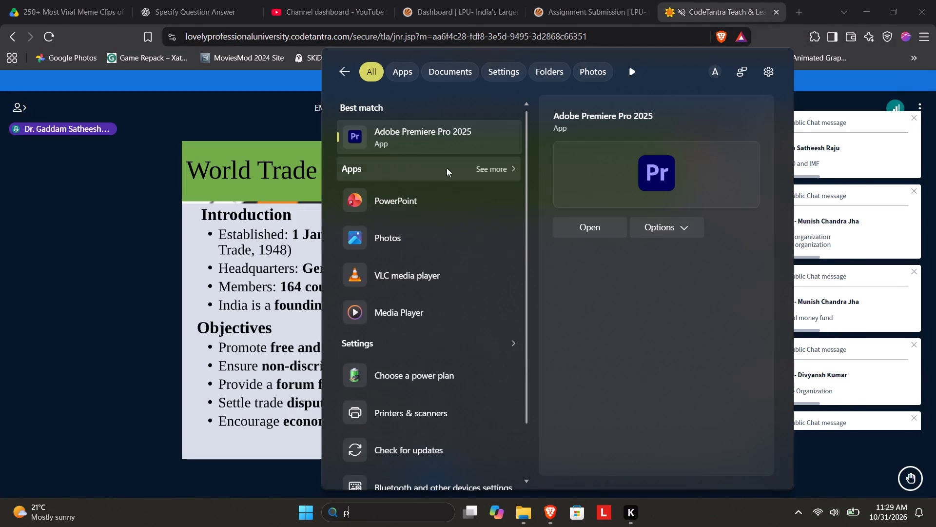
click(432, 134)
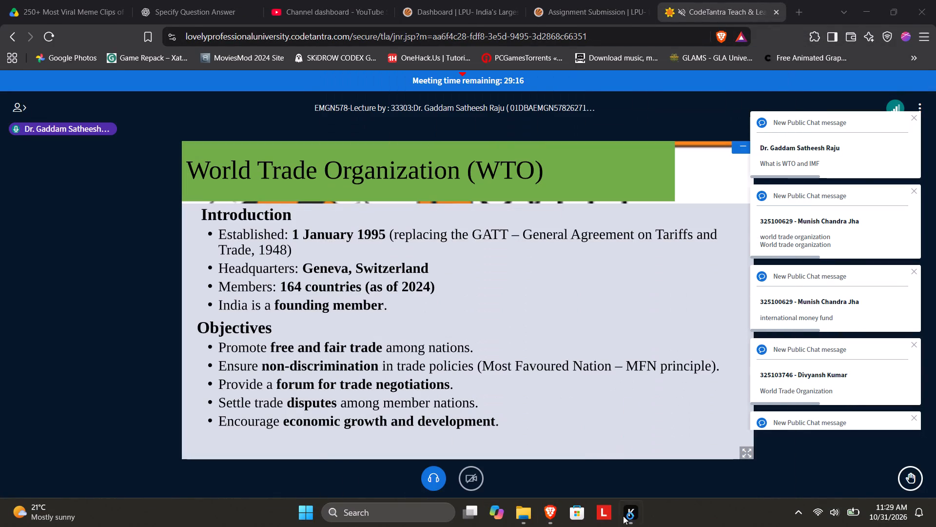
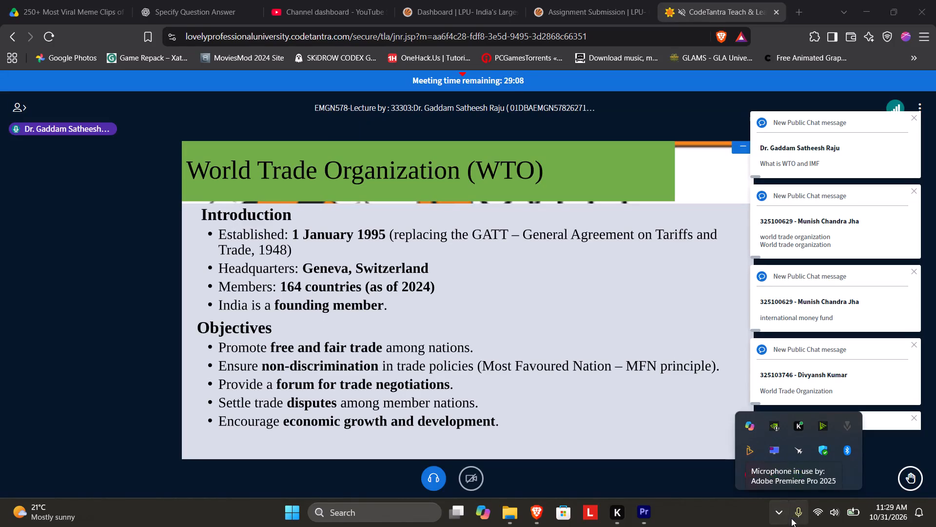
Switch from the browser to Adobe Premiere Pro 2025 and open the recent project named Shorts.
click(628, 468)
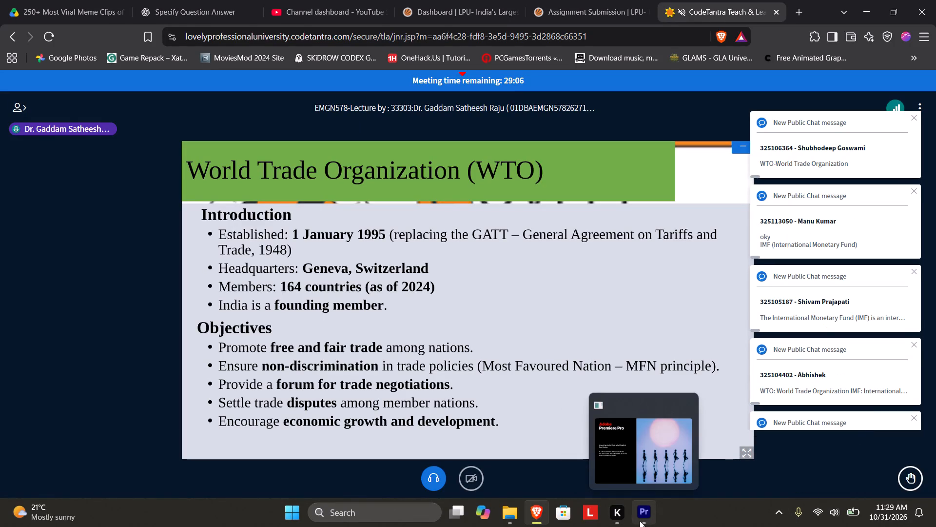
click(640, 521)
click(935, 517)
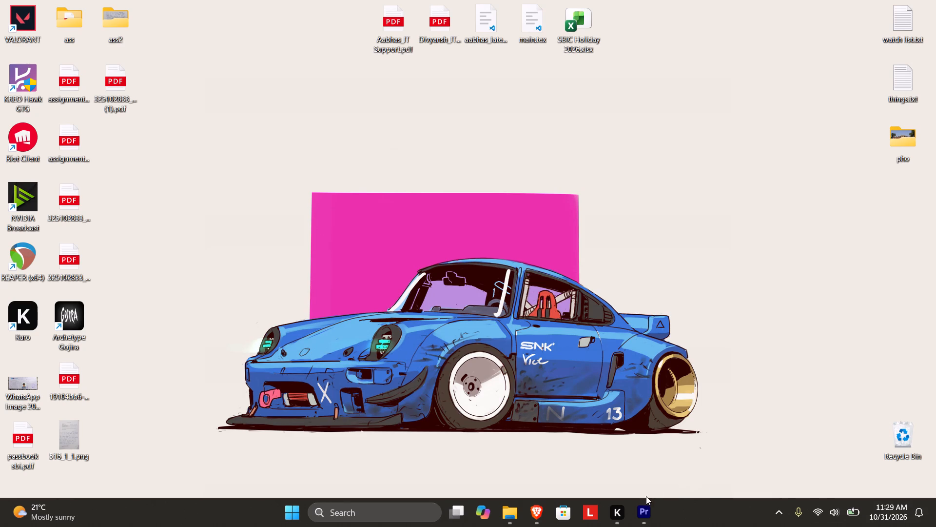
click(648, 512)
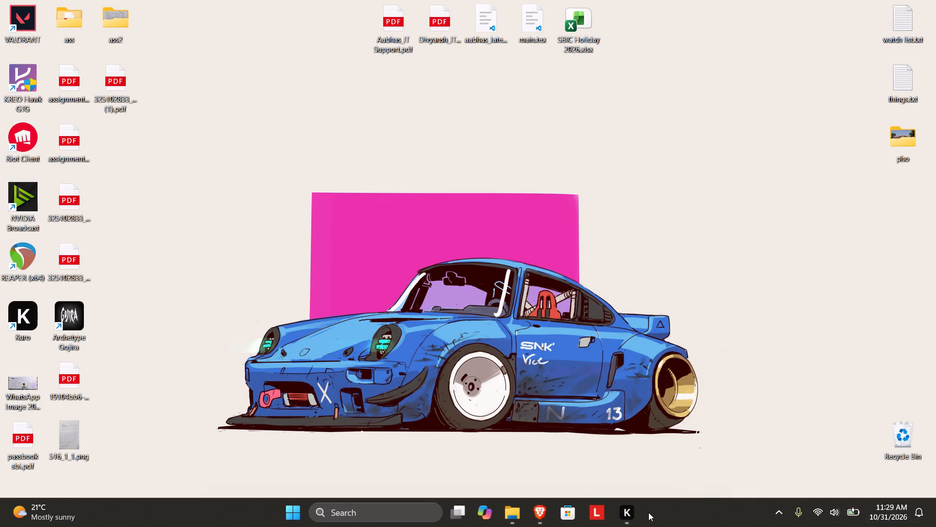
click(646, 512)
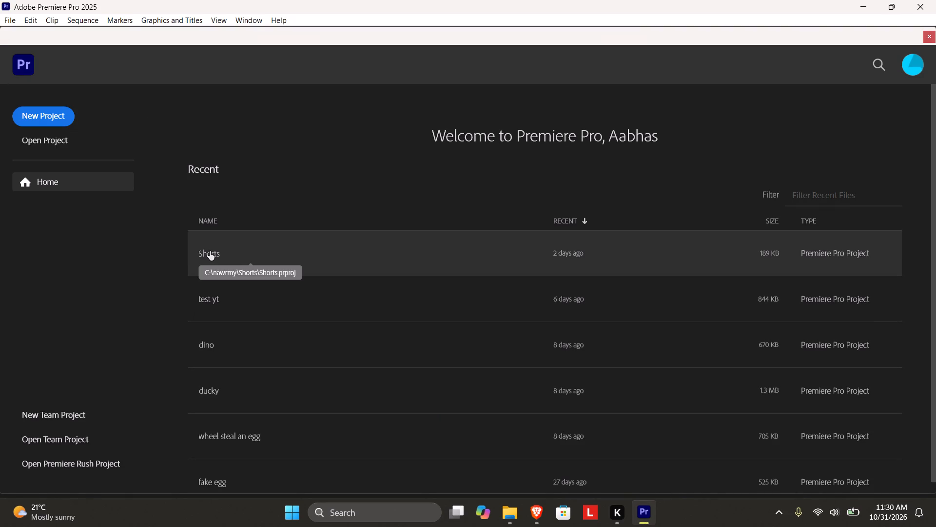
click(211, 253)
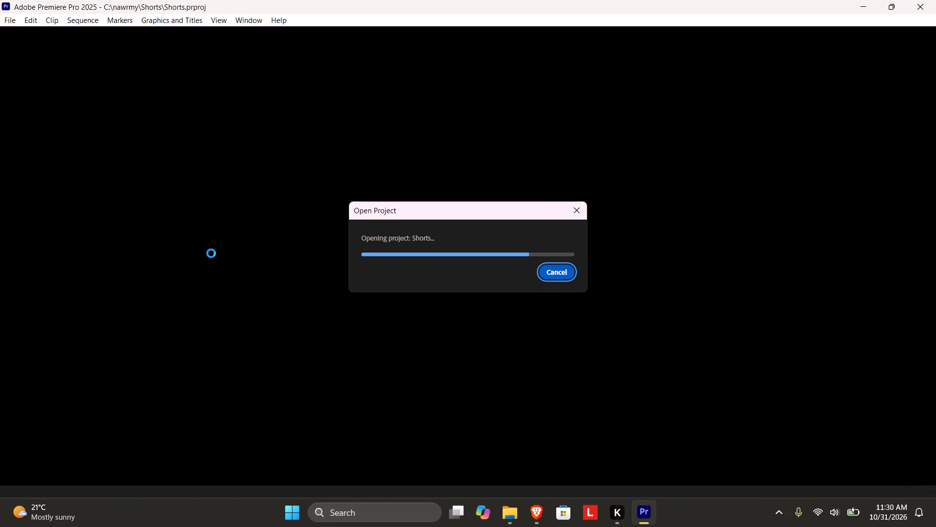
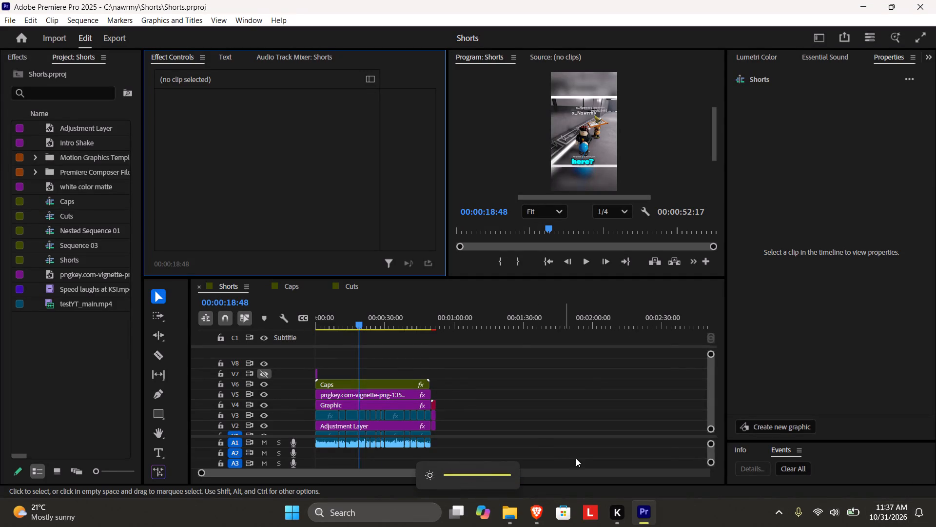
Switch from Adobe Premiere Pro to the Brave browser window with the CodeTantra online lecture.
click(543, 511)
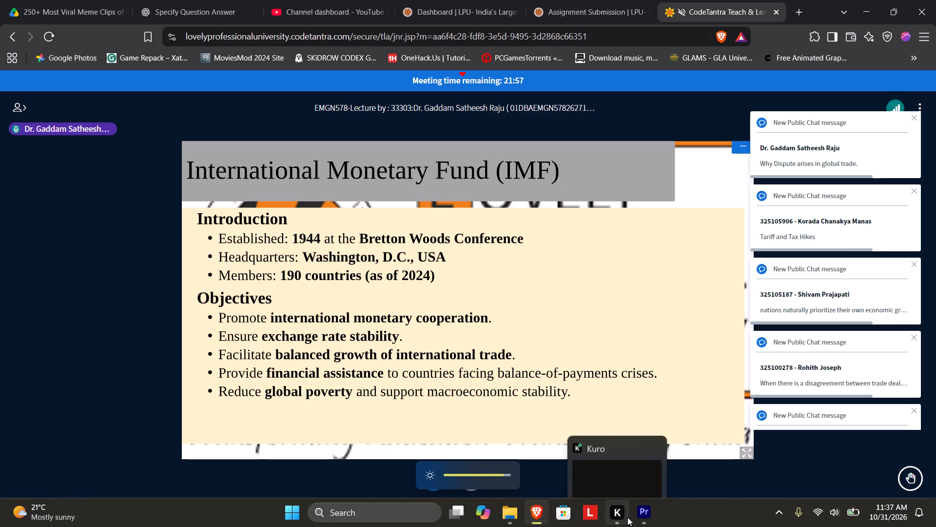
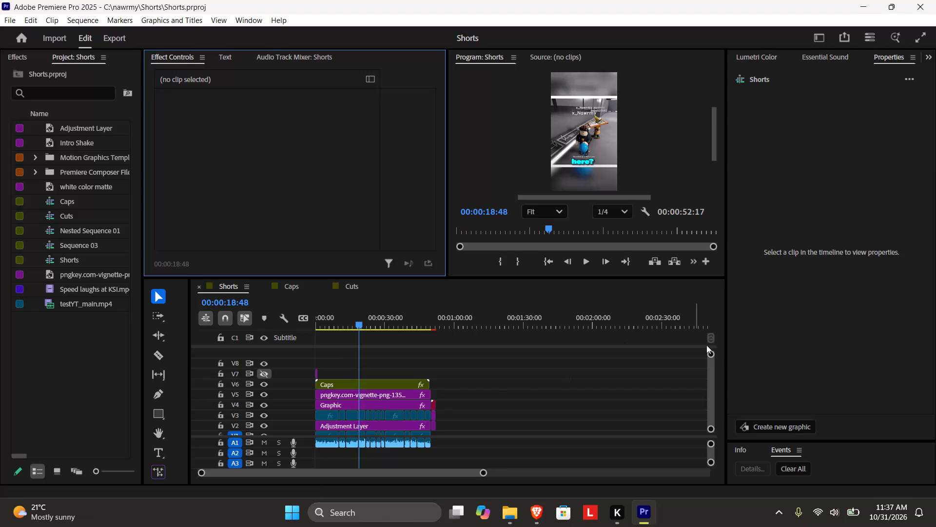
Delete the existing footage clips on V1 and V3 and their audio on A1 from the Shorts sequence.
drag(711, 372, 713, 418)
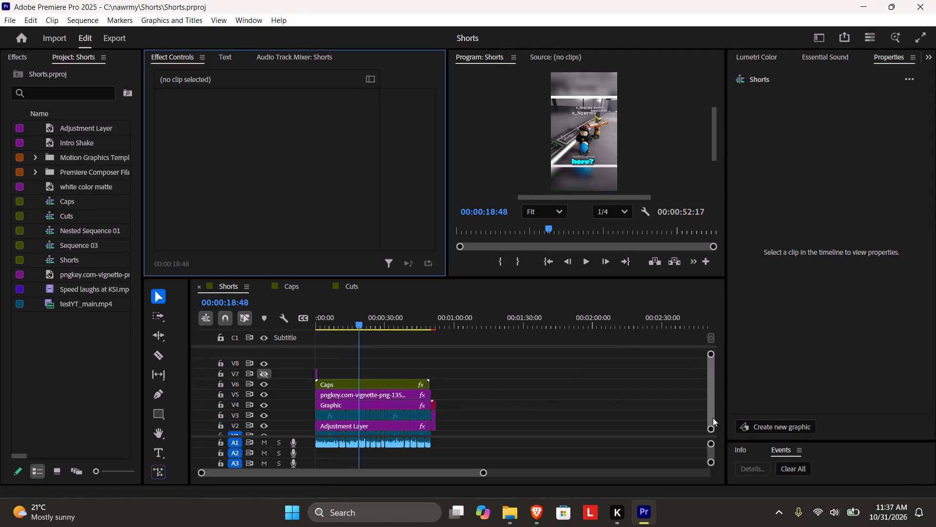
drag(713, 418, 712, 419)
drag(460, 445, 244, 429)
key(Delete)
In the Cuts sequence, move the testYT_main.mp4 clip with its audio to the start of the timeline.
click(345, 288)
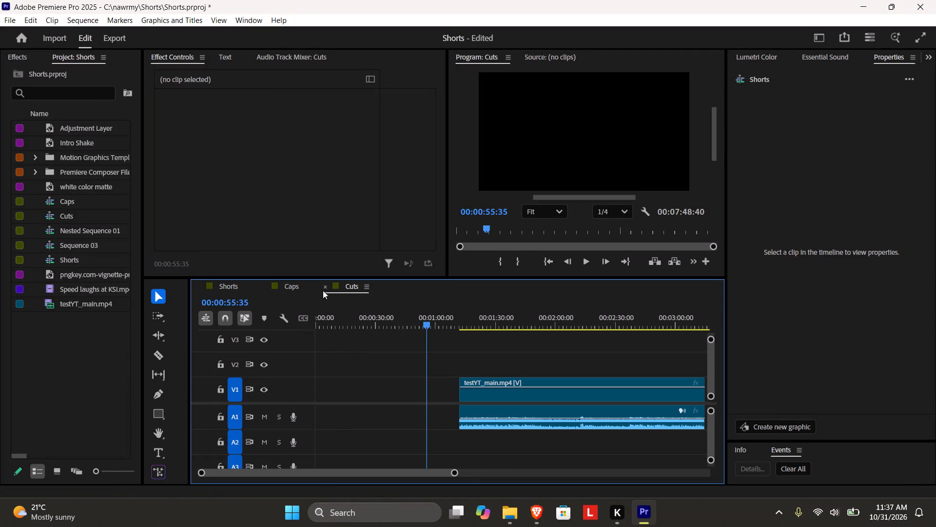
drag(508, 394, 313, 403)
Play the opening seconds of the Cuts sequence to check how the footage begins.
drag(356, 302, 191, 314)
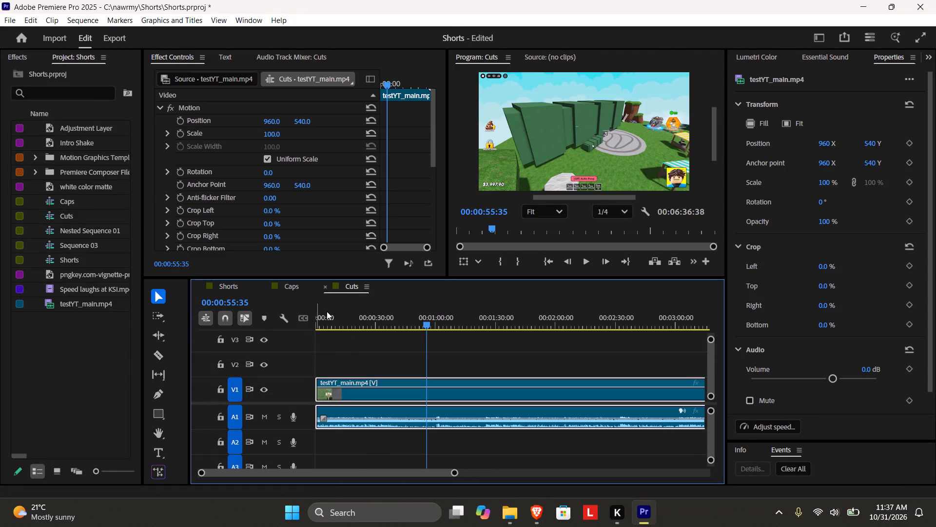
drag(333, 311, 208, 322)
key(space)
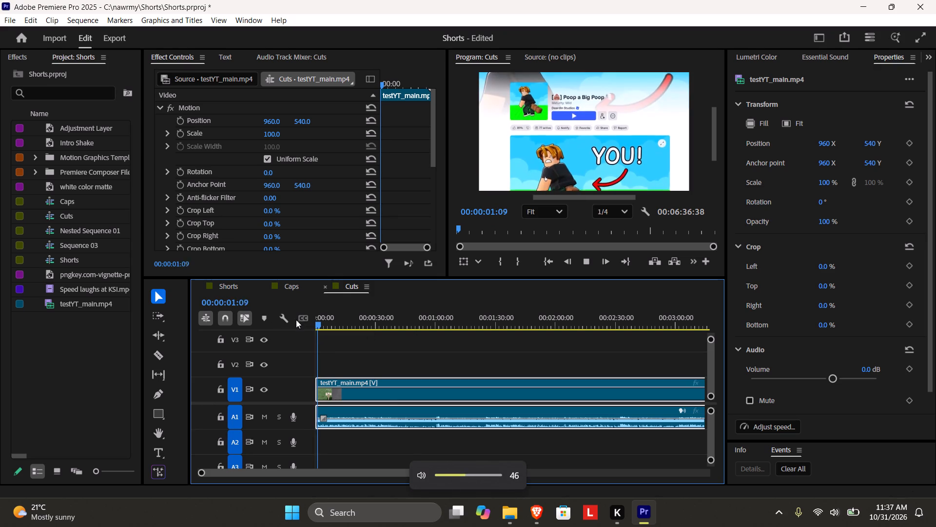
key(space)
click(427, 448)
drag(322, 324, 317, 324)
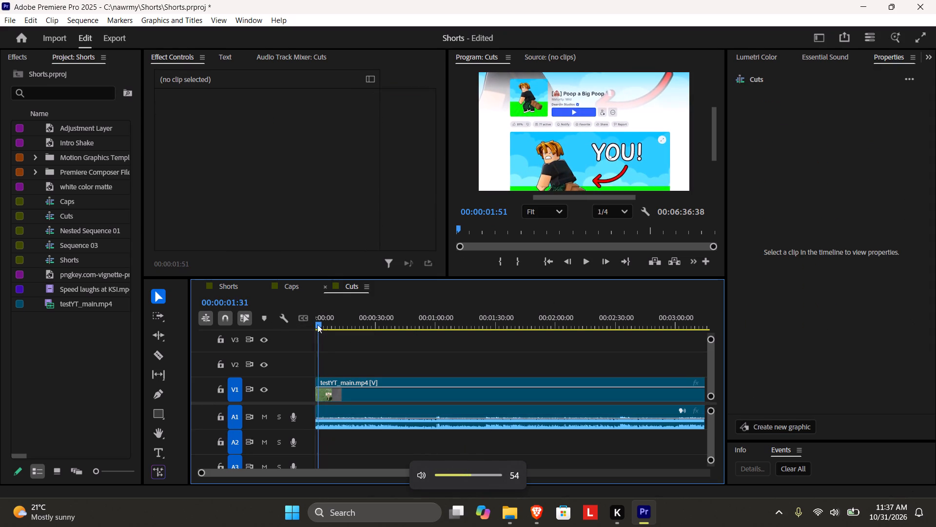
drag(317, 324, 275, 324)
key(space)
key(space)
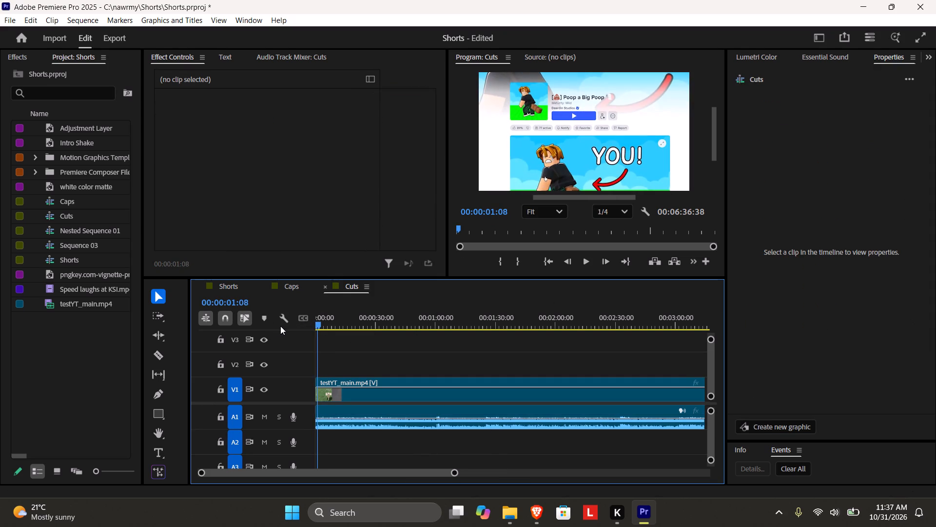
Find the start of the intro frame by frame and trim testYT_main.mp4's in point to 00:00:00:05.
drag(454, 471, 393, 475)
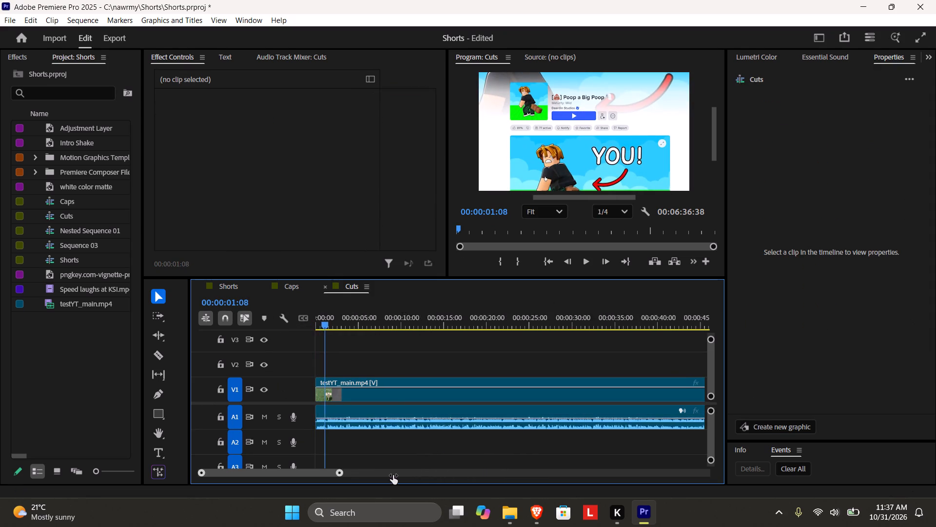
drag(393, 475, 355, 458)
drag(348, 316, 332, 325)
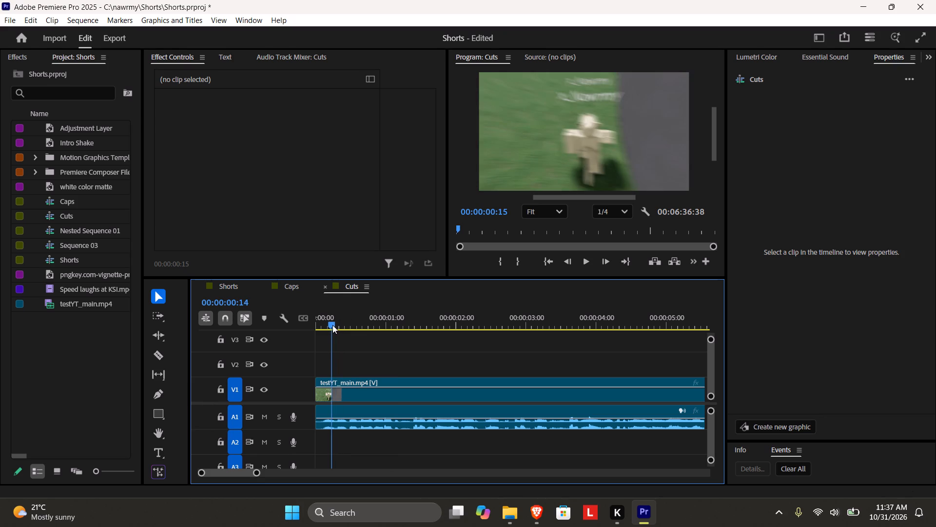
drag(332, 325, 334, 325)
key(Right)
key(Right)
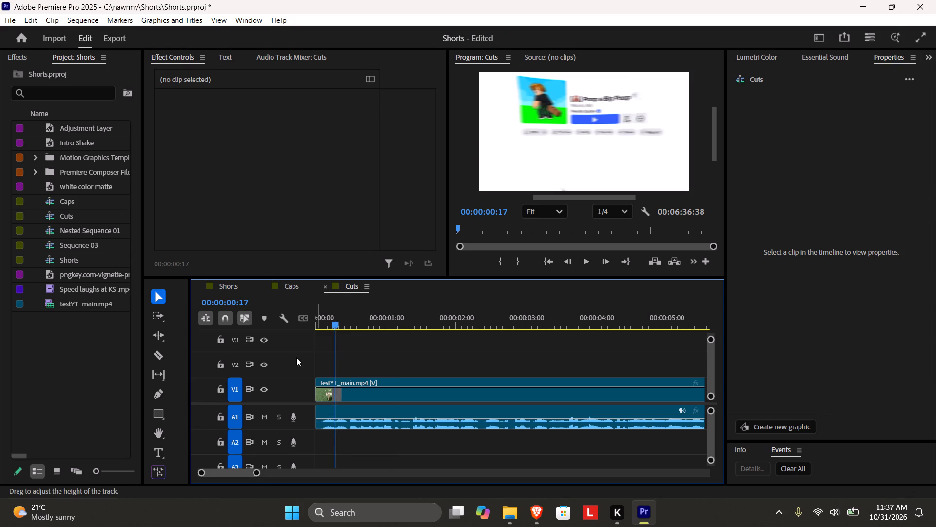
drag(329, 319, 321, 321)
key(space)
key(space)
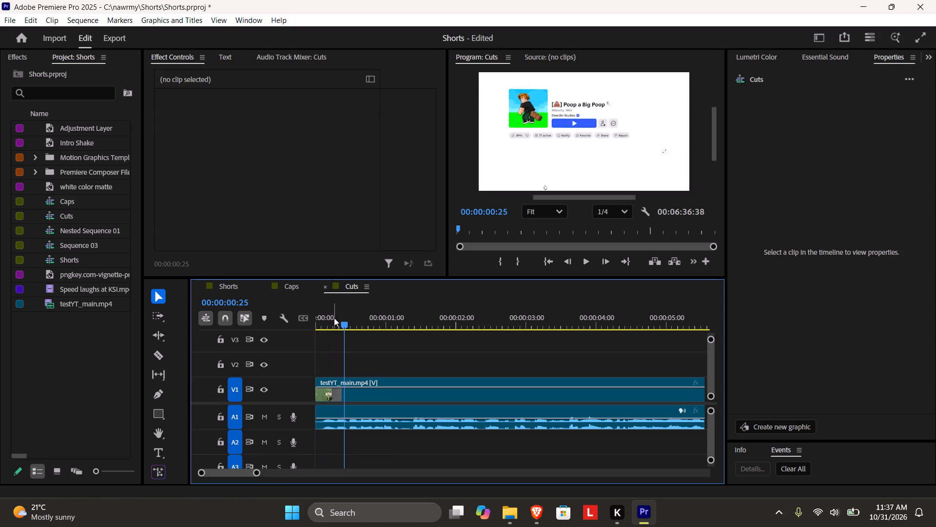
drag(335, 317, 325, 319)
key(space)
key(space)
drag(344, 320, 330, 324)
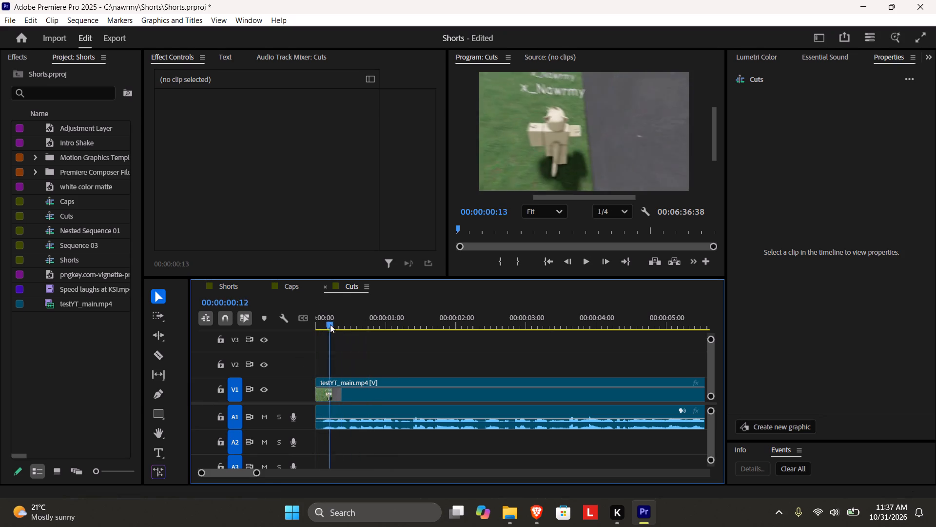
drag(330, 324, 324, 328)
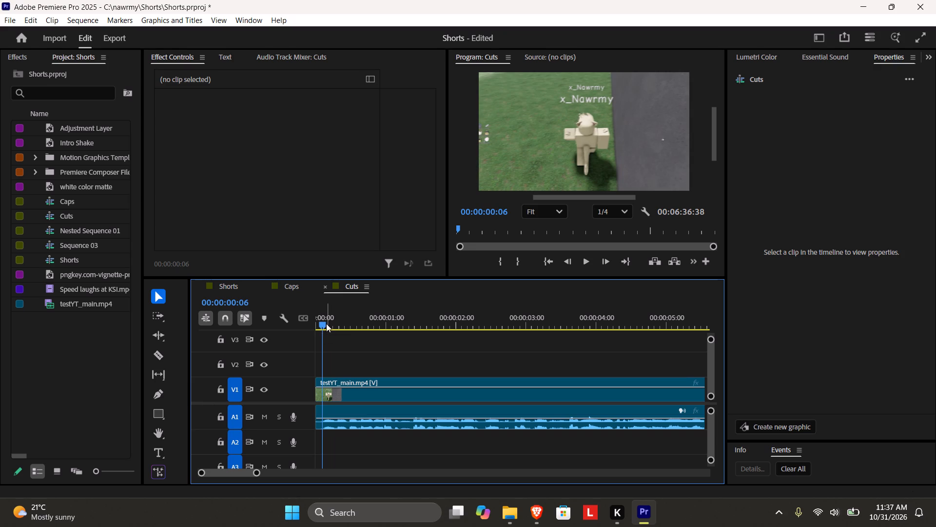
key(space)
key(space)
drag(334, 323, 323, 327)
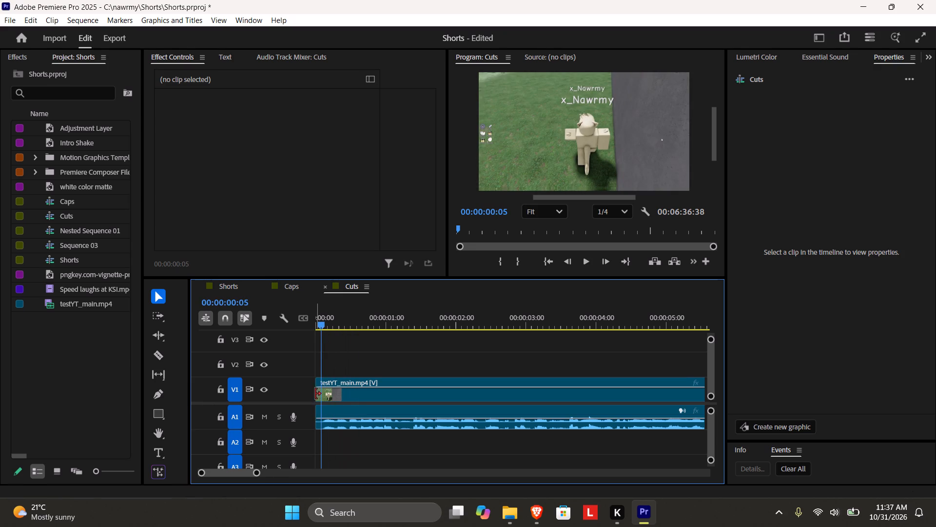
drag(315, 391, 323, 391)
Close the gap before the trimmed testYT_main.mp4 clip by moving it to the start of the Cuts sequence.
drag(342, 395, 329, 396)
drag(337, 396, 319, 397)
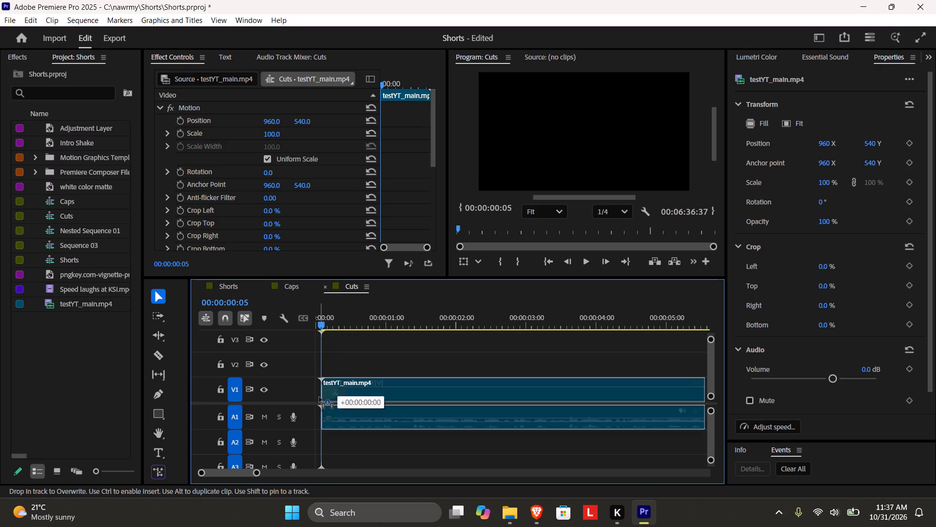
drag(319, 397, 284, 394)
drag(325, 322, 244, 333)
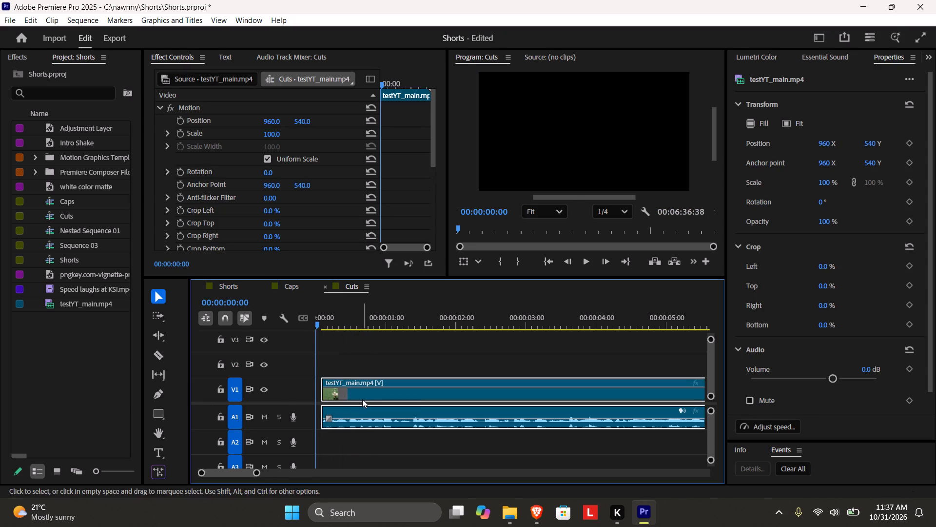
drag(363, 398, 324, 394)
Play back the trimmed opening of the Cuts sequence and save the project.
key(space)
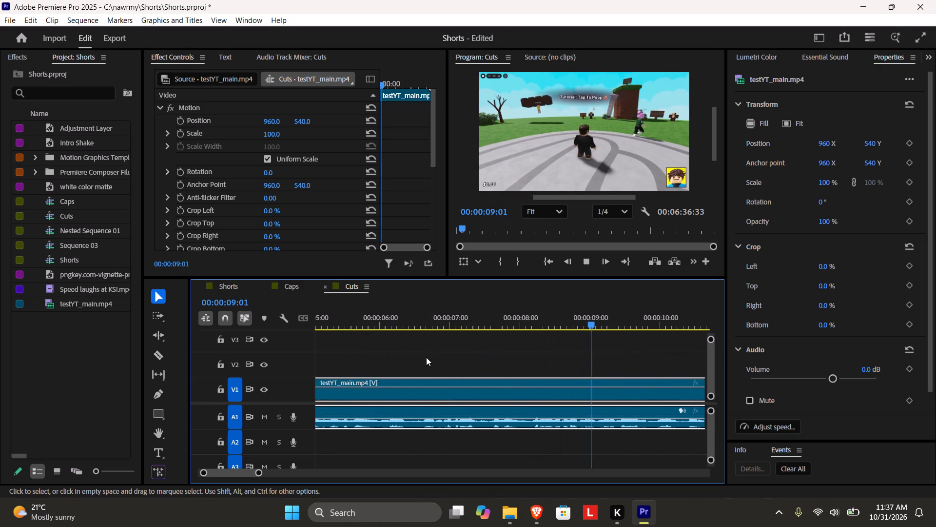
key(space)
key(ctrl+s)
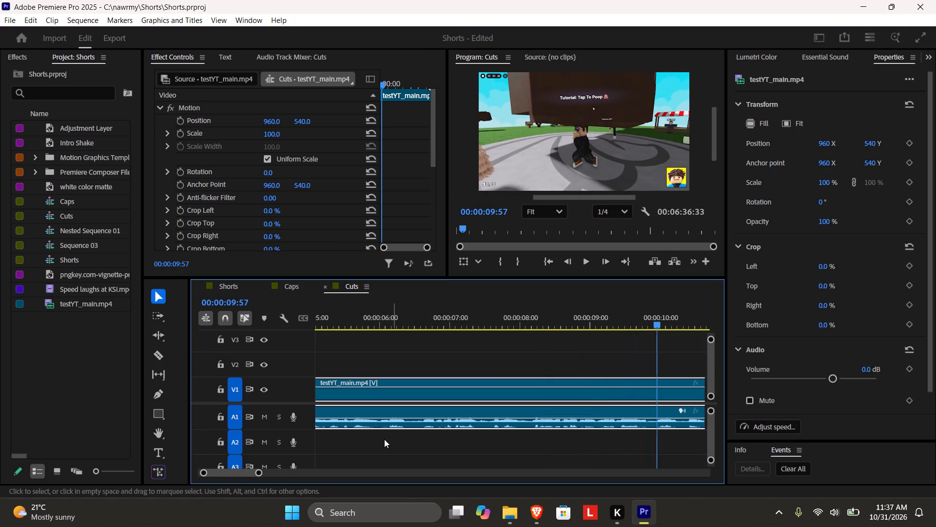
Play and scrub through the Cuts sequence up to about 00:01:37 to find where the tier-list segment ends.
drag(259, 473, 374, 462)
key(space)
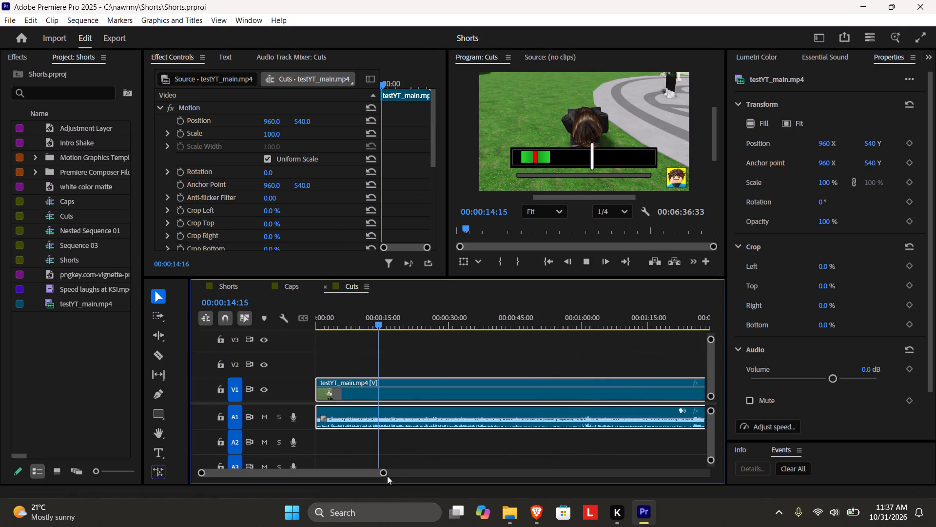
drag(388, 469, 409, 466)
drag(384, 473, 386, 472)
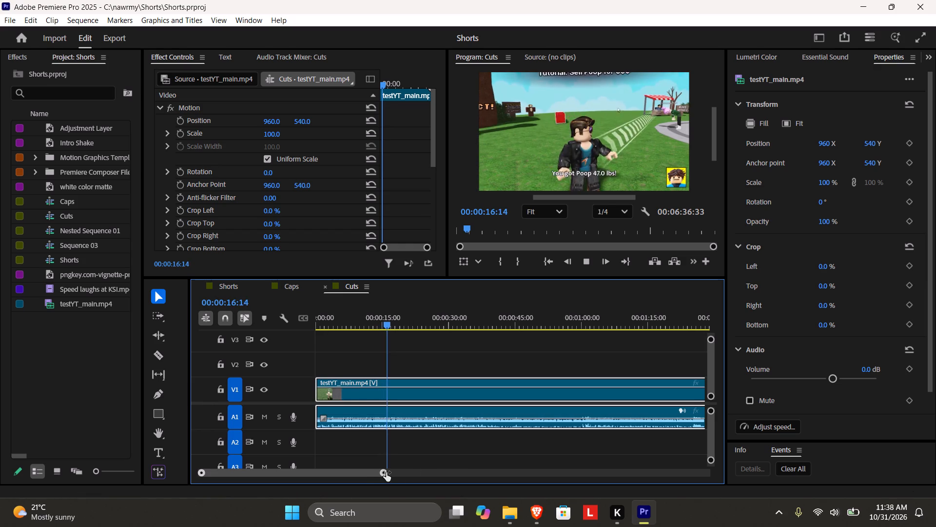
drag(386, 472, 451, 472)
drag(354, 326, 379, 329)
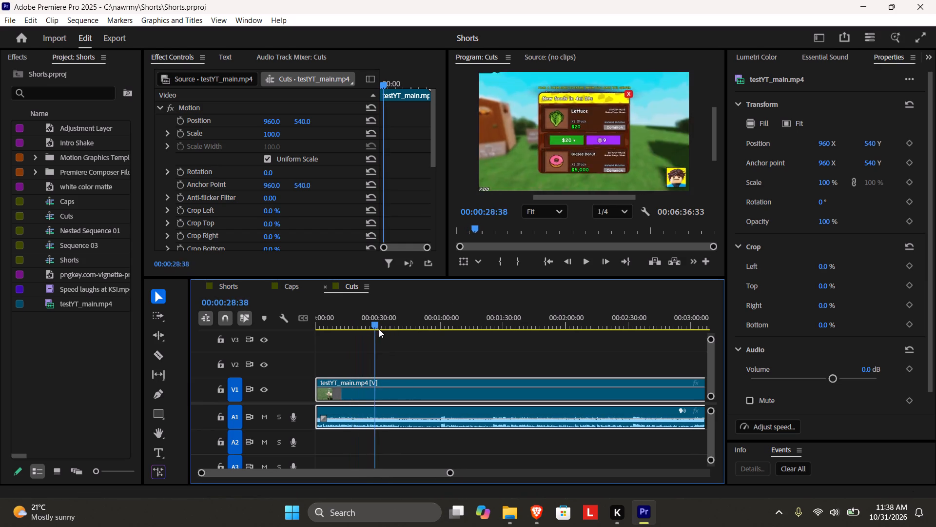
drag(379, 329, 439, 333)
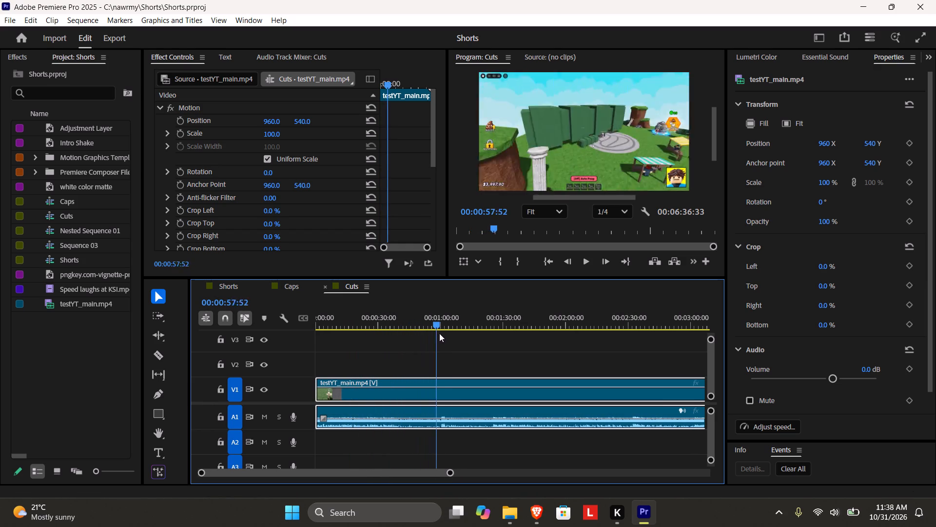
drag(439, 333, 502, 331)
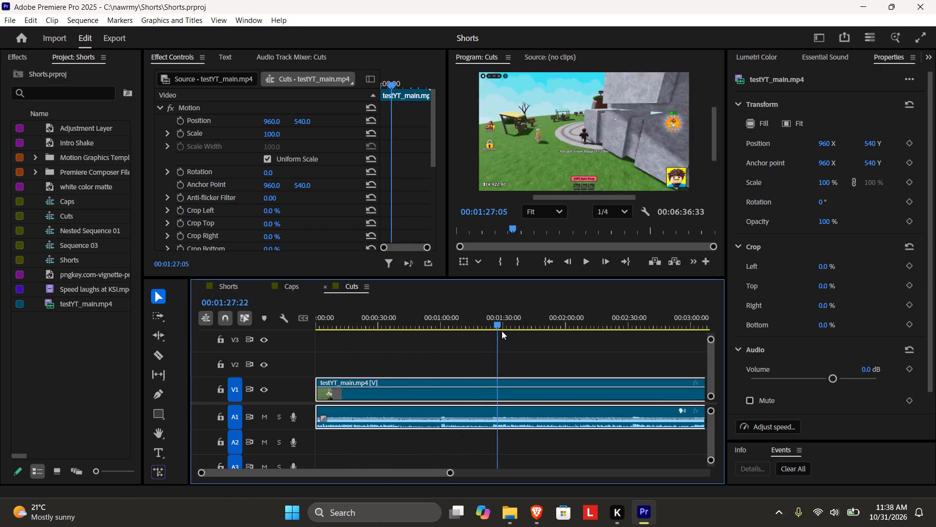
drag(502, 331, 519, 331)
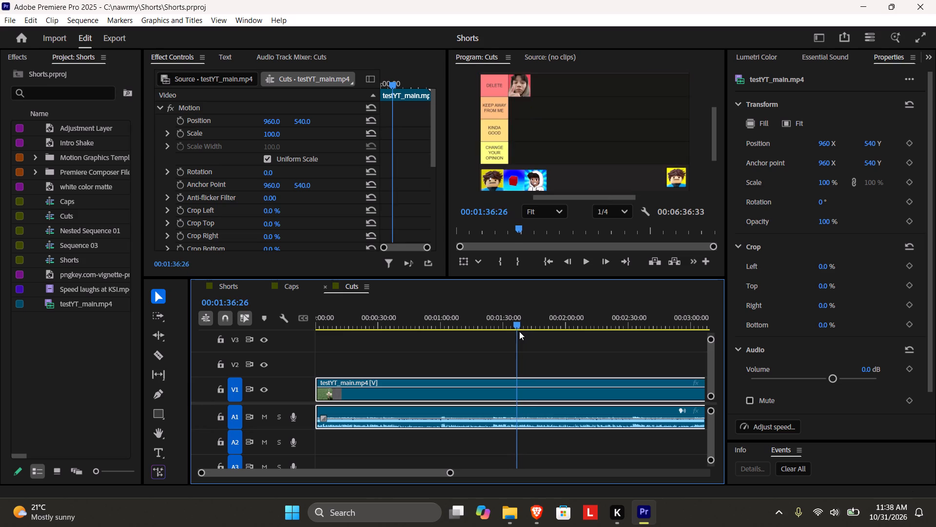
drag(519, 331, 519, 332)
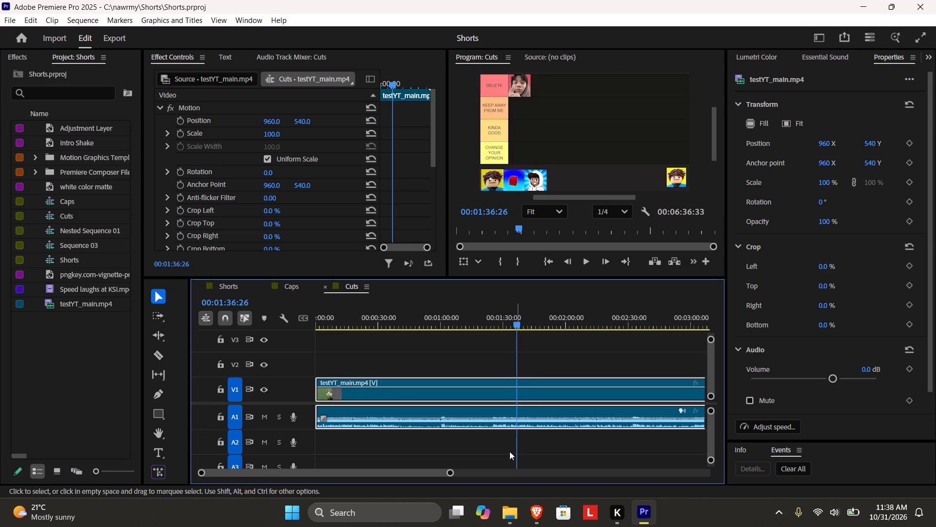
key(b)
drag(450, 470, 391, 476)
key(space)
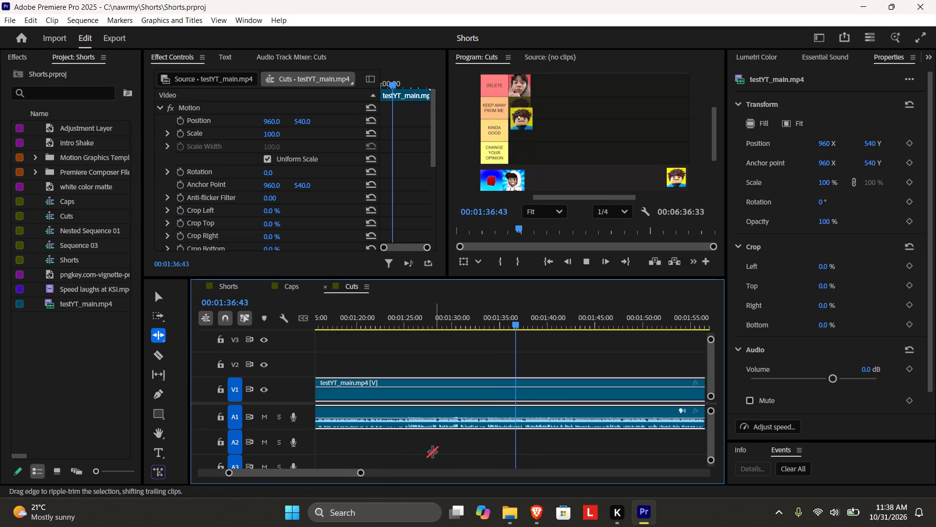
key(space)
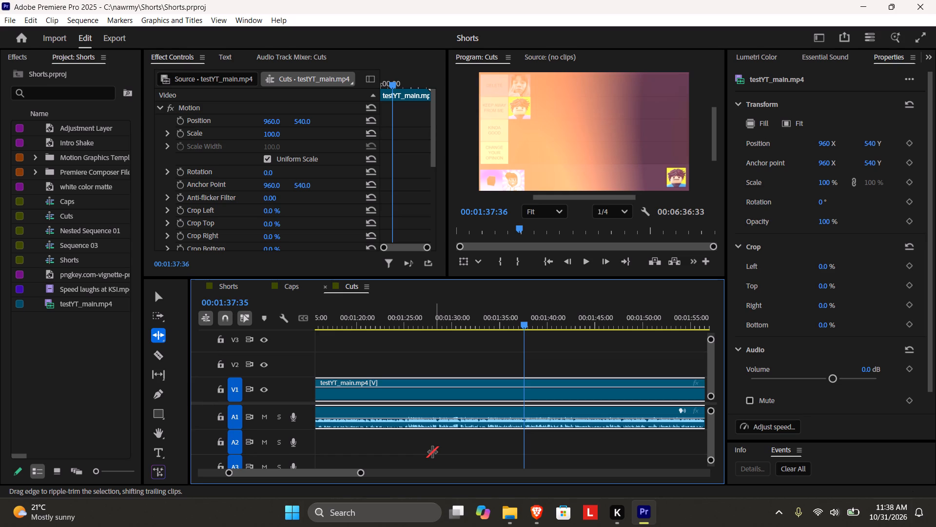
Pinpoint the end of the tier-list segment and split the testYT_main.mp4 clip at 00:01:37:27 with the Razor tool.
key(Left)
key(Left)
key(Left)
key(Left)
key(Left)
key(Left)
key(Left)
key(Left)
key(Left)
key(Left)
key(Left)
key(Left)
key(Left)
key(Left)
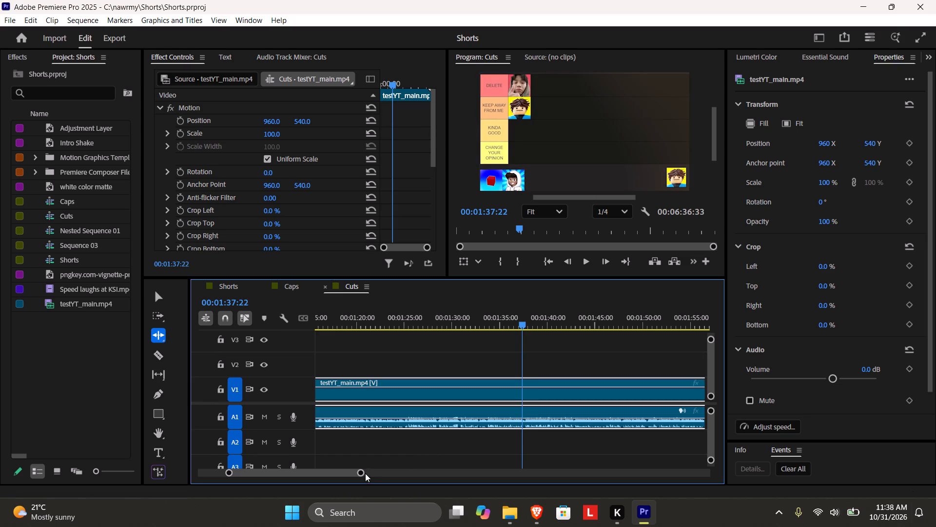
drag(362, 472, 326, 473)
key(space)
key(space)
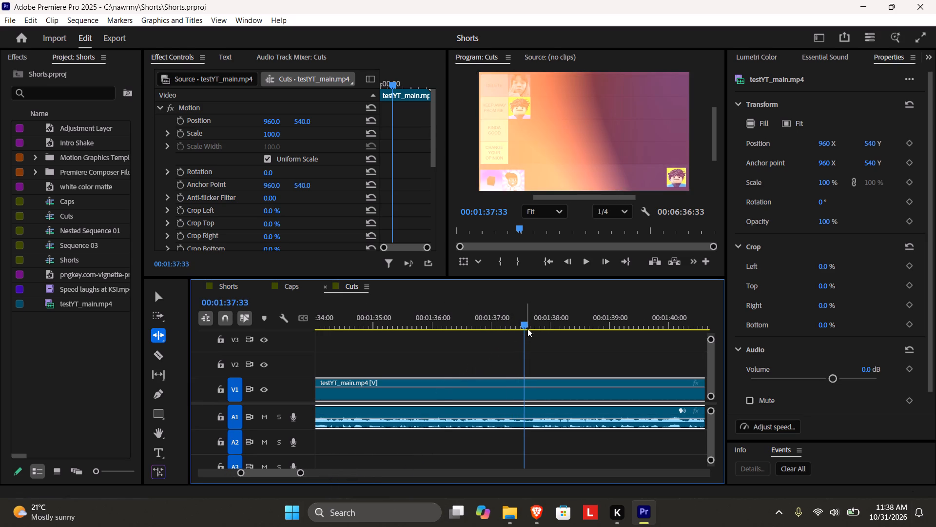
drag(527, 325, 446, 331)
key(space)
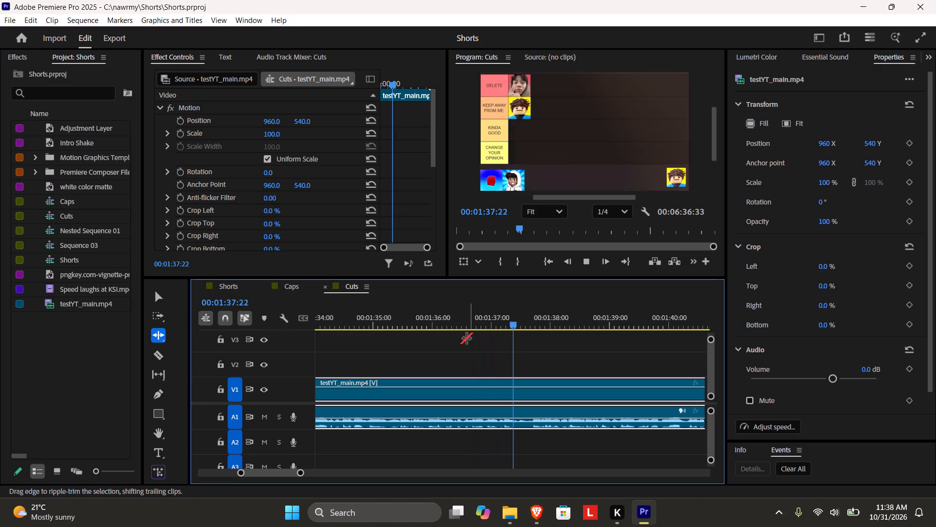
key(space)
click(518, 325)
key(c)
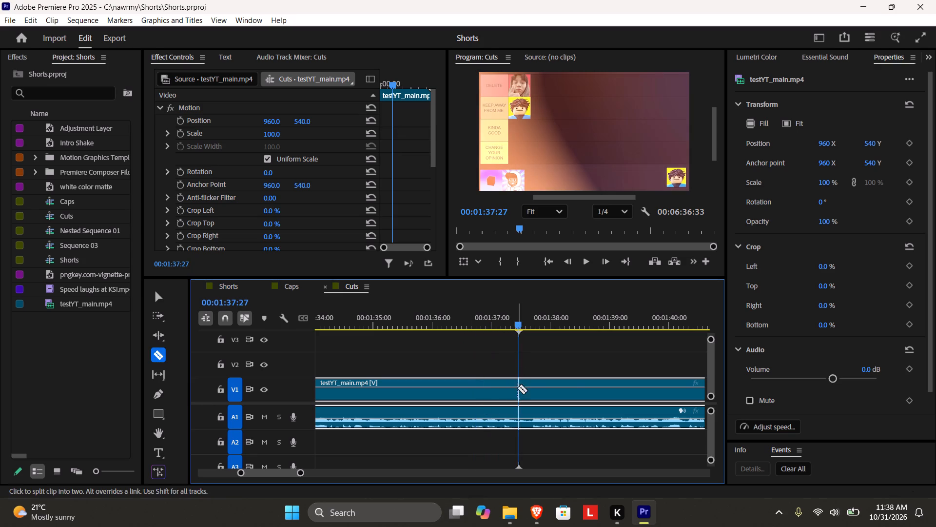
click(519, 391)
Cut the segment before the split from Cuts and paste it into Shorts, placing it at the start on V1 and A1.
key(v)
click(548, 390)
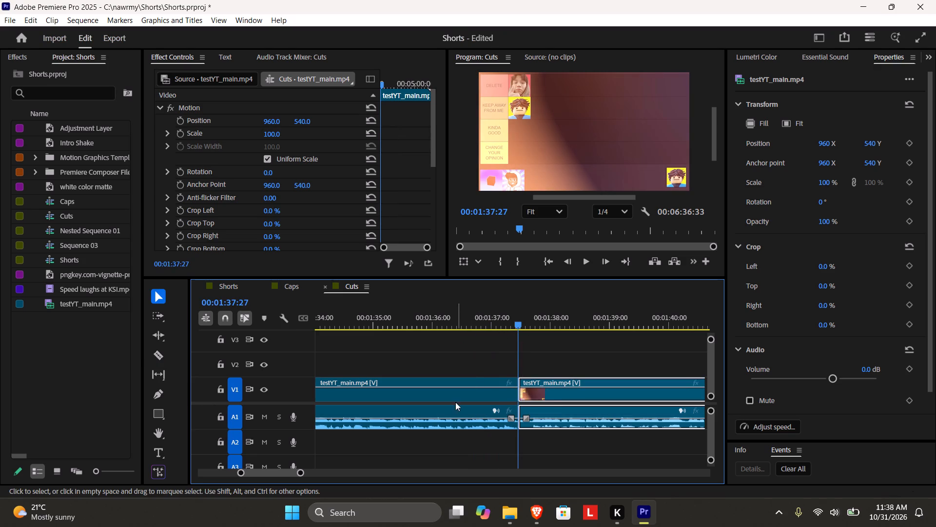
click(448, 388)
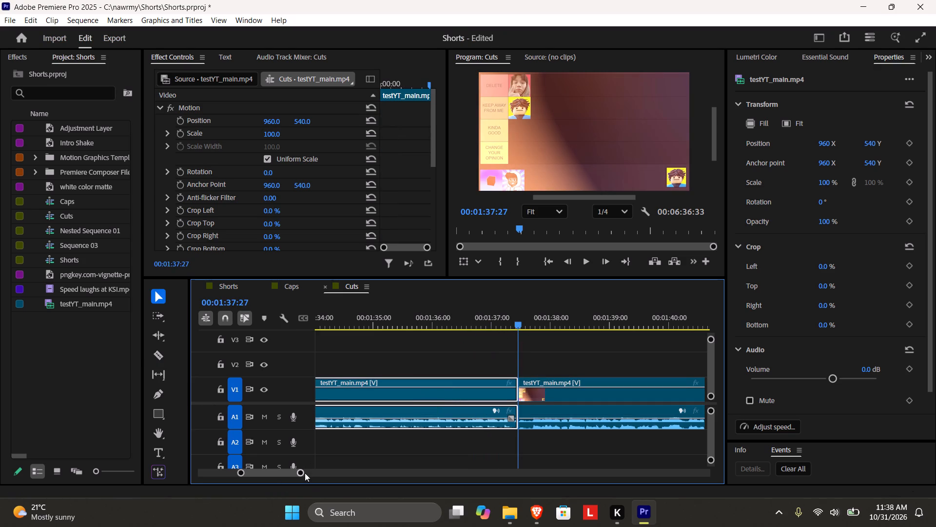
drag(299, 472, 463, 455)
key(ctrl+x)
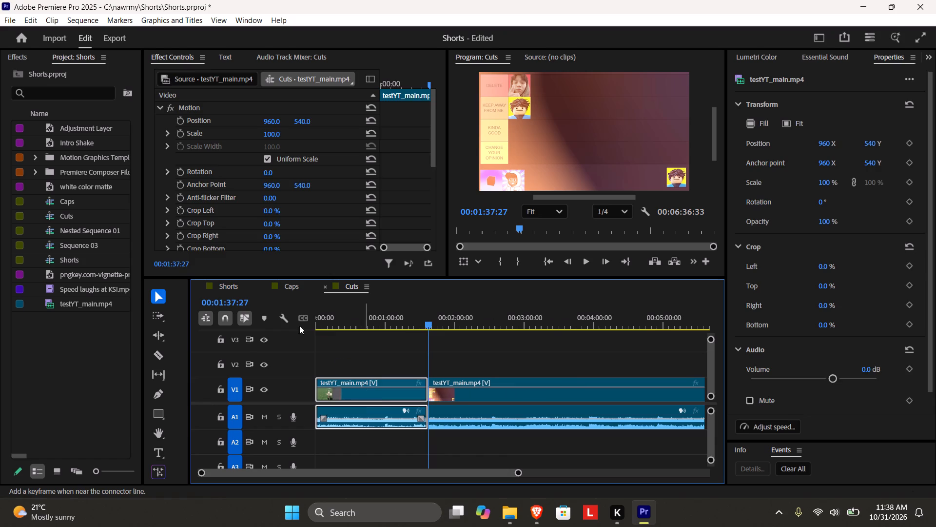
click(227, 283)
drag(363, 316, 465, 337)
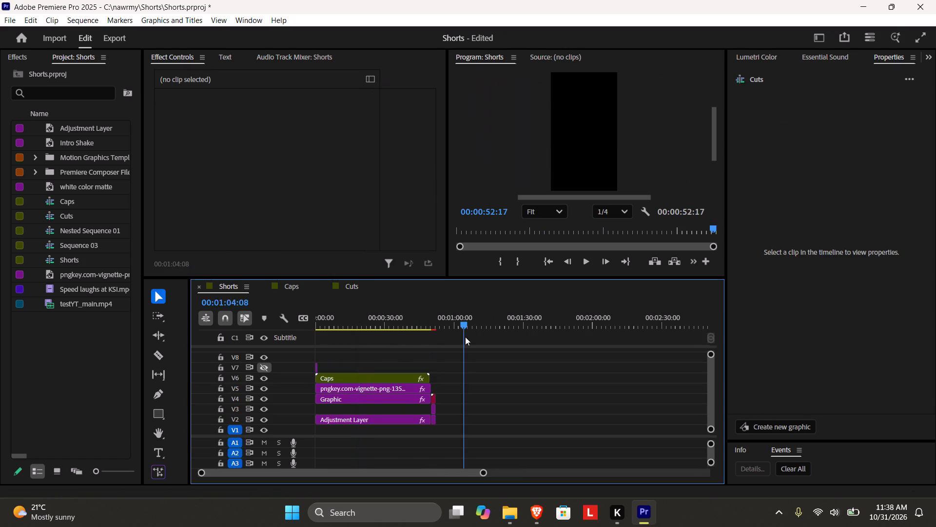
drag(465, 337, 449, 337)
key(ctrl+v)
drag(494, 431, 341, 437)
Move the short end clips on V2, V3 and V4 to the end of the testYT_main.mp4 footage at 00:01:37:27.
drag(468, 417, 435, 392)
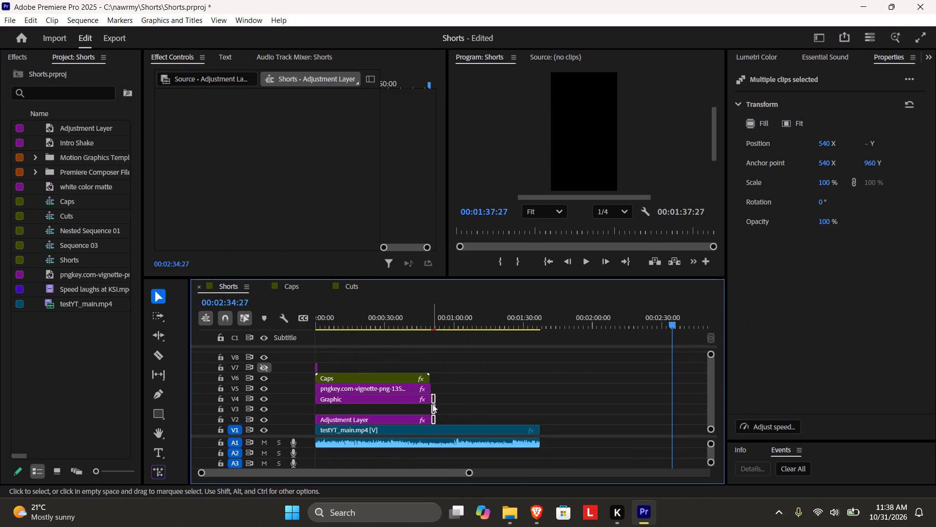
drag(434, 407, 545, 409)
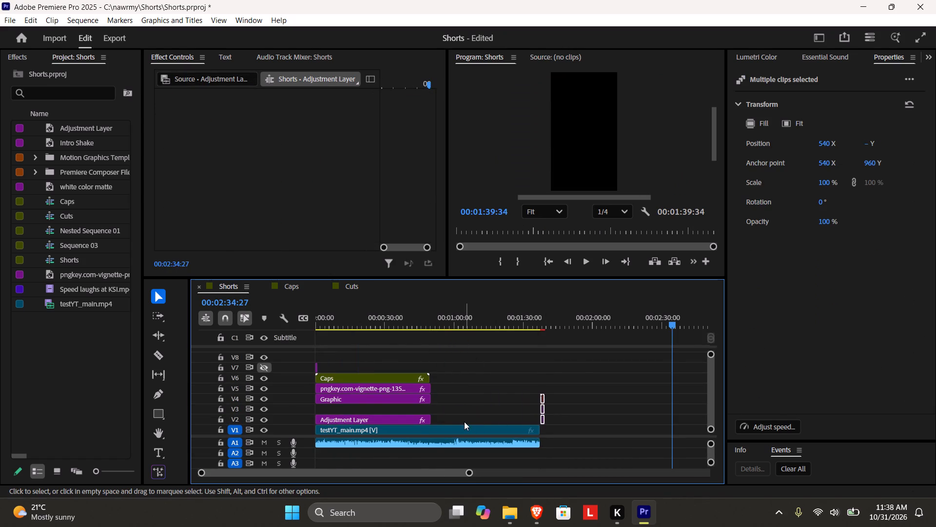
Extend the vignette PNG, Graphic and Adjustment Layer clips on V5, V4 and V2 to the end of the new footage.
drag(464, 422, 429, 388)
drag(430, 402, 537, 401)
click(571, 376)
Duplicate the testYT_main.mp4 video from V1 onto V3 above the Adjustment Layer and save the project.
click(433, 435)
alt+drag(404, 433, 404, 411)
click(594, 385)
key(ctrl+s)
Play and scrub the opening second of the Shorts sequence, turning on track V7's output to check the intro.
drag(382, 331, 240, 334)
drag(365, 317, 195, 322)
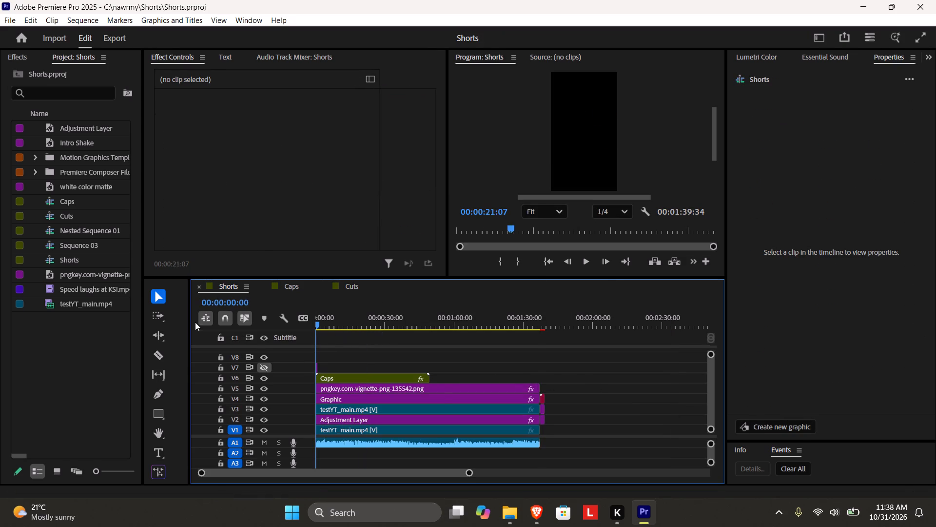
key(space)
key(space)
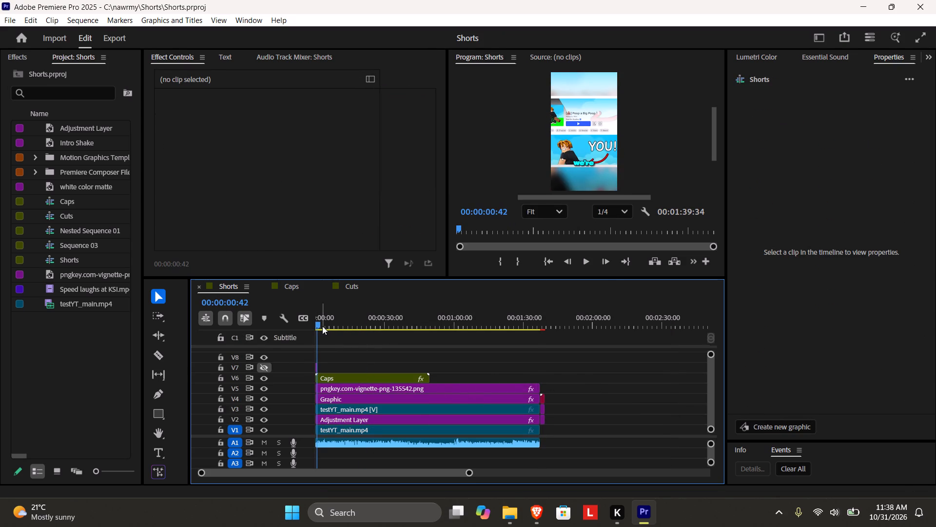
drag(321, 317, 290, 321)
click(262, 366)
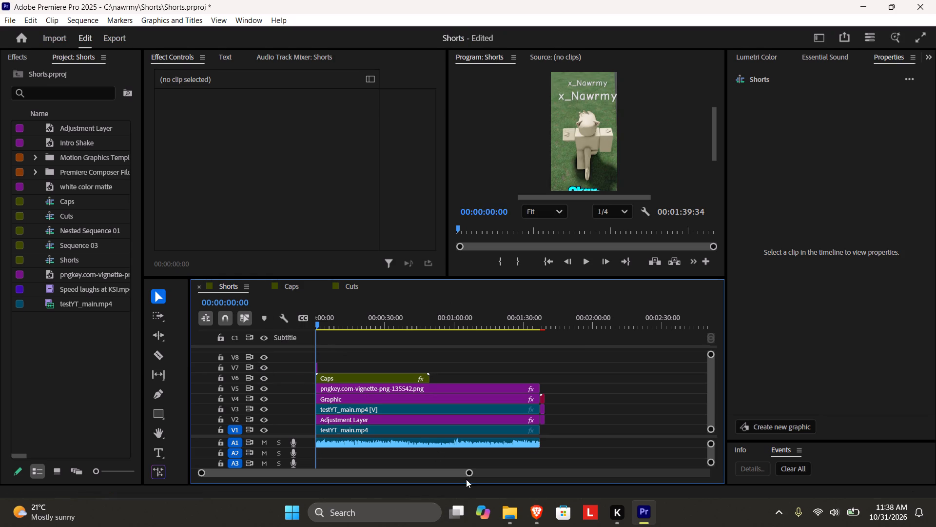
drag(470, 472, 381, 469)
click(362, 356)
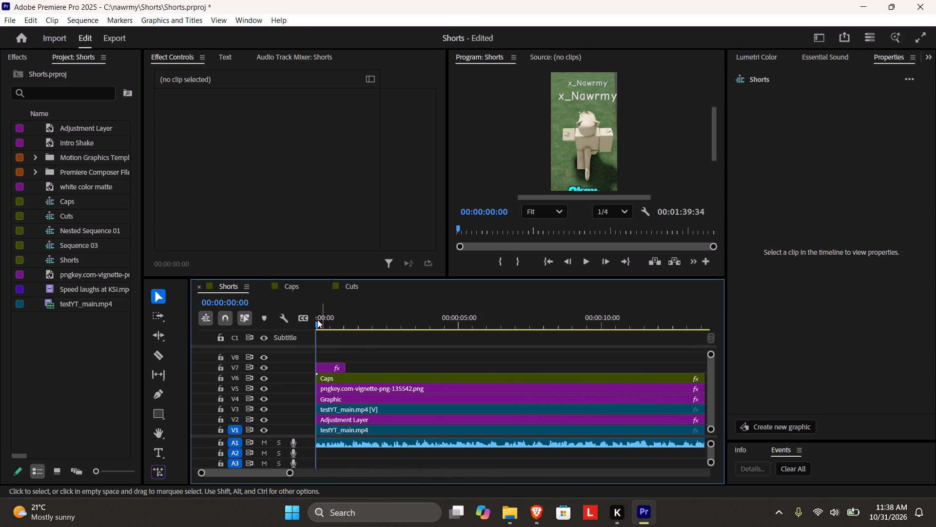
drag(316, 320, 332, 330)
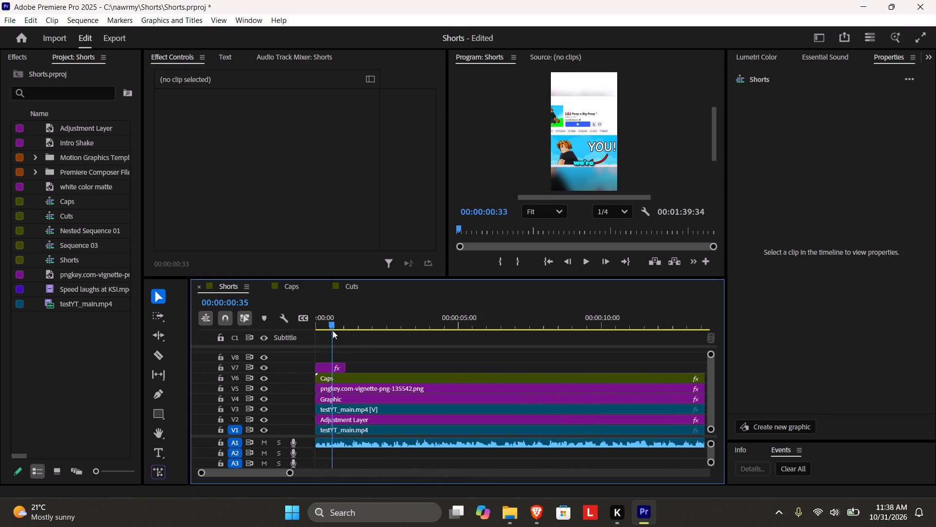
drag(332, 330, 325, 337)
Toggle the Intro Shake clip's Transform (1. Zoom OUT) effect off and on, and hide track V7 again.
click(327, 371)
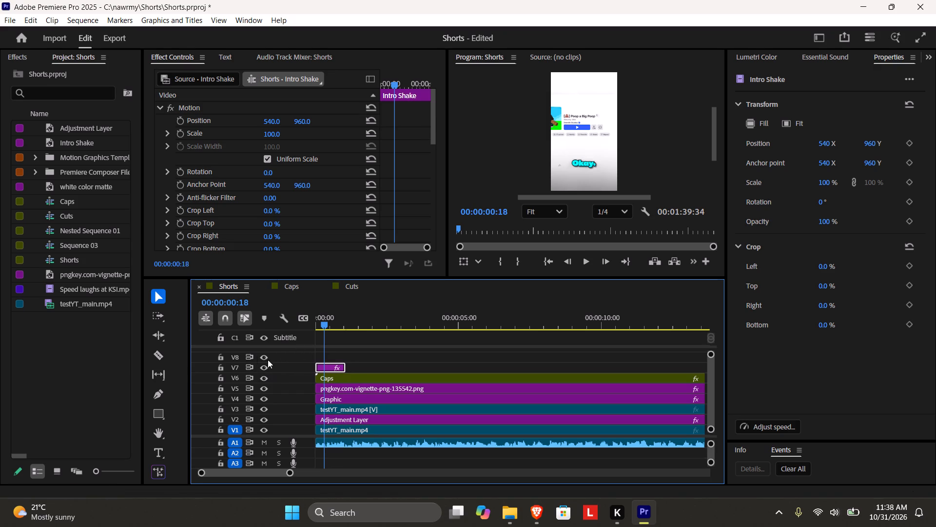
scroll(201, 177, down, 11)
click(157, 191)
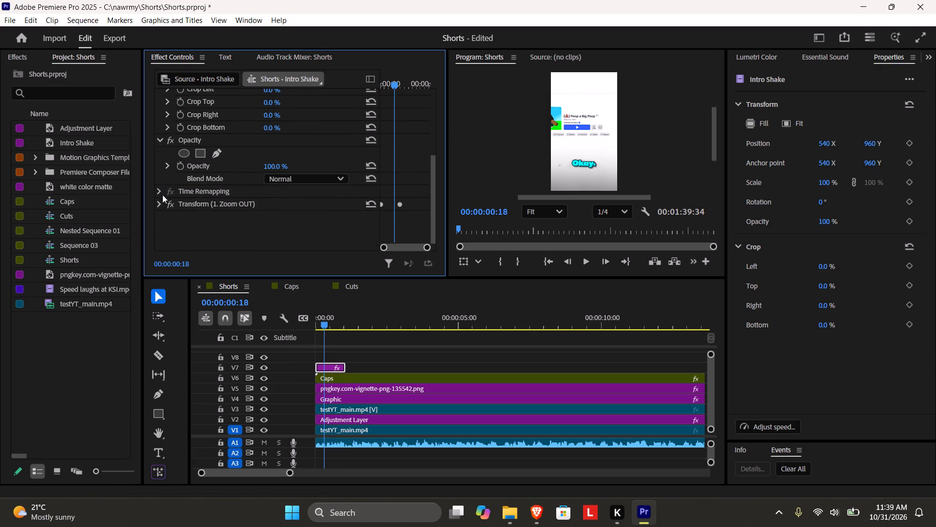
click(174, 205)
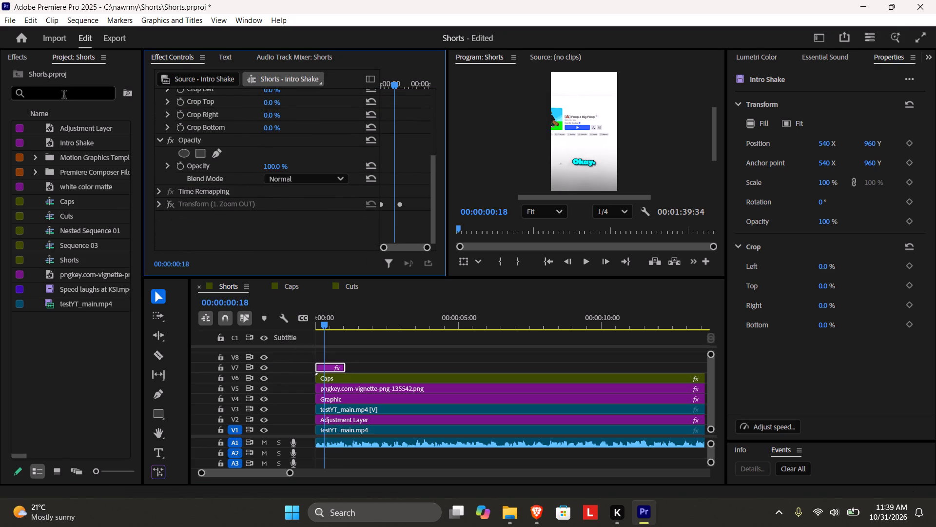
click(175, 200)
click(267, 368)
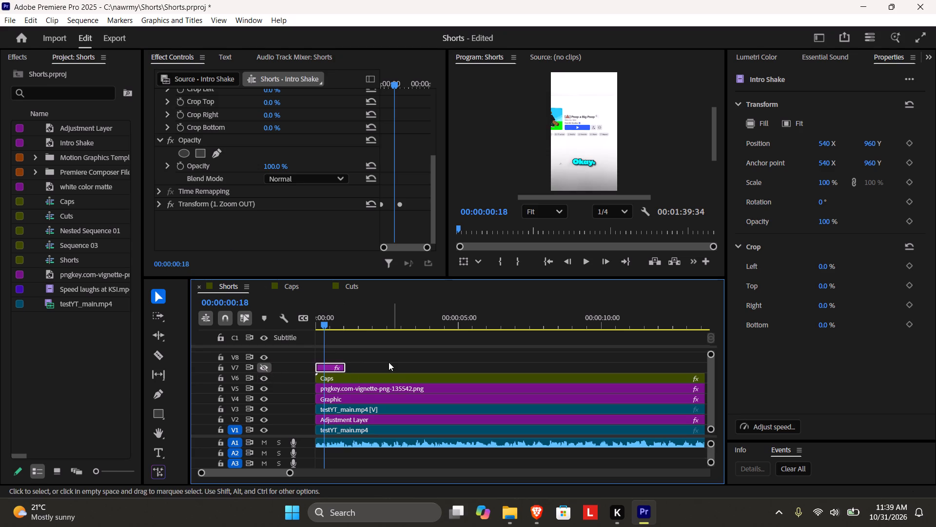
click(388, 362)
Change the label colour of the Intro Shake clip on V7 to Rose.
click(289, 477)
drag(291, 472, 351, 472)
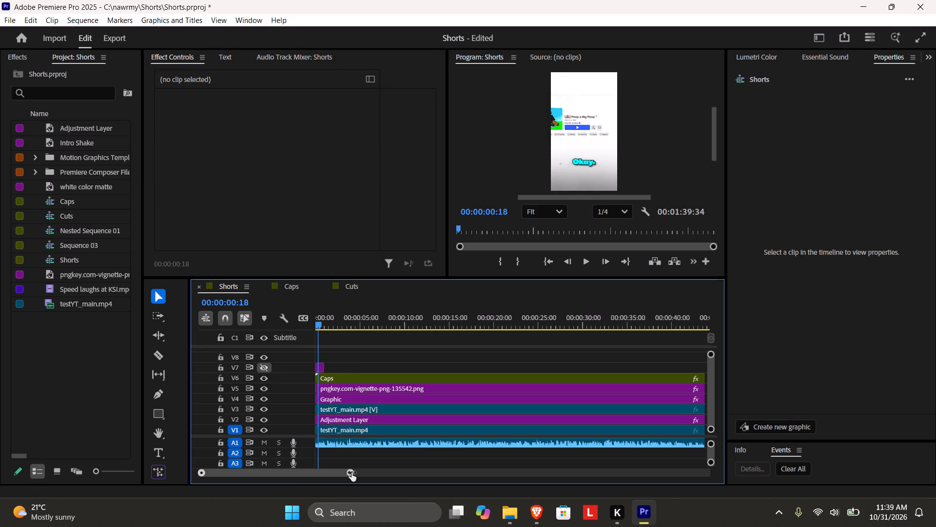
drag(351, 472, 347, 471)
click(322, 365)
right_click(322, 365)
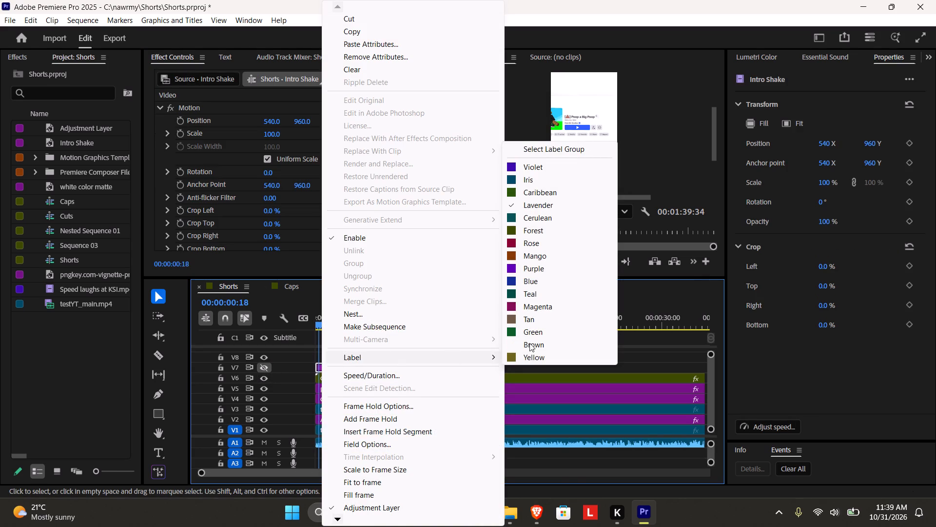
click(538, 244)
click(365, 368)
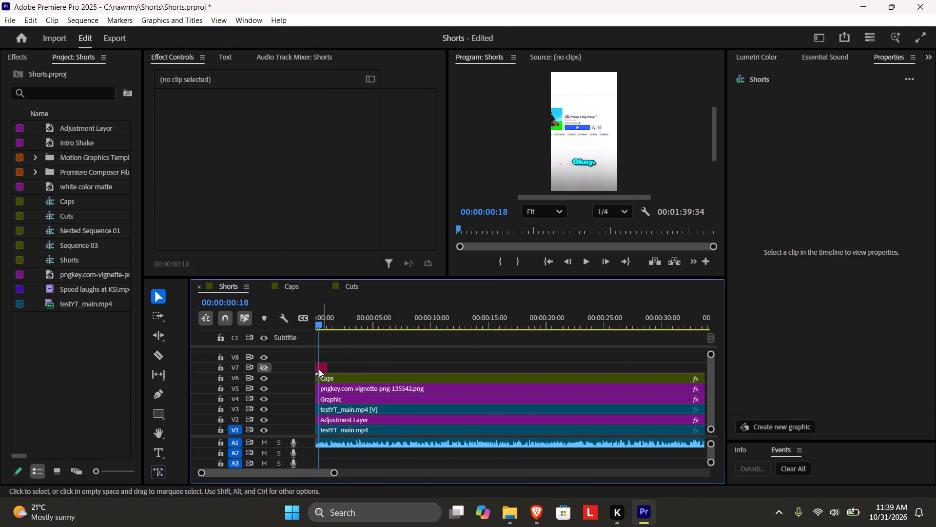
click(321, 369)
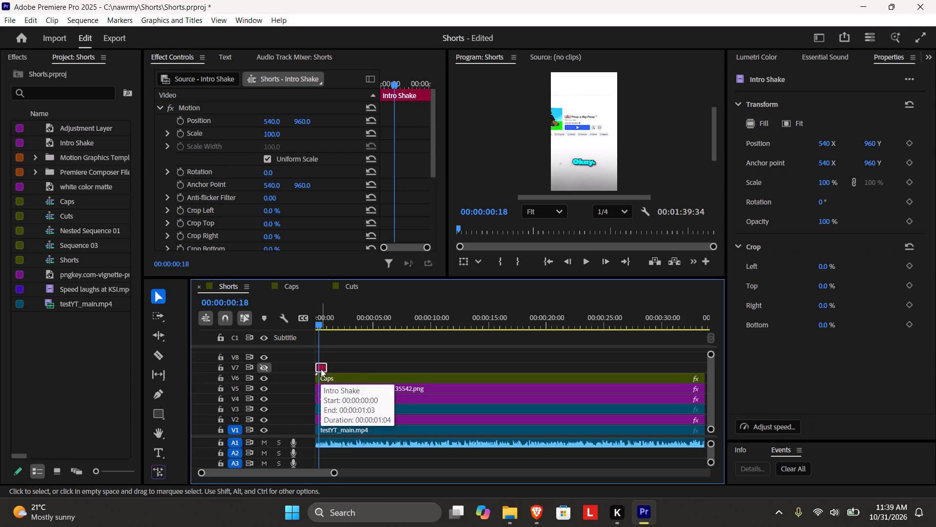
click(339, 367)
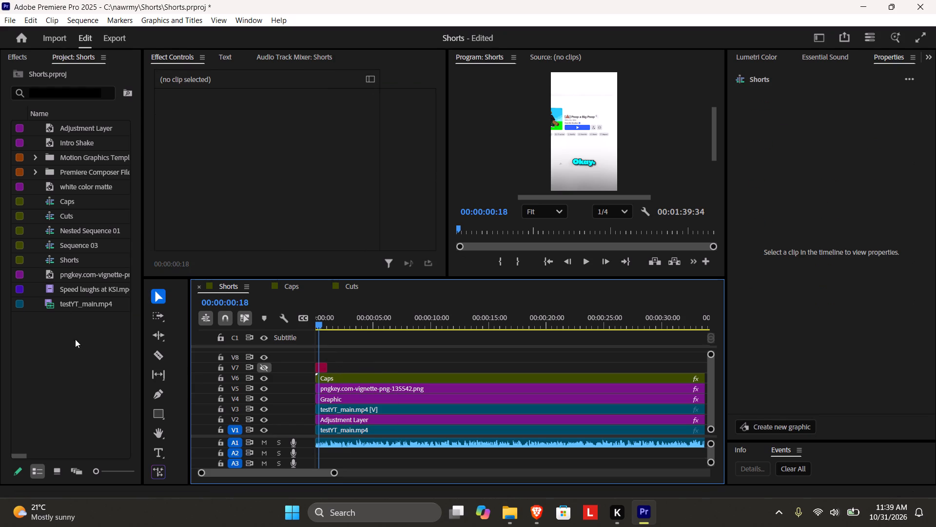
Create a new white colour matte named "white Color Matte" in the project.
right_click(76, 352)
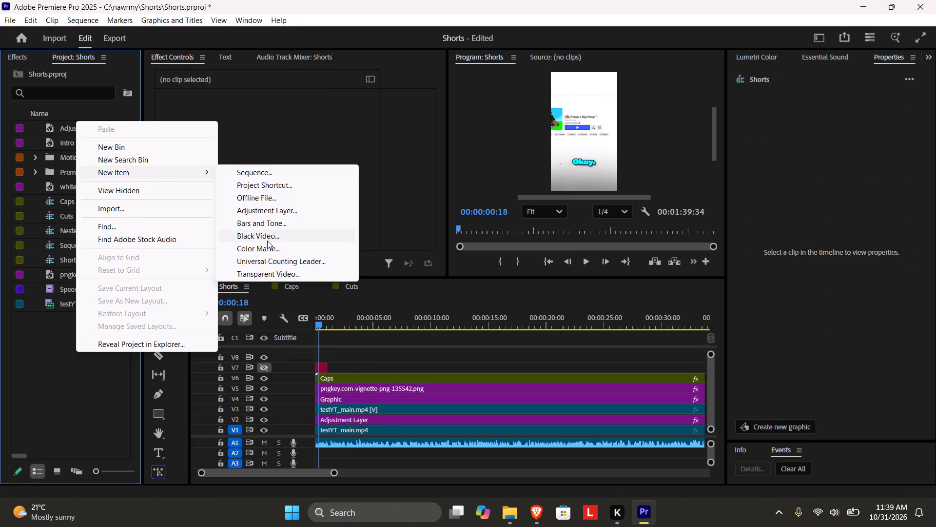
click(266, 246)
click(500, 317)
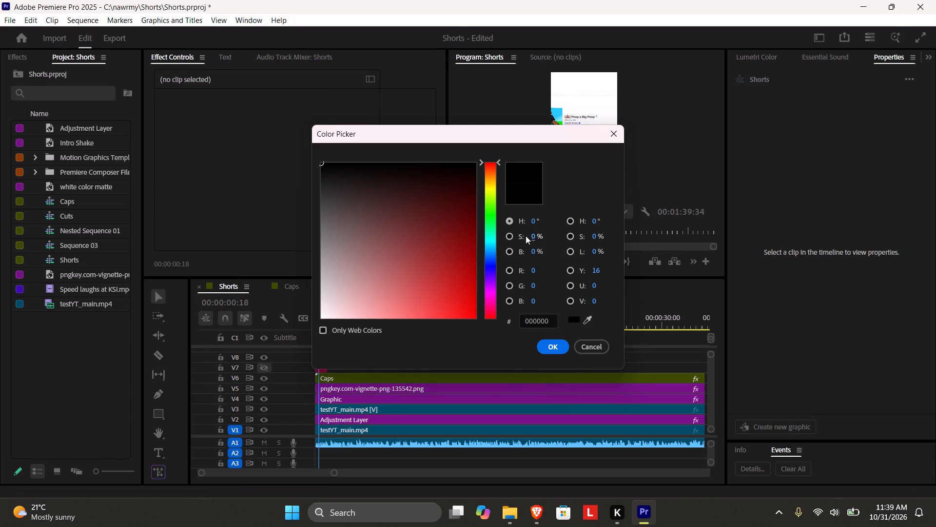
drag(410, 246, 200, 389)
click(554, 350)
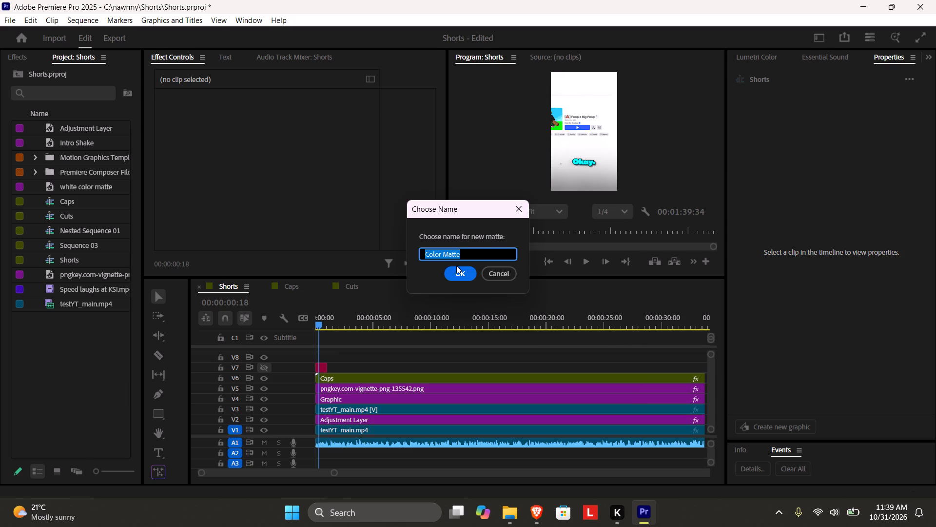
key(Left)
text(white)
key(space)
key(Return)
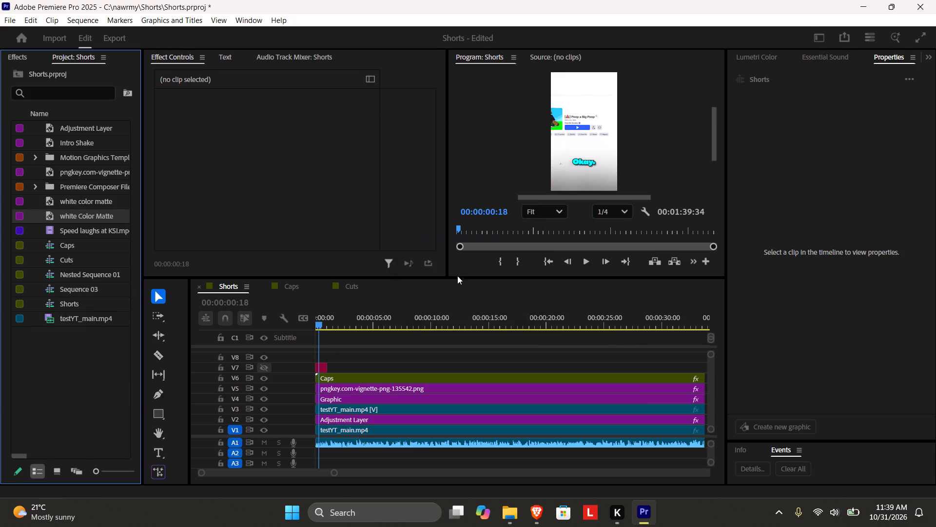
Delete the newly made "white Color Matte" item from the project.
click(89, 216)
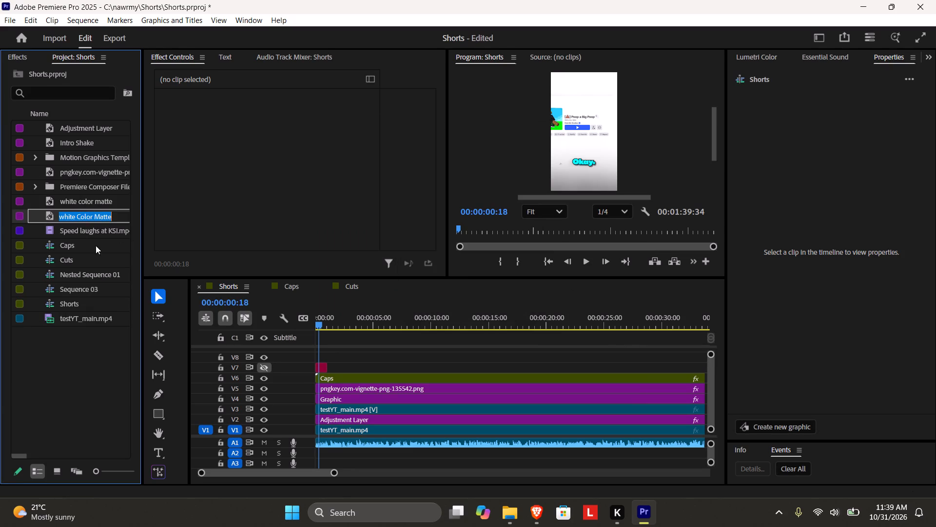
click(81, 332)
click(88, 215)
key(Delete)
Place the existing white color matte at the start of V8 and trim its end to 00:00:00:14.
drag(87, 198, 446, 331)
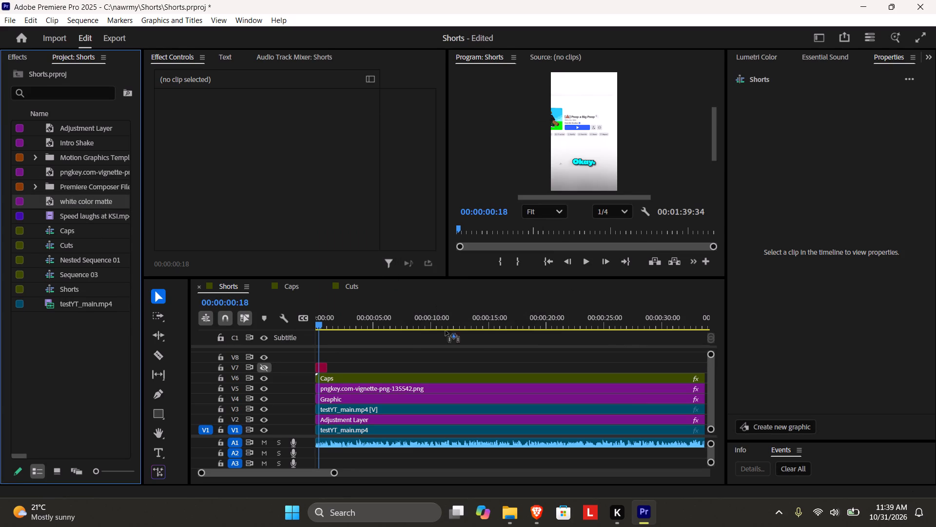
drag(446, 331, 307, 353)
drag(376, 358, 329, 357)
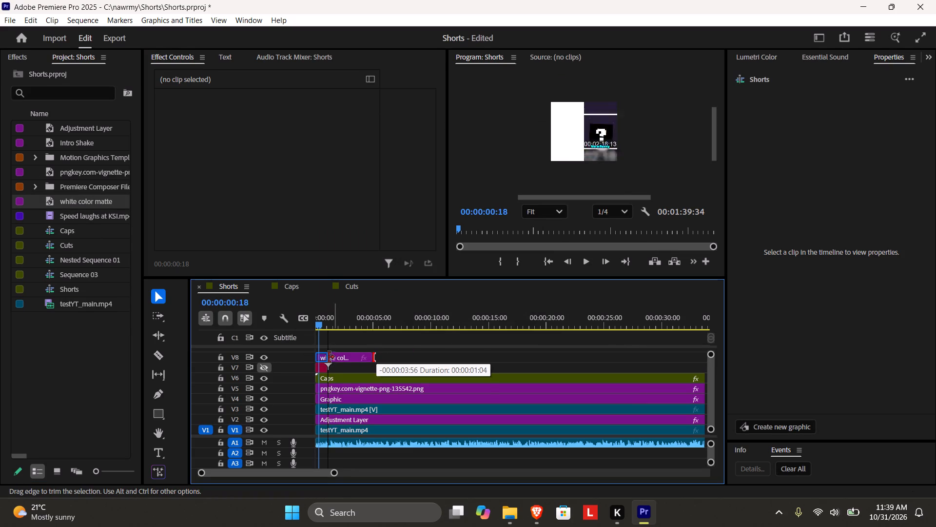
drag(329, 357, 325, 357)
drag(333, 469, 306, 471)
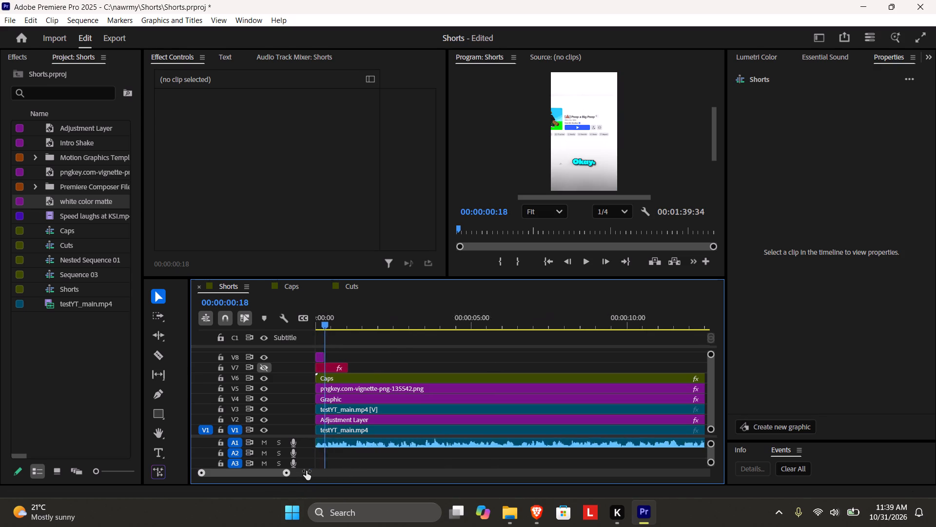
drag(306, 471, 289, 469)
drag(345, 317, 352, 322)
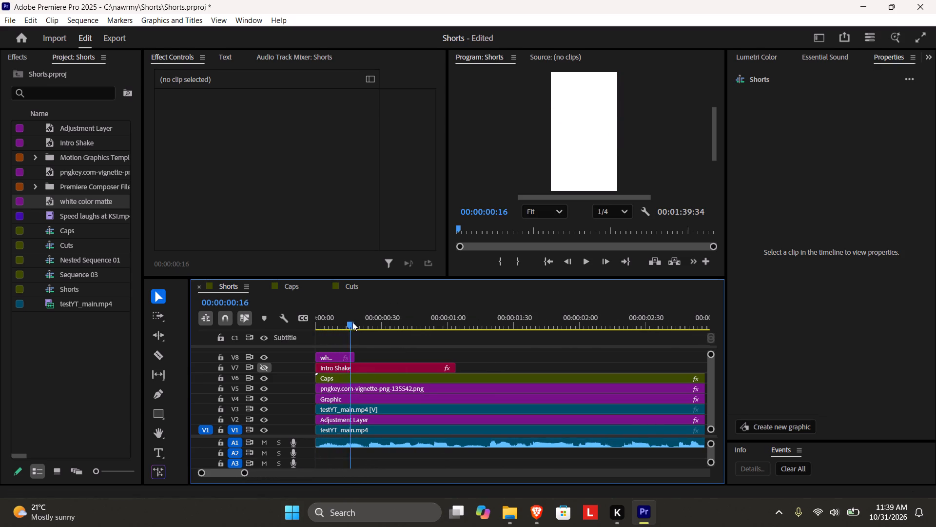
drag(352, 322, 348, 326)
drag(354, 359, 345, 359)
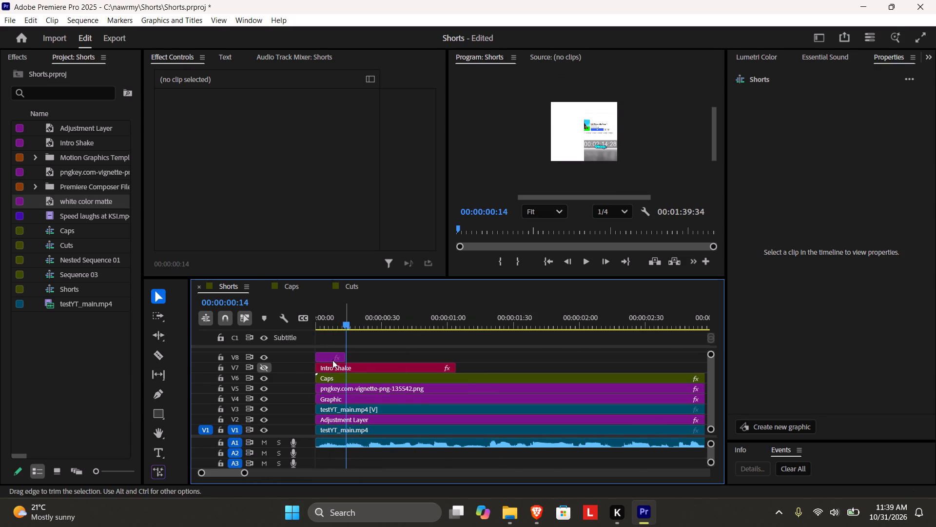
Add a Cross Dissolve to the end of the white color matte, shorten it to 9 frames, and preview the flash.
click(19, 56)
click(62, 82)
click(65, 77)
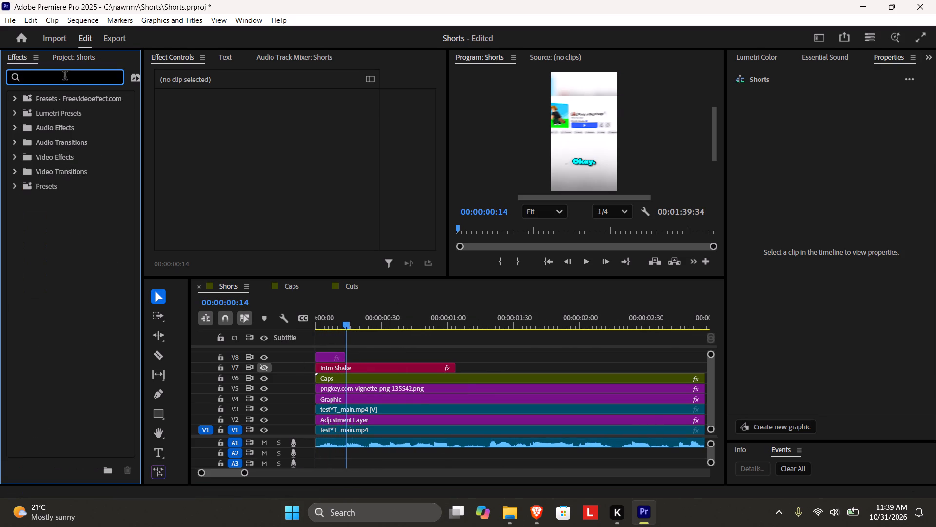
text(cross)
drag(84, 258, 429, 328)
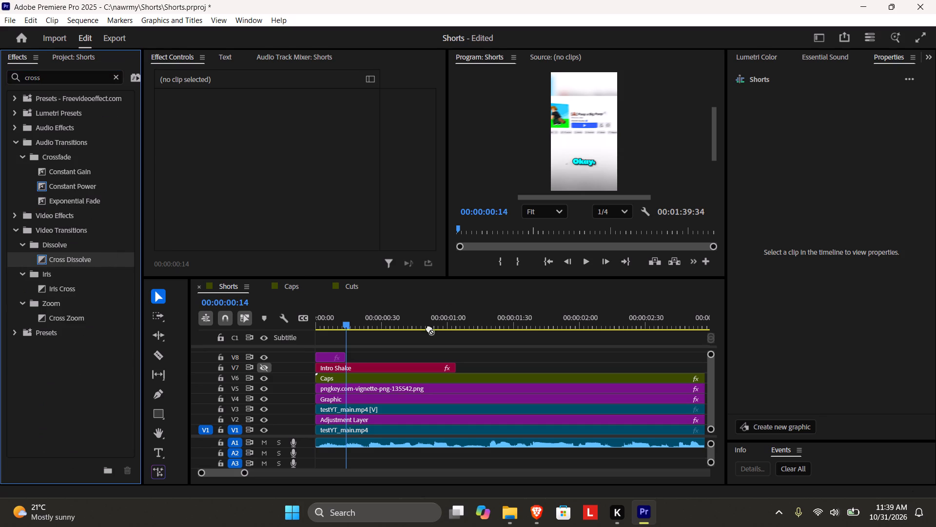
drag(429, 328, 341, 356)
drag(318, 356, 328, 358)
drag(327, 322, 268, 322)
key(space)
key(space)
drag(328, 321, 323, 321)
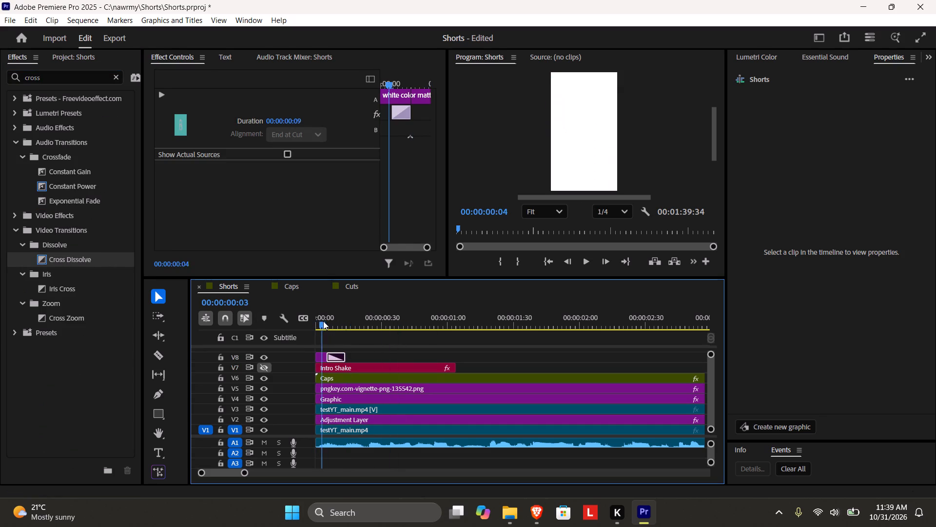
drag(323, 321, 344, 325)
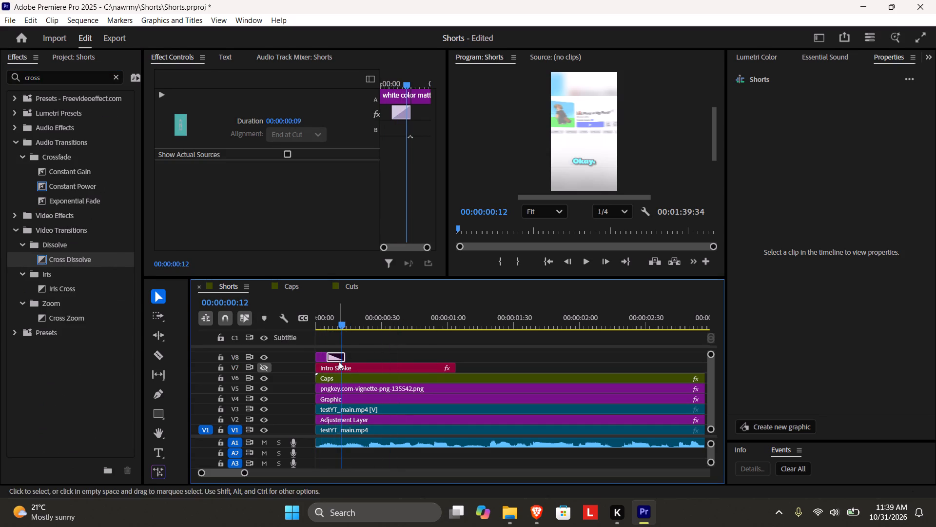
Extend the white color matte to about 21 frames and its Cross Dissolve to 13 frames, previewing the flash and saving the project.
drag(345, 356, 361, 358)
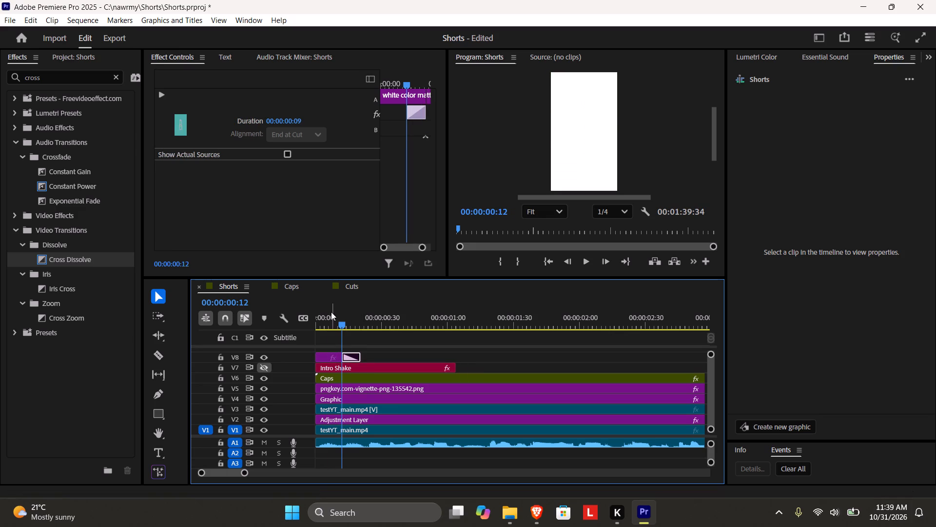
drag(331, 312, 278, 315)
key(space)
key(space)
drag(344, 357, 335, 358)
drag(332, 317, 277, 318)
key(space)
key(space)
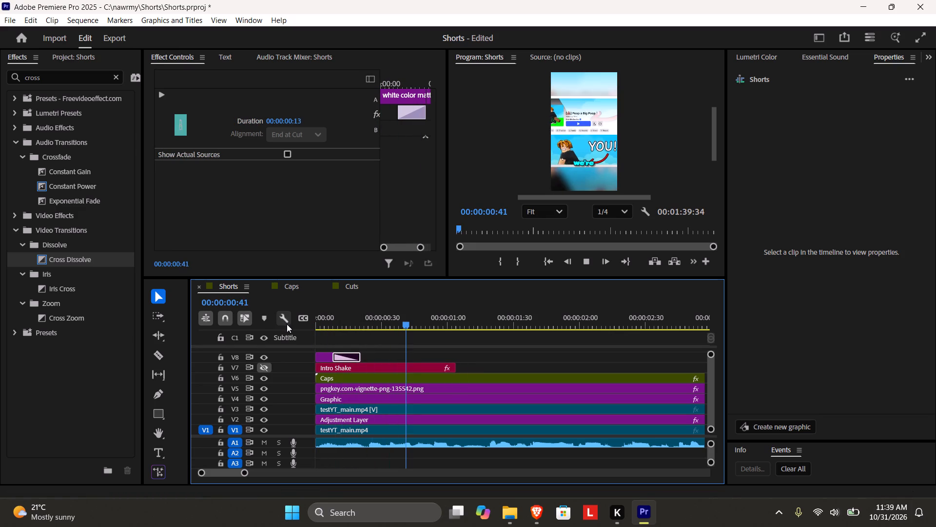
key(ctrl+s)
drag(336, 323, 294, 329)
key(space)
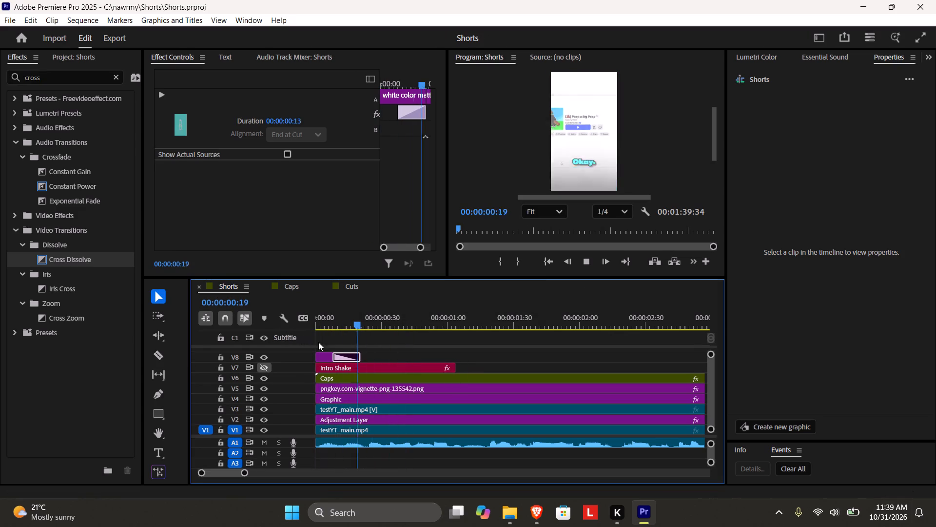
key(space)
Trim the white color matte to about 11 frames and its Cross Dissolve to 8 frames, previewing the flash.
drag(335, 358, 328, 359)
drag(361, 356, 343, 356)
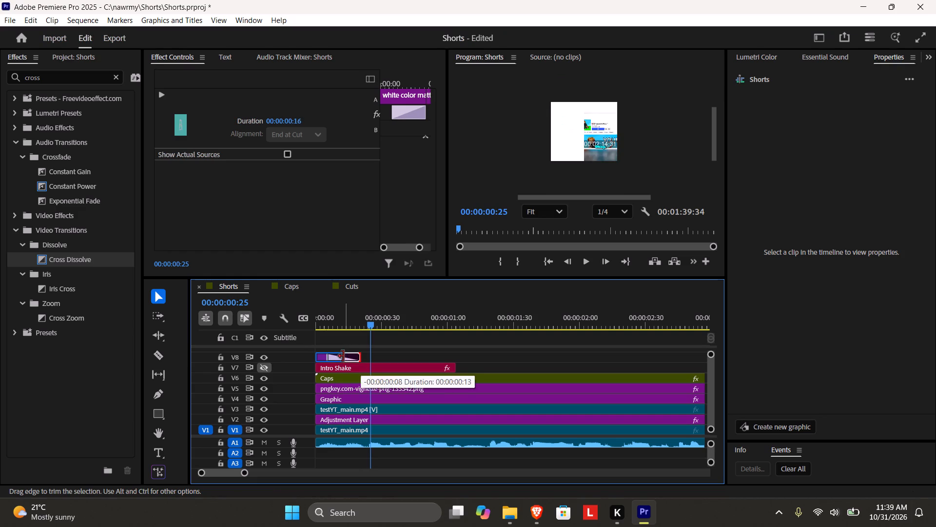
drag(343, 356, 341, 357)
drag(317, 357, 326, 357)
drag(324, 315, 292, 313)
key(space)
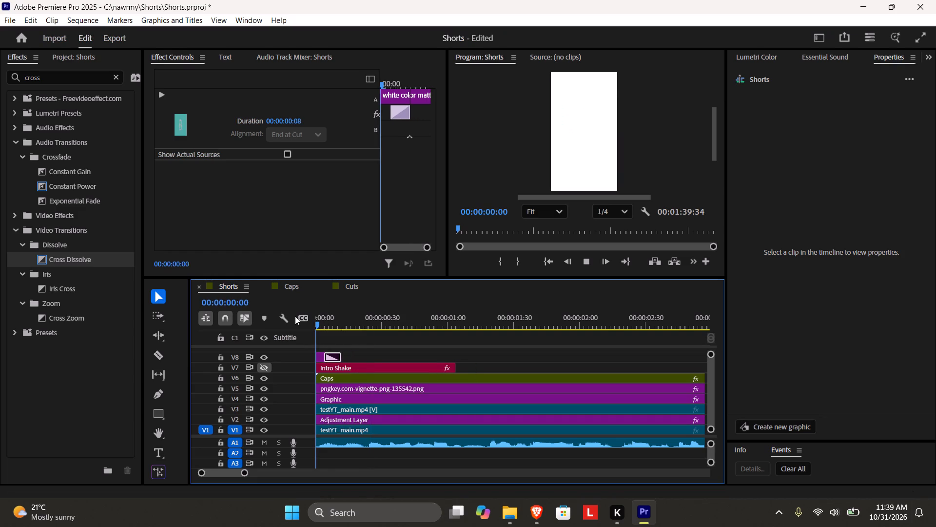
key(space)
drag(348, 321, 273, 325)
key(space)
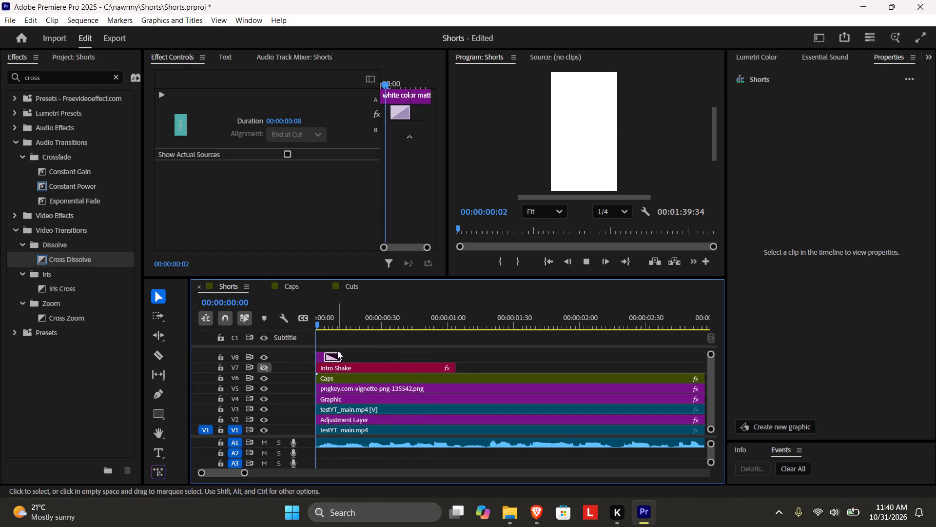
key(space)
Shorten the white color matte to about 8 frames with a 6-frame Cross Dissolve, preview the flash and save the project.
drag(345, 356, 331, 359)
drag(325, 317, 249, 317)
key(space)
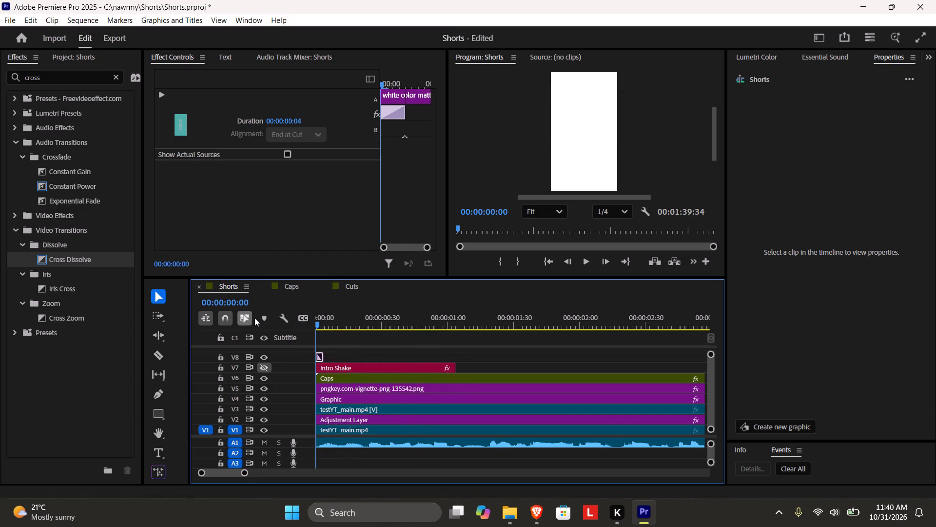
key(space)
drag(323, 356, 334, 357)
drag(328, 356, 325, 356)
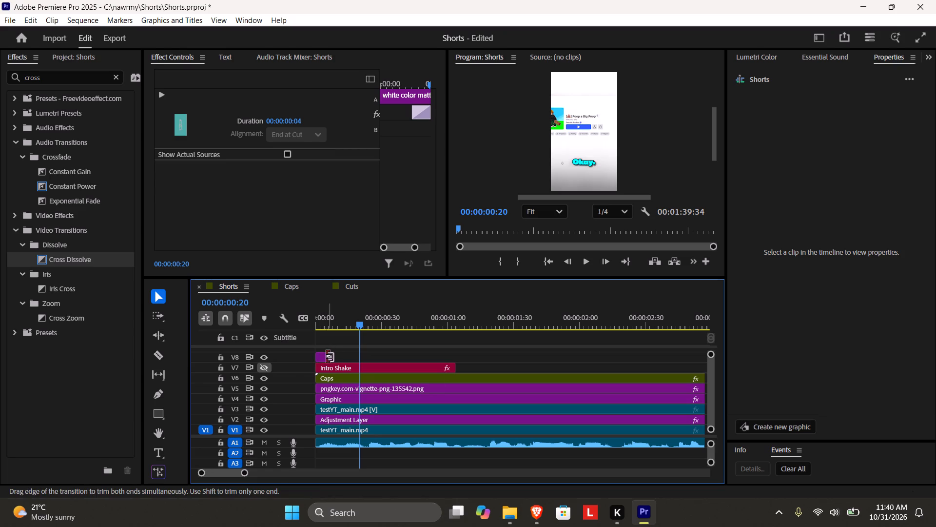
drag(325, 356, 323, 356)
drag(321, 323, 260, 316)
key(space)
key(space)
key(ctrl+s)
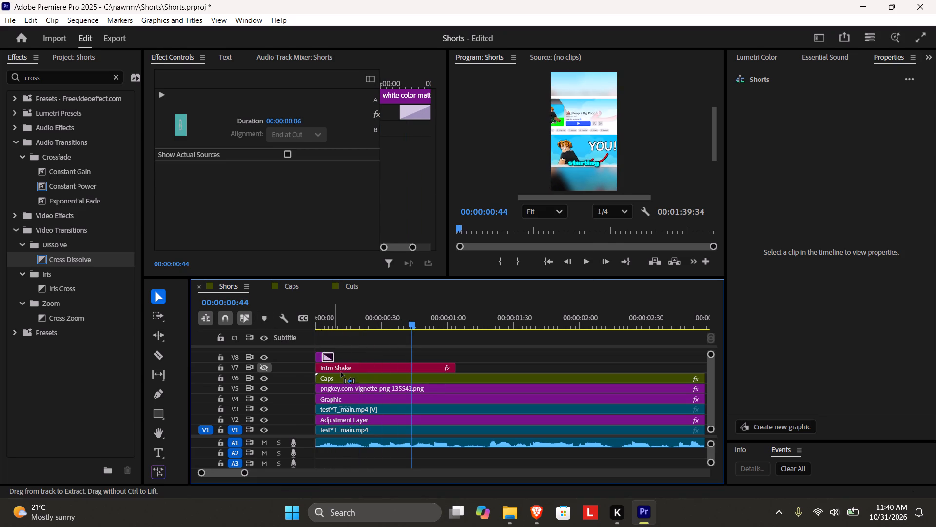
Trim the first 12 frames off the V1 and V3 testYT_main.mp4 clips with the A1 audio, and move them back to the sequence start.
drag(337, 319, 344, 325)
key(space)
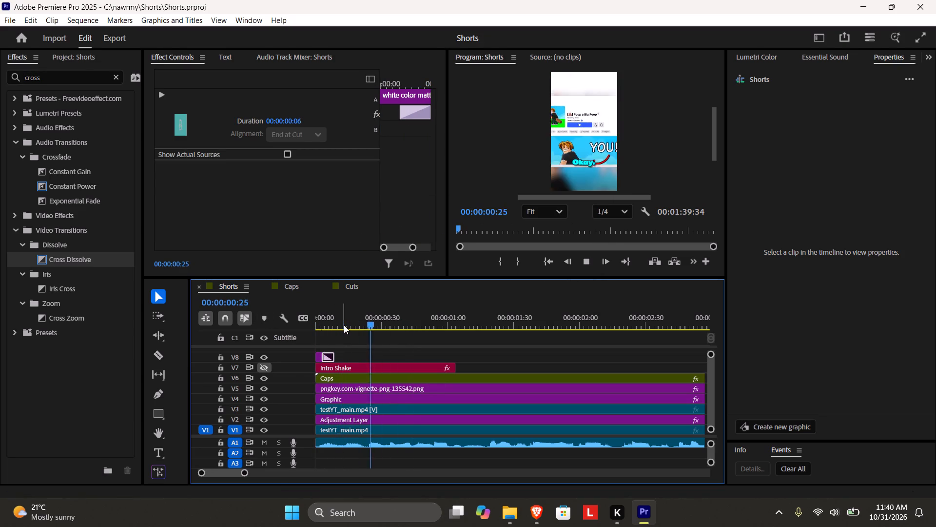
key(space)
drag(360, 319, 343, 328)
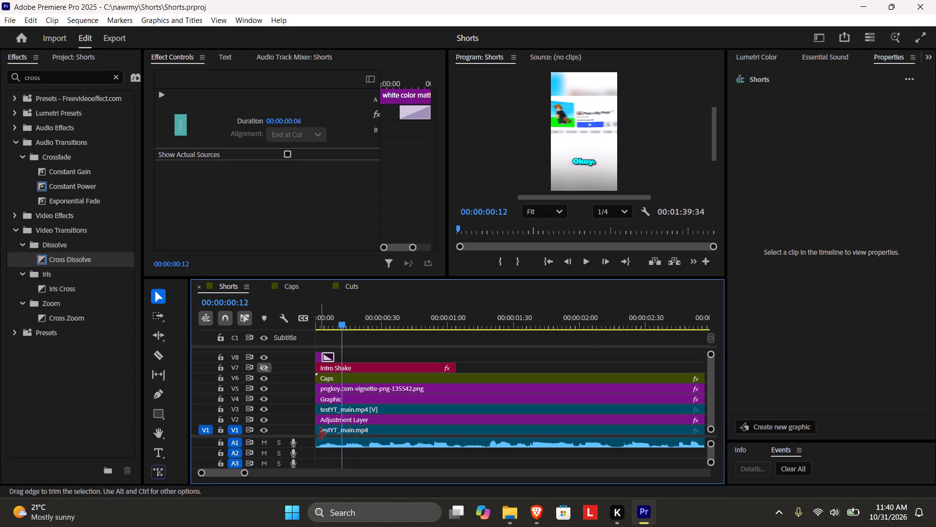
drag(318, 428, 342, 427)
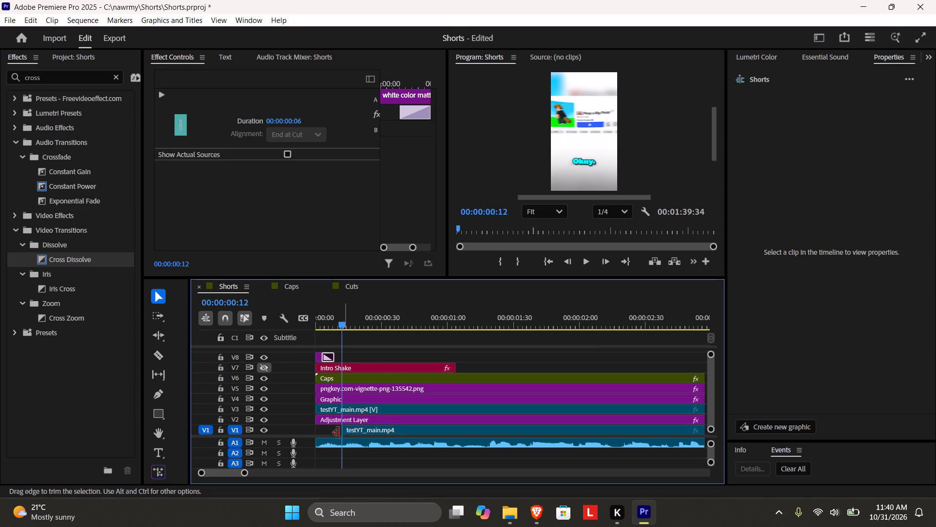
key(ctrl+z)
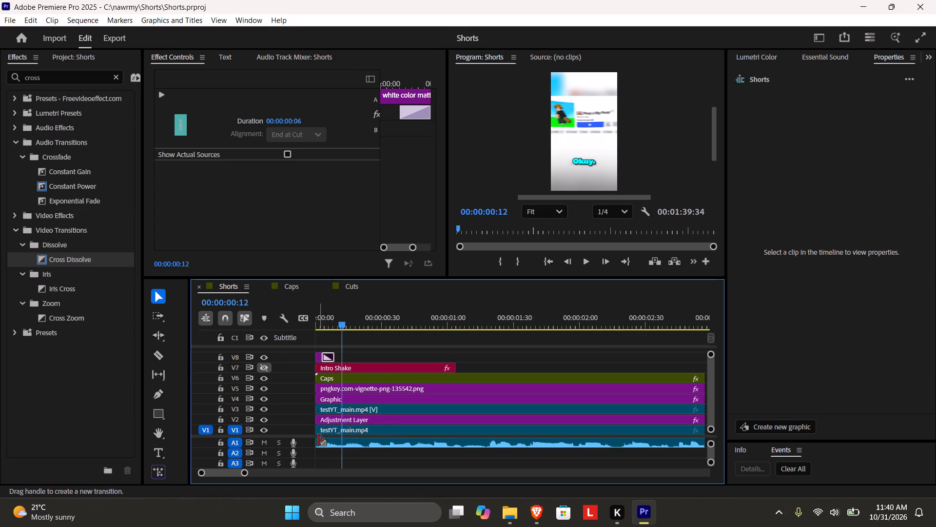
drag(316, 443, 341, 442)
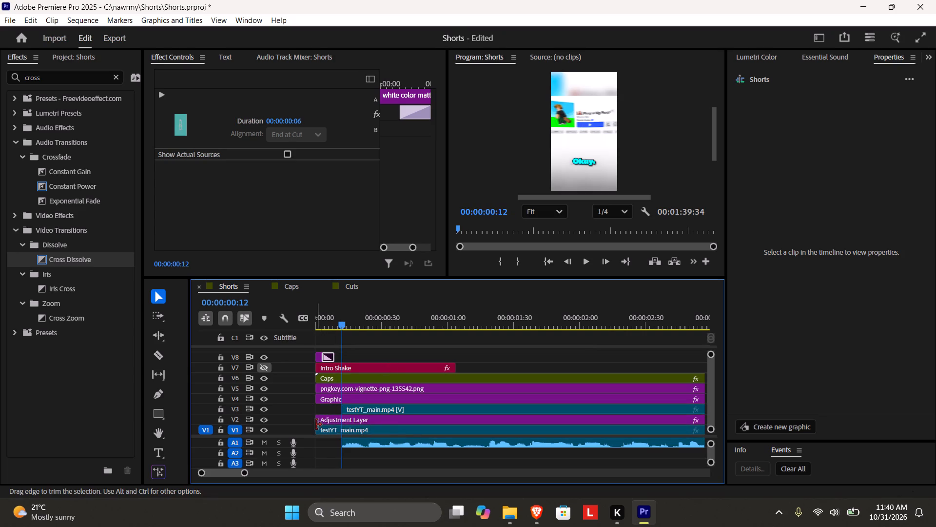
drag(317, 428, 345, 432)
drag(360, 408, 335, 411)
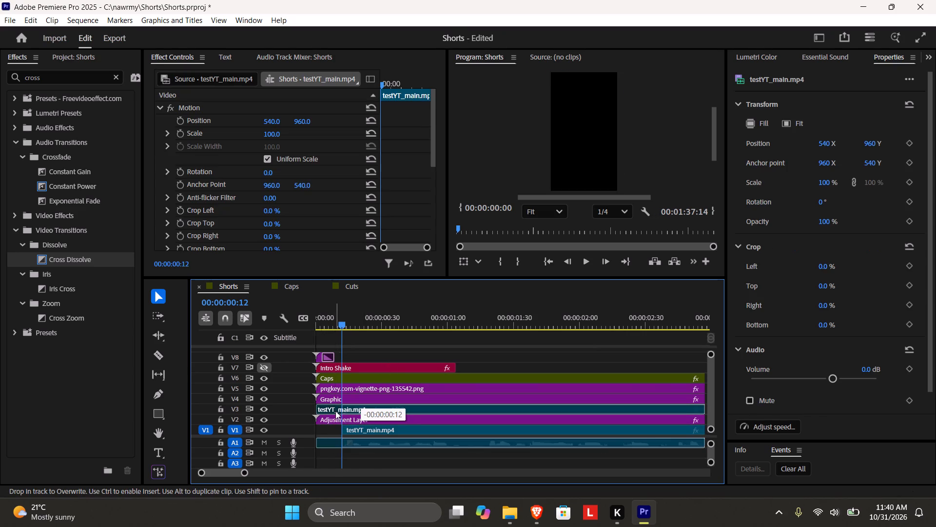
drag(363, 434, 335, 432)
Hide the V8 track holding the white matte and replay the opening without the flash.
drag(321, 328, 287, 335)
click(267, 355)
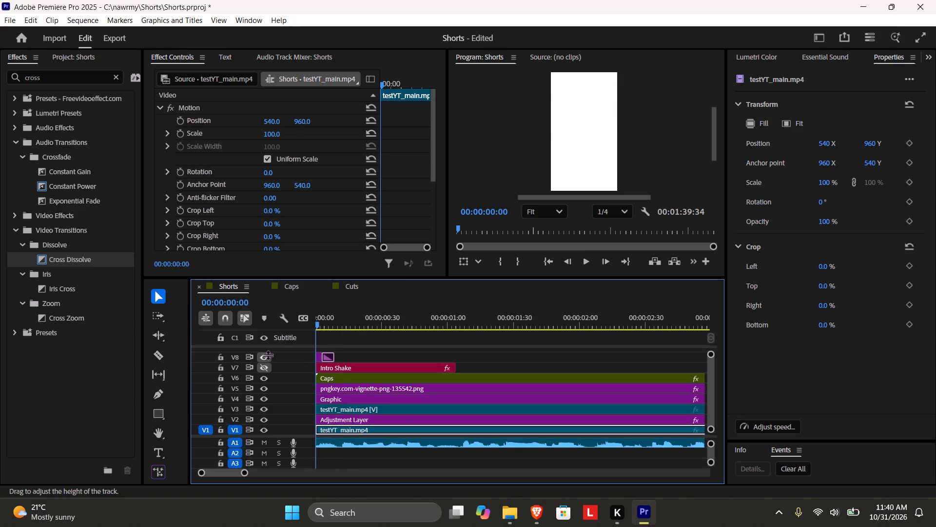
key(space)
key(space)
drag(337, 317, 267, 322)
key(space)
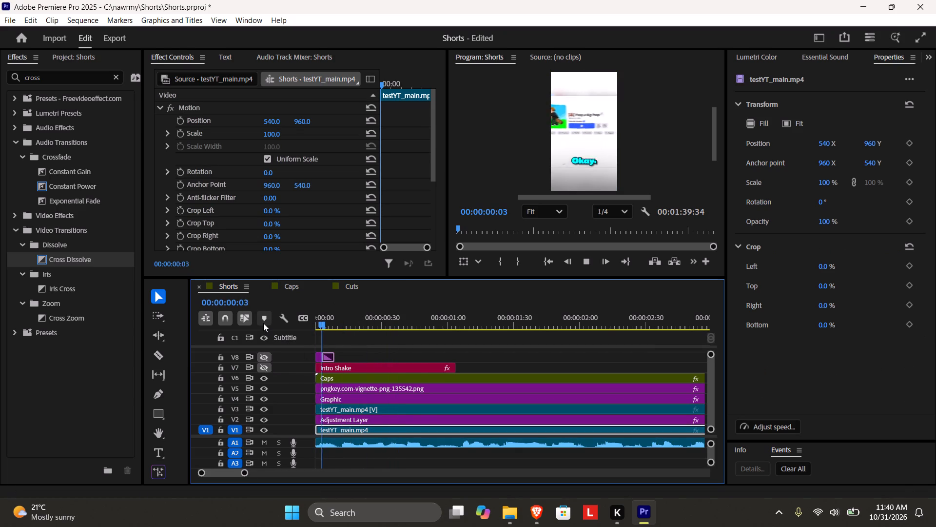
key(space)
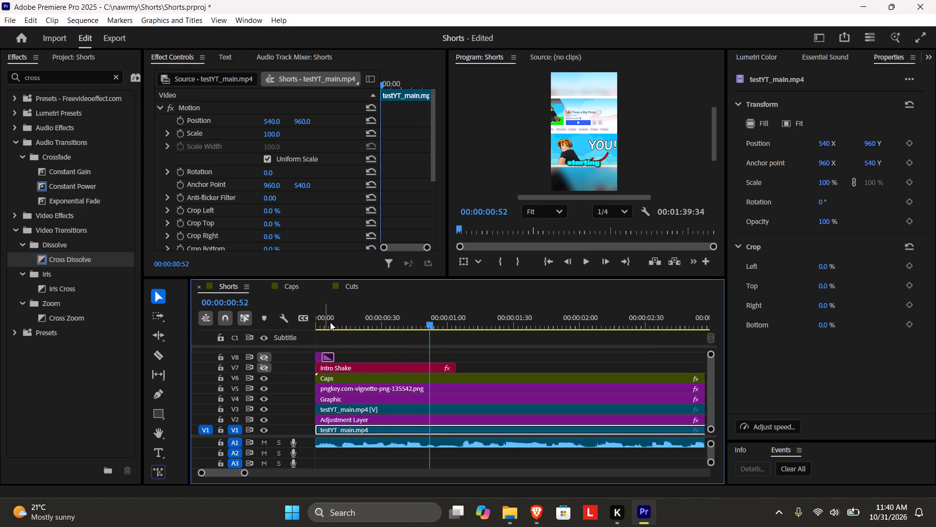
drag(330, 322, 290, 324)
key(space)
key(space)
drag(333, 324, 313, 324)
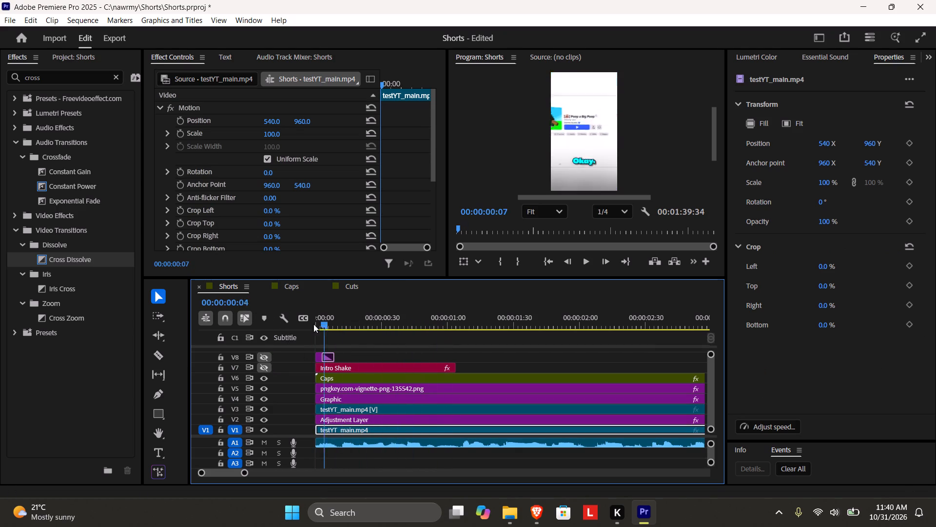
drag(313, 324, 248, 323)
Turn the V7 track's output back on and preview the opening with the Intro Shake layer.
click(262, 364)
click(265, 366)
key(space)
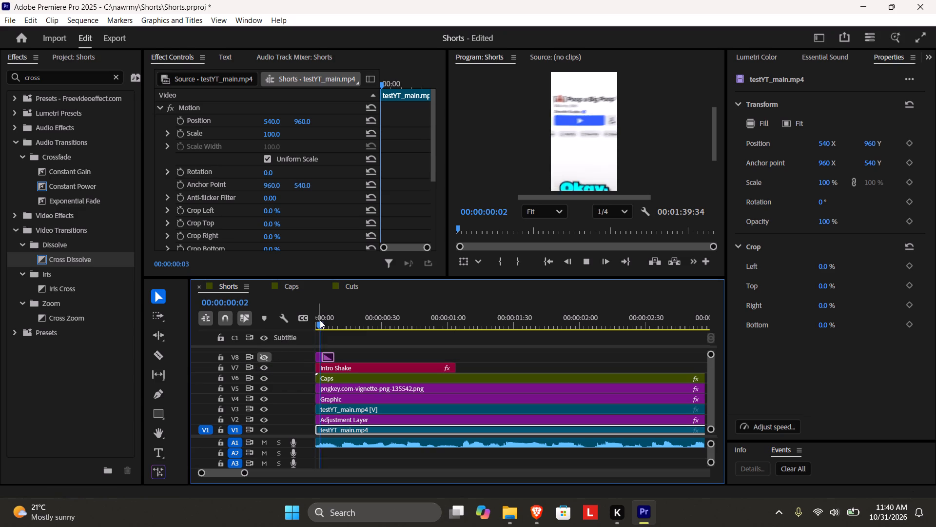
key(space)
drag(348, 324, 291, 325)
key(space)
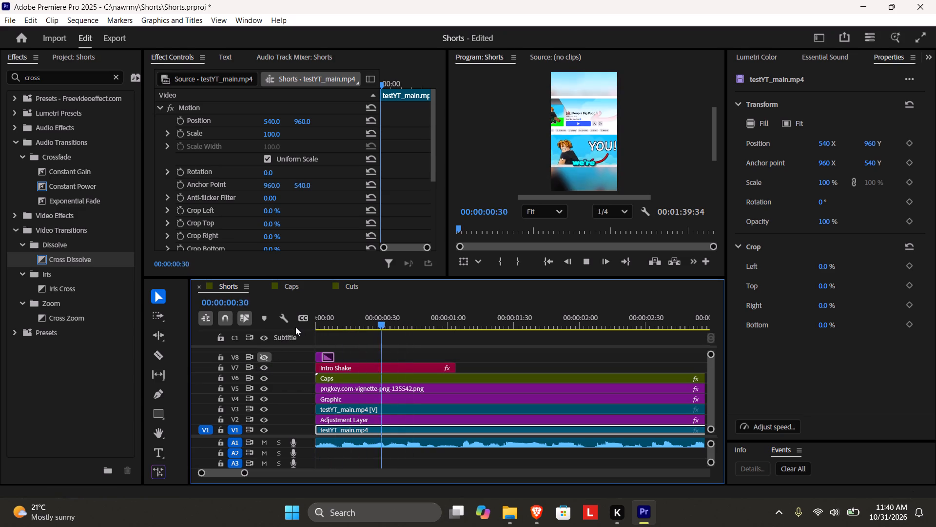
key(space)
Move the last Scale keyframe of Intro Shake's Transform (1. Zoom OUT) closer to the first one, previewing the faster zoom.
click(339, 319)
click(336, 366)
scroll(301, 204, down, 16)
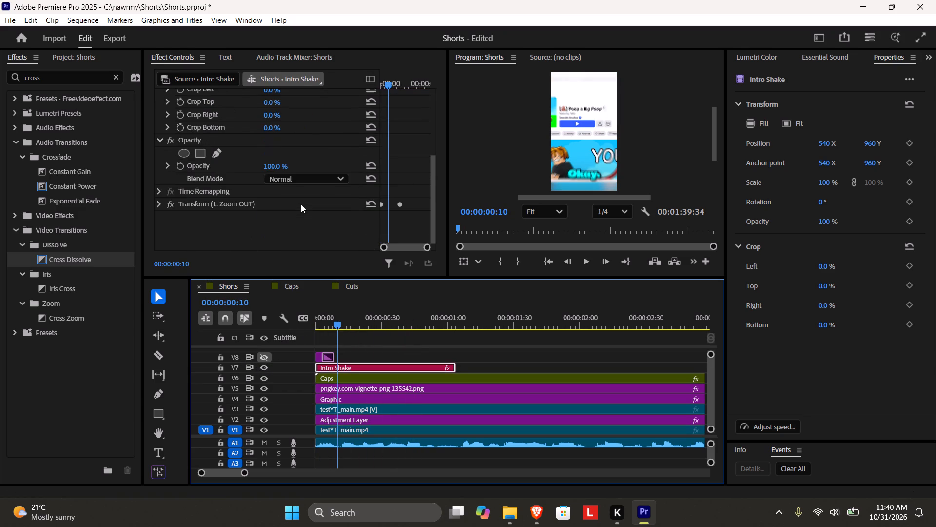
click(156, 207)
scroll(267, 185, down, 7)
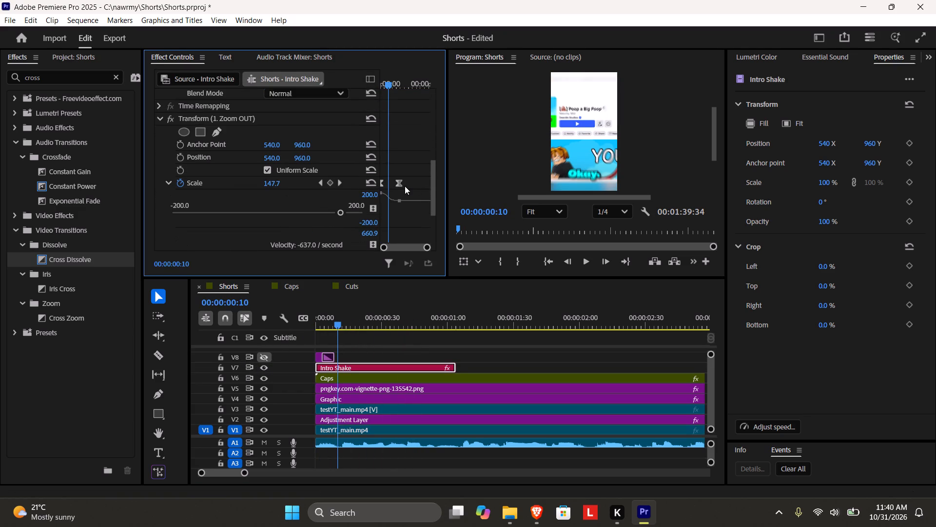
drag(401, 186, 392, 188)
drag(322, 317, 284, 317)
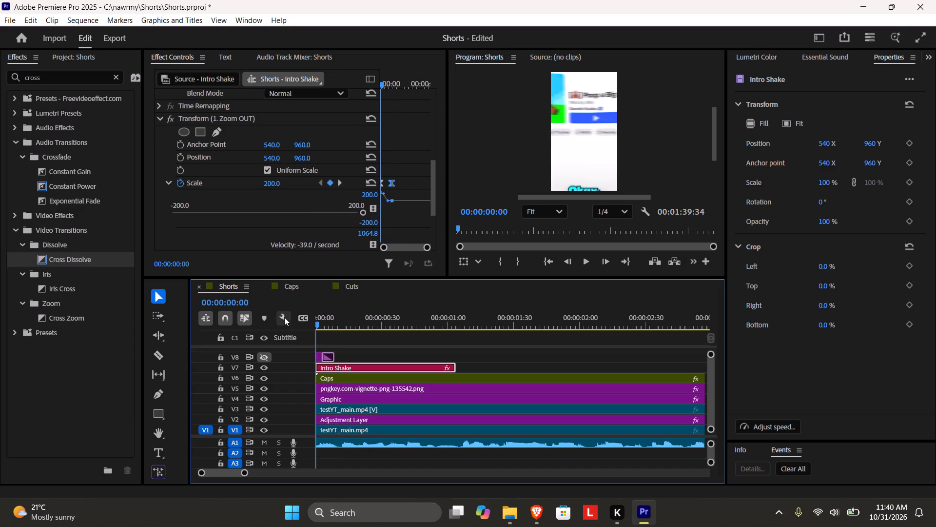
key(space)
key(space)
click(393, 183)
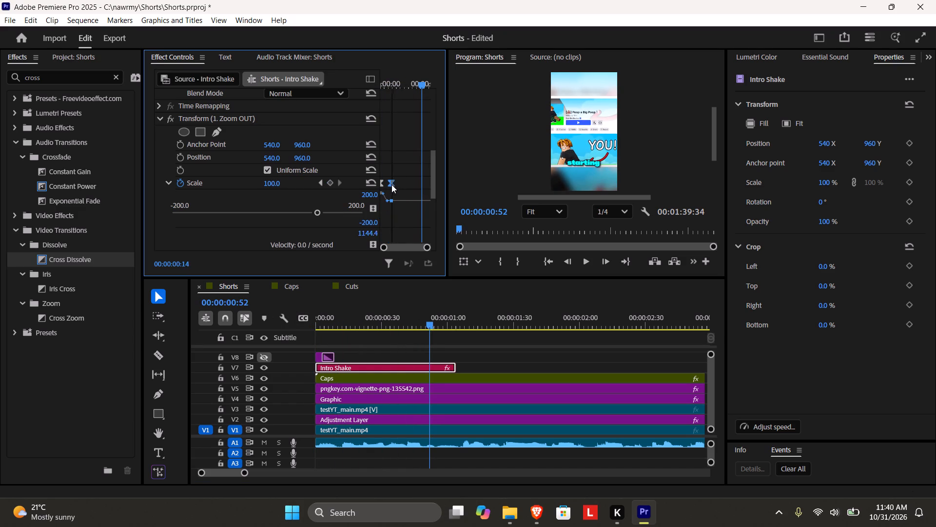
drag(330, 318, 239, 324)
key(space)
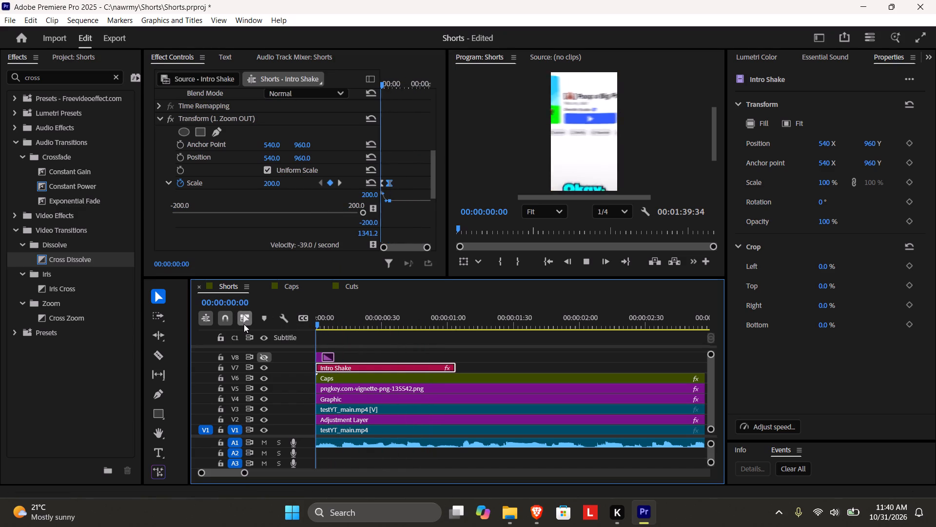
key(space)
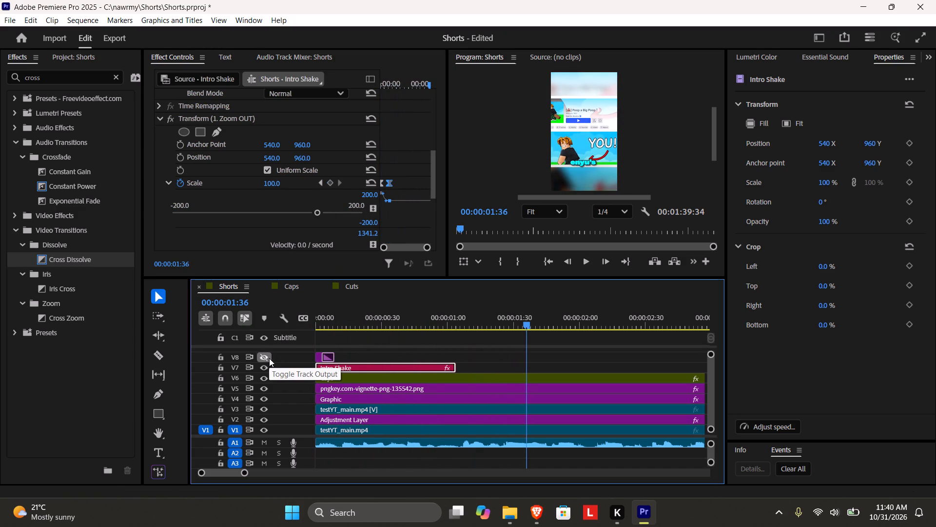
Play on past the intro, save the project and hide the V6 Caps track.
key(space)
key(space)
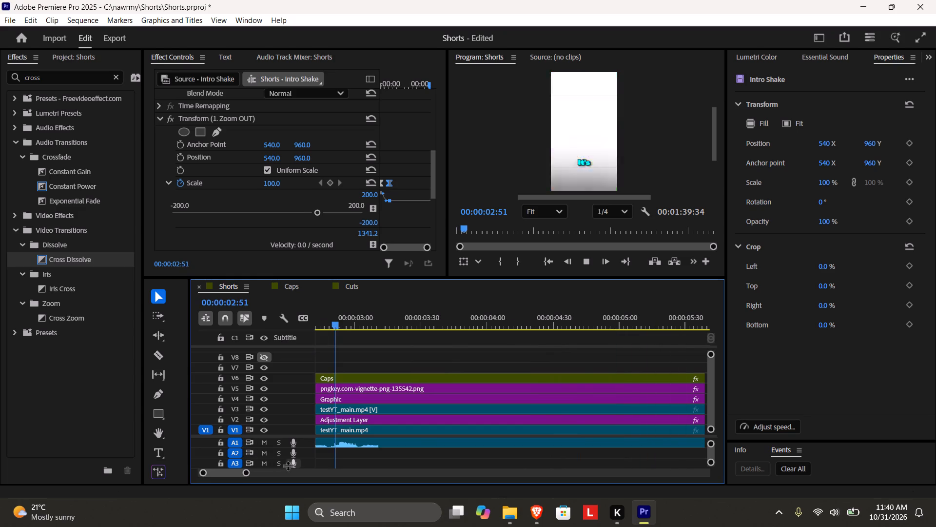
key(ctrl+s)
drag(246, 473, 264, 472)
key(space)
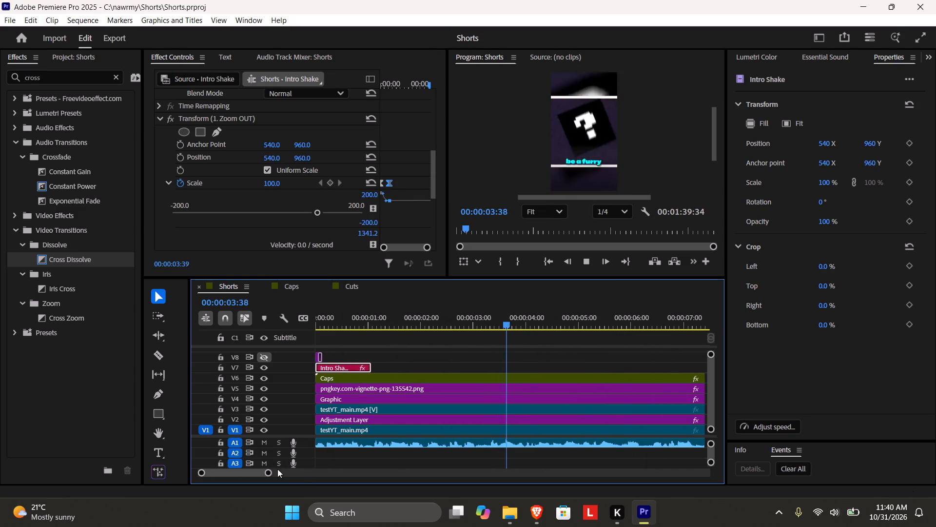
click(260, 381)
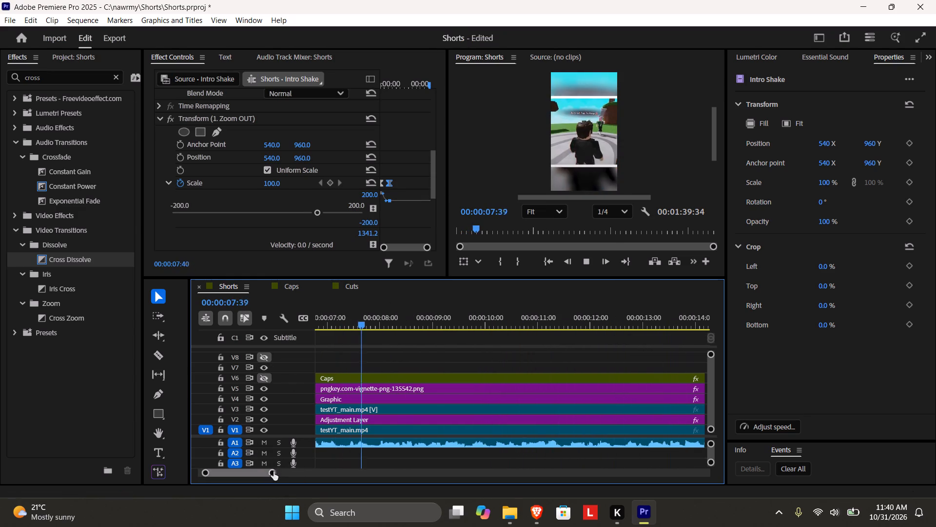
Play the footage from about 00:00:07:39 to 00:00:21:06, looking for moments that need edits.
drag(273, 471, 295, 476)
scroll(356, 468, down, 3)
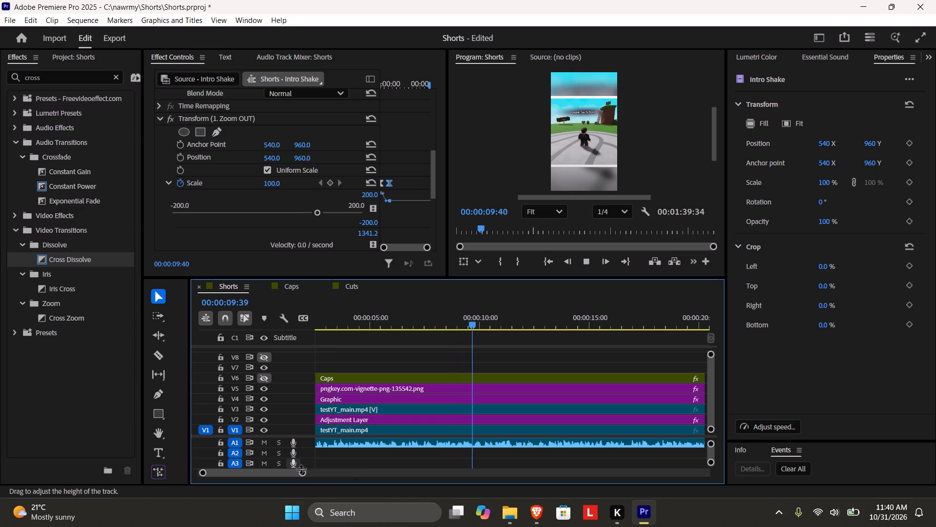
drag(303, 473, 296, 474)
key(space)
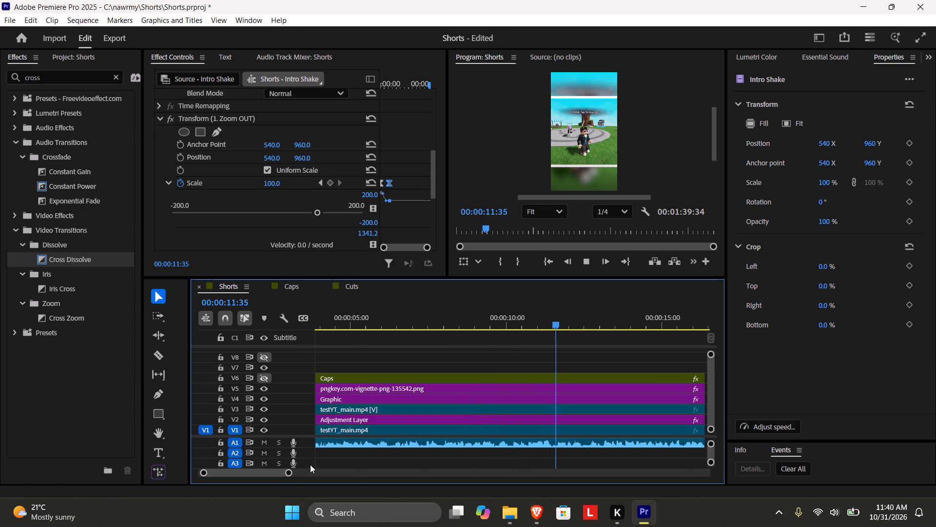
drag(288, 473, 277, 473)
key(space)
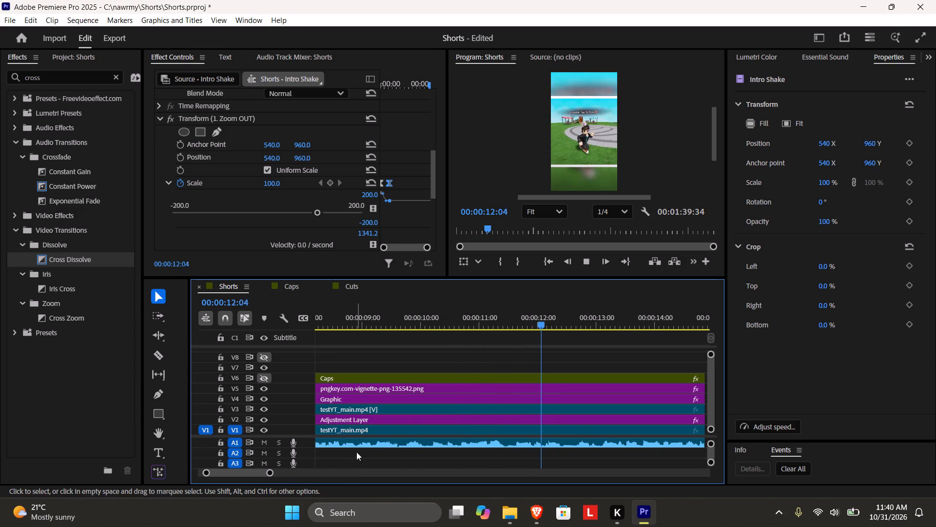
key(space)
key(space)
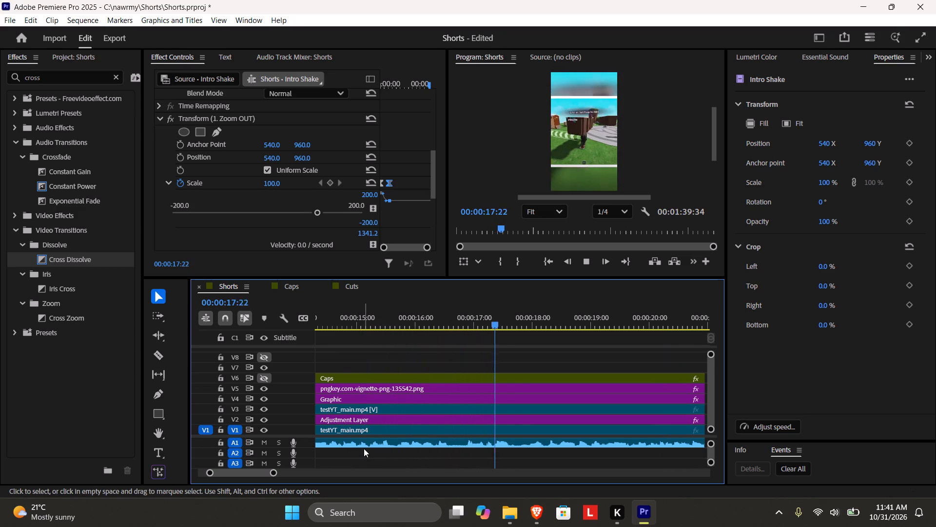
drag(273, 474, 283, 474)
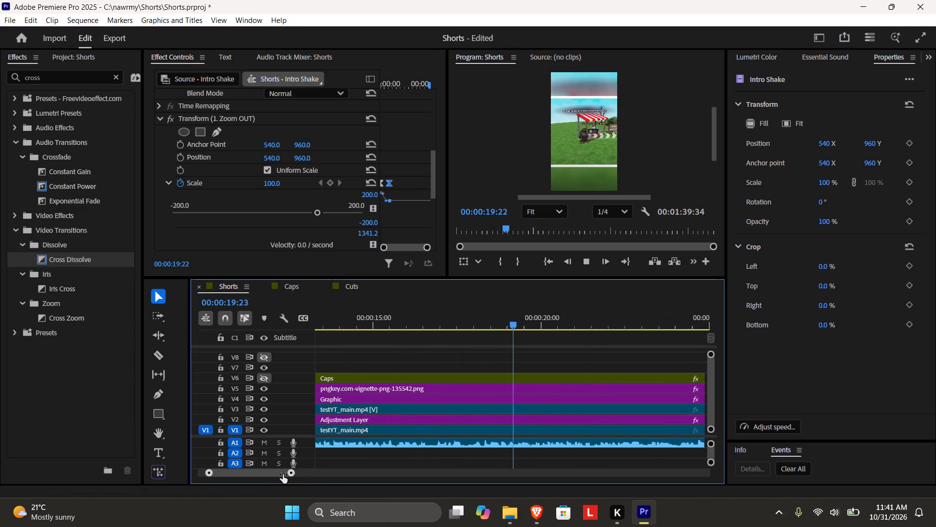
drag(283, 474, 283, 474)
scroll(343, 461, down, 4)
key(space)
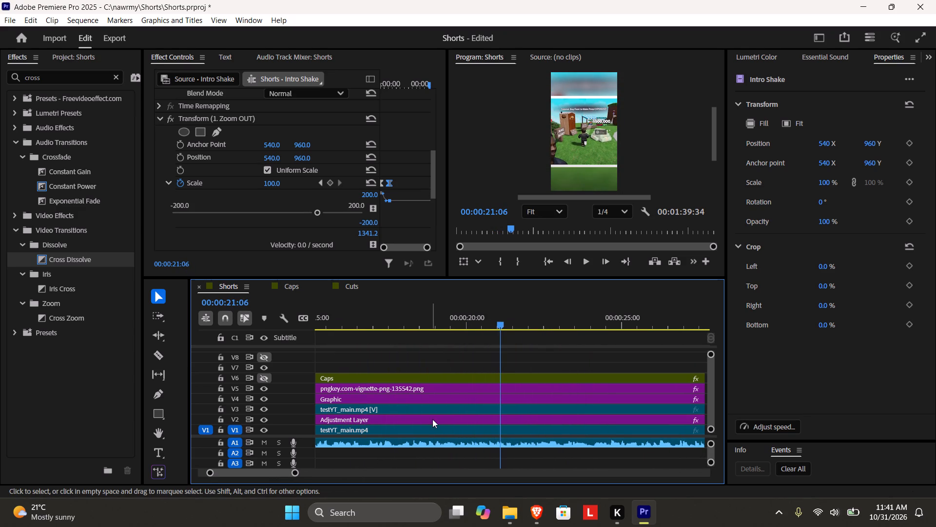
Review the man's face overlay near 00:00:20:00 and park the playhead just before it appears, at 00:00:19:37.
drag(492, 320, 436, 322)
key(space)
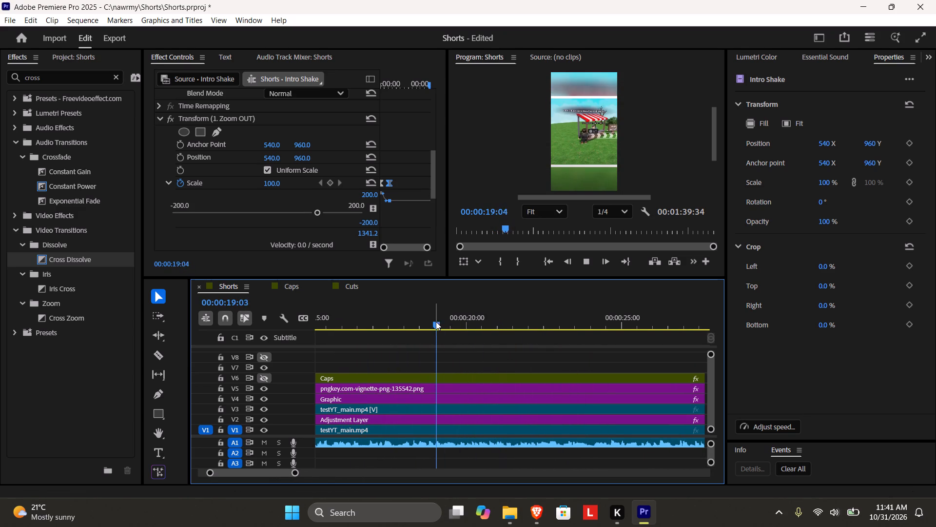
key(space)
key(Left)
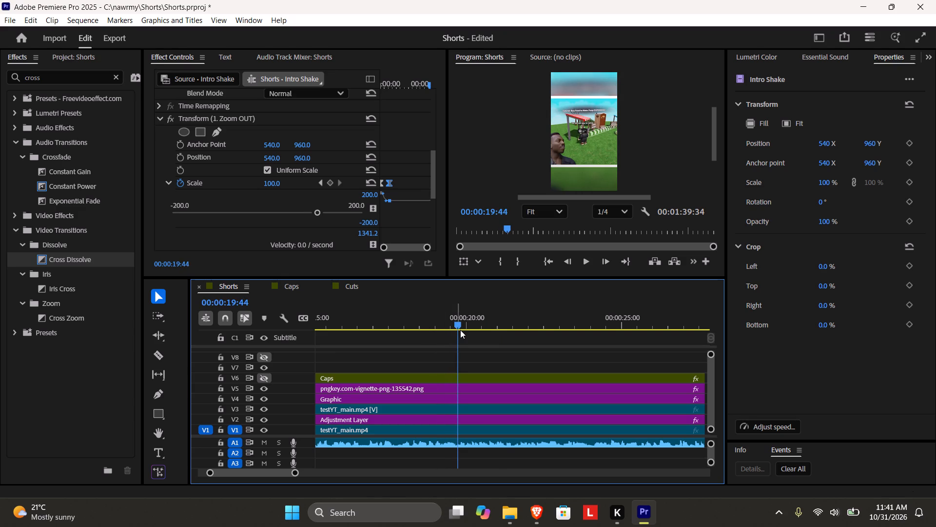
key(Left)
key(Left)
key(Left)
key(Left)
key(Left)
key(Left)
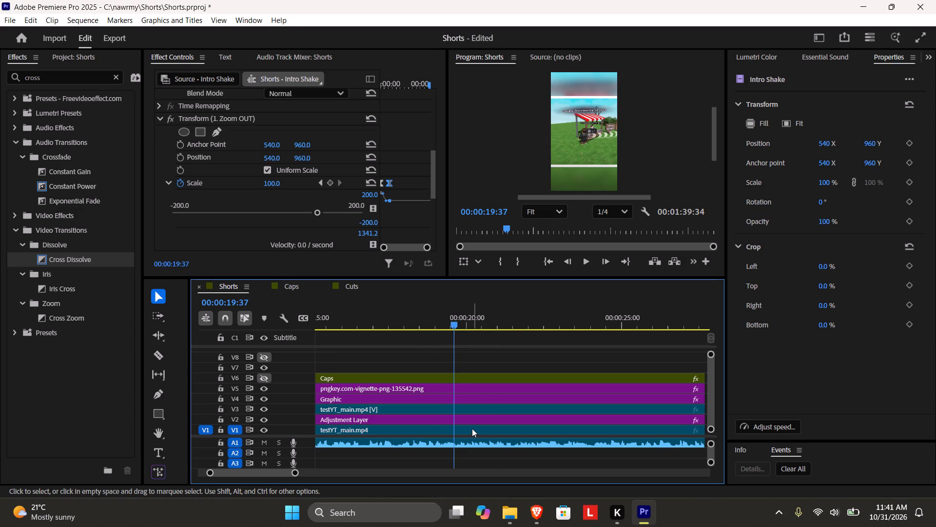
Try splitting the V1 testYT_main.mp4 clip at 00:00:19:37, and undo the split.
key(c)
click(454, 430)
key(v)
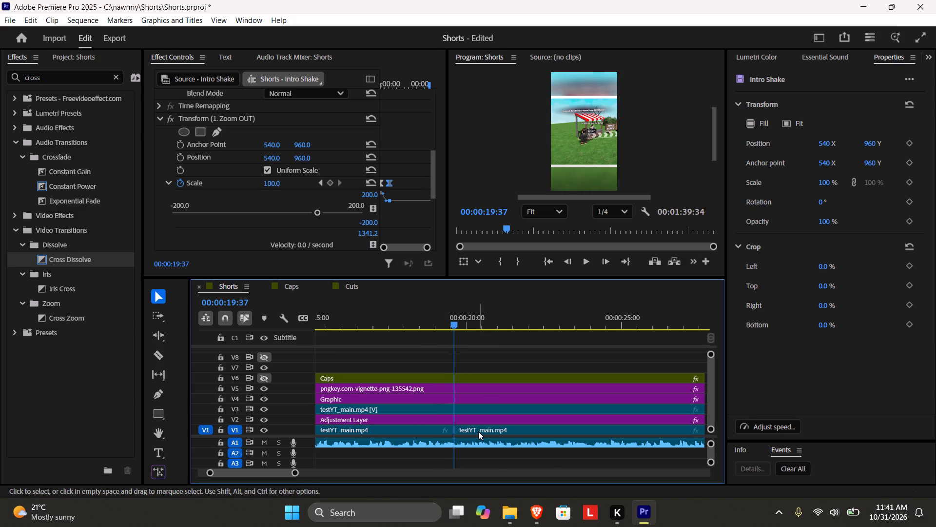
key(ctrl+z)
Split the V3 testYT_main.mp4 clip at 00:00:19:37.
key(c)
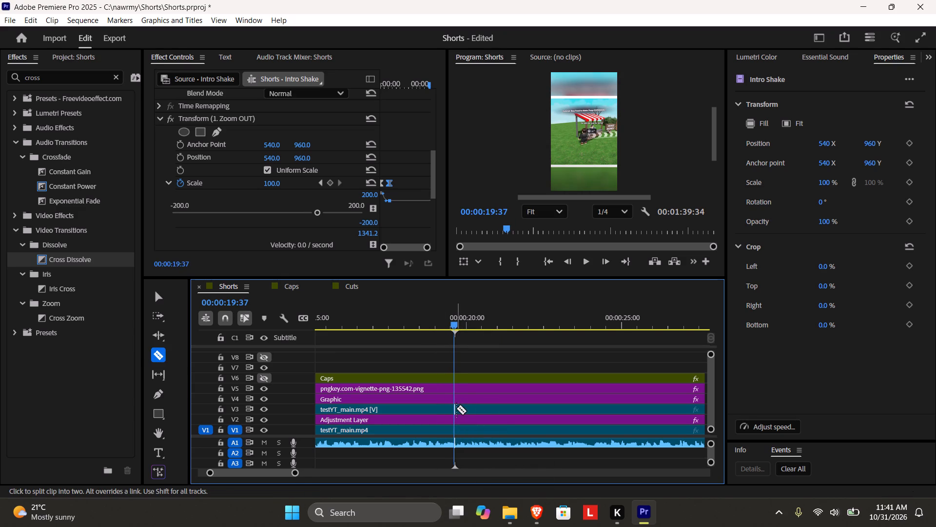
click(456, 408)
key(v)
Split the V3 clip again at 00:00:21:37, where the face overlay ends and the full-frame meme starts.
key(space)
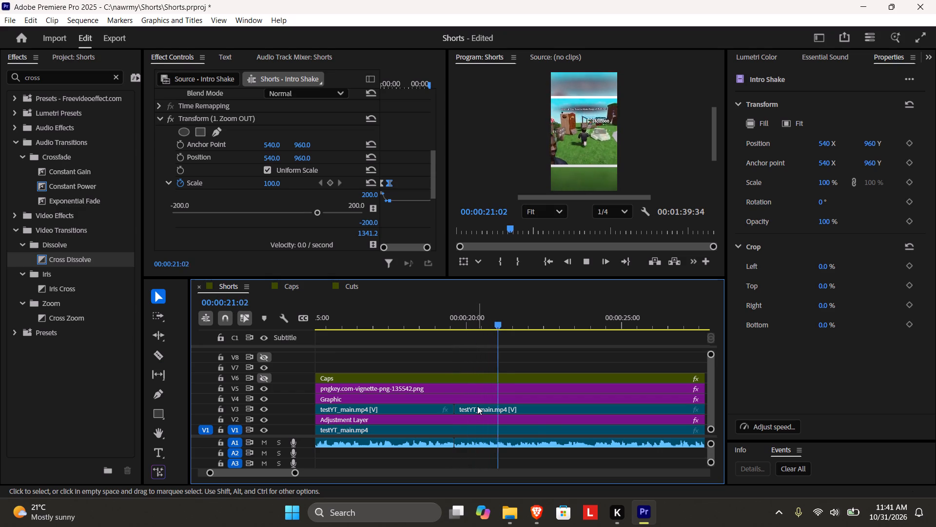
key(space)
key(Left)
key(Left)
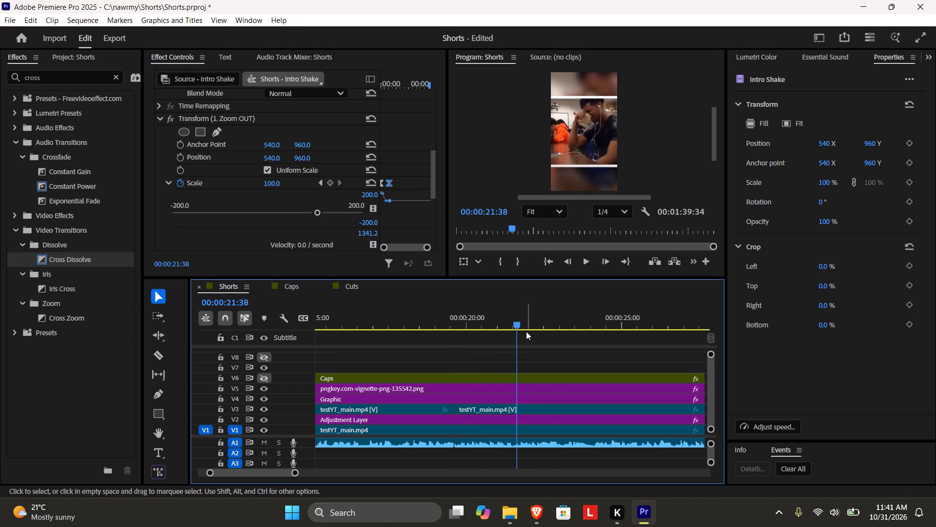
key(Left)
key(Right)
key(Left)
key(Right)
key(c)
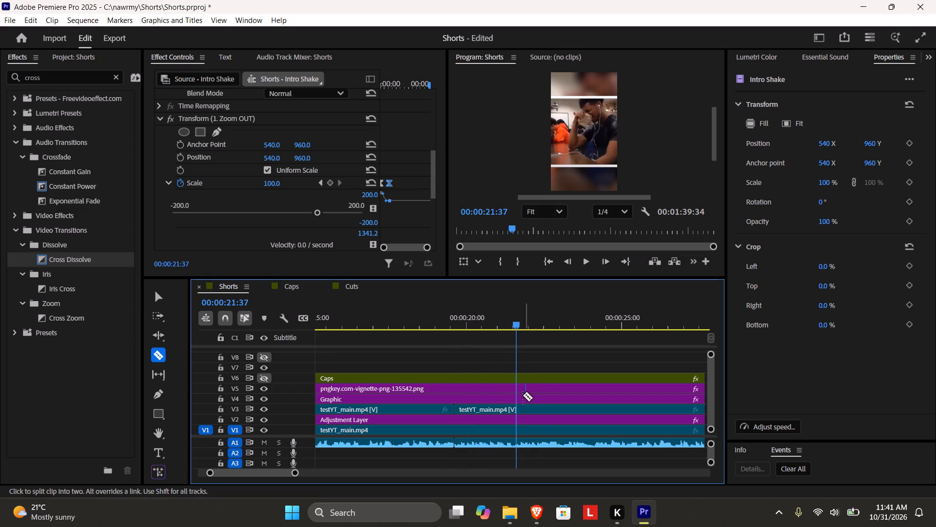
click(516, 412)
key(v)
Add a Position keyframe at the start of the new middle V3 segment, and set horizontal Position to 765 at 00:00:19:43.
click(483, 410)
drag(513, 322, 499, 324)
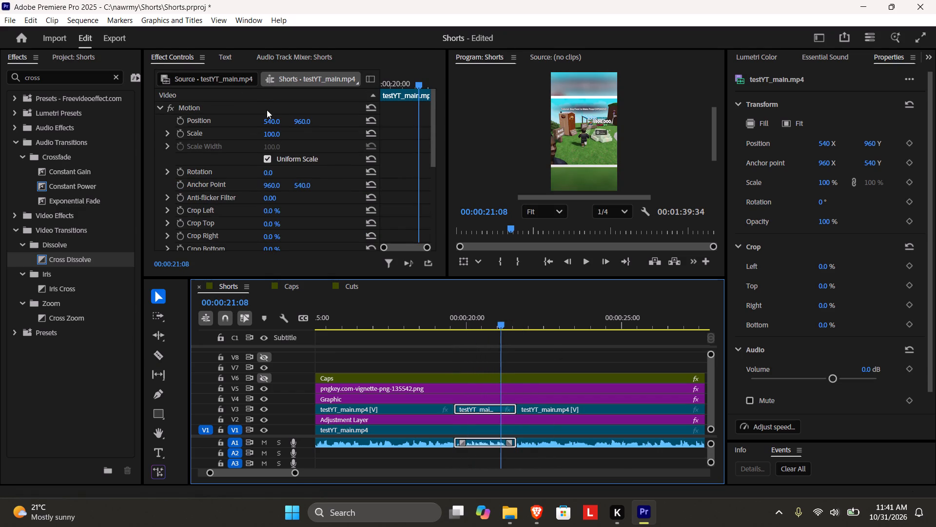
drag(396, 75, 349, 82)
click(178, 115)
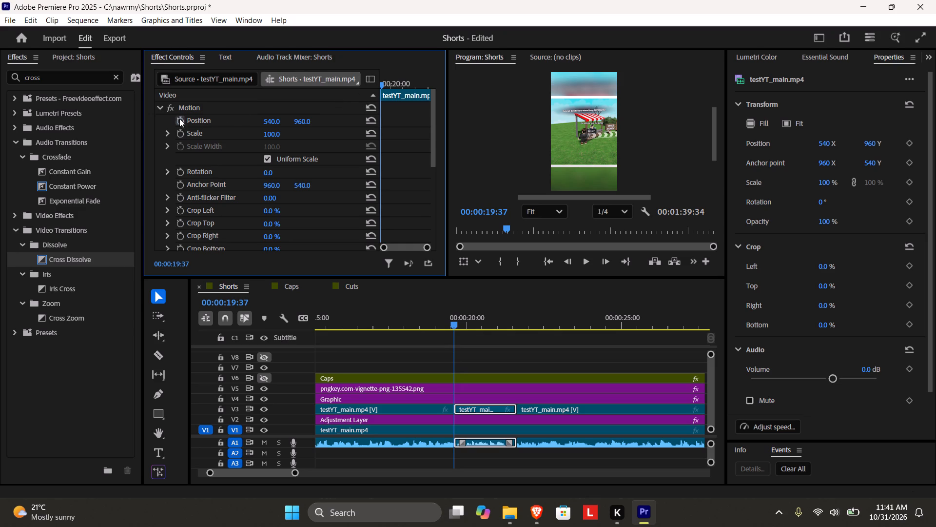
click(179, 119)
click(384, 81)
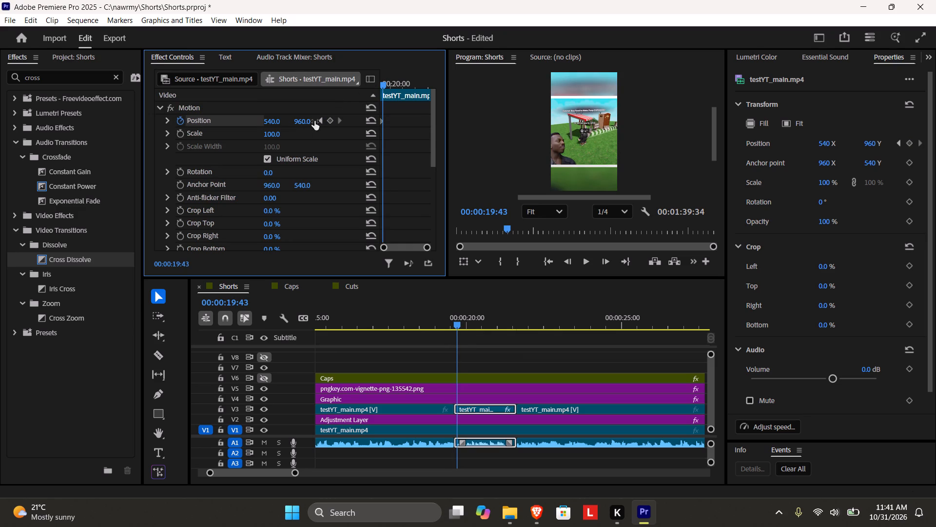
drag(274, 122, 390, 128)
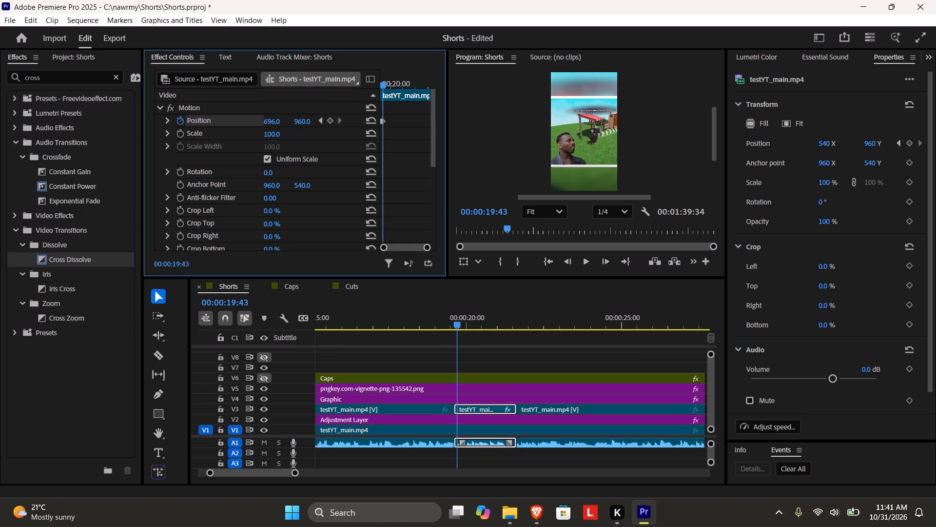
drag(390, 128, 415, 128)
Replay the middle V3 segment to check the horizontal slide.
click(447, 304)
key(space)
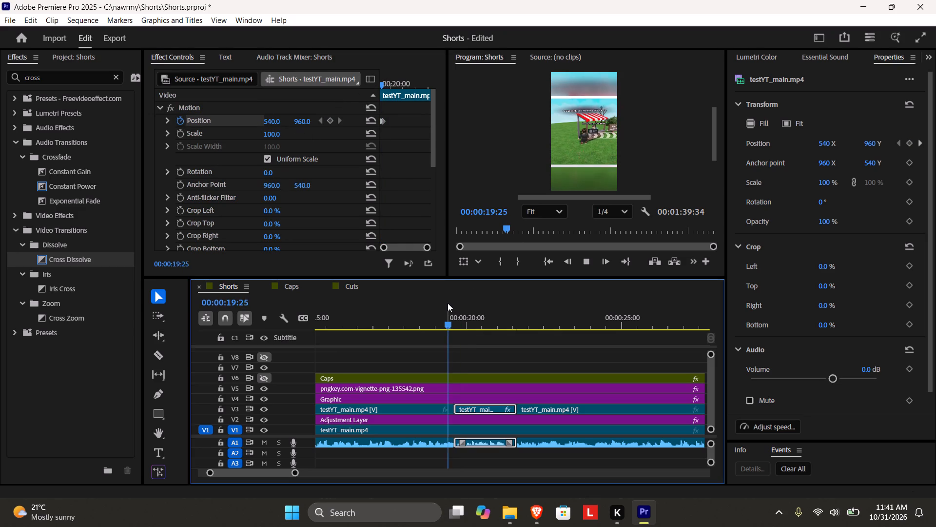
key(space)
click(437, 302)
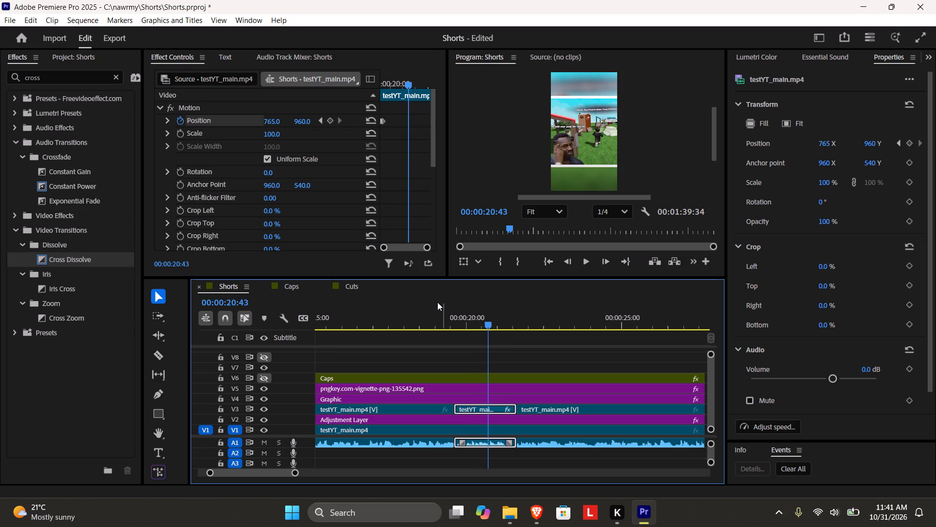
key(space)
key(space)
drag(458, 302, 440, 305)
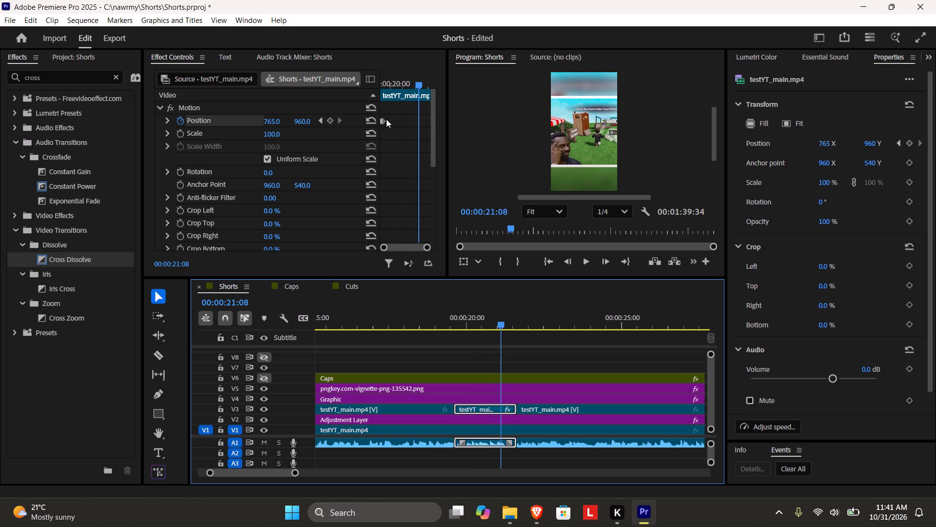
Move the segment's second Position keyframe a few frames later to slow the slide, and preview it.
click(386, 119)
double_click(181, 58)
click(395, 150)
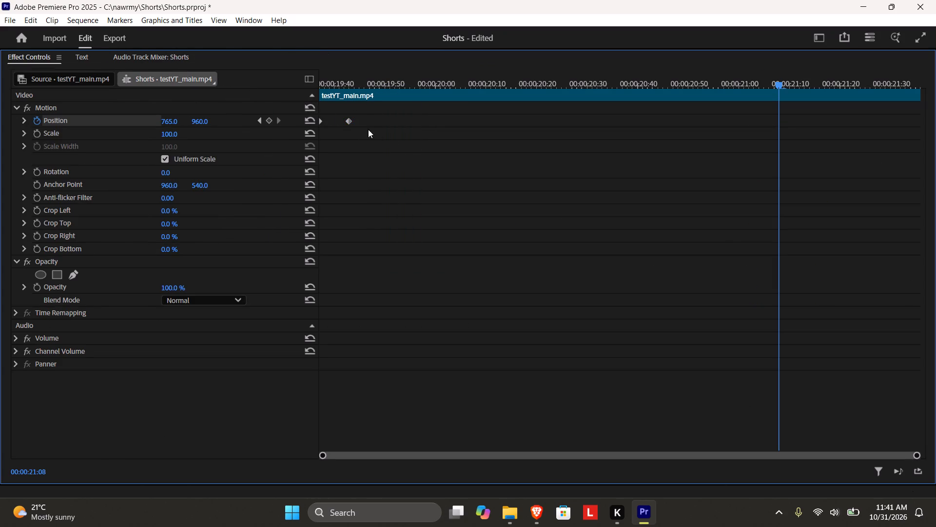
drag(351, 121, 374, 126)
double_click(22, 55)
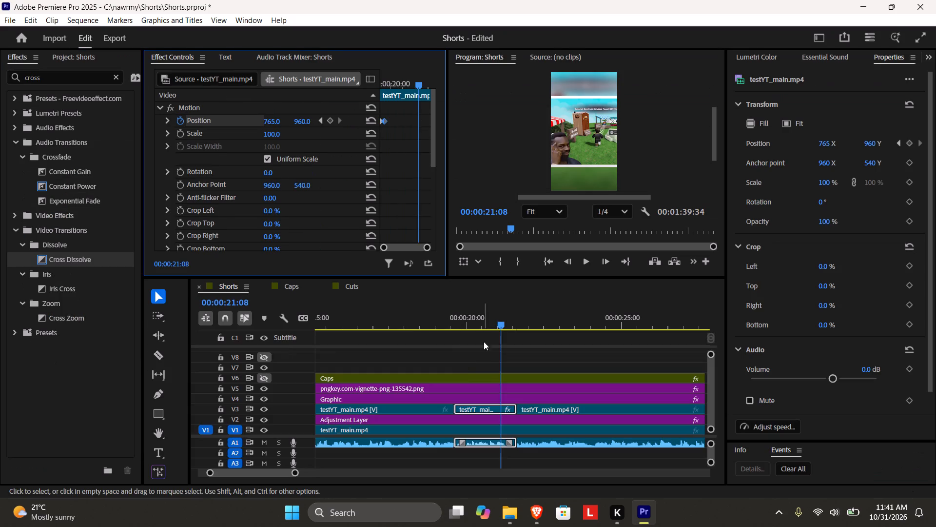
click(445, 317)
key(space)
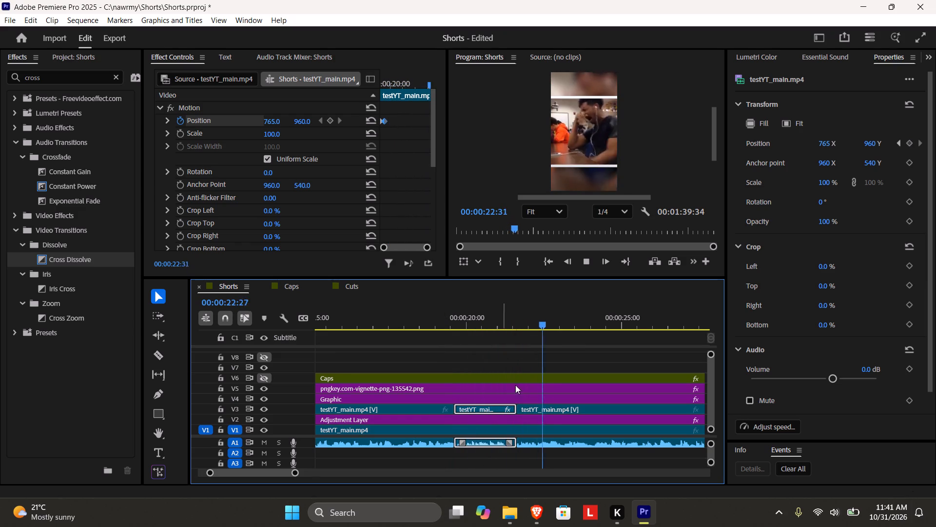
Play on past the meme clip to about 00:00:26:00 and save the project.
scroll(509, 405, down, 5)
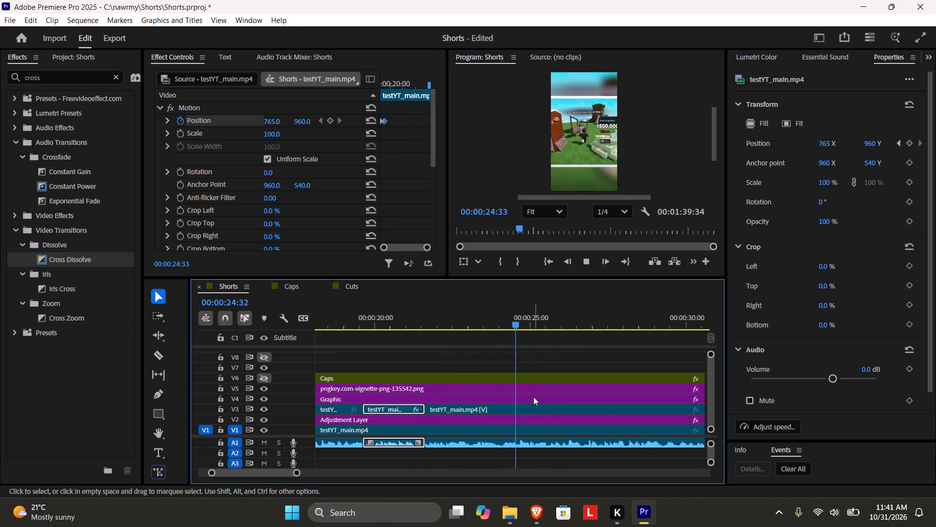
key(space)
key(space)
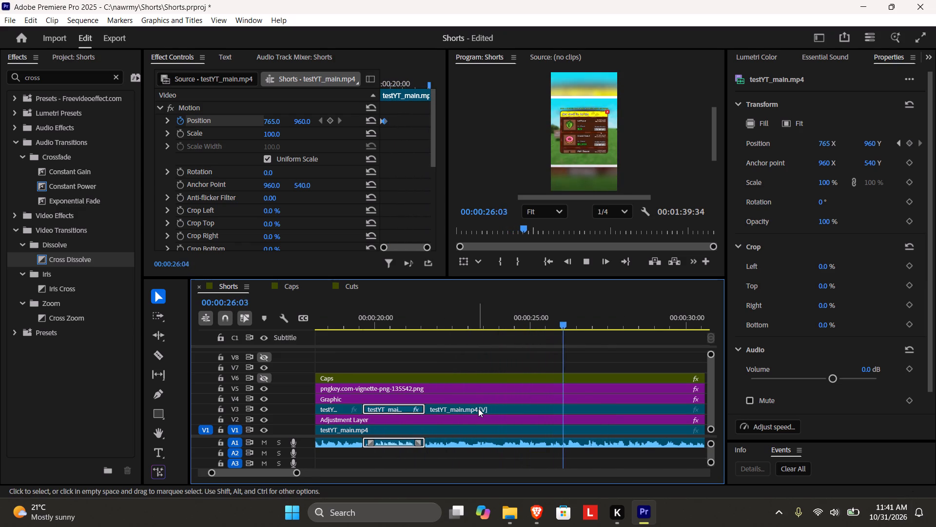
key(space)
key(ctrl+s)
Replay the footage around 00:00:25:00 to examine where the shop menu appears after the blue-striped stall.
drag(503, 317, 548, 327)
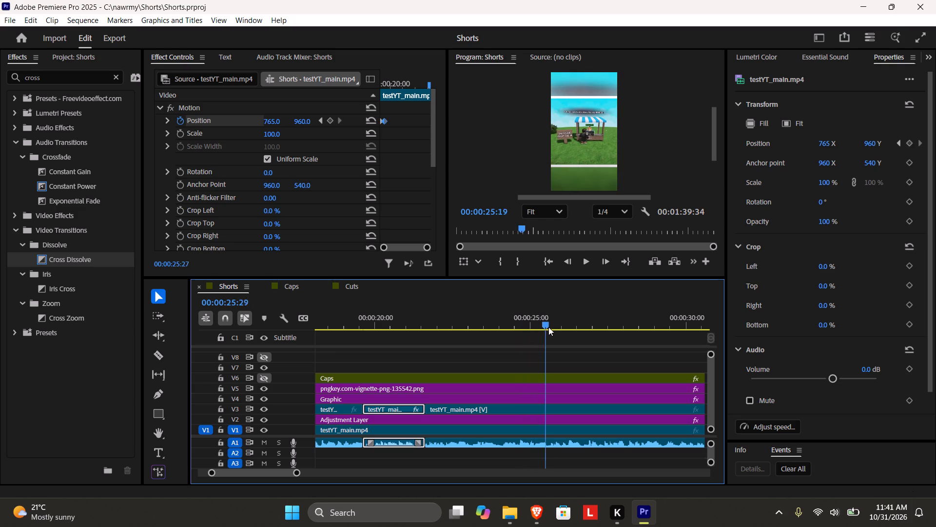
drag(548, 327, 550, 328)
drag(297, 473, 406, 458)
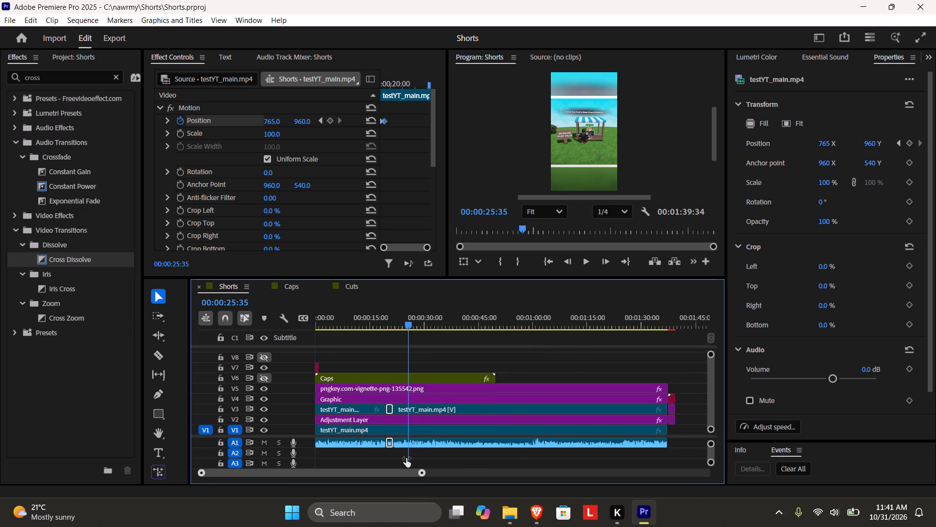
drag(406, 458, 349, 466)
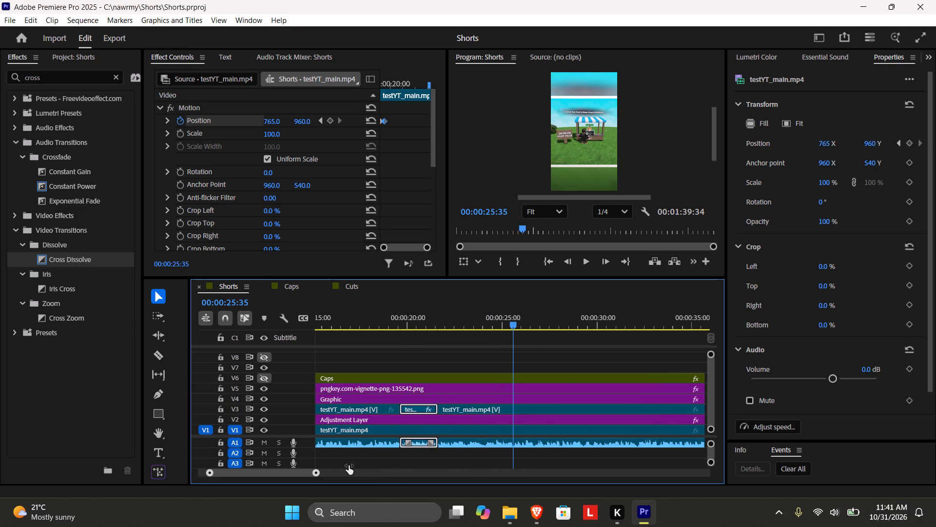
drag(349, 466, 336, 469)
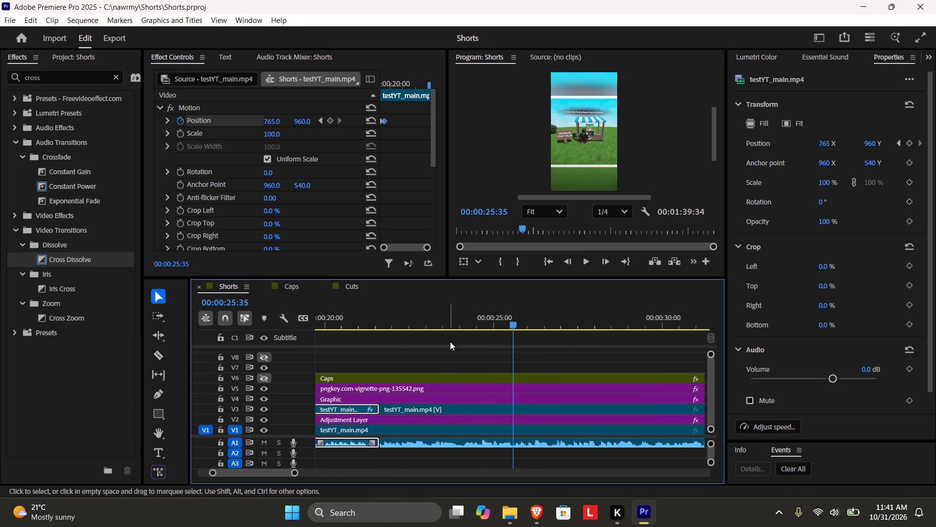
click(471, 328)
key(space)
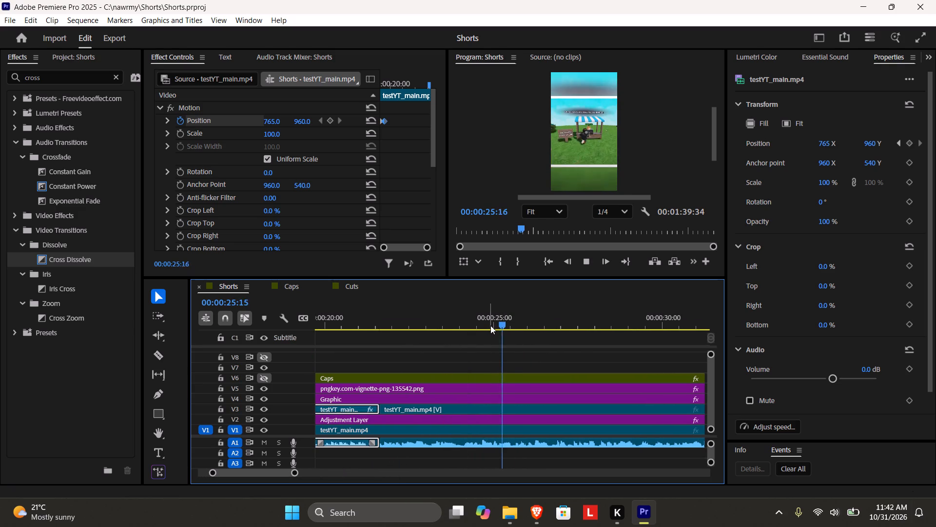
key(space)
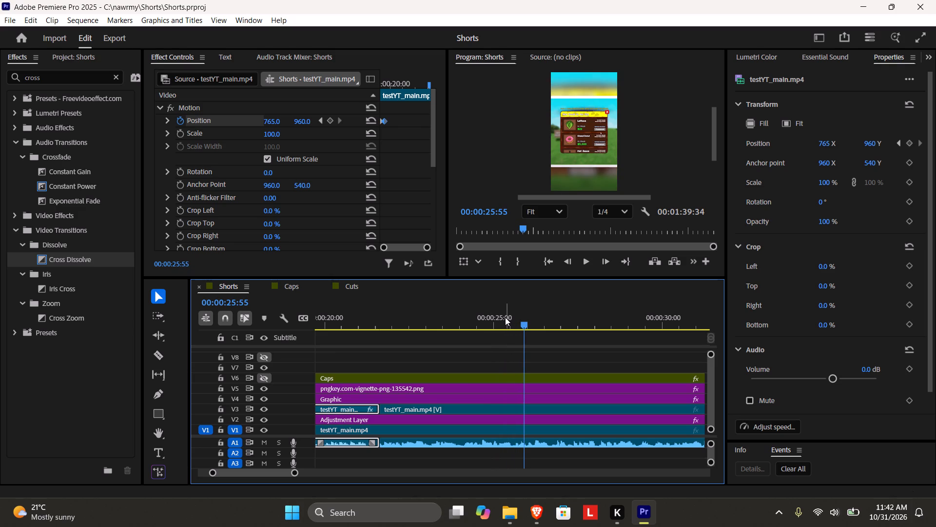
click(501, 317)
key(space)
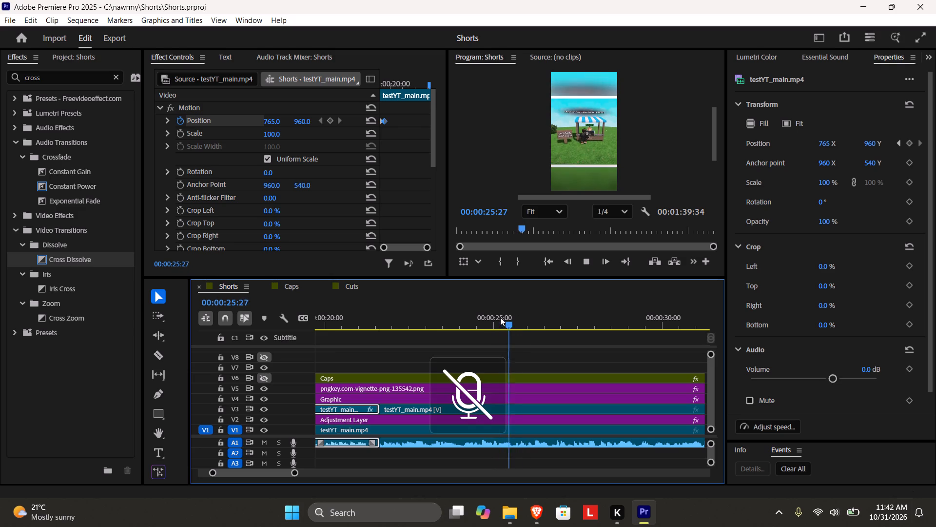
key(space)
key(space)
key(space)
Trim the start of the last V3 footage segment and its linked audio to 00:00:25:38, where the shop menu is open.
key(Left)
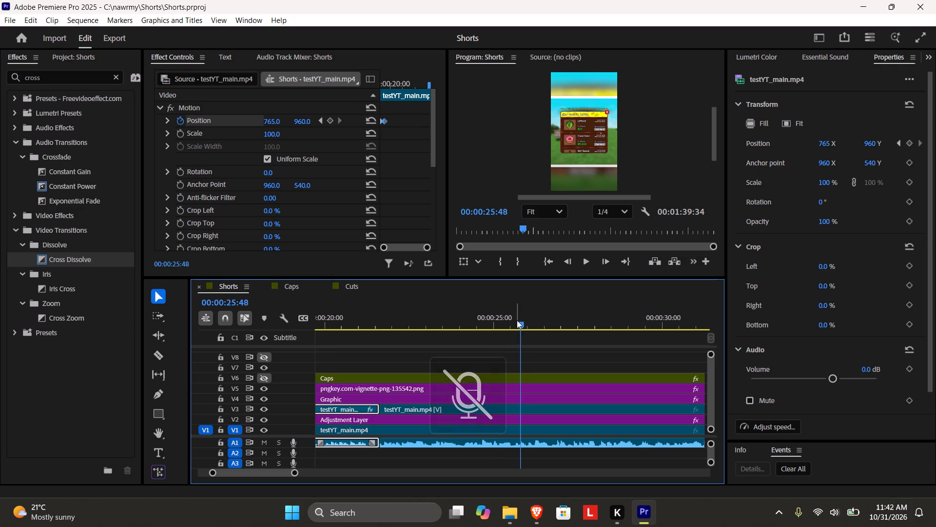
key(Left)
key(Left)
key(Left)
key(Left)
key(Left)
key(Left)
key(Left)
key(Left)
key(Left)
key(Left)
key(Left)
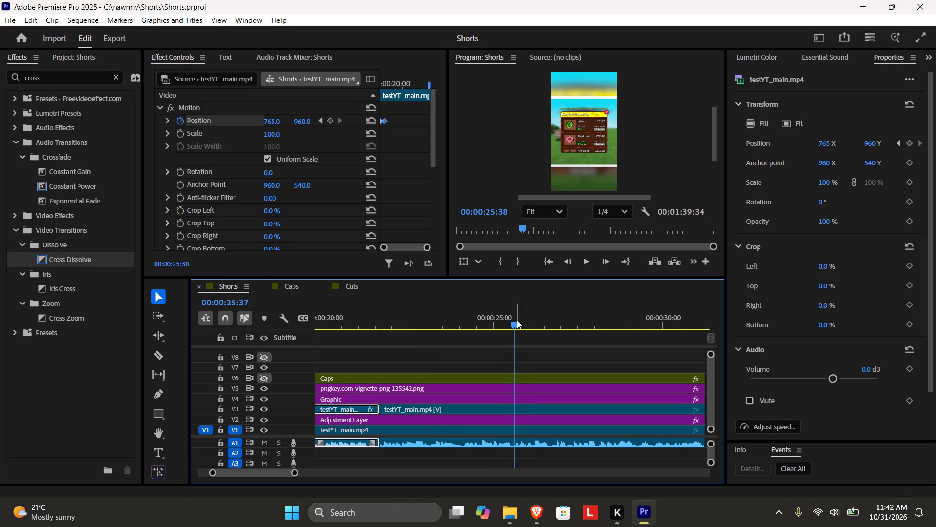
key(Right)
drag(387, 409, 505, 409)
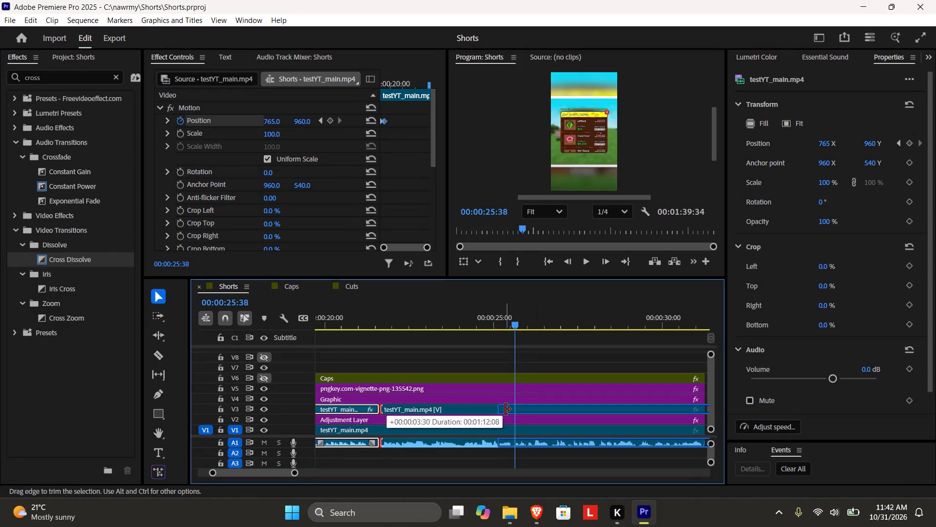
drag(505, 409, 522, 408)
Split the V1 background clip where the previous V3 segment ends, and trim the second part's start to 00:00:25:38.
key(c)
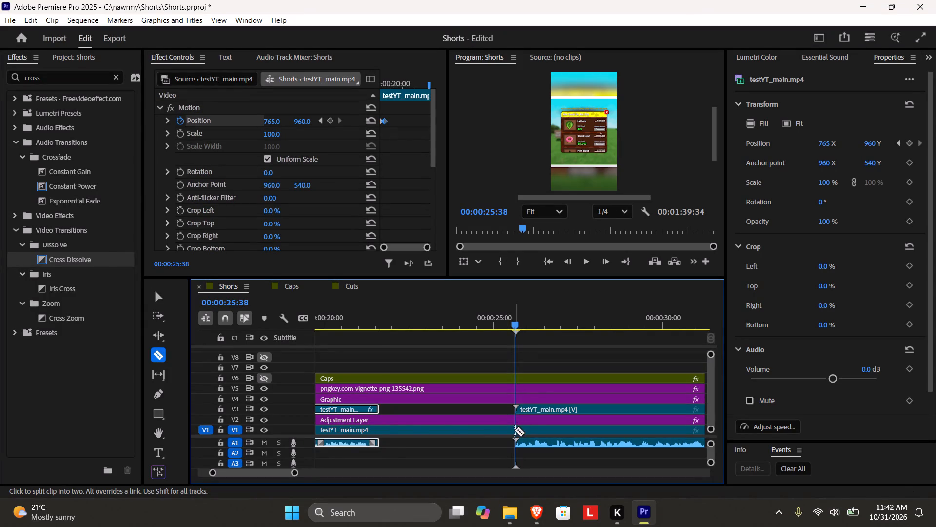
click(380, 430)
key(v)
drag(385, 429, 530, 430)
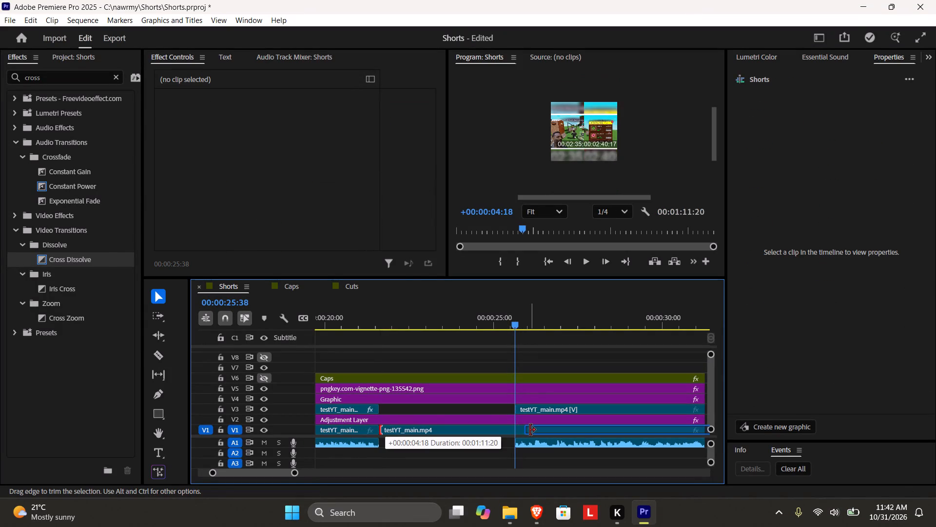
drag(530, 430, 521, 429)
Move the trimmed V3 and V1 clips together back against the preceding segments to close the gap.
click(535, 407)
shift+click(541, 427)
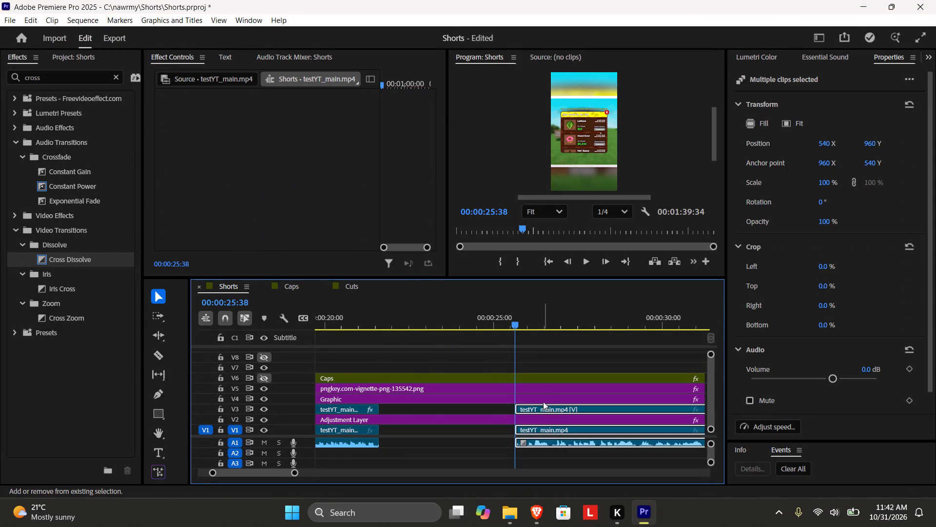
drag(543, 409, 415, 411)
Play from 00:00:21:19 to about 00:00:30:00 to check the new join and examine the footage that follows.
click(370, 318)
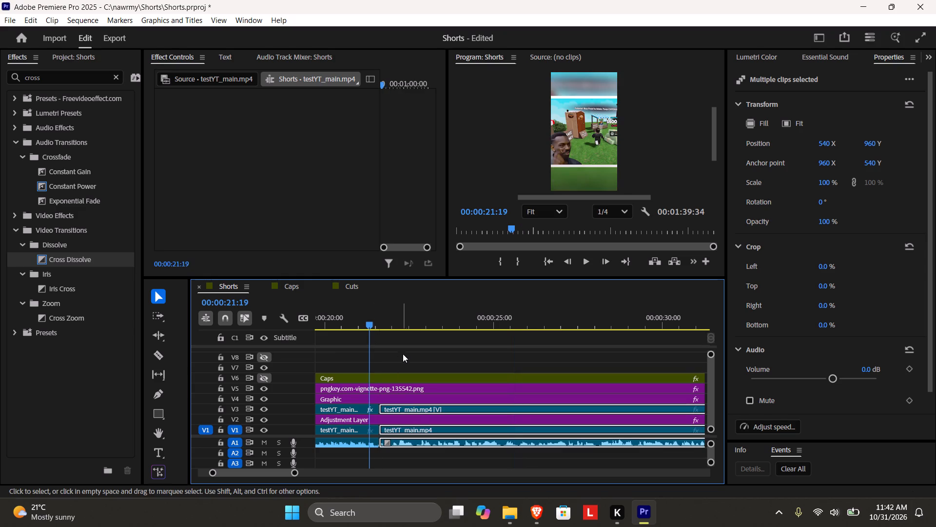
click(405, 357)
key(space)
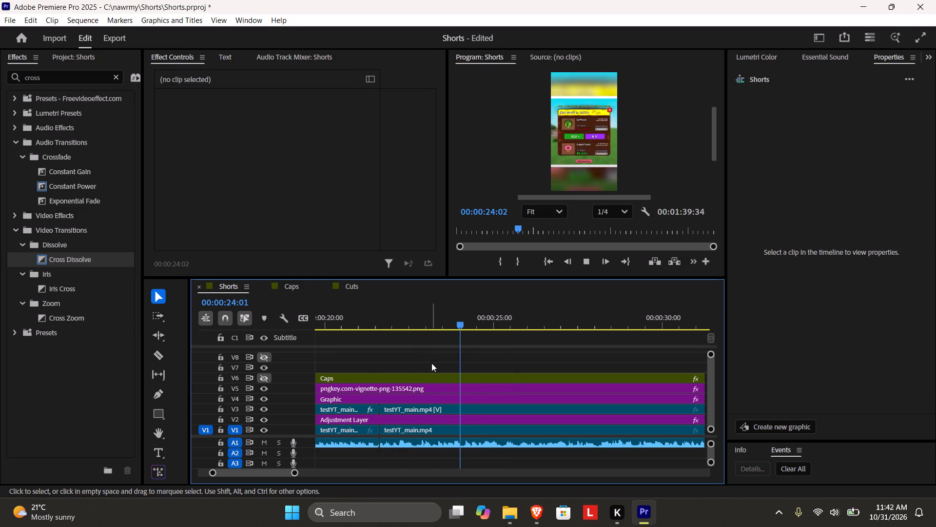
key(space)
key(space)
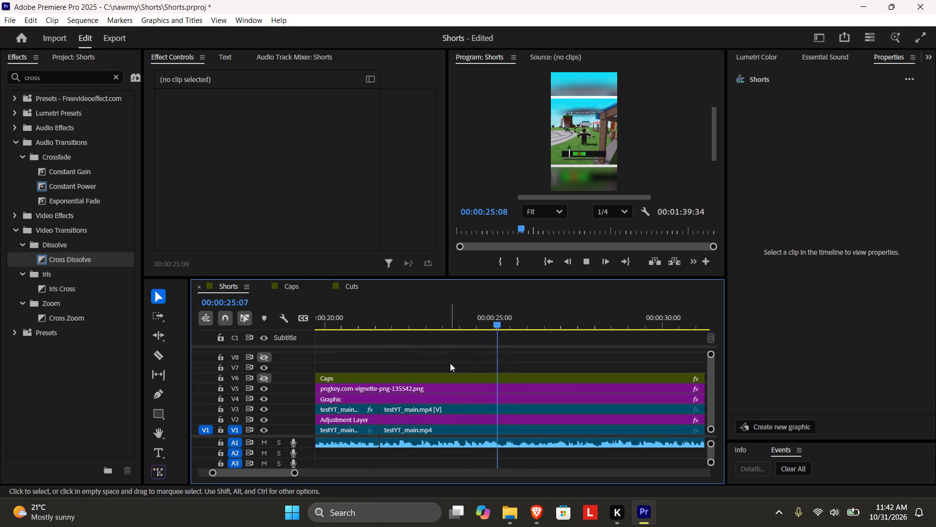
key(space)
key(space)
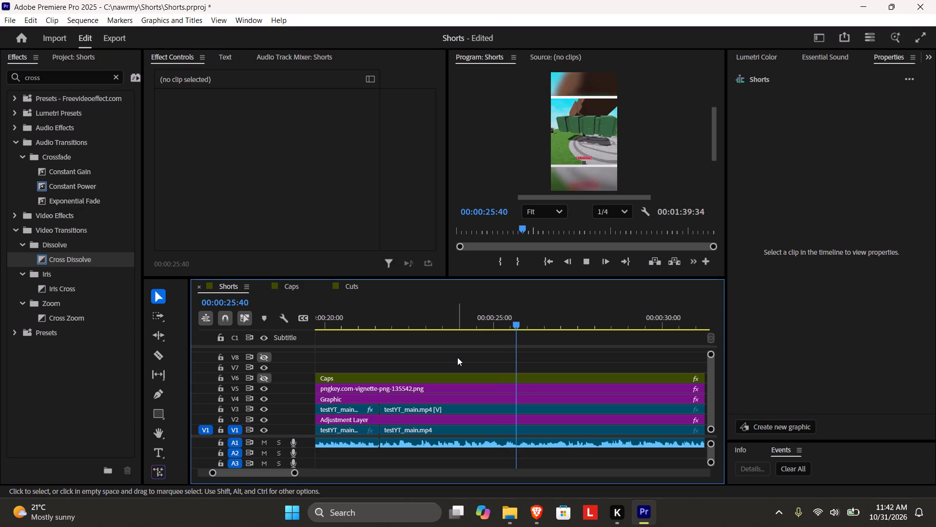
key(space)
key(space)
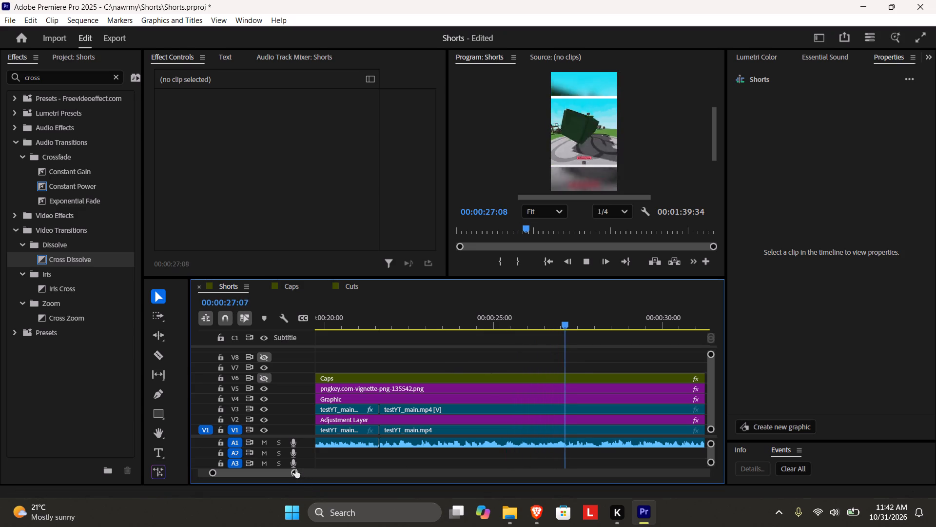
key(space)
key(space)
key(space)
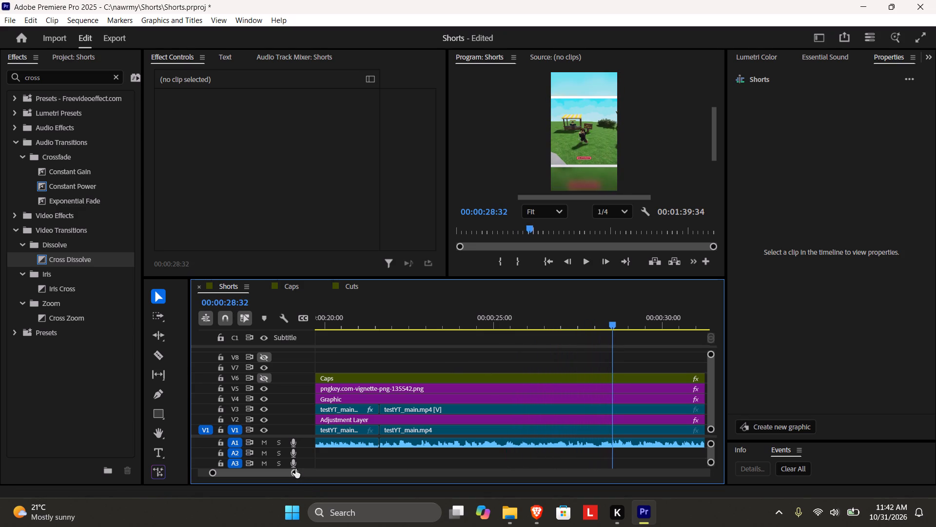
key(space)
scroll(302, 468, down, 4)
key(space)
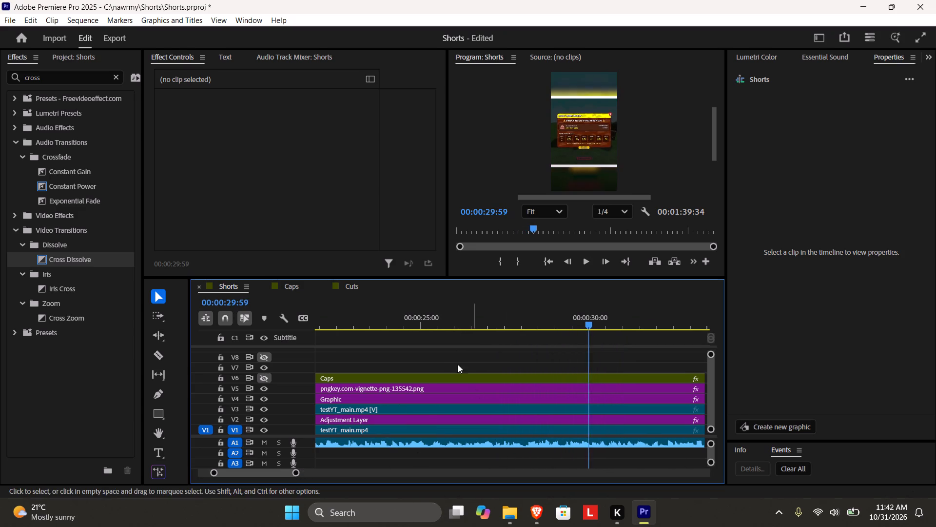
Split the V3 footage and its linked audio at 00:00:28:10, as the character approaches the yellow-roofed stall.
click(430, 315)
click(513, 320)
key(space)
key(space)
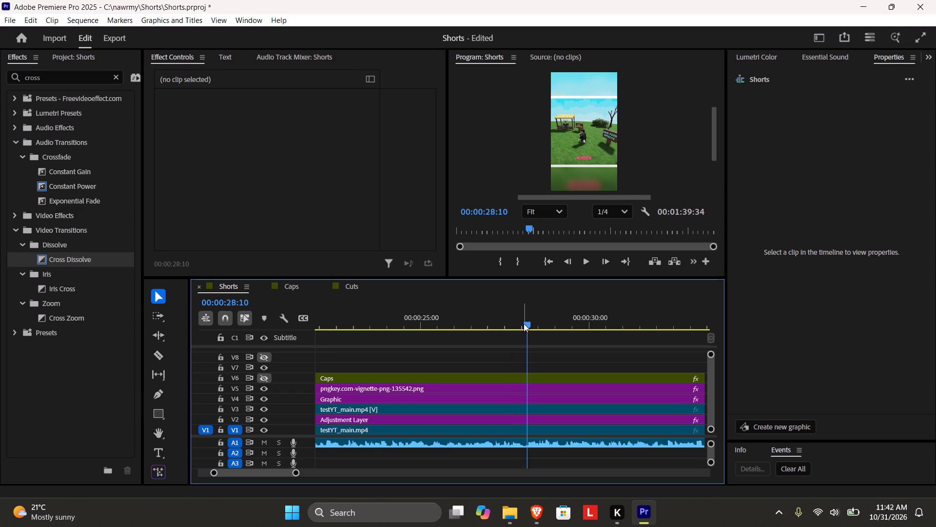
click(524, 328)
key(space)
key(space)
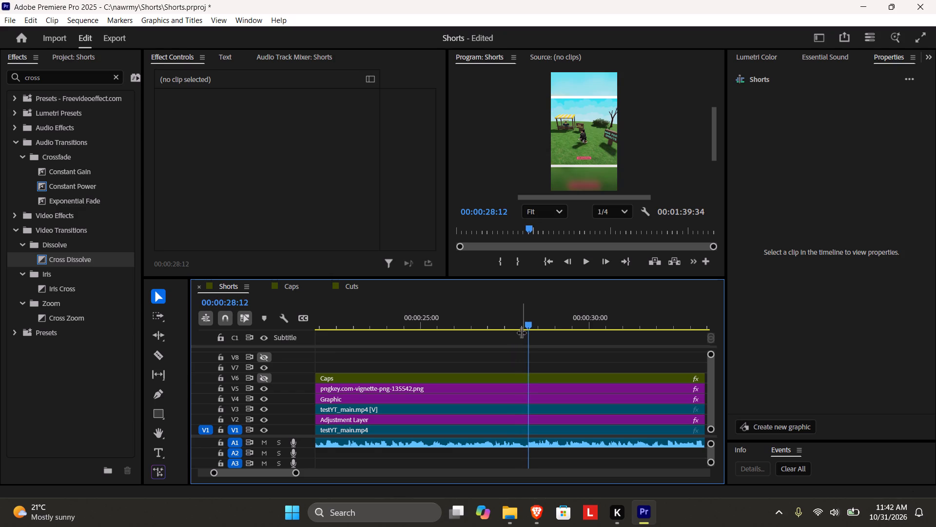
key(Left)
key(Left)
key(Left)
key(Left)
key(Right)
key(Right)
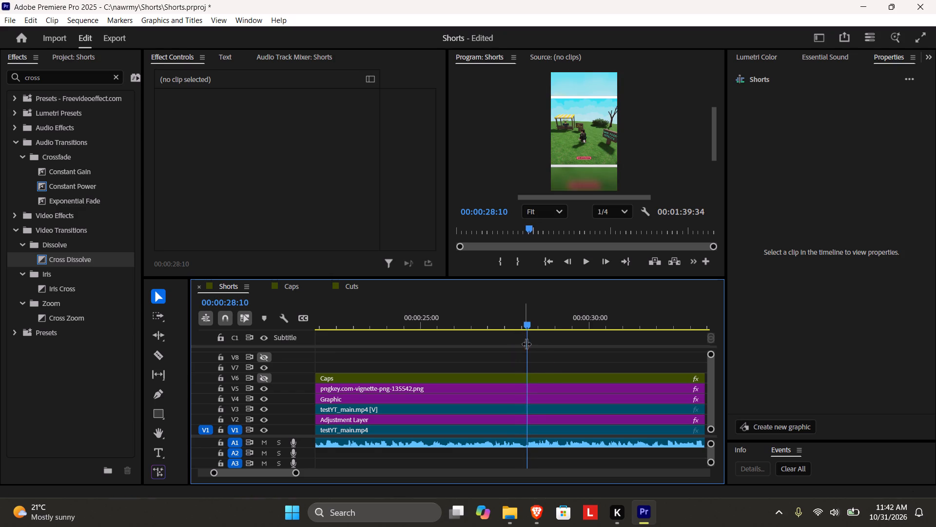
key(c)
click(529, 411)
key(v)
Play the footage on to about 00:00:39:00 and scrub back around 00:00:37:30 to examine where the throwing gameplay resumes.
key(space)
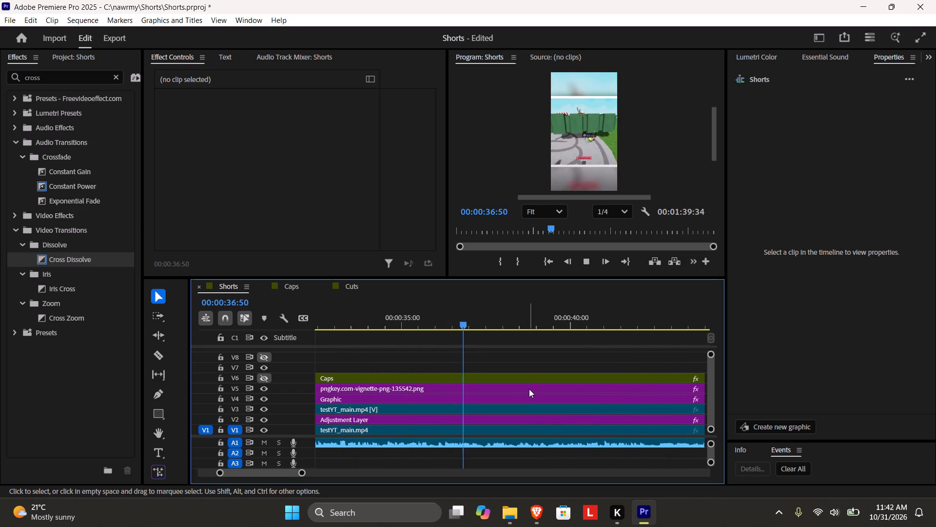
scroll(525, 388, down, 2)
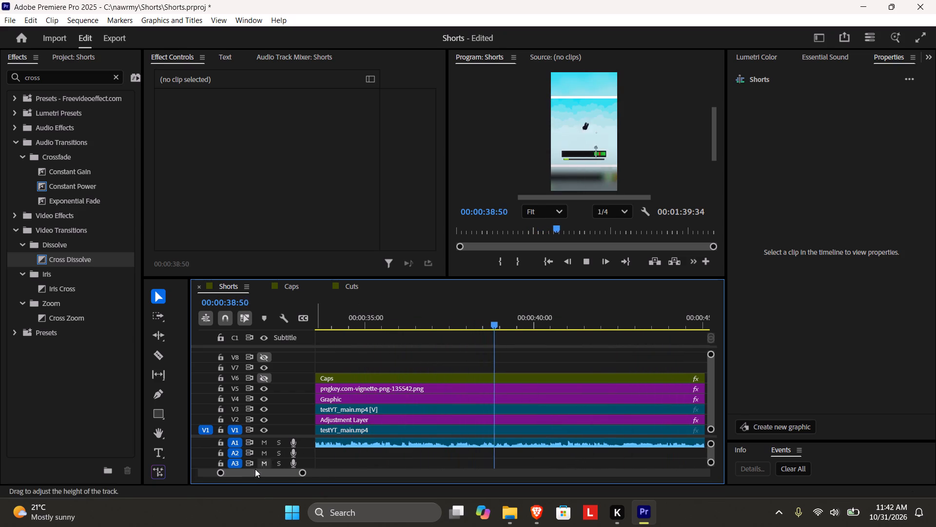
key(space)
drag(302, 470, 324, 468)
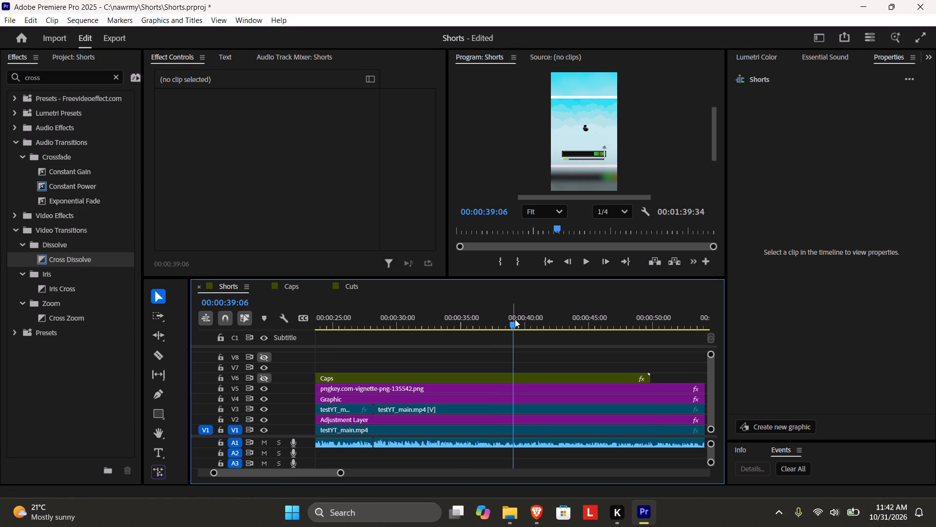
drag(510, 320, 495, 324)
key(space)
key(space)
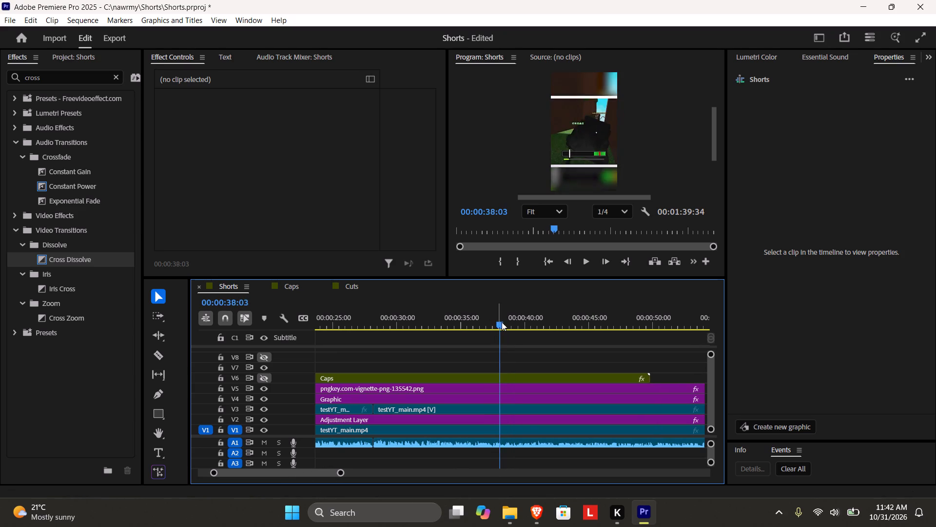
drag(502, 321, 496, 321)
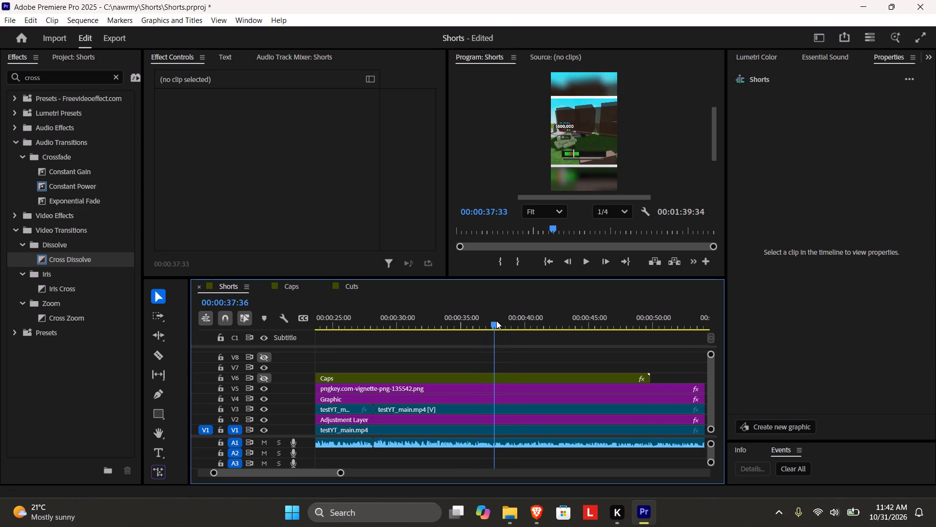
drag(496, 321, 495, 321)
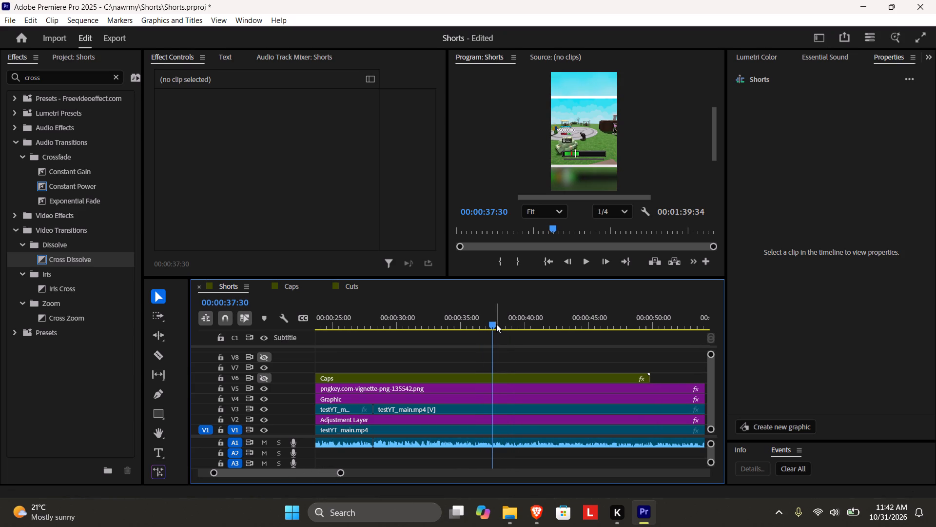
Split the V3 footage and its linked audio at 00:00:37:30, right at the change of shot.
key(Right)
key(Right)
key(Right)
key(Right)
key(Right)
key(Right)
key(Right)
key(Left)
key(Left)
key(Left)
key(Left)
key(Left)
key(Left)
key(Left)
key(Left)
key(Left)
key(Left)
key(Left)
key(Left)
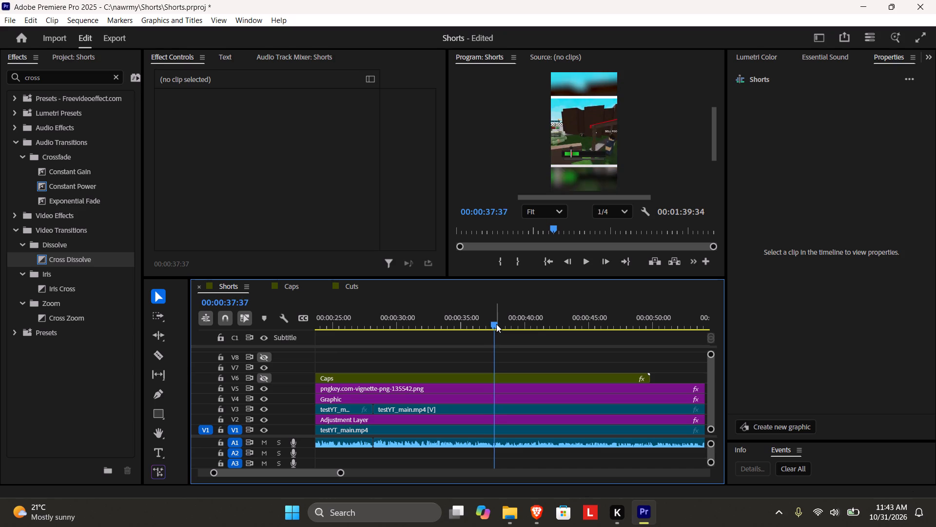
key(Right)
key(Right)
key(Right)
key(Right)
key(Right)
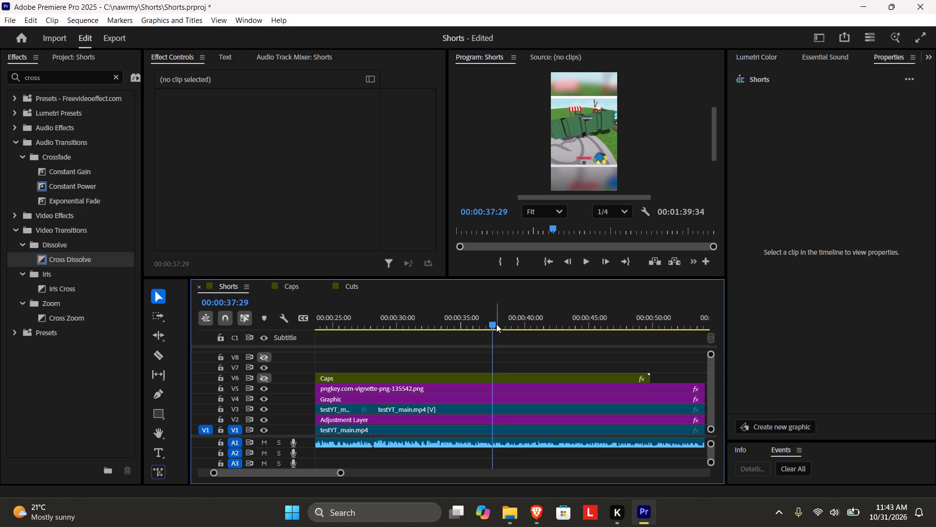
key(c)
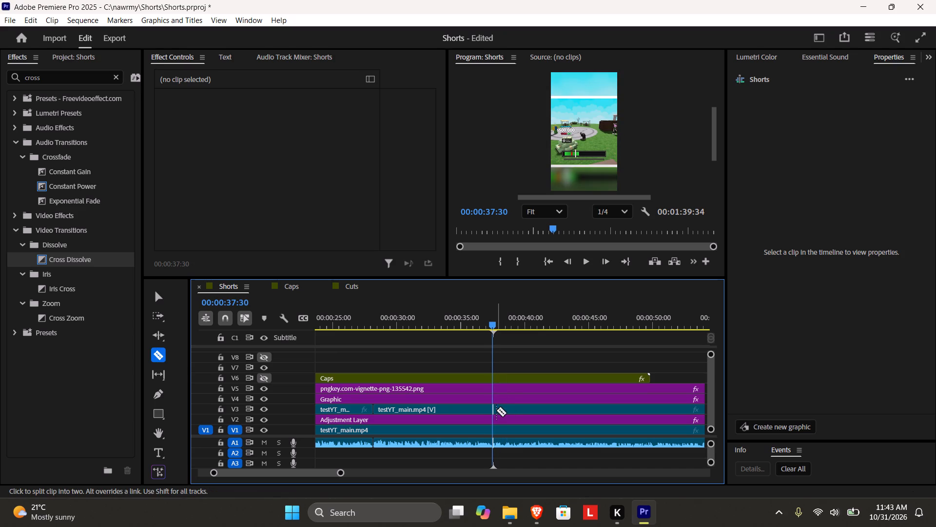
click(496, 409)
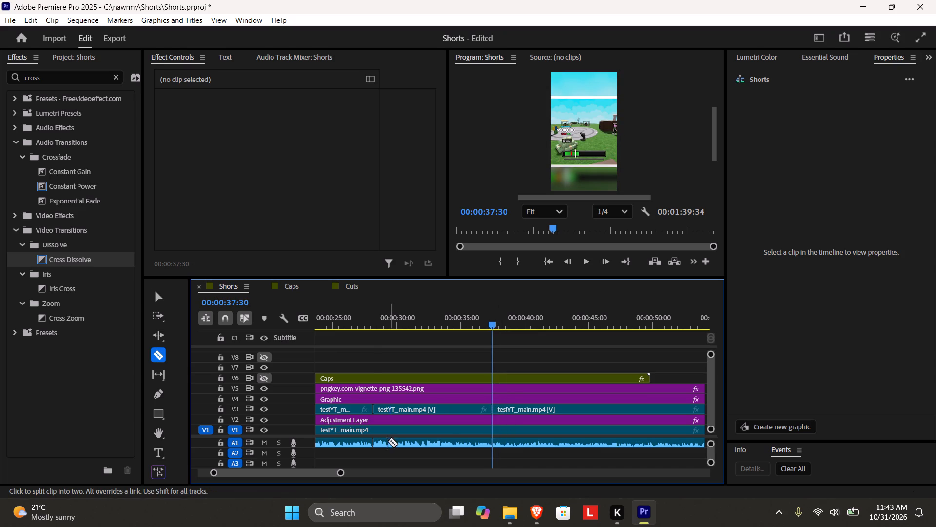
Split the V1 background clip at the same two points as V3, 00:00:28:10 and 00:00:37:30.
click(372, 435)
click(376, 430)
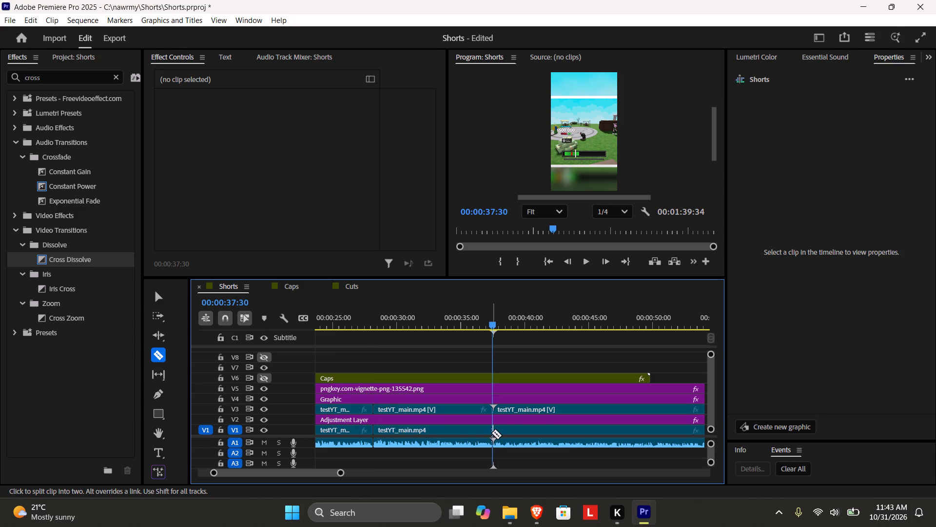
click(491, 432)
key(v)
Delete the V3 and V1 segments between 00:00:28:10 and 00:00:37:30 with their audio, and try to remove the empty gap.
click(456, 411)
shift+click(451, 429)
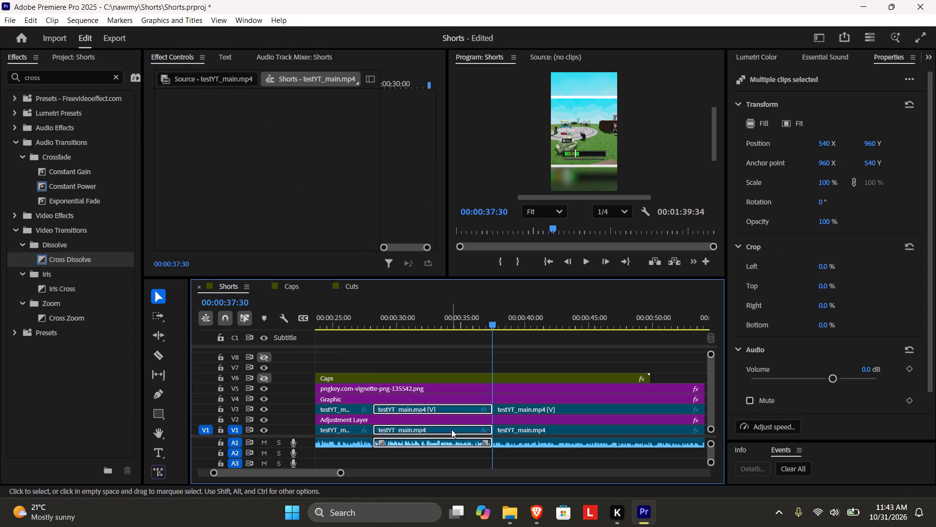
key(Delete)
click(447, 408)
key(BackSpace)
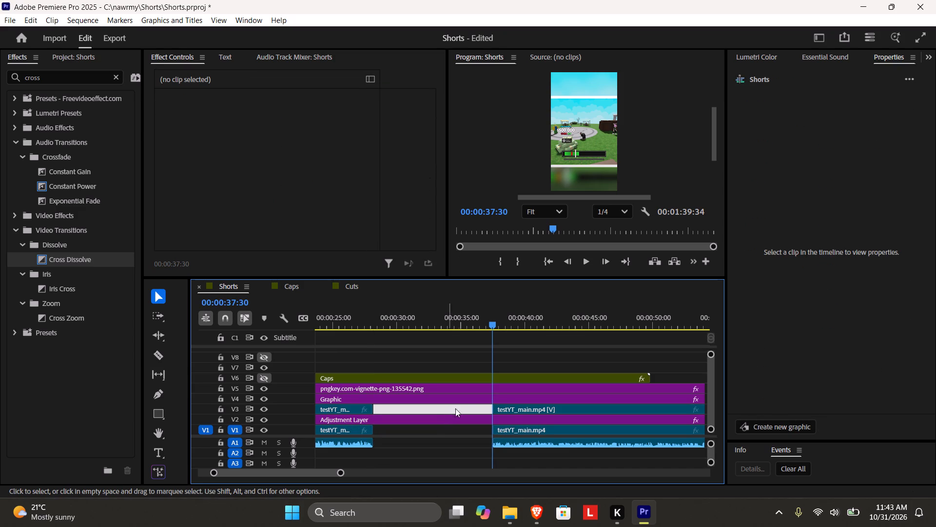
Move the remaining V3 and V1 clips together back to 00:00:28:10, against the preceding segments.
click(512, 408)
shift+click(509, 432)
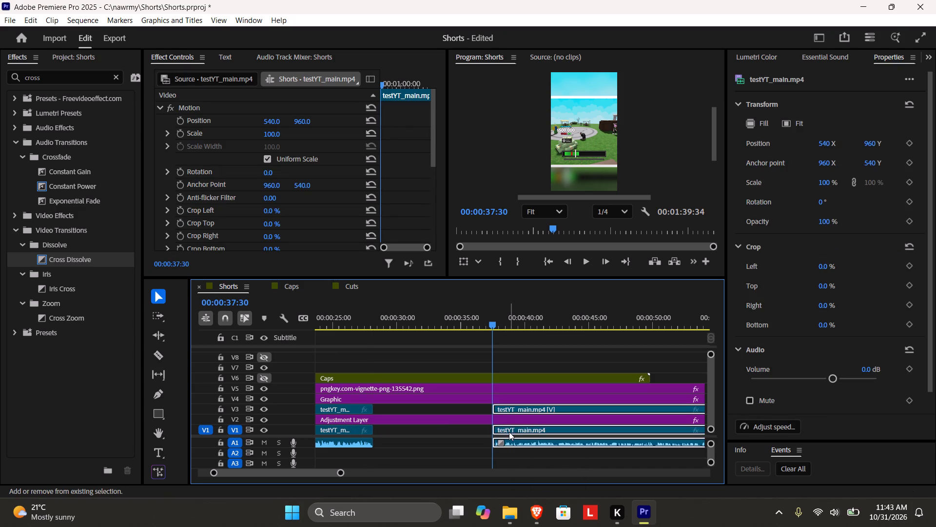
drag(513, 407, 400, 410)
click(370, 342)
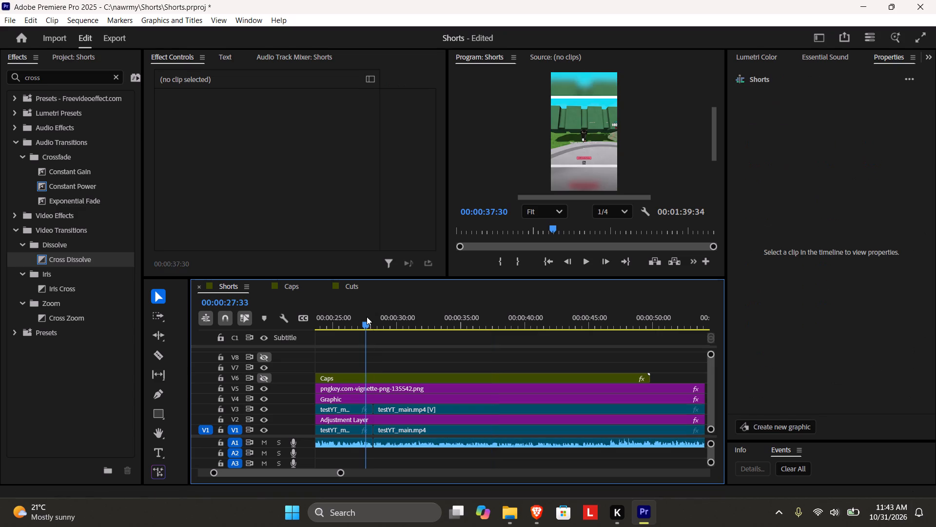
Play back the footage after the 00:00:28:10 join to look for the next stretch of unneeded gameplay.
click(367, 317)
key(space)
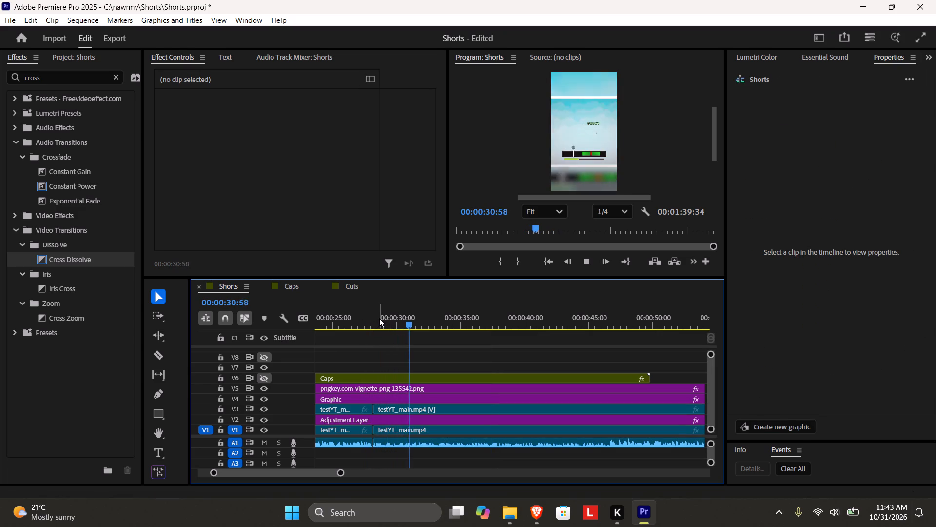
key(space)
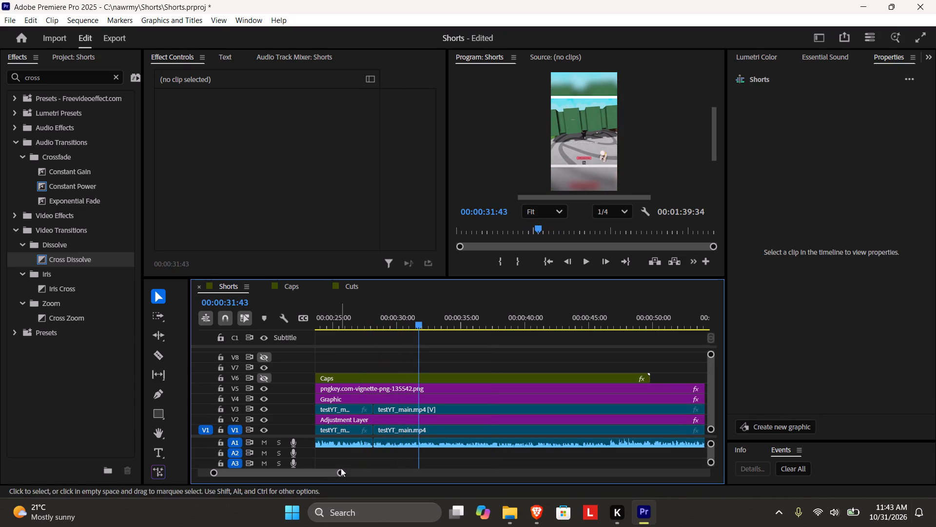
key(space)
drag(344, 472, 336, 472)
key(space)
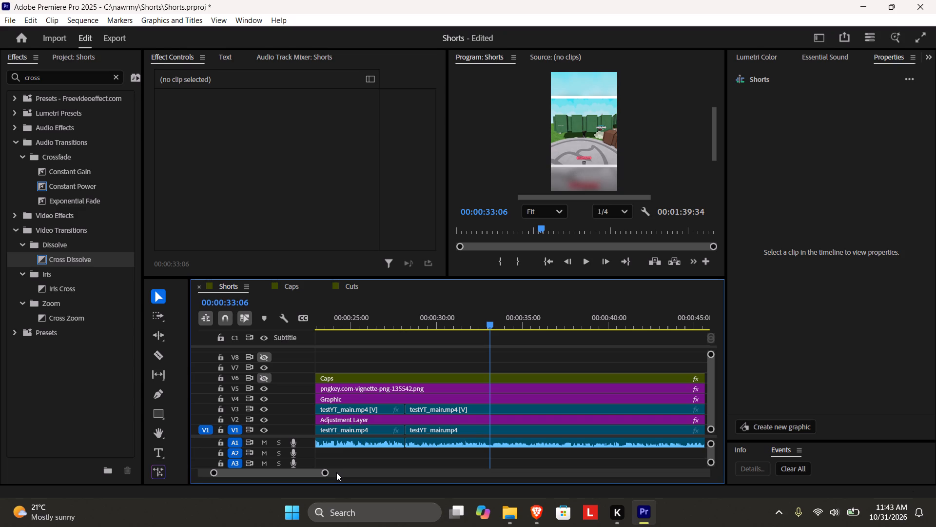
key(space)
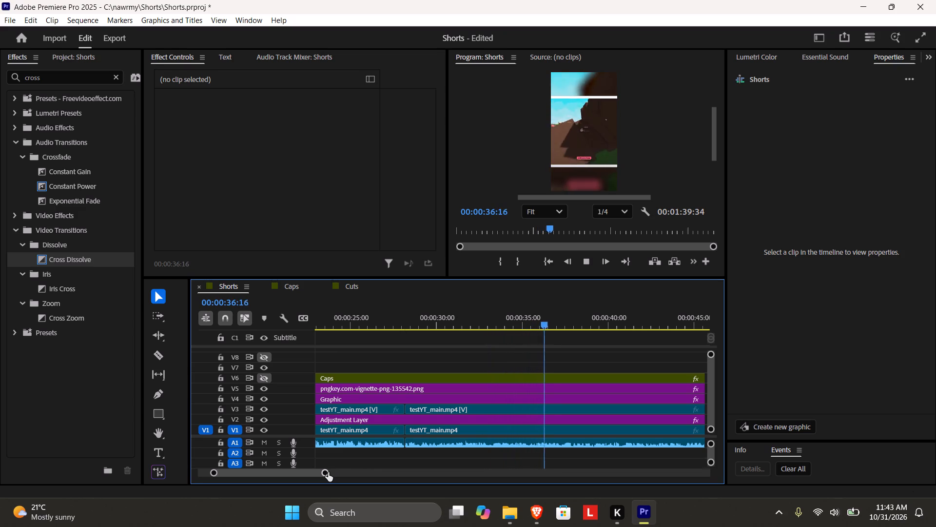
key(space)
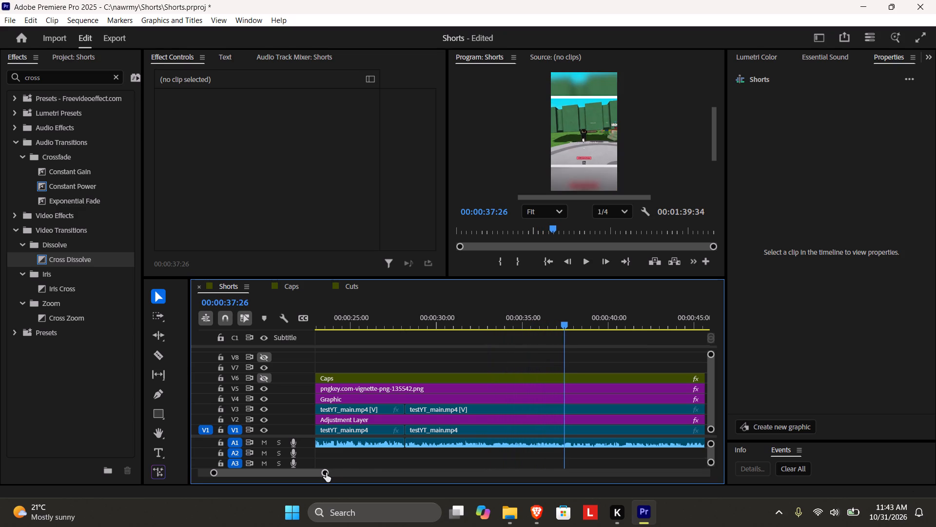
drag(326, 473, 389, 467)
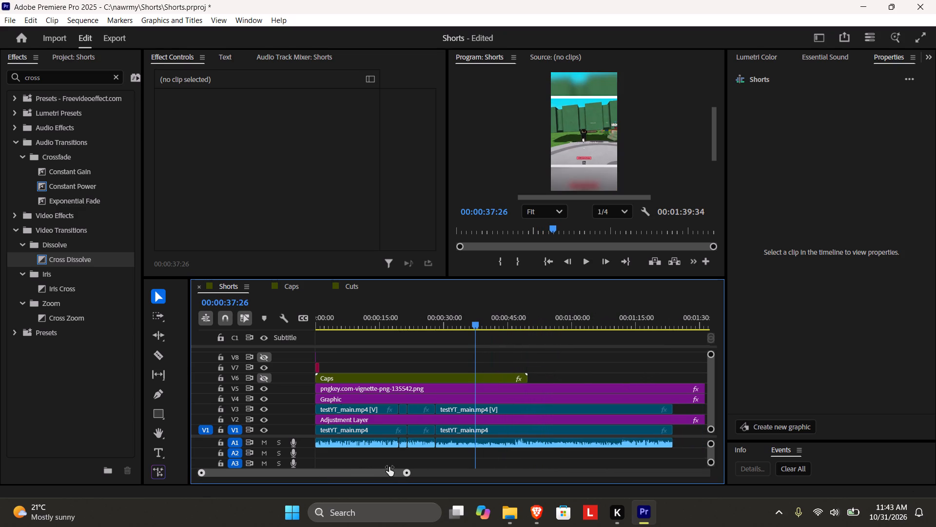
drag(389, 467, 385, 464)
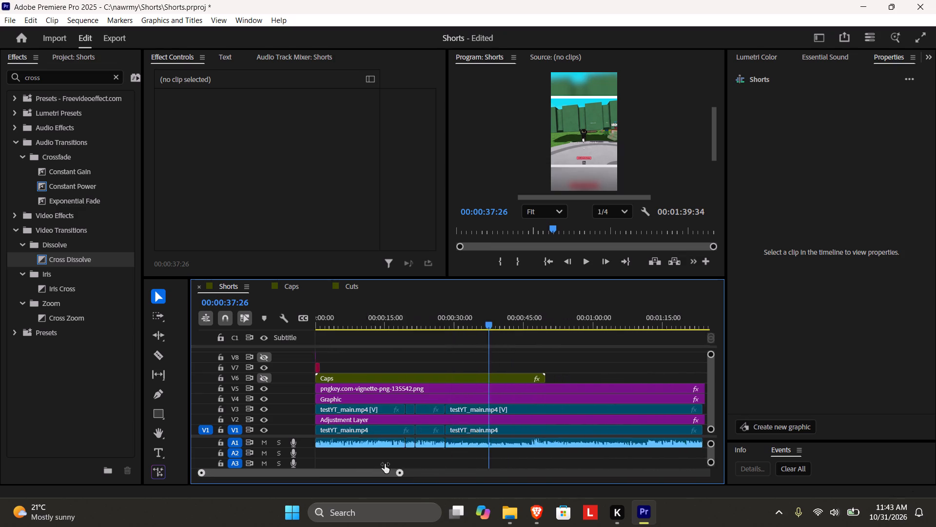
drag(385, 464, 373, 466)
Split the V3 footage with its linked audio and the V1 background clip at 00:00:31:35, at the change of shot.
click(422, 321)
key(space)
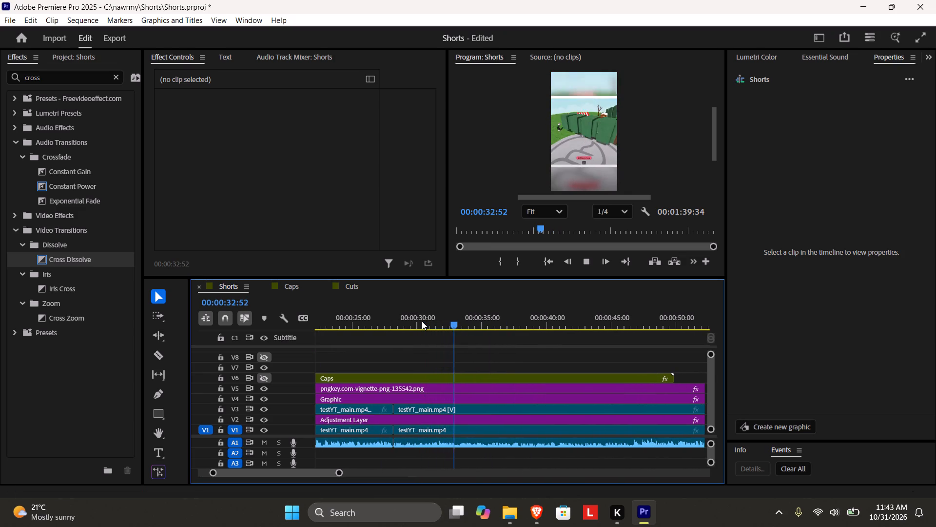
key(space)
click(433, 324)
key(space)
key(space)
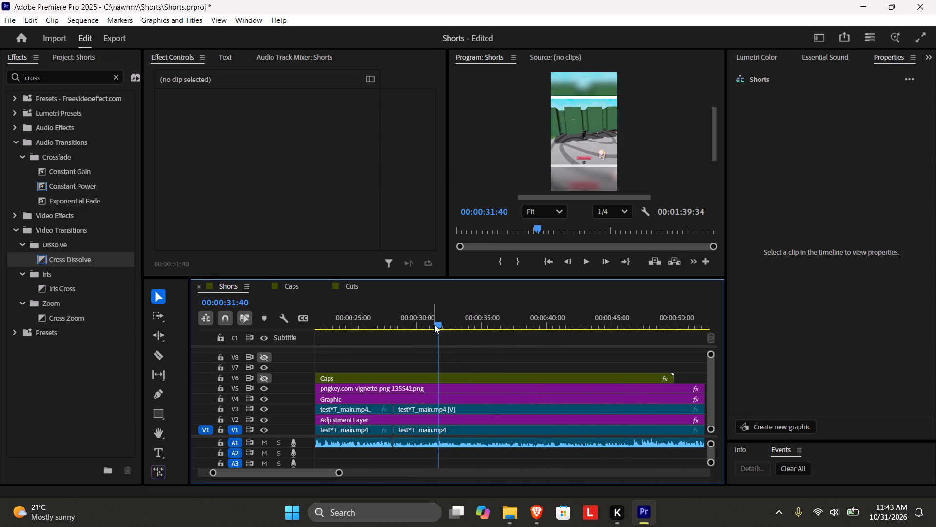
key(Left)
key(Left)
key(Left)
key(Left)
key(Left)
key(Left)
key(Right)
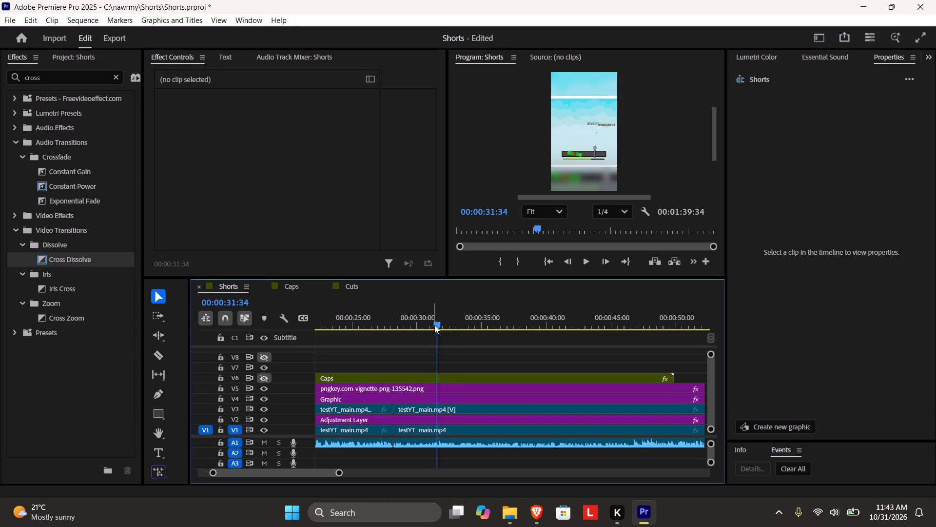
key(c)
click(440, 407)
click(438, 432)
key(v)
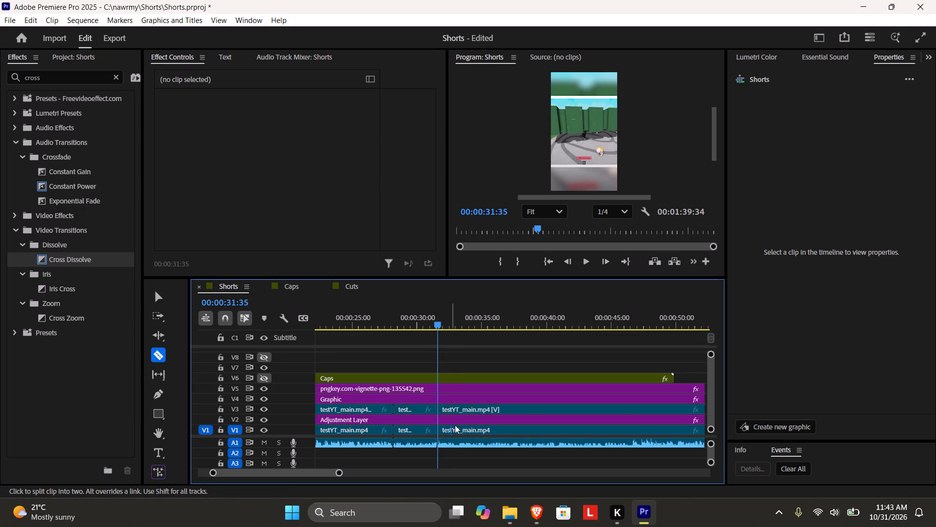
Split the V3 footage with its linked audio and the V1 background clip again at 00:00:33:10, at the following change of shot.
key(space)
scroll(458, 410, down, 3)
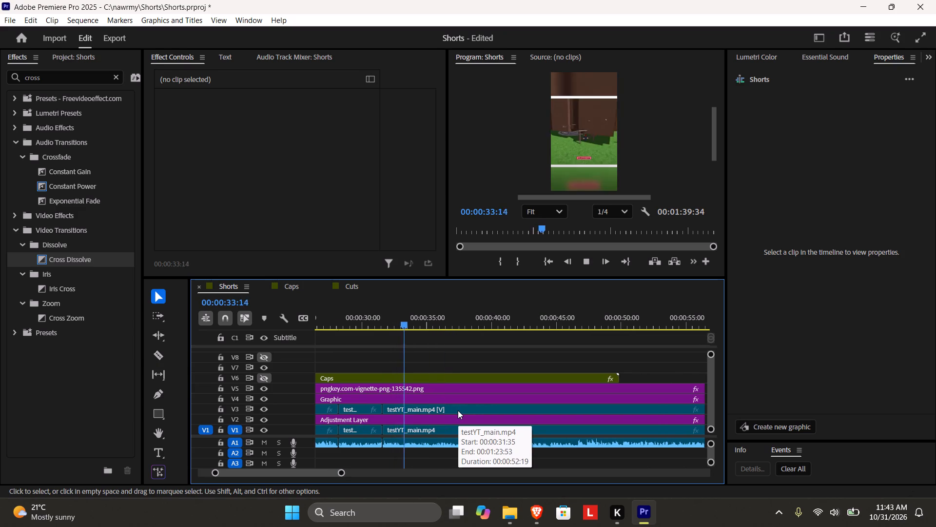
key(space)
key(Left)
key(Left)
key(Left)
key(Left)
key(Left)
key(Left)
key(Left)
key(Left)
key(Left)
key(Left)
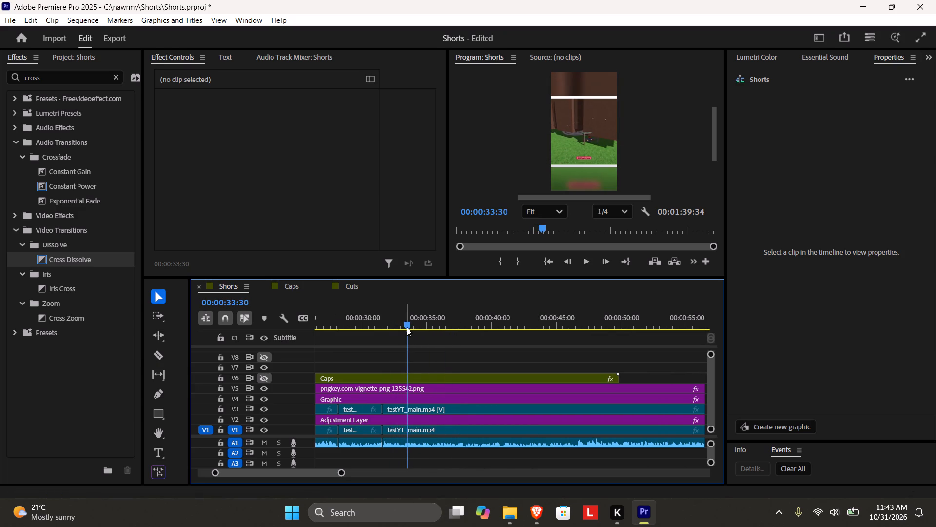
key(Left)
key(Left)
key(Left)
key(Left)
key(Left)
key(Left)
key(Left)
key(Left)
key(Left)
key(Left)
key(Left)
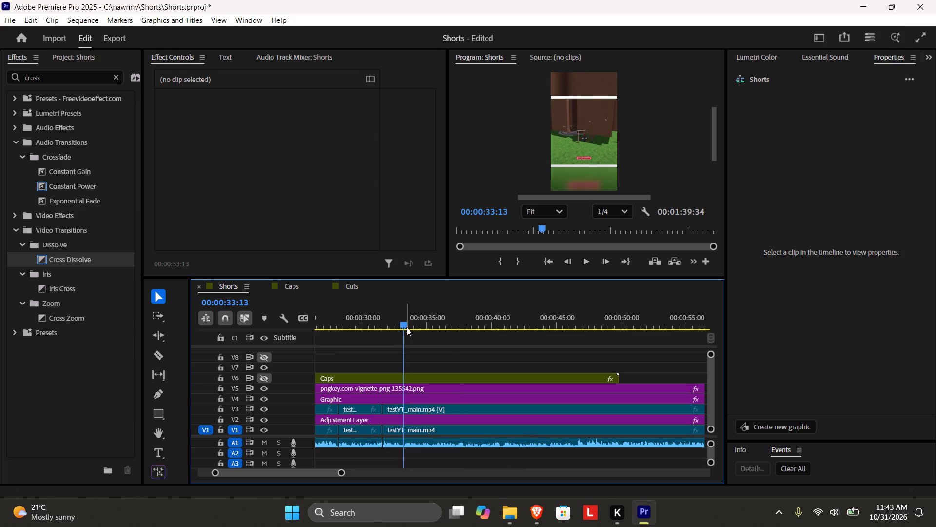
key(Left)
key(Left)
key(Left)
key(Left)
key(Left)
key(Right)
key(Right)
key(Right)
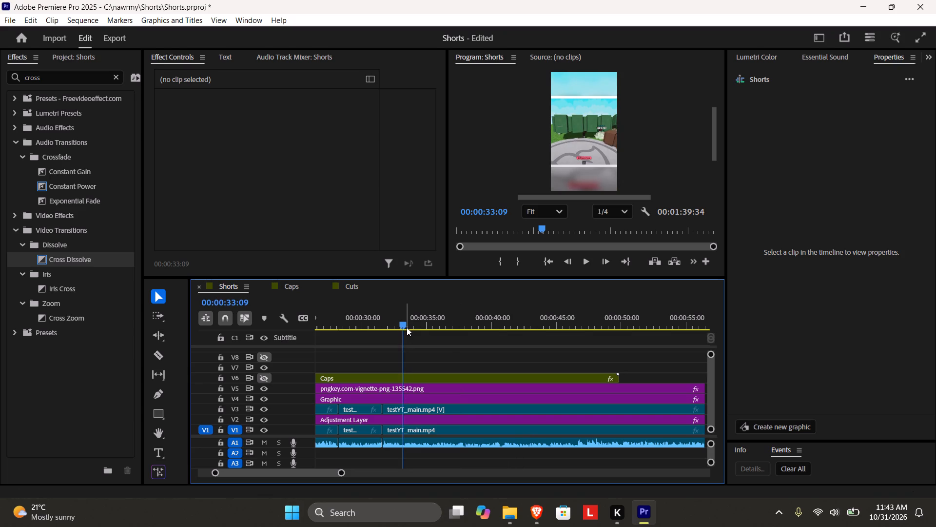
key(c)
click(404, 408)
click(403, 430)
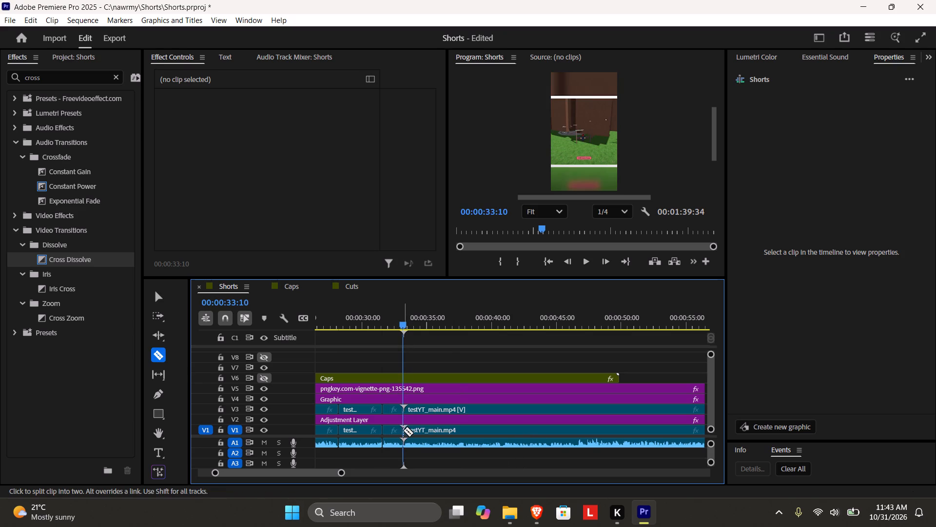
key(v)
Delete the V3 and V1 segments between 00:00:31:35 and 00:00:33:10 with their audio, and try to remove the empty gap.
click(387, 408)
click(395, 412)
shift+click(393, 426)
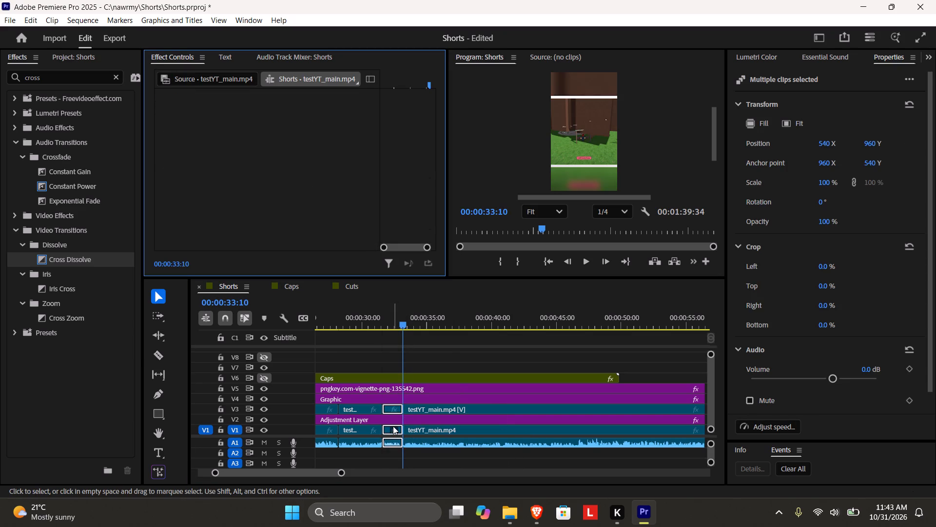
key(Delete)
key(Delete)
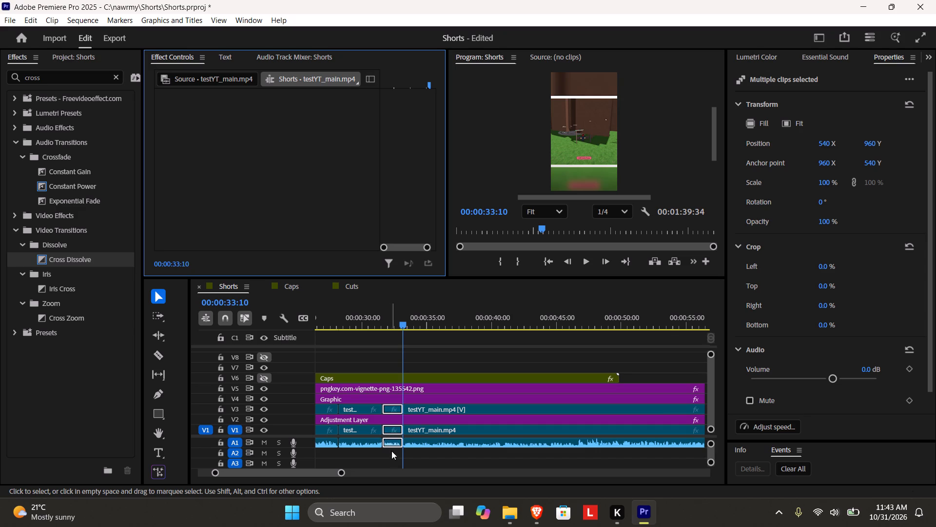
drag(393, 454, 392, 408)
click(391, 453)
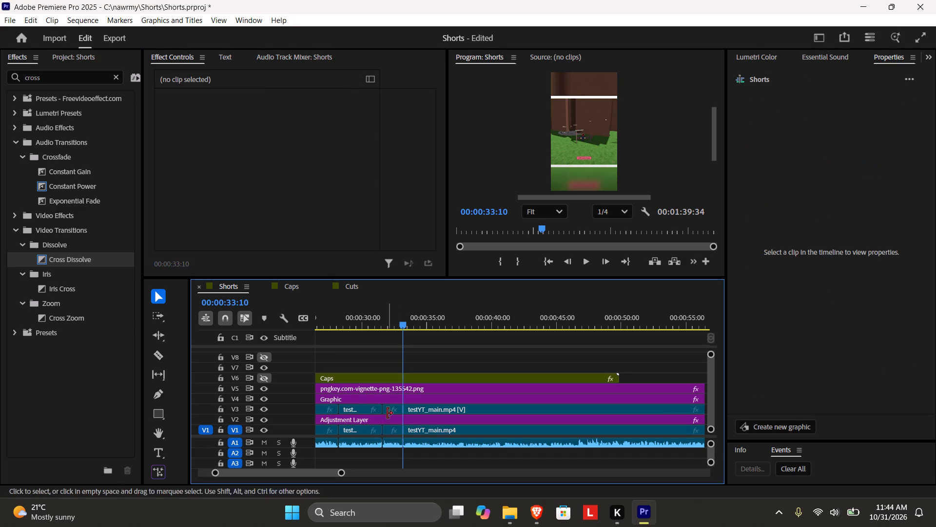
click(389, 409)
shift+click(388, 431)
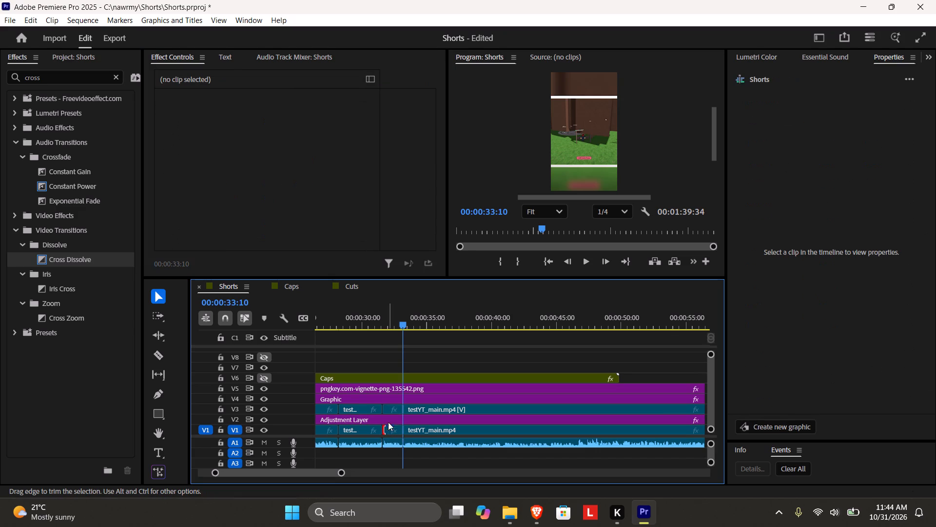
click(388, 409)
click(390, 412)
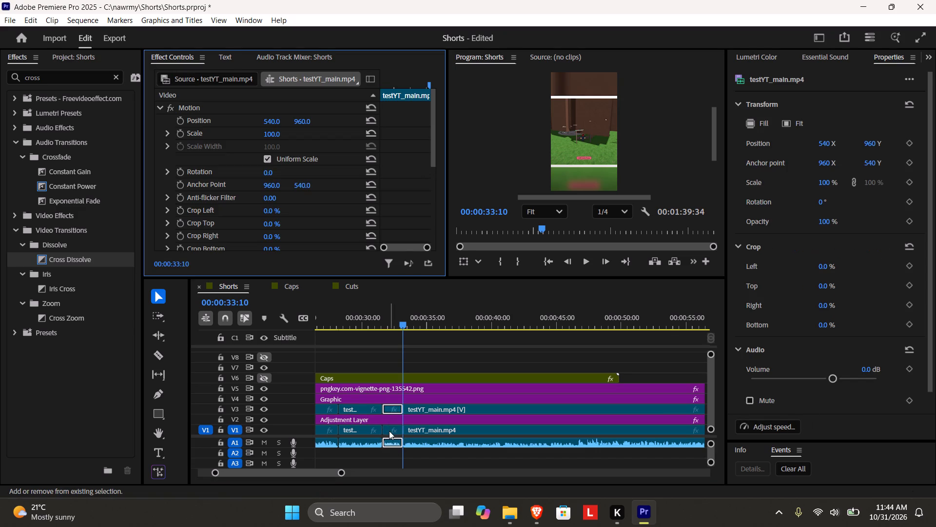
shift+click(389, 431)
key(Delete)
click(393, 409)
key(BackSpace)
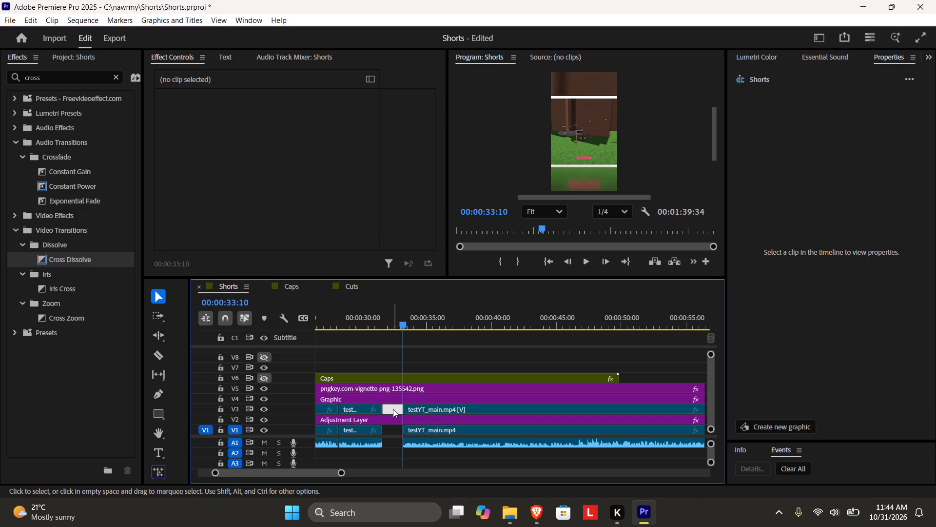
key(Delete)
Move the remaining V3 clip, then the V1 clip, back to 00:00:31:35 against the preceding segments.
drag(422, 407, 405, 408)
drag(425, 431, 420, 431)
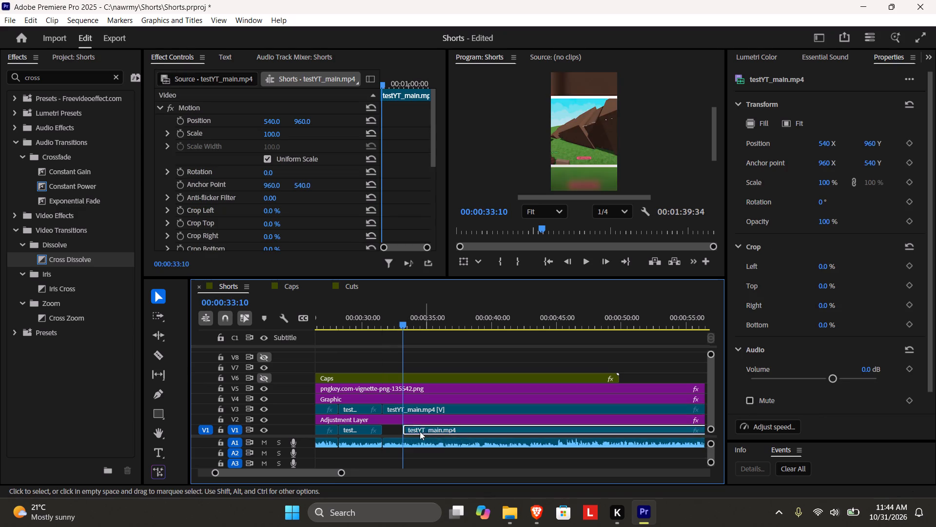
drag(420, 431, 409, 431)
Find a tighter entry point after the new join and trim the starts of the V3 and V1 clips to 00:00:32:10.
click(377, 319)
key(space)
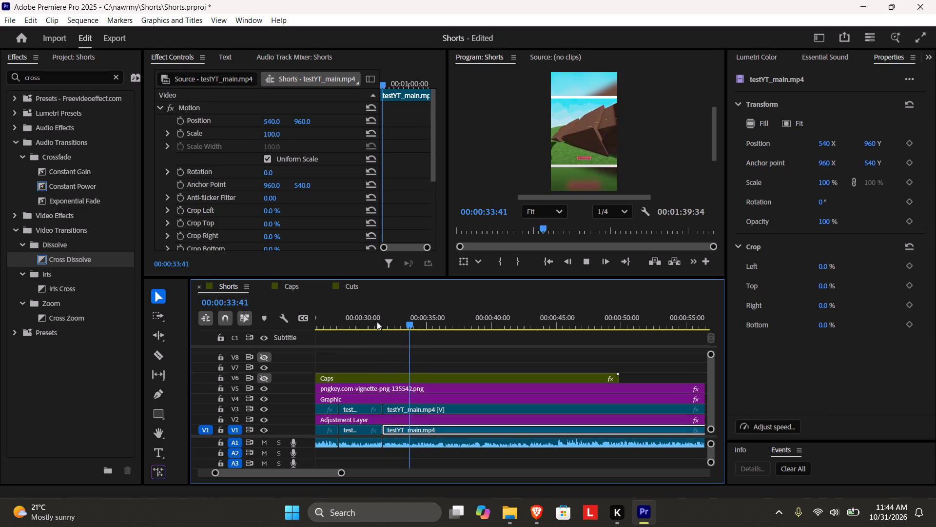
key(space)
drag(343, 472, 325, 474)
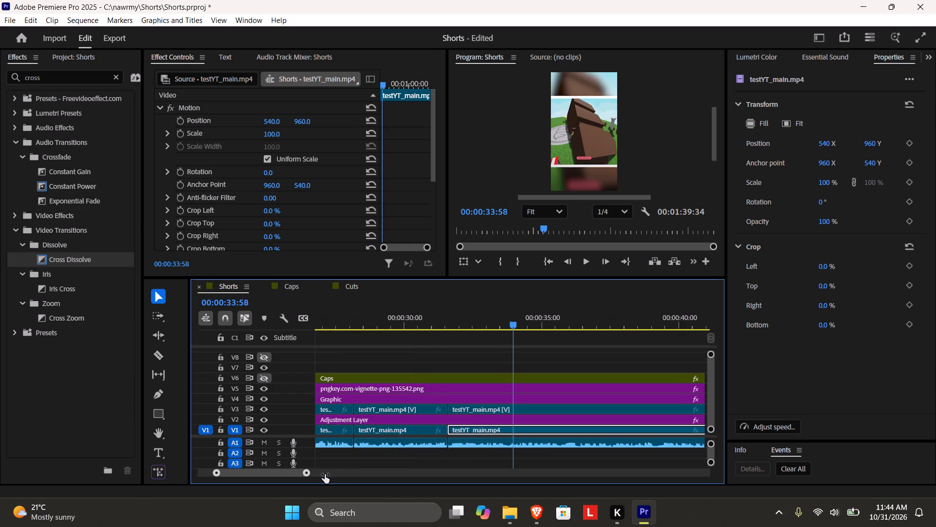
drag(325, 474, 316, 475)
click(409, 351)
drag(406, 316, 410, 315)
key(space)
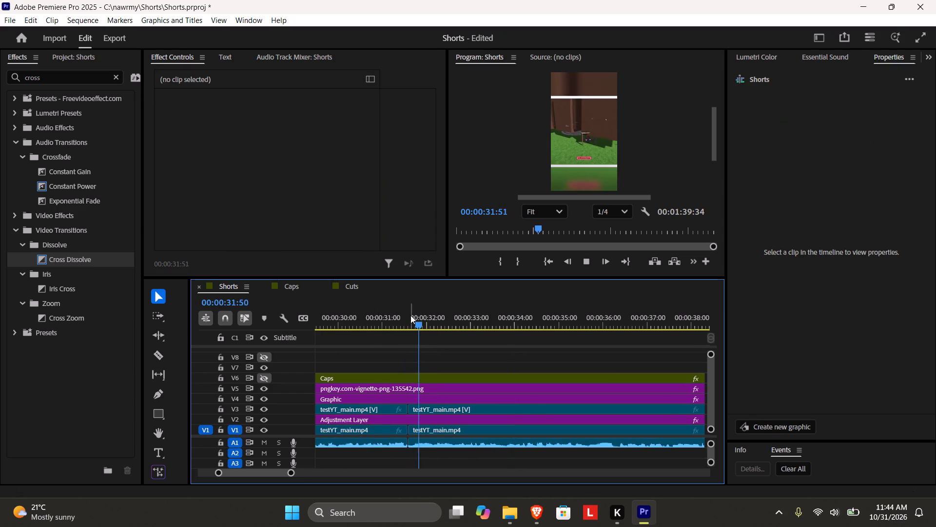
key(space)
key(space)
key(space)
drag(444, 323, 442, 323)
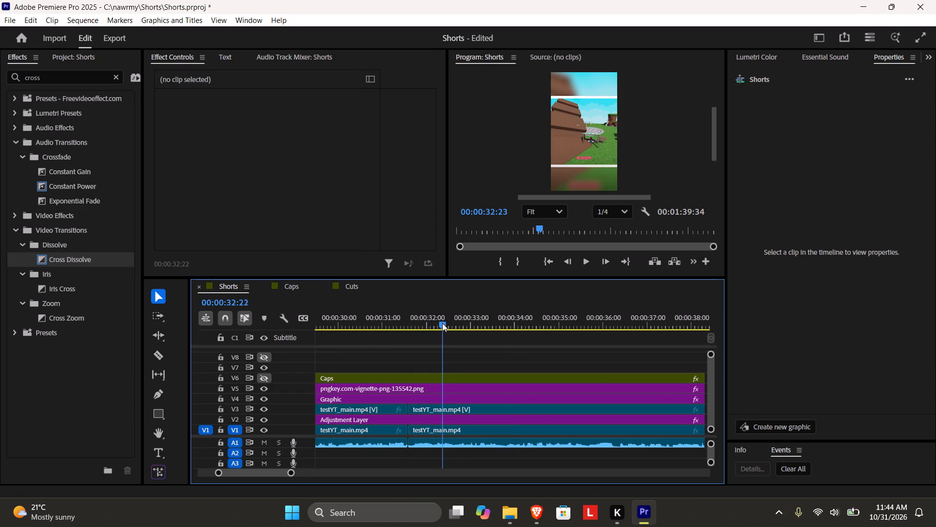
drag(442, 323, 436, 326)
key(space)
key(space)
drag(444, 325, 435, 329)
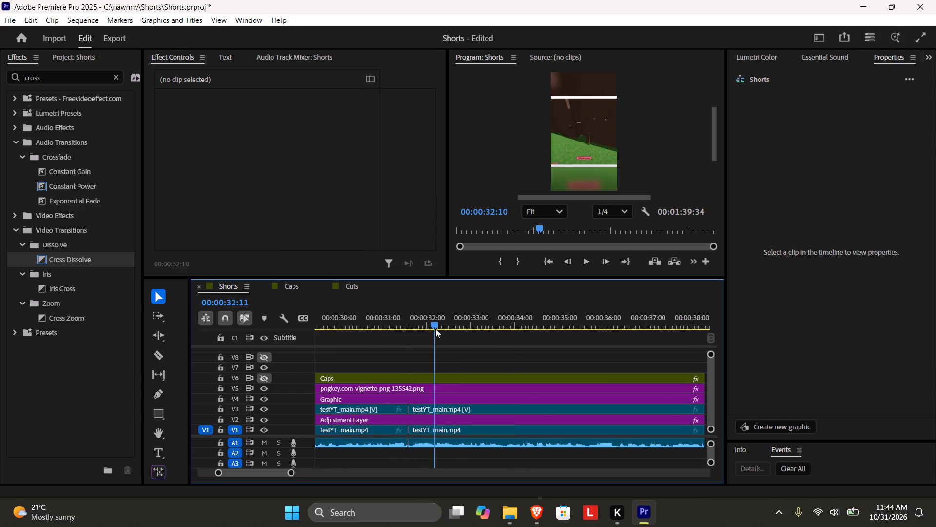
drag(435, 329, 435, 329)
click(429, 407)
drag(412, 409, 414, 409)
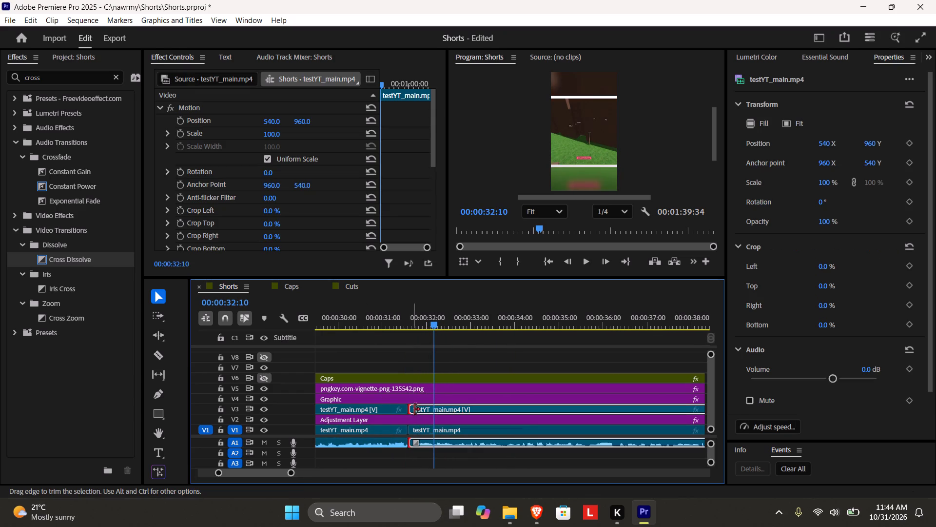
drag(414, 409, 439, 408)
drag(409, 428, 440, 428)
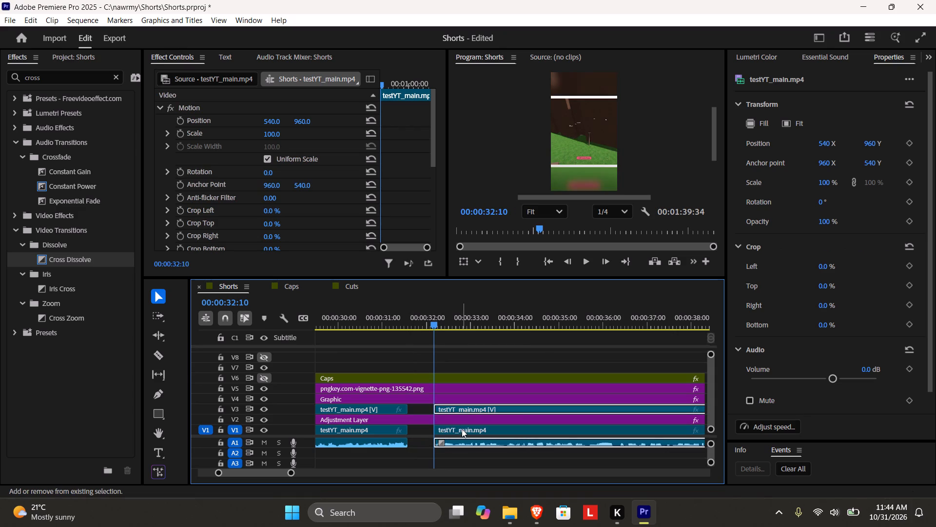
Move the trimmed V3 and V1 clips together back to 00:00:31:35, closing the gap to the preceding segments.
shift+click(462, 429)
drag(479, 407, 459, 410)
Play back from the join at 00:00:31:35 to check the cut and review the gameplay that follows.
click(411, 318)
click(407, 318)
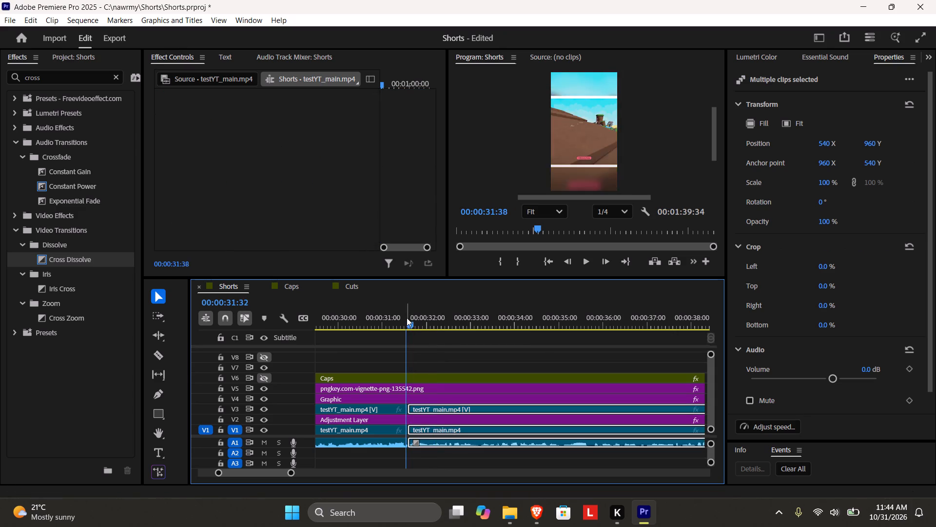
key(space)
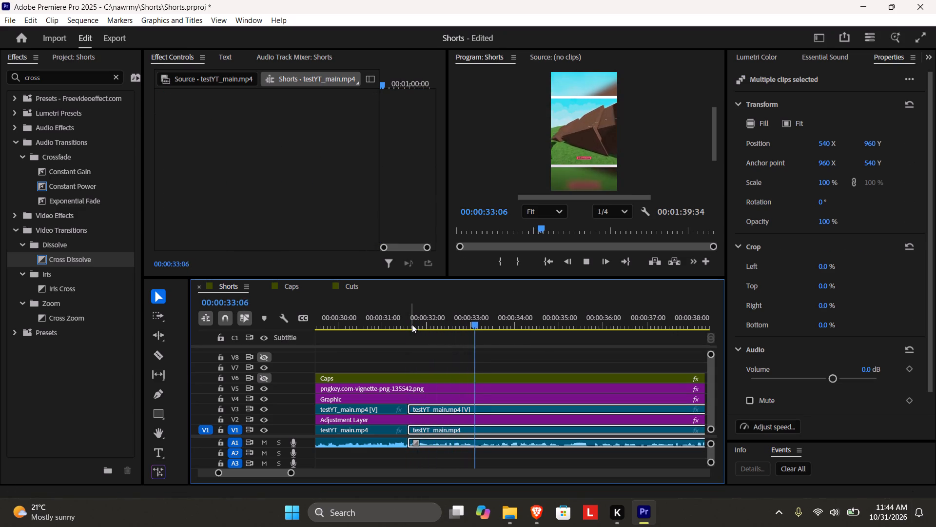
key(space)
key(space)
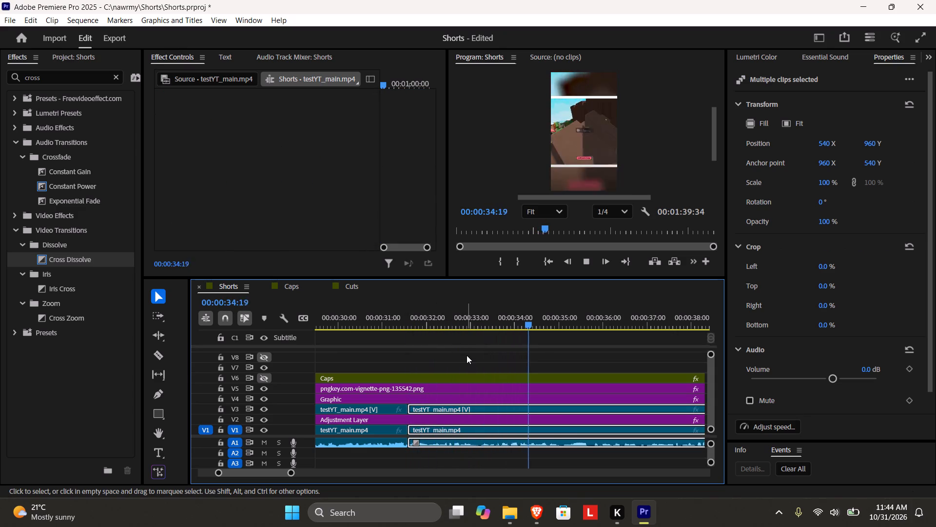
key(space)
drag(579, 322, 579, 322)
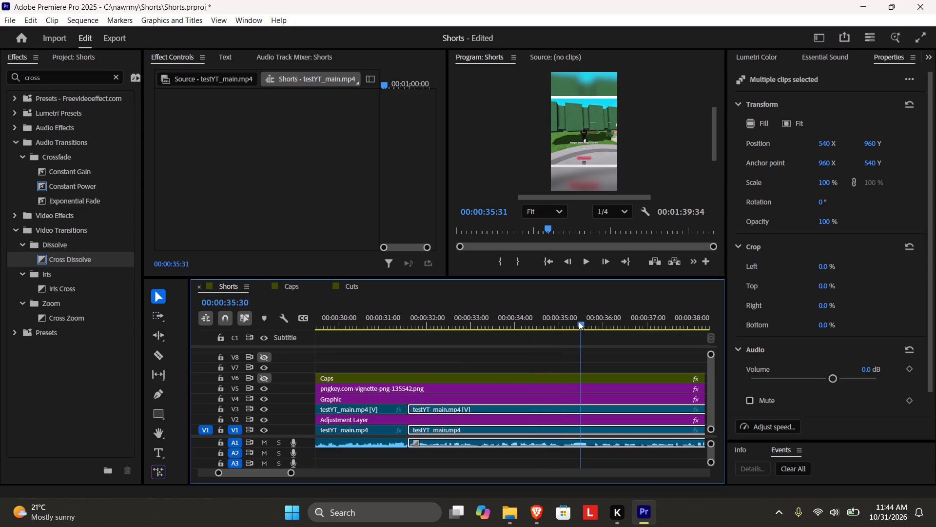
drag(579, 322, 563, 325)
key(space)
drag(292, 474, 308, 474)
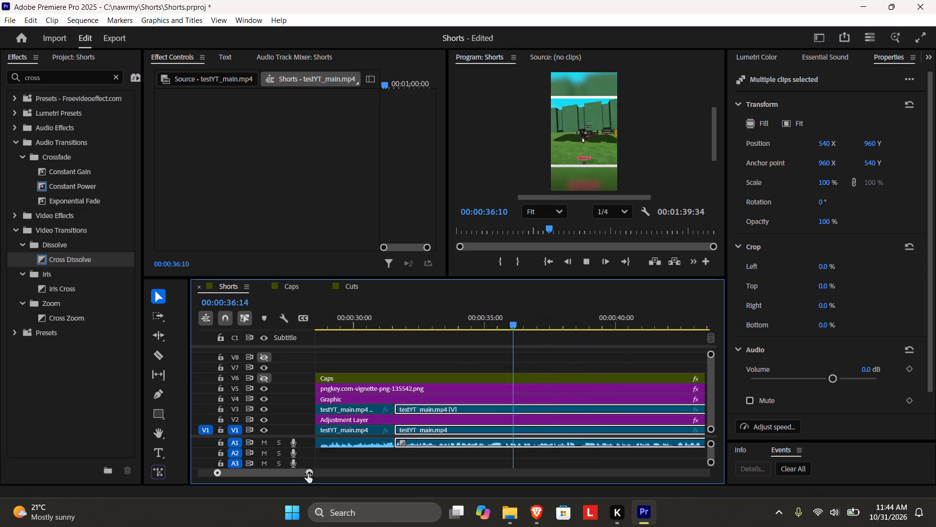
drag(308, 474, 328, 467)
click(544, 459)
scroll(544, 459, down, 3)
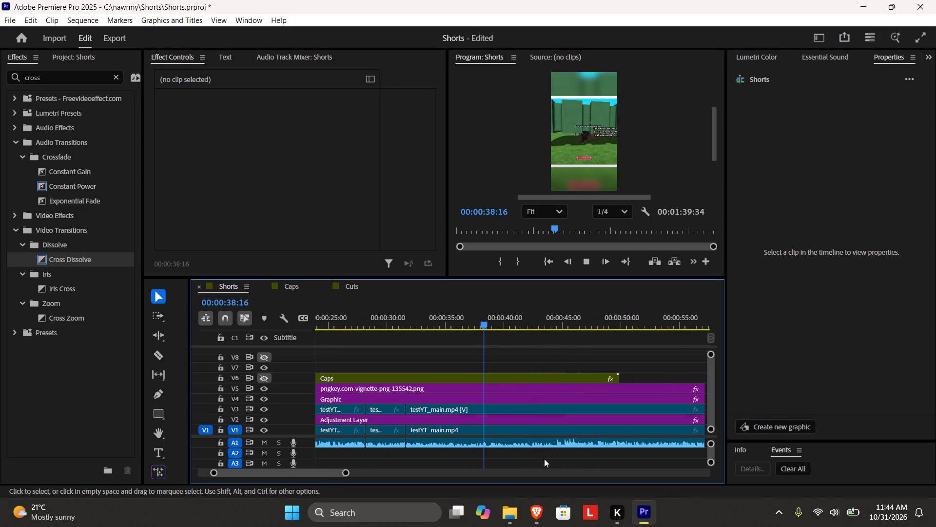
key(space)
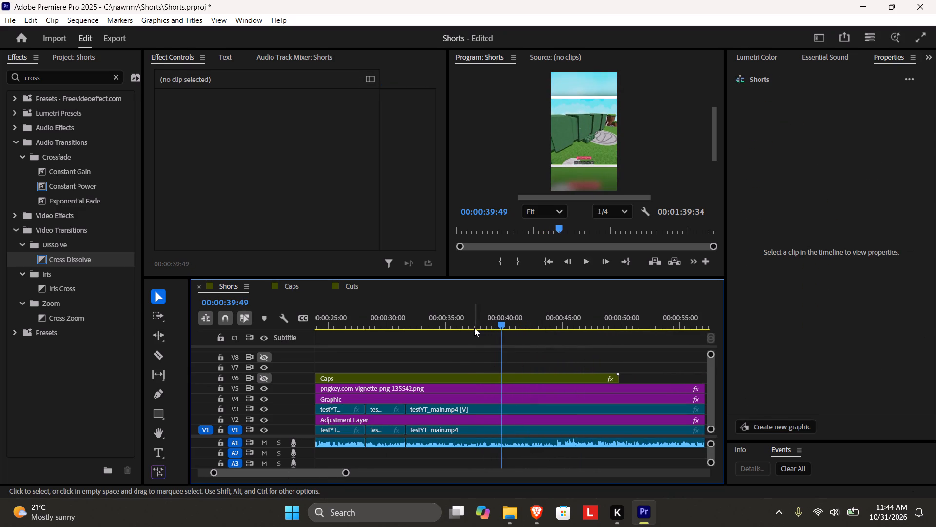
Replay the gameplay between about 00:00:33:46 and 00:00:38 to judge where the next cut should fall.
click(476, 314)
key(space)
key(space)
click(468, 328)
key(space)
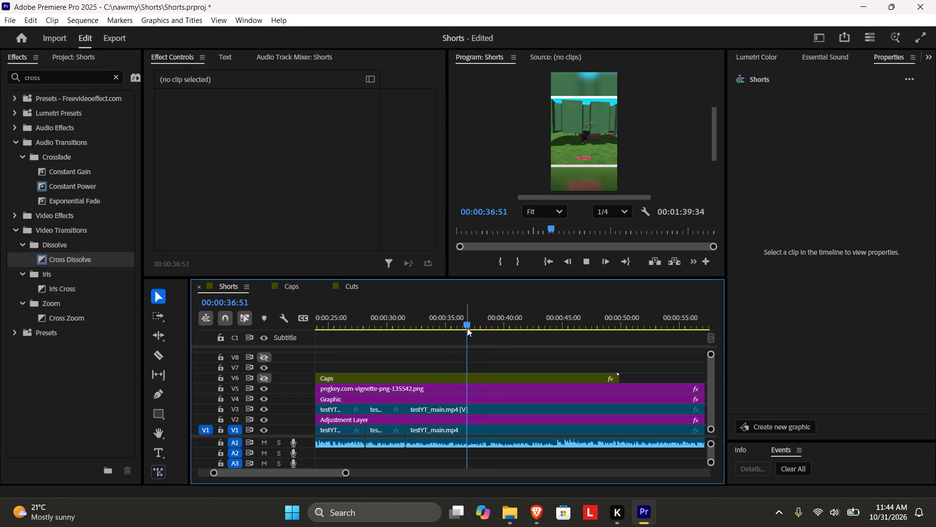
click(445, 326)
key(space)
key(space)
drag(347, 472, 337, 474)
key(space)
key(space)
key(space)
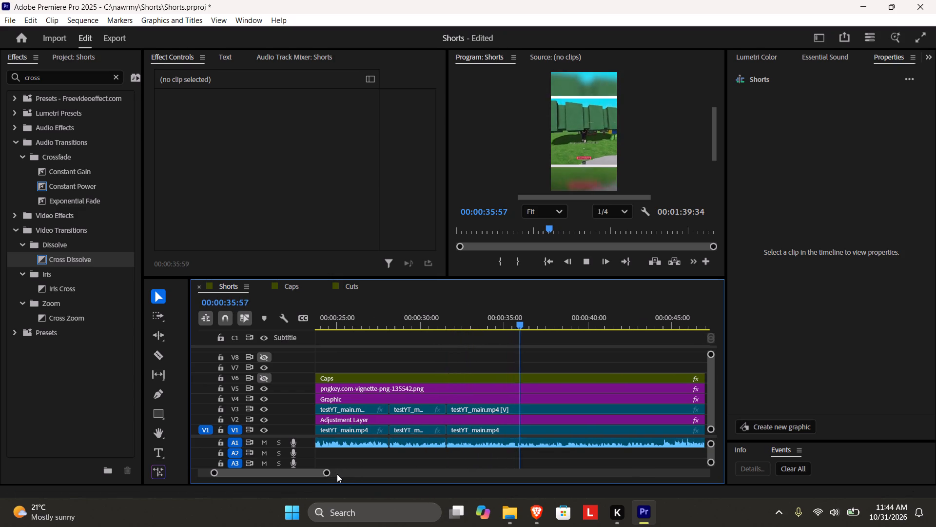
key(space)
click(482, 316)
key(space)
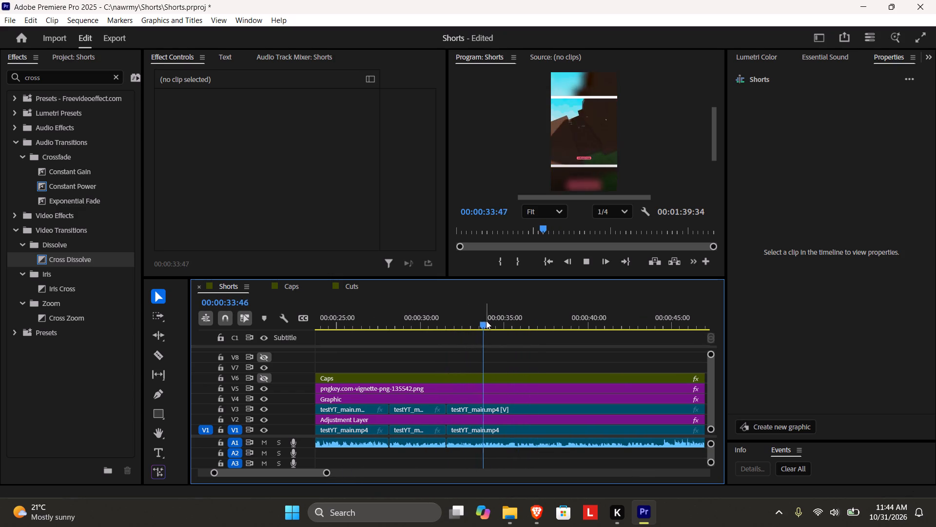
key(space)
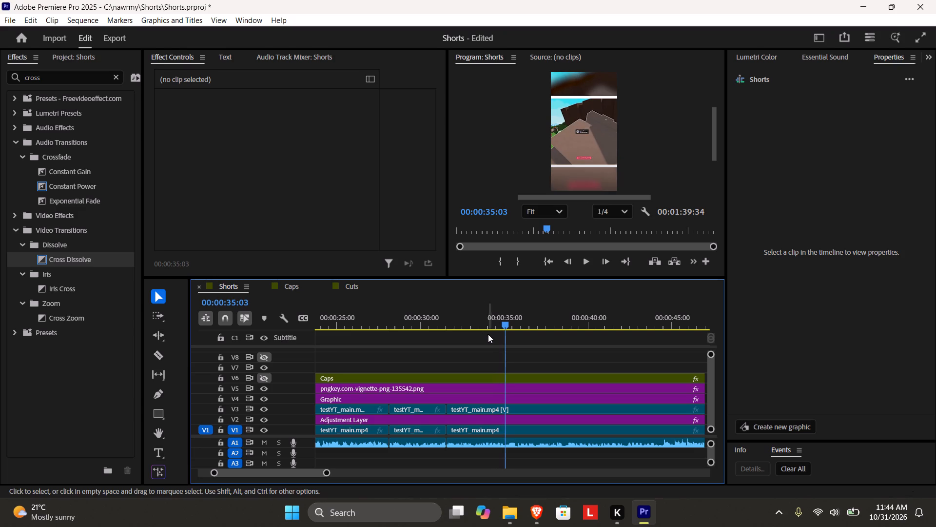
Locate the exact frame of the scene change and split the V3 and V1 clips at 00:00:35:08.
drag(328, 475, 311, 475)
key(space)
key(space)
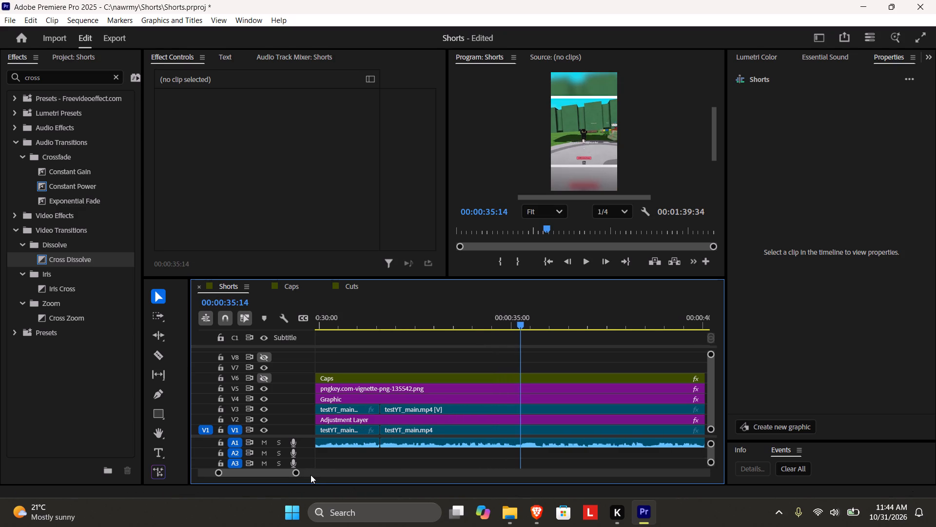
key(Left)
key(Left)
key(Left)
key(Left)
key(Left)
key(Left)
key(Left)
key(Left)
key(Right)
key(Right)
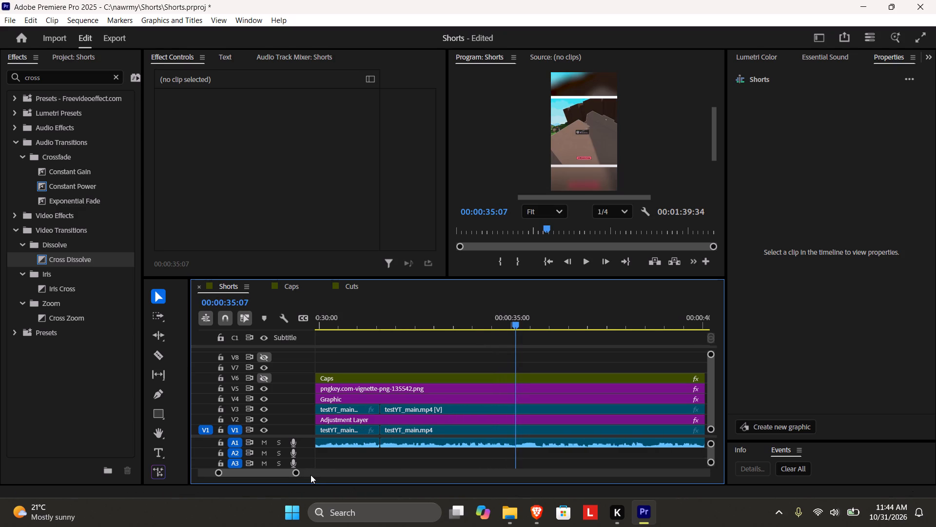
key(Left)
key(Right)
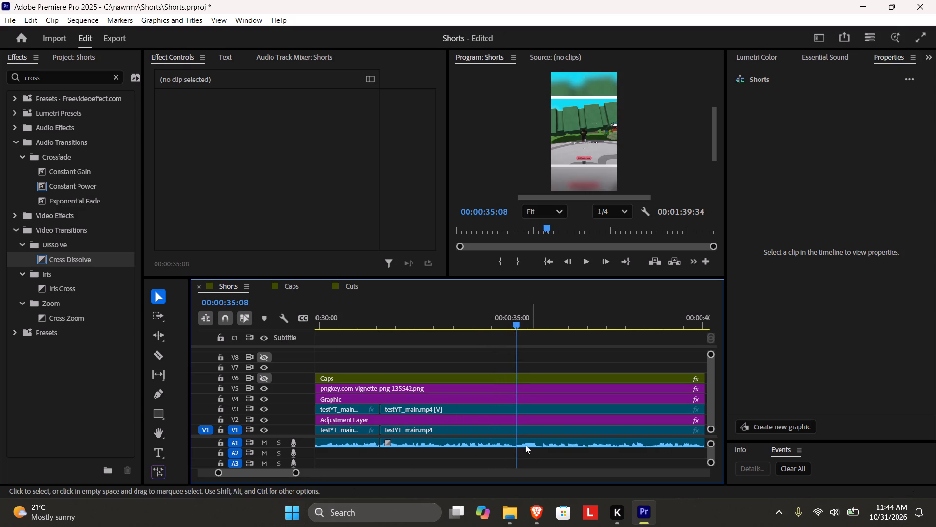
key(c)
click(519, 409)
click(519, 430)
key(v)
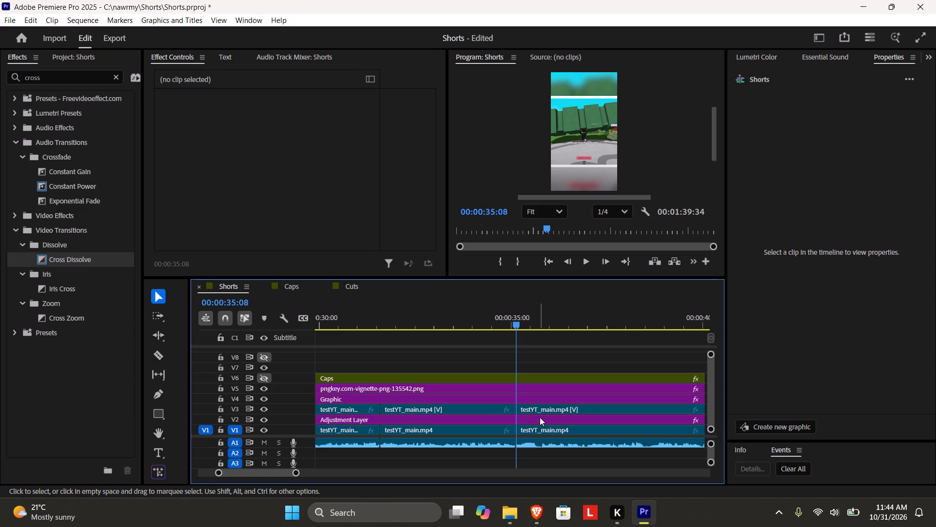
Find the resume point on the white flash and trim the starts of the V3 and V1 clips to 00:00:38:38.
key(space)
drag(298, 473, 322, 473)
scroll(507, 442, down, 5)
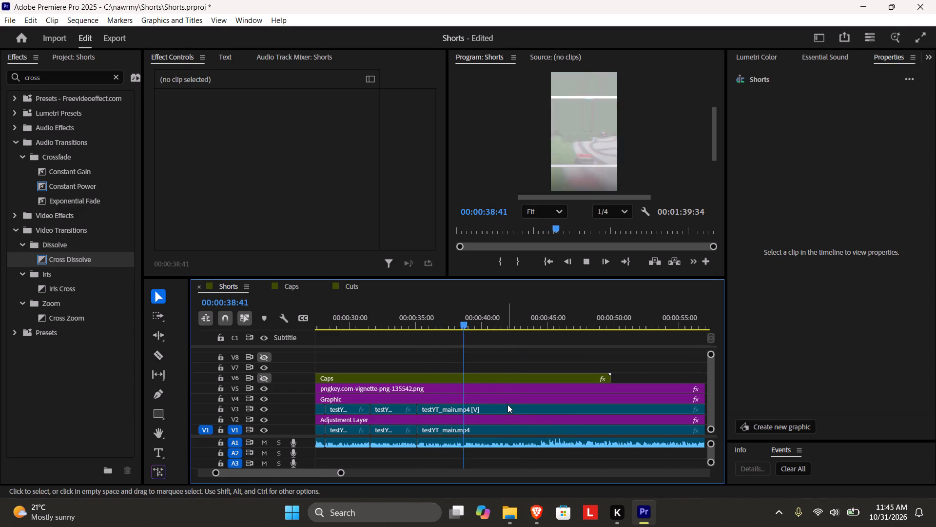
key(space)
drag(470, 323, 468, 323)
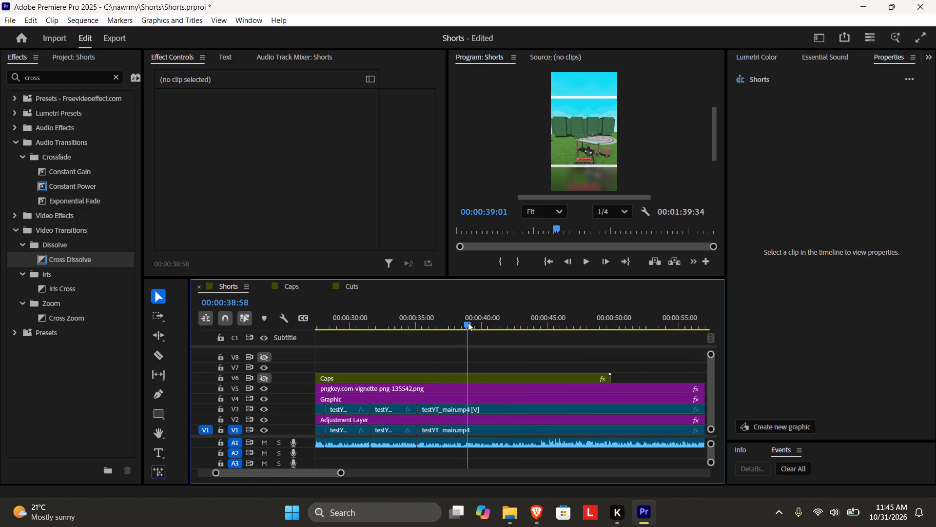
drag(468, 323, 464, 324)
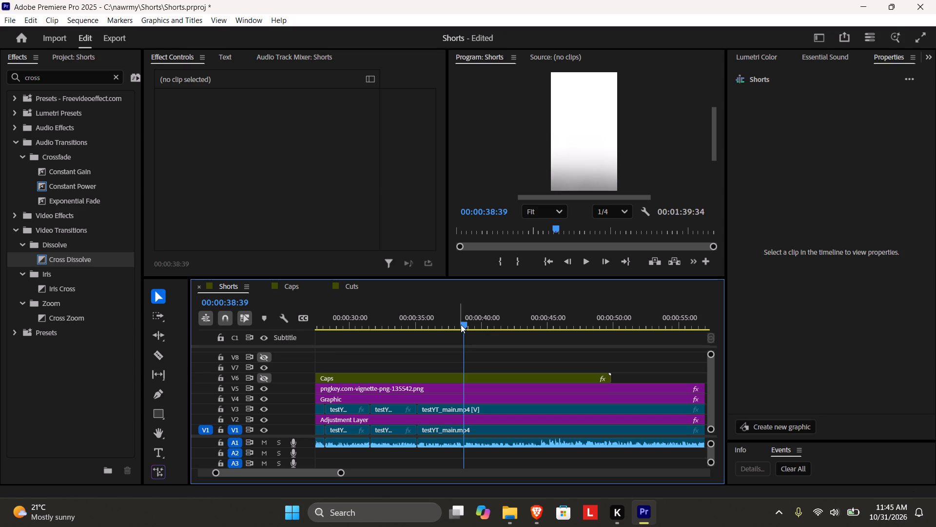
key(Left)
key(Left)
key(Right)
key(Right)
key(Right)
key(Right)
key(Left)
key(Left)
key(Left)
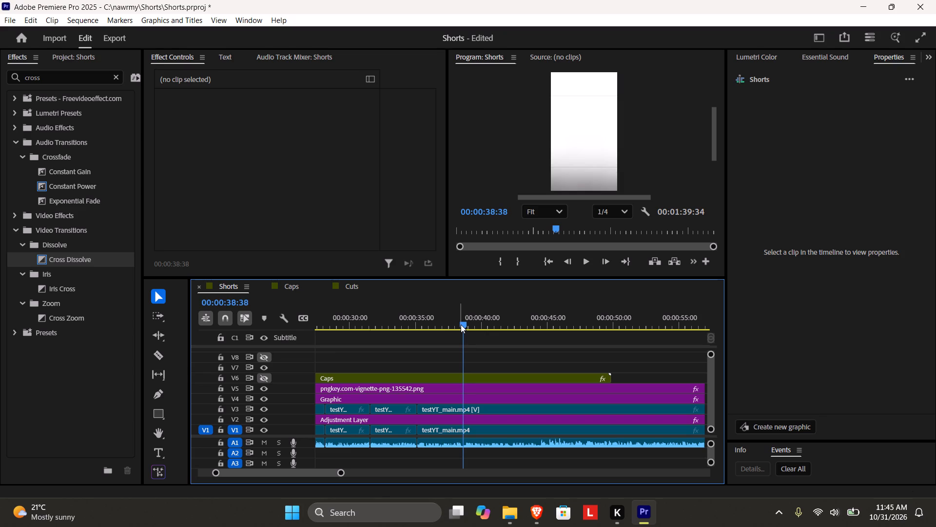
key(Left)
key(Right)
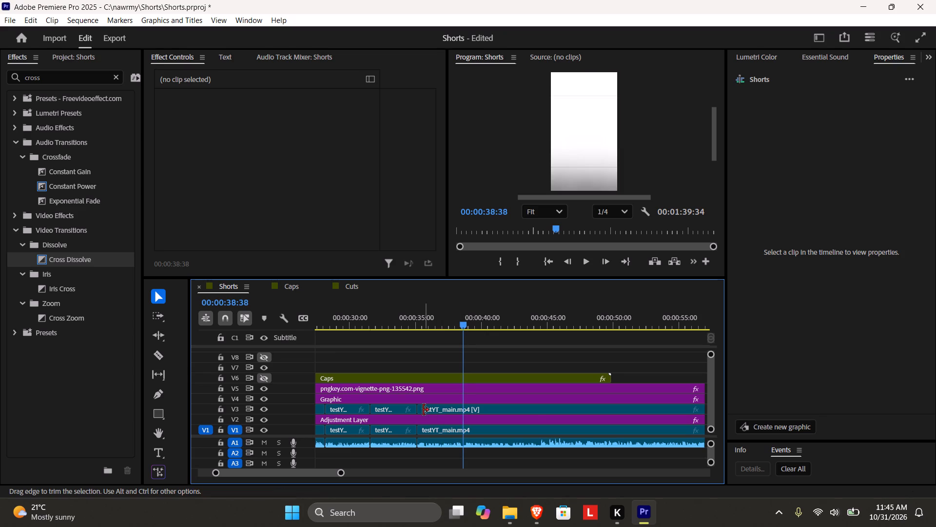
drag(423, 410, 470, 410)
drag(423, 428, 468, 430)
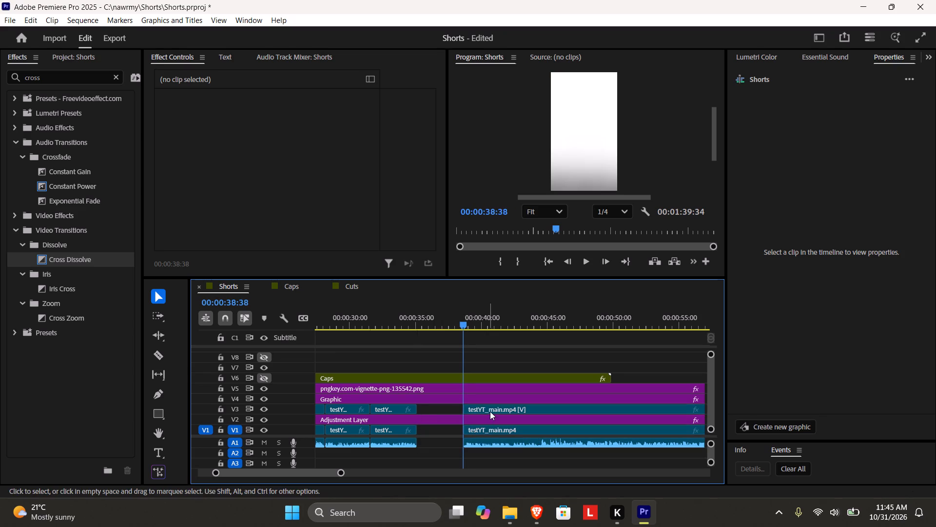
Move the trimmed V3 and V1 clips together back to 00:00:35:08, closing the gap to the preceding segments.
click(490, 411)
shift+click(492, 429)
drag(498, 430, 455, 435)
Play back the new join from 00:00:35:08 to check it, and save the project.
click(417, 331)
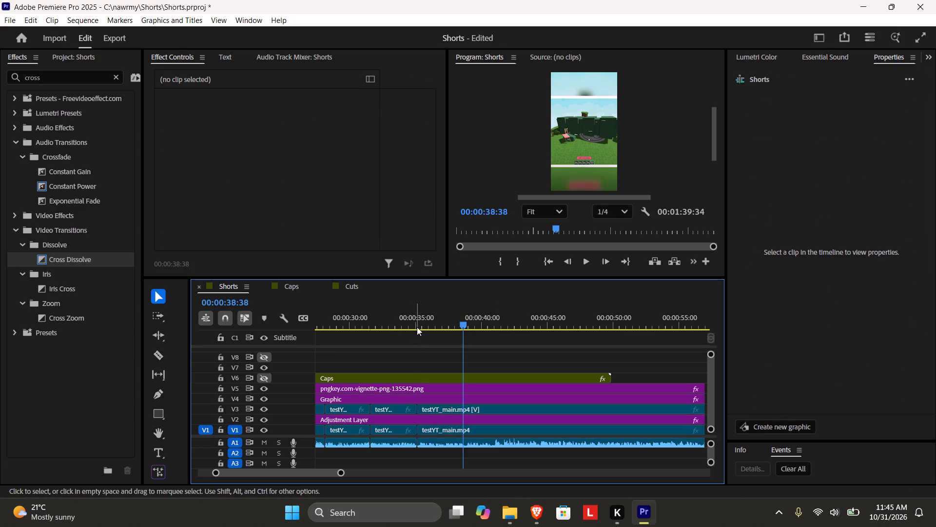
click(417, 324)
key(space)
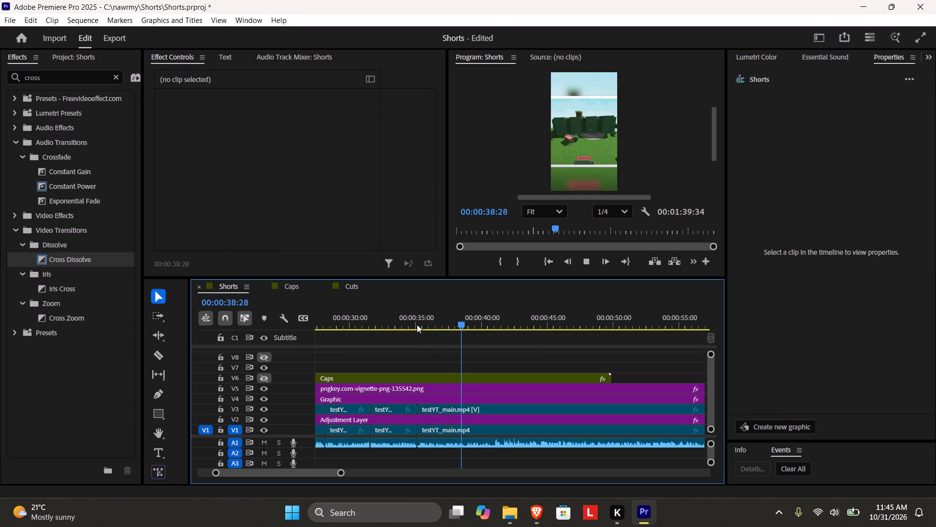
key(space)
key(space)
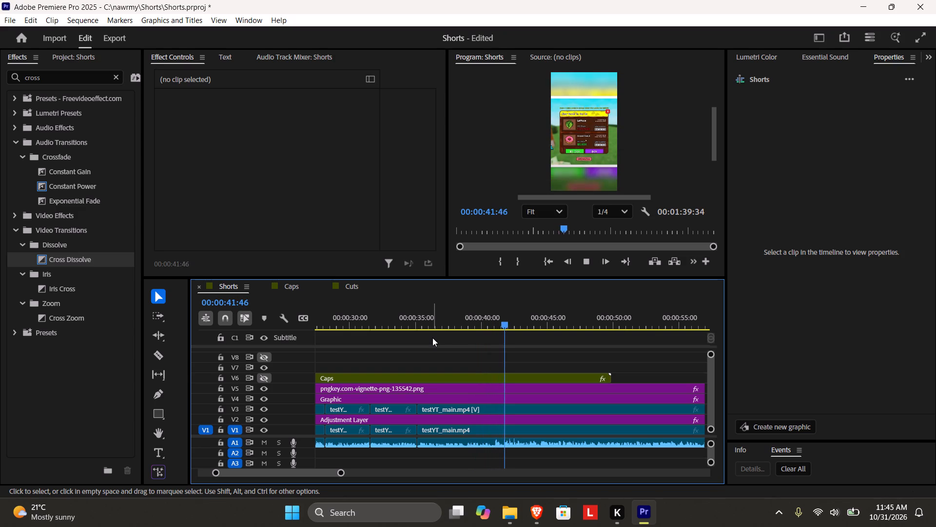
key(space)
key(ctrl+s)
Review the shop gameplay from about 00:00:39 to 00:00:45:40 and save the project.
click(473, 324)
key(space)
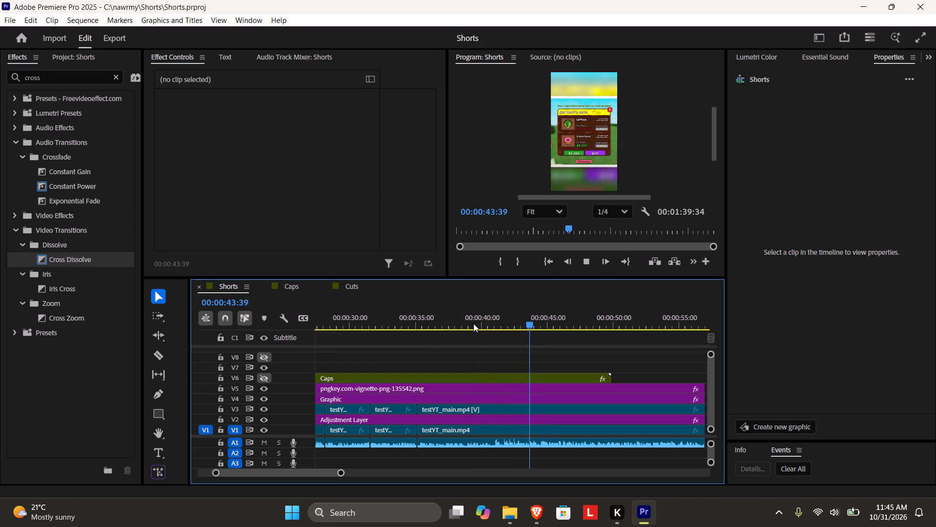
key(space)
key(space)
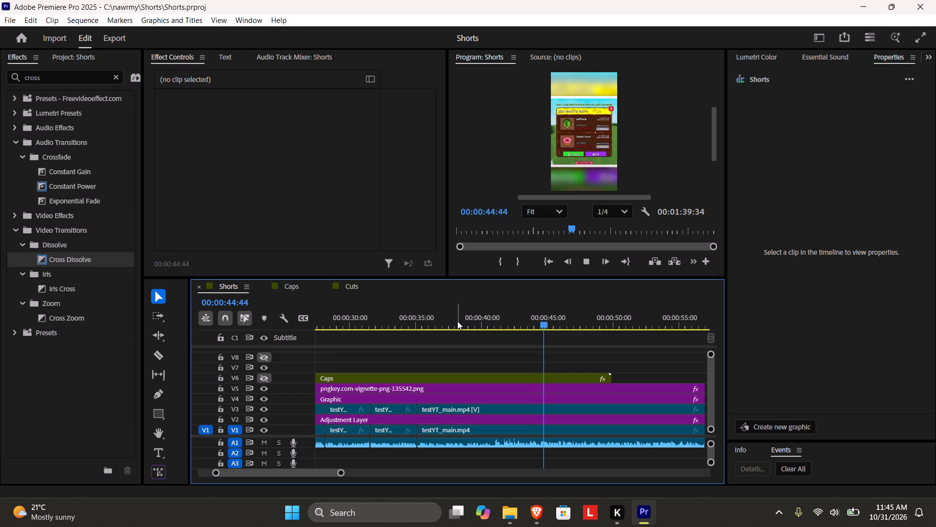
key(space)
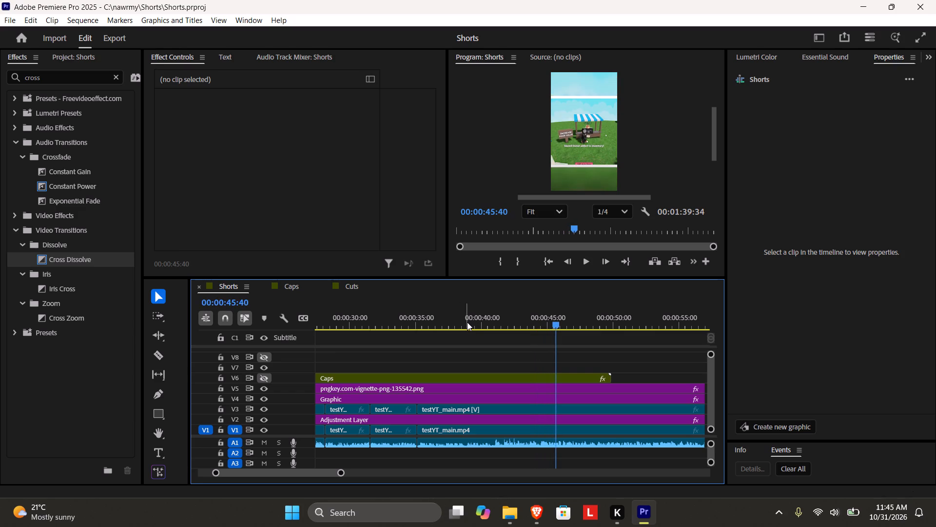
key(ctrl+s)
Find the cut point in the shop-menu footage and split only the V3 and V1 clips at 00:00:44:25.
click(468, 318)
key(space)
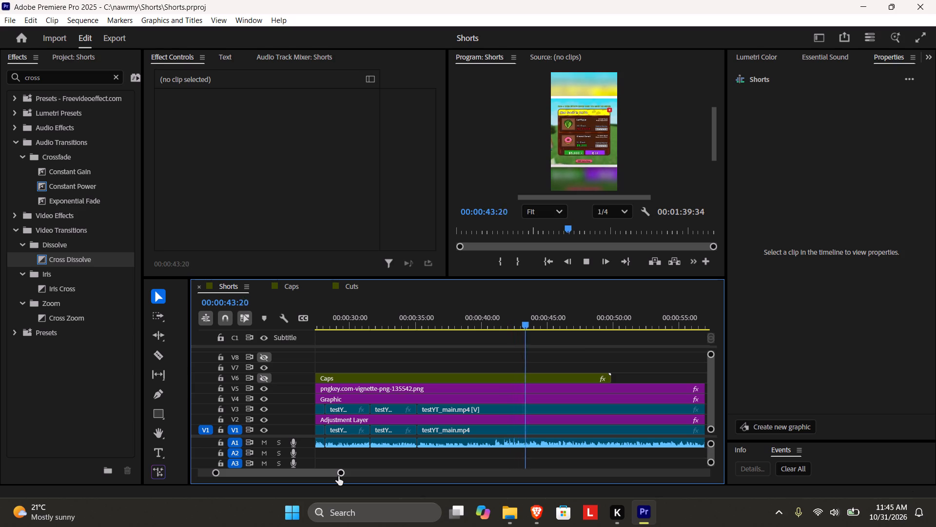
key(space)
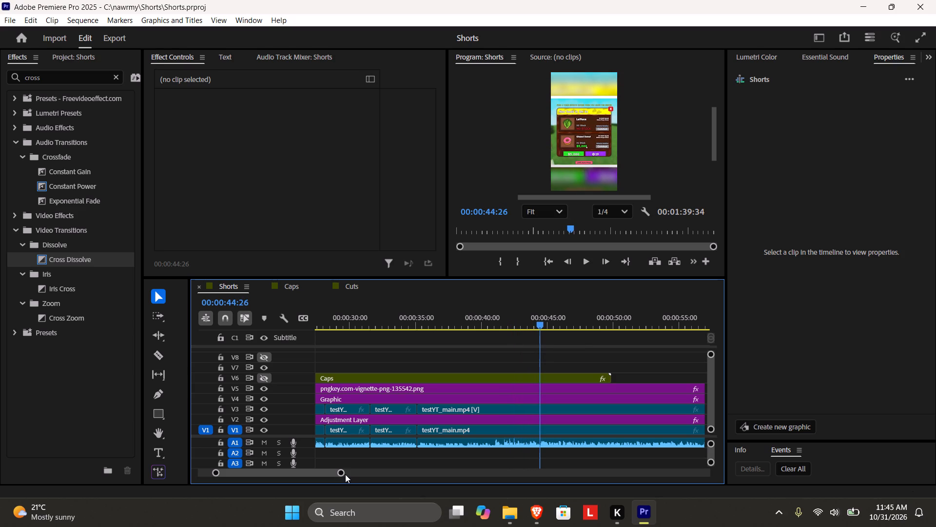
drag(341, 473, 316, 474)
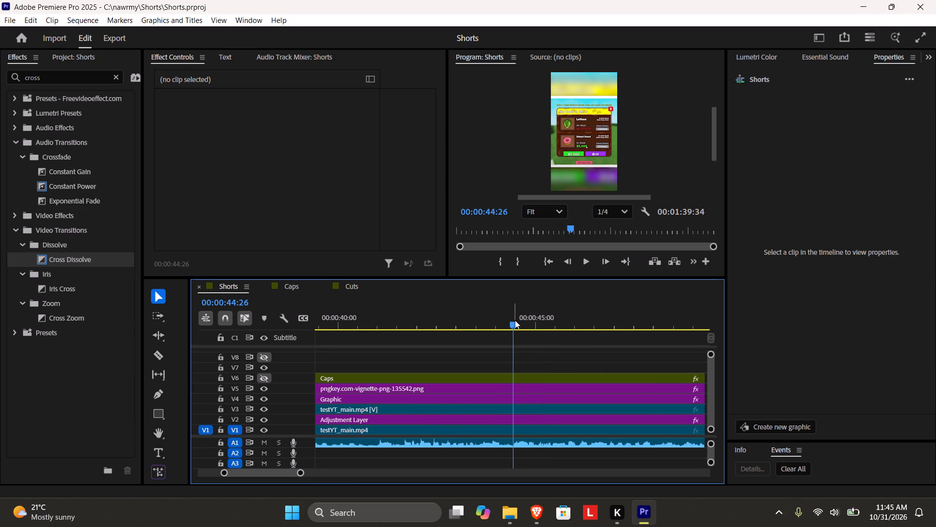
click(514, 321)
key(c)
click(513, 411)
click(522, 422)
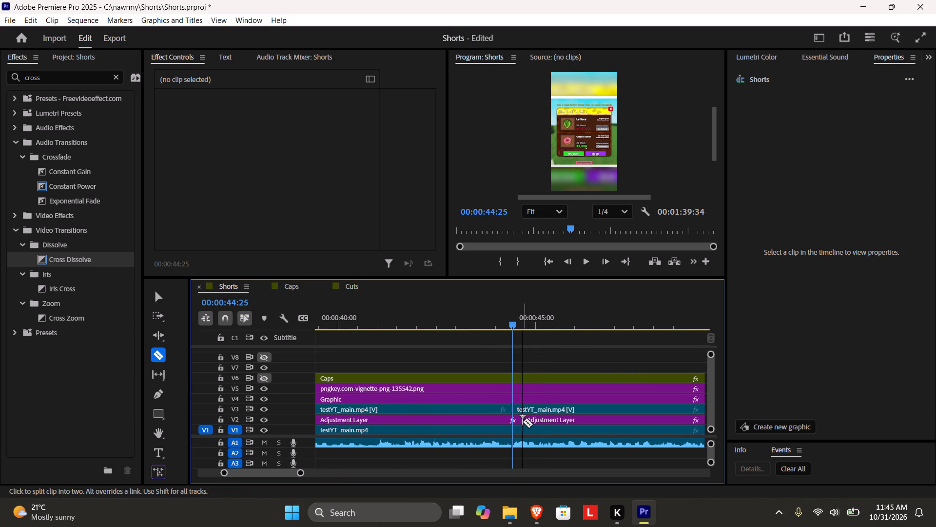
key(ctrl+z)
click(513, 433)
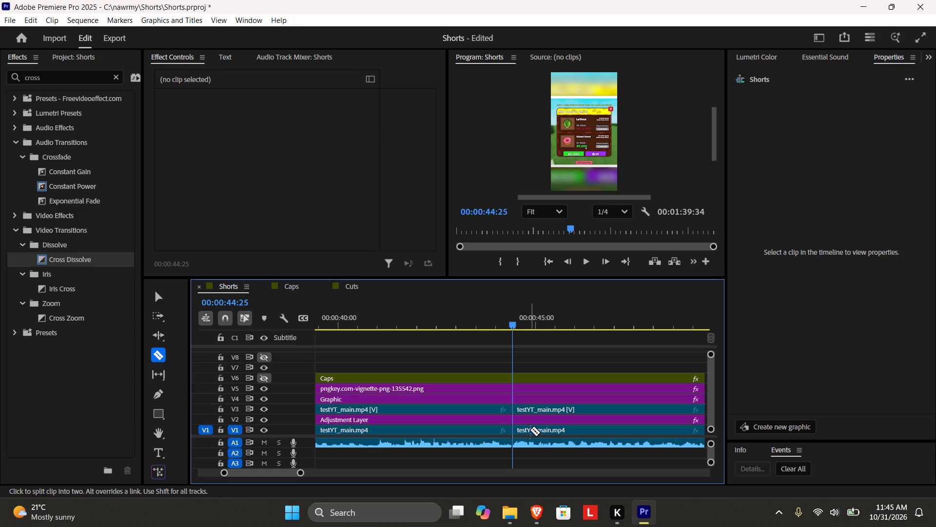
key(v)
Find where the footage should resume after the shop menu and trim the start of the later V3 and V1 clips to 00:00:46:03.
key(space)
scroll(541, 415, down, 4)
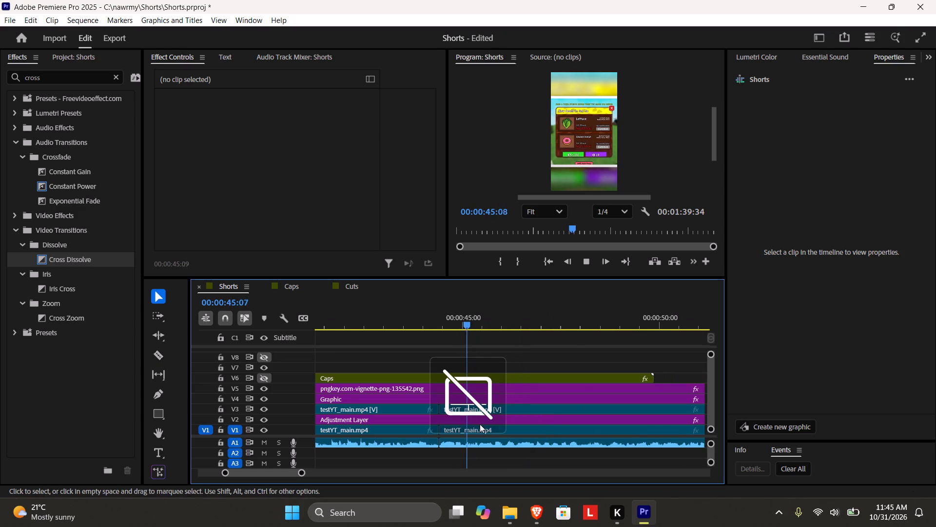
drag(299, 471, 307, 471)
scroll(351, 446, down, 3)
key(space)
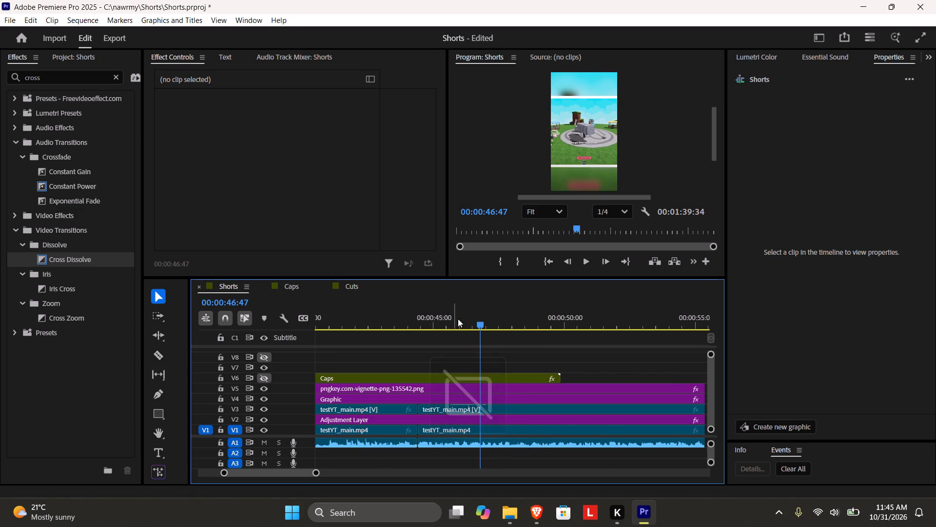
drag(479, 321, 460, 327)
drag(423, 407, 466, 408)
drag(422, 428, 428, 428)
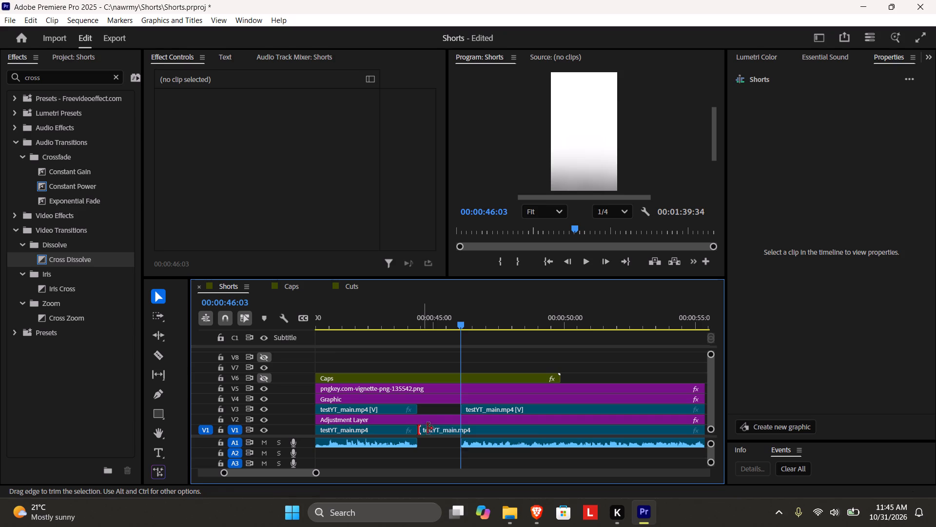
drag(428, 428, 469, 428)
Move the trimmed V3 and V1 clips together back to 00:00:44:25, closing the gap to the preceding segments.
click(487, 409)
shift+click(487, 430)
drag(502, 429, 465, 431)
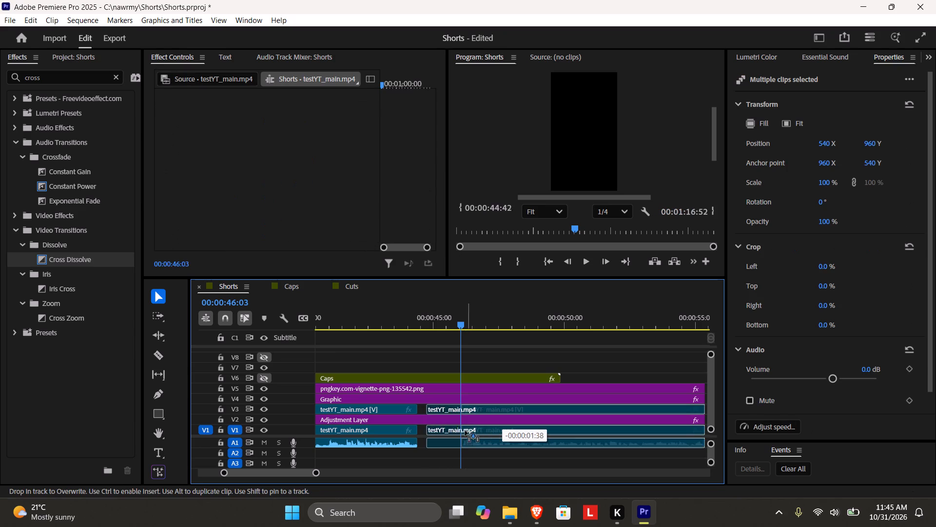
drag(465, 431, 460, 432)
Play back the footage from the new join near 00:00:44:25 and replay the part around 00:00:48 to examine the scene change.
click(418, 309)
key(space)
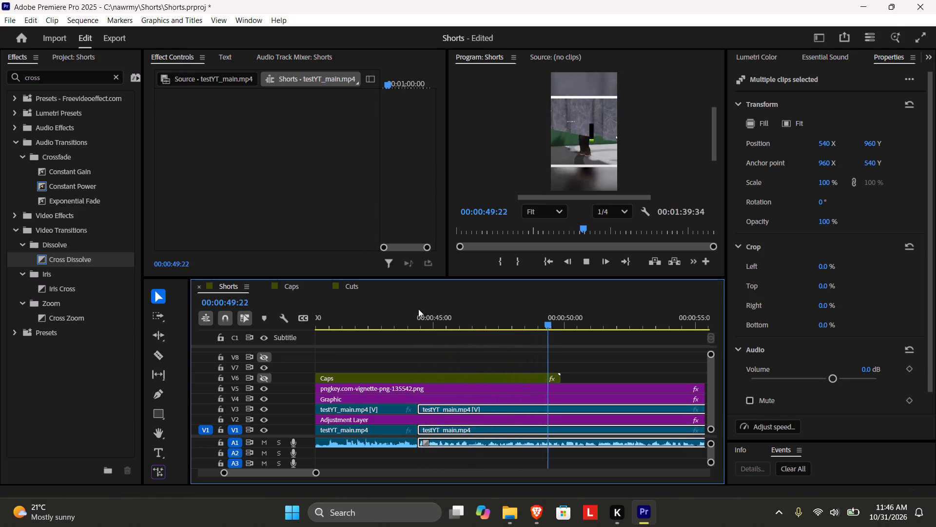
key(space)
click(509, 351)
click(507, 324)
key(space)
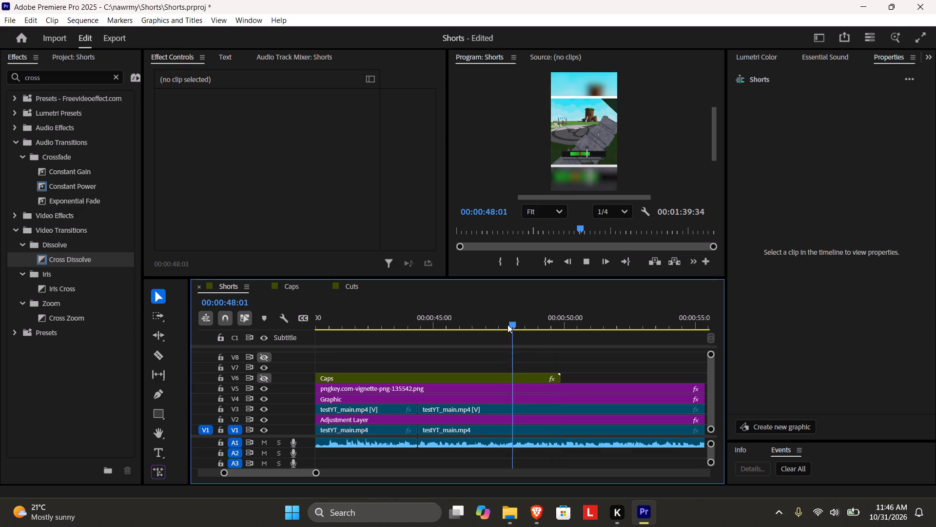
click(490, 320)
key(space)
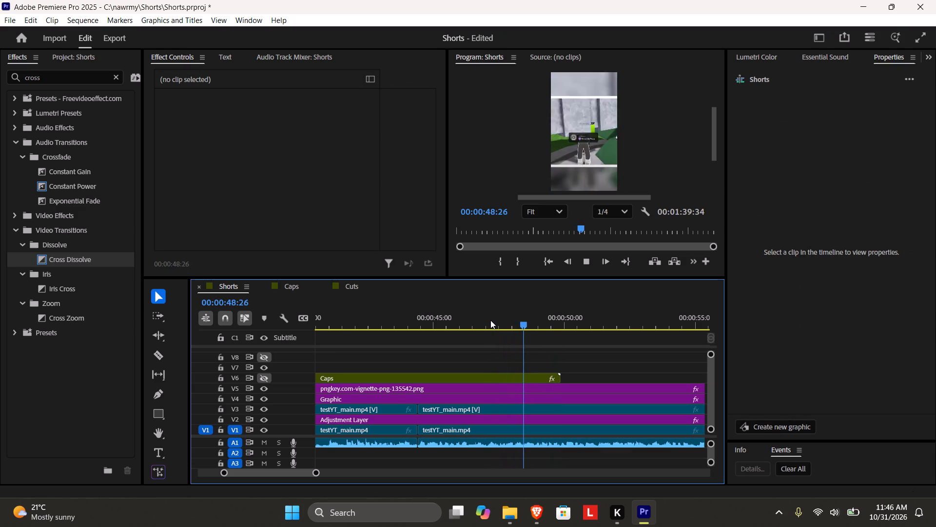
key(space)
key(space)
key(space)
drag(528, 320, 516, 323)
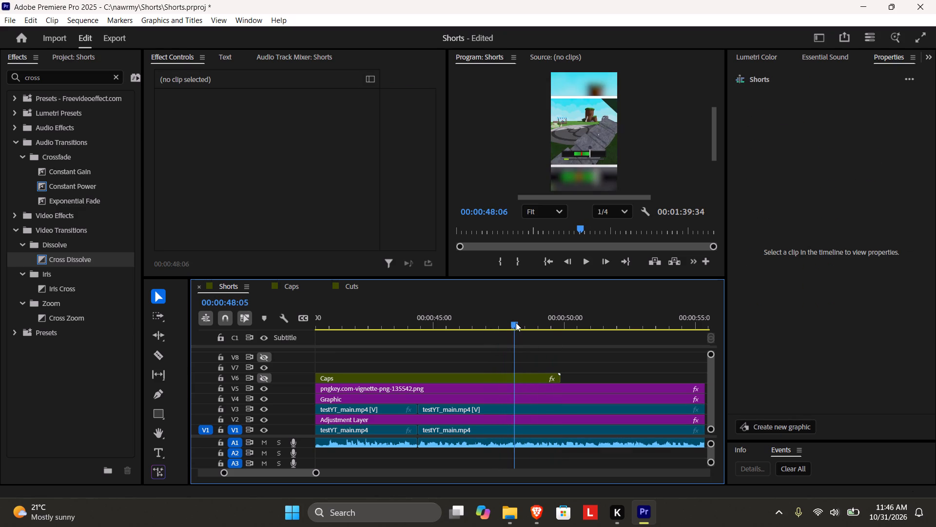
drag(516, 323, 516, 323)
key(space)
key(space)
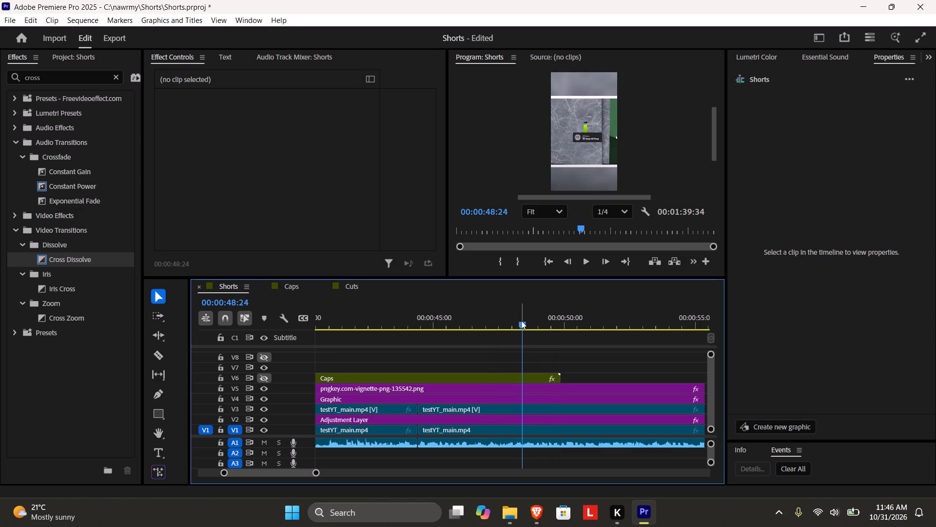
key(space)
key(space)
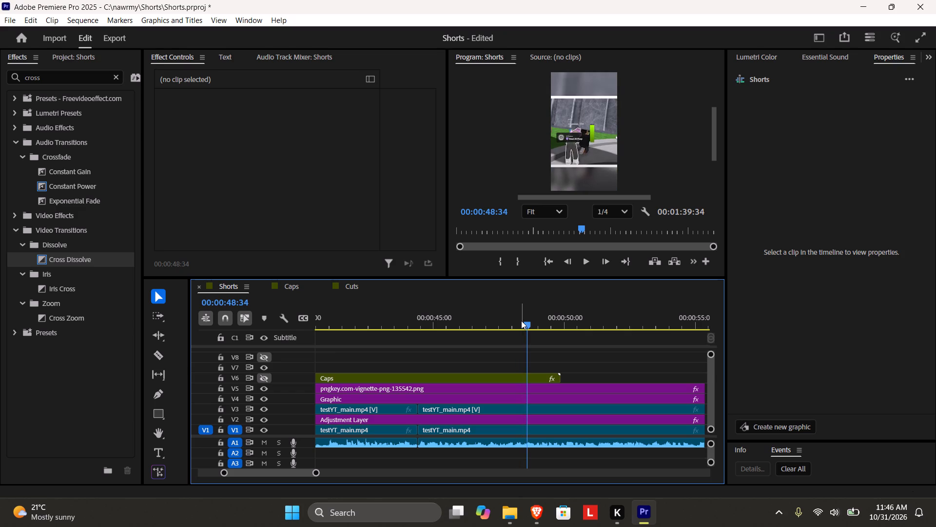
Find the exact frame of the scene change and split only the V3 and V1 clips at 00:00:48:23.
click(510, 321)
key(space)
key(space)
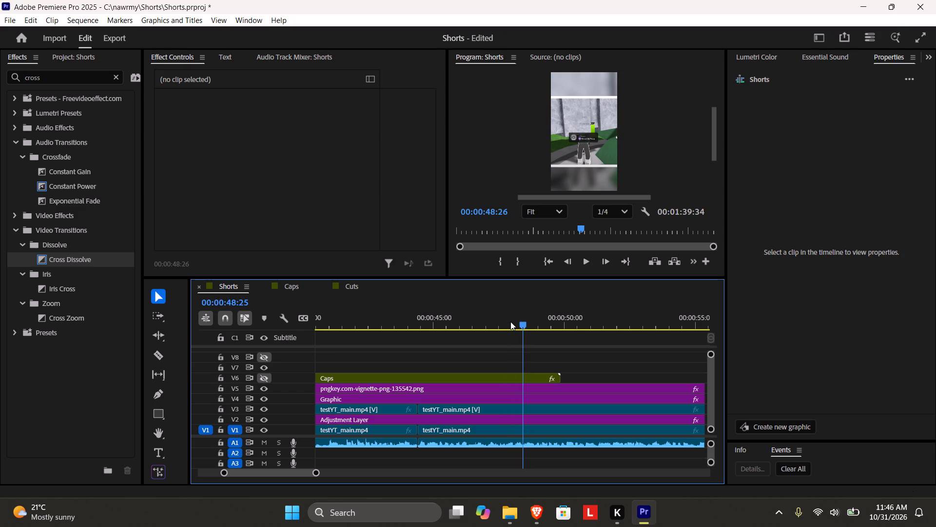
key(Left)
key(Left)
key(Left)
key(Left)
key(Left)
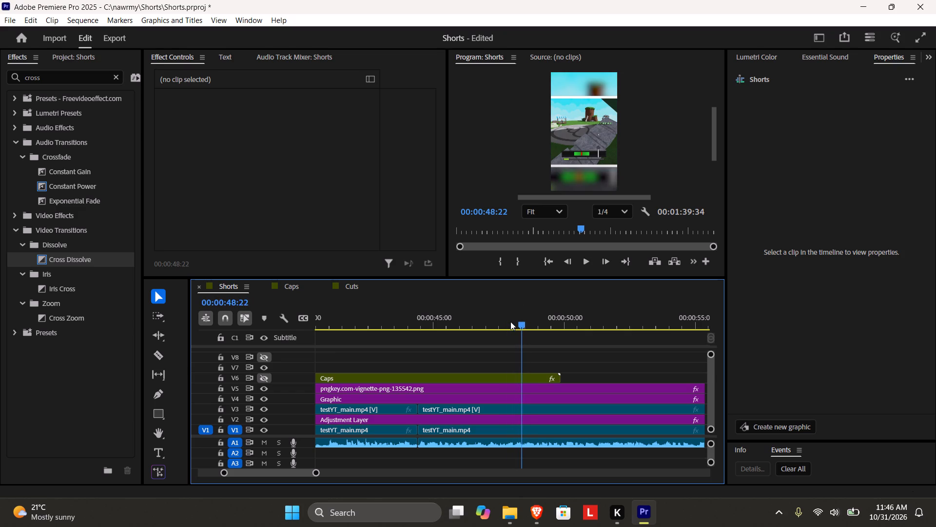
key(Right)
key(Right)
key(c)
click(524, 411)
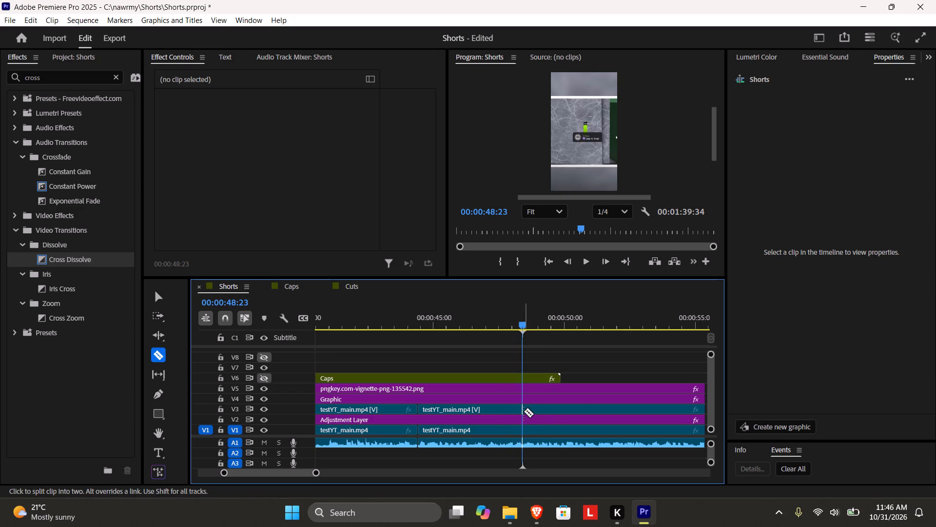
click(523, 431)
key(v)
Review the gameplay following the 00:00:48:23 split up to about 00:00:58 for where the useful footage resumes.
key(space)
key(space)
scroll(541, 414, down, 5)
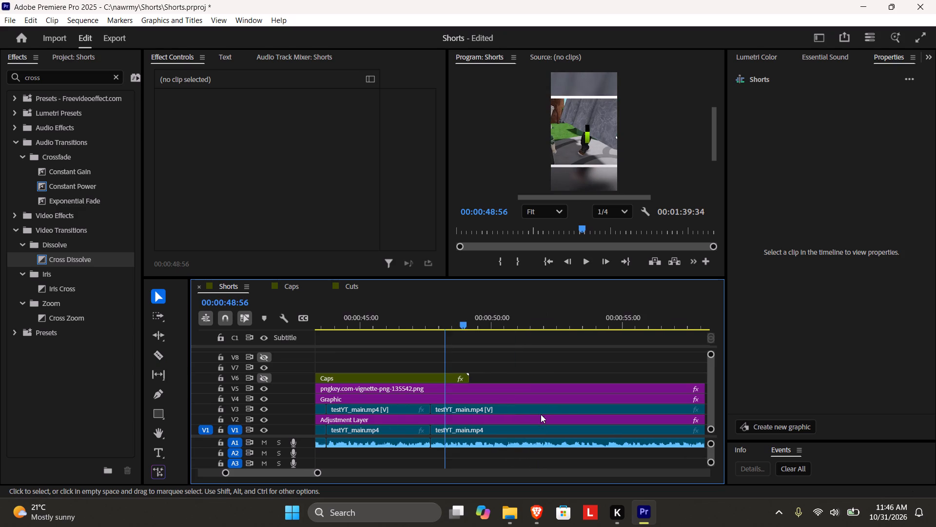
key(space)
scroll(481, 375, down, 4)
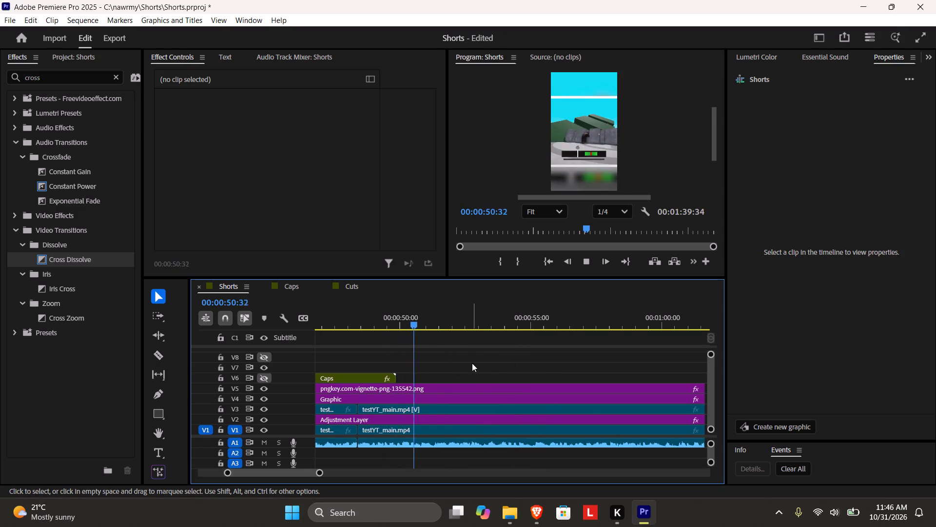
drag(320, 473, 332, 471)
scroll(443, 457, down, 5)
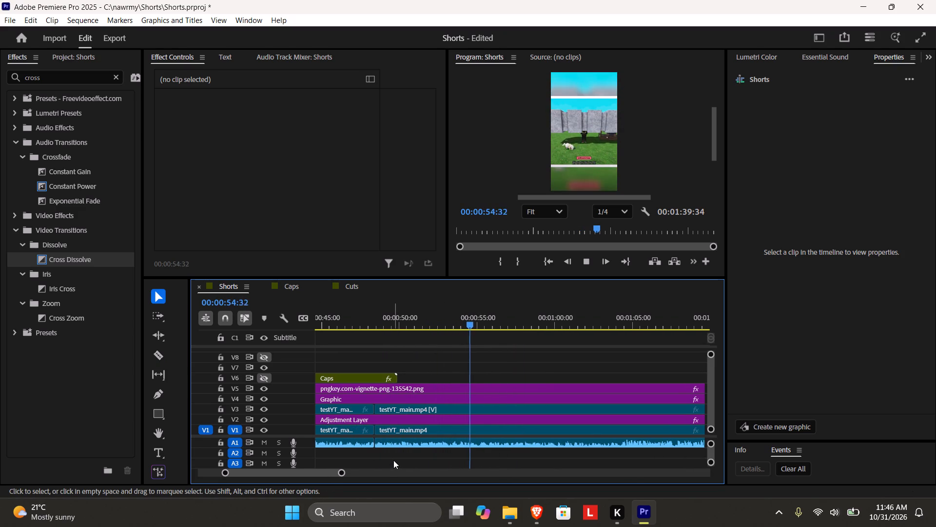
drag(345, 471, 357, 471)
scroll(357, 471, down, 2)
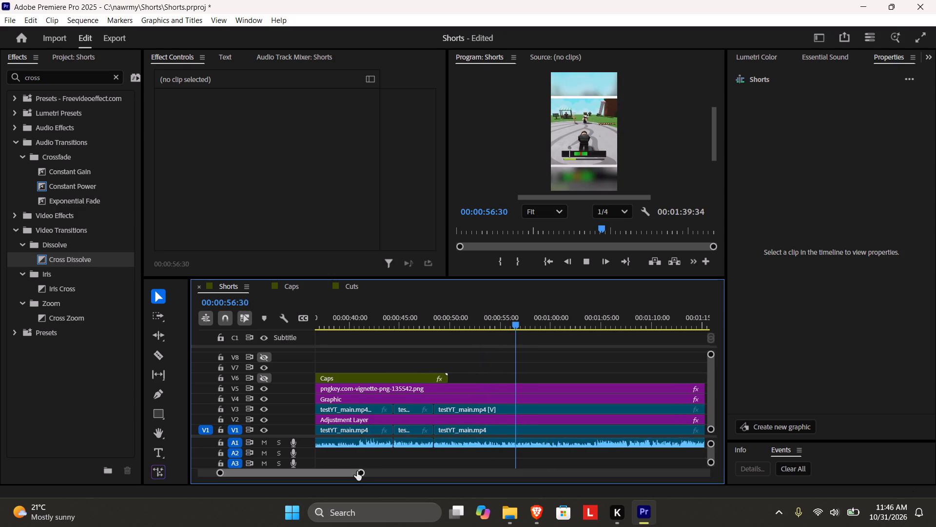
scroll(357, 471, down, 3)
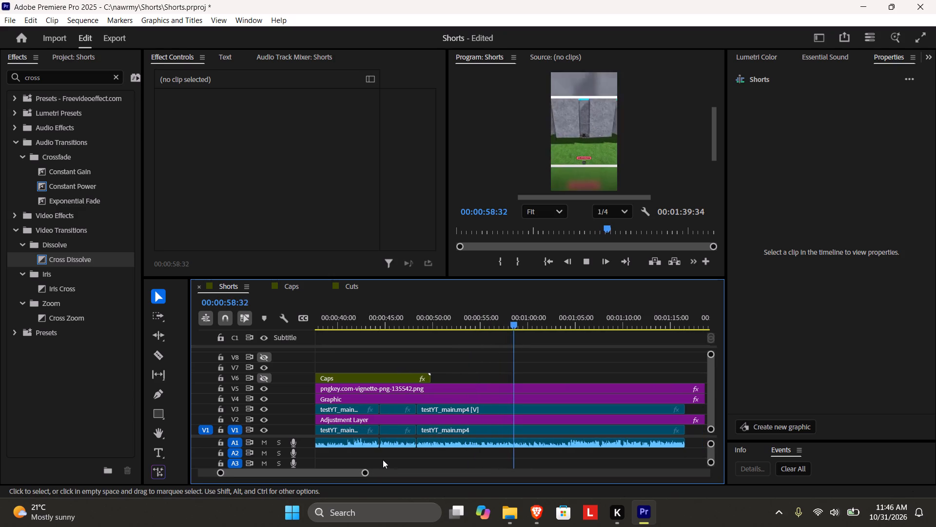
key(space)
Recheck the gameplay from about 00:00:50 and trim the start of the later V3 and V1 clips to 00:00:53:10.
drag(487, 324, 473, 329)
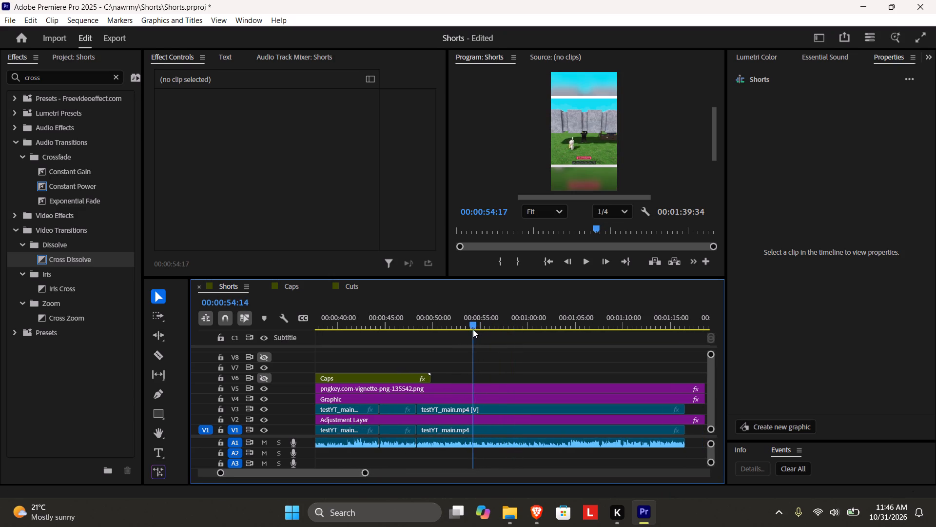
drag(473, 329, 429, 337)
key(space)
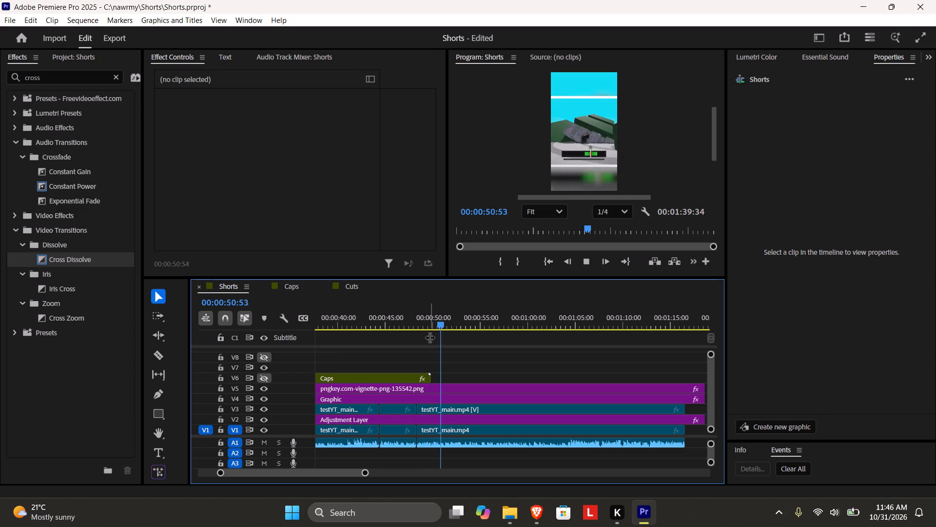
key(space)
key(space)
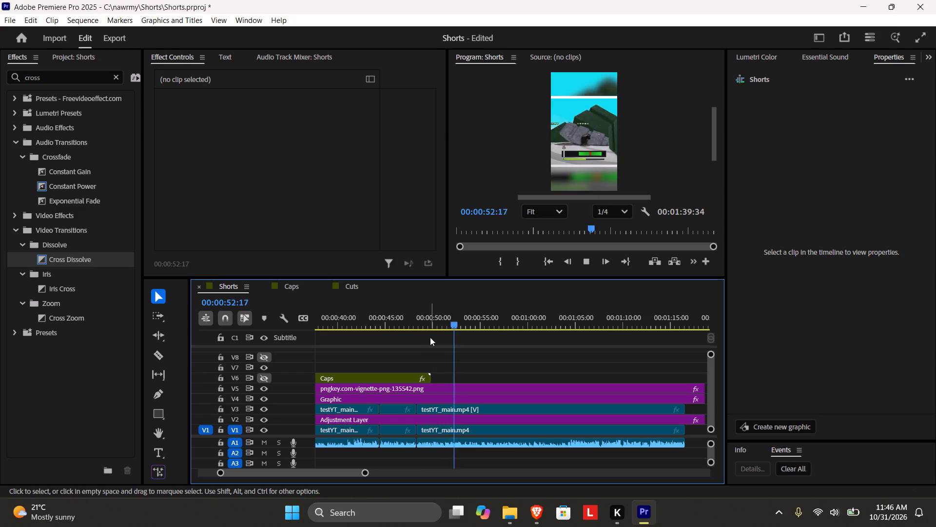
key(space)
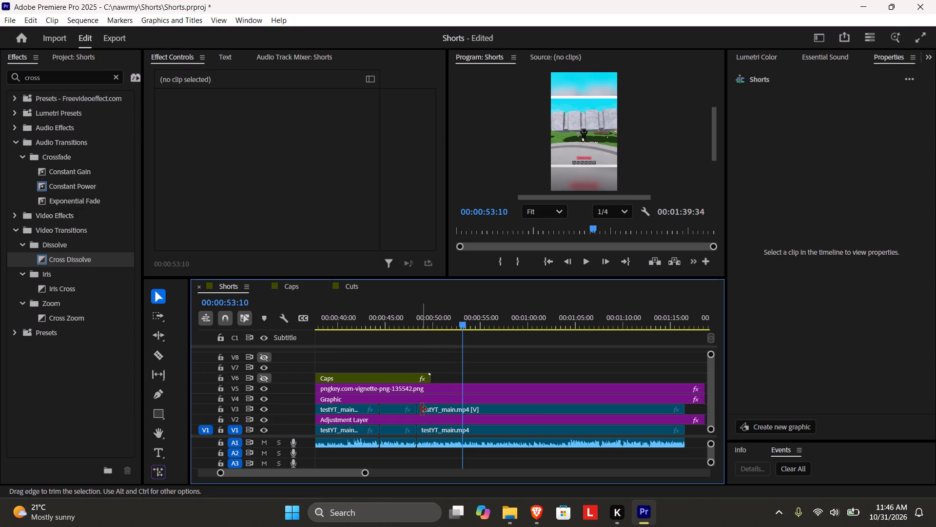
drag(421, 409, 466, 410)
drag(422, 428, 466, 430)
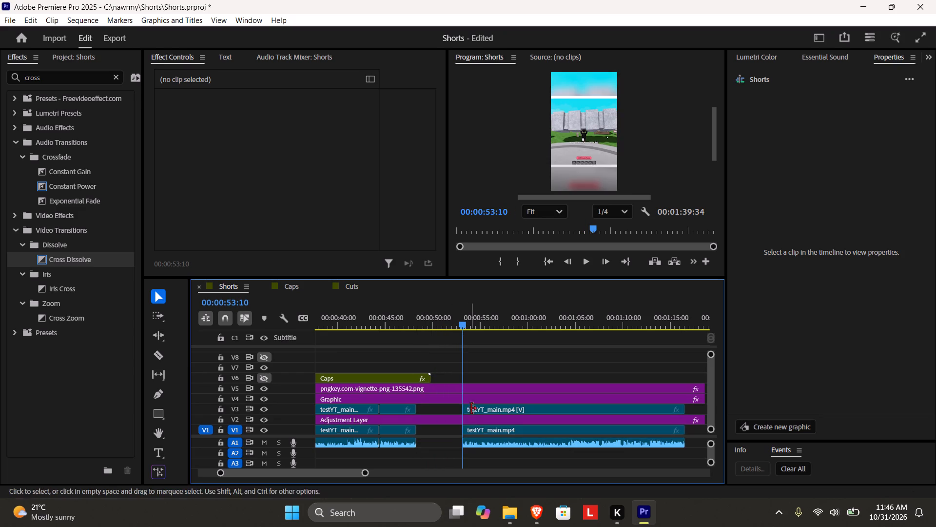
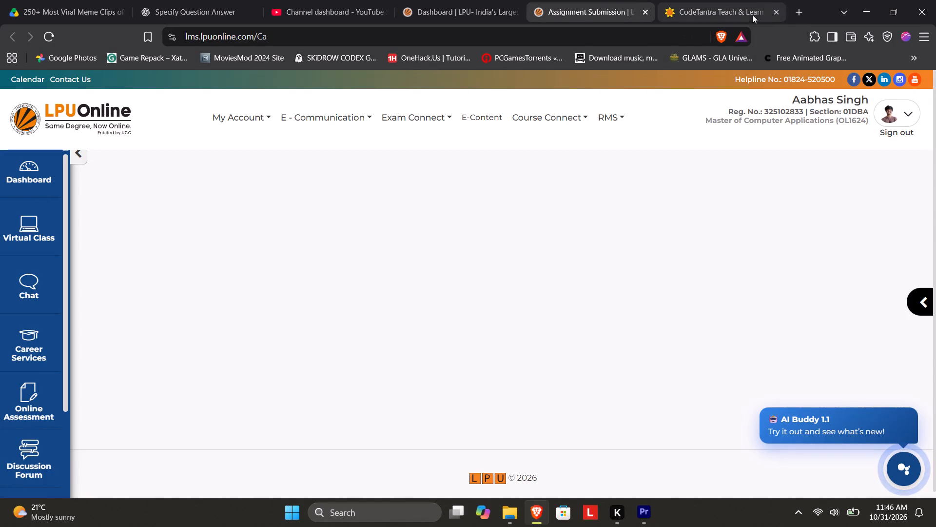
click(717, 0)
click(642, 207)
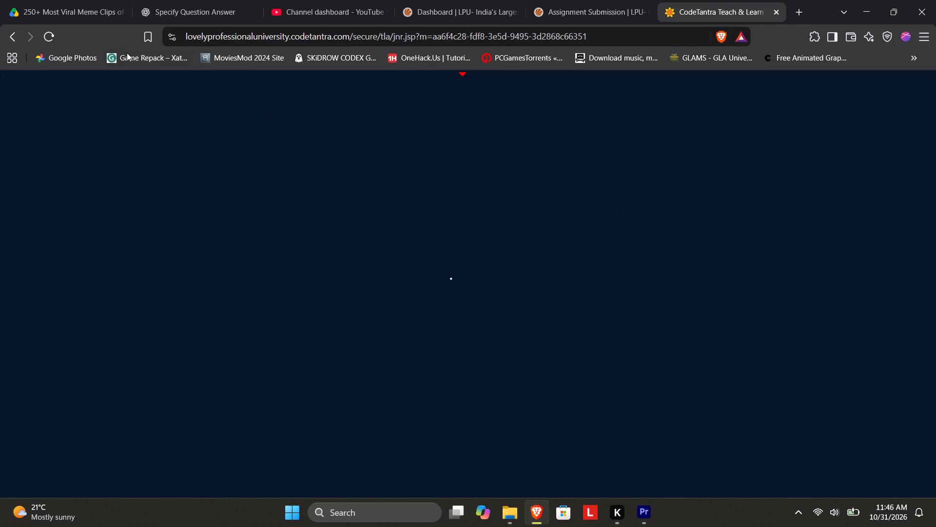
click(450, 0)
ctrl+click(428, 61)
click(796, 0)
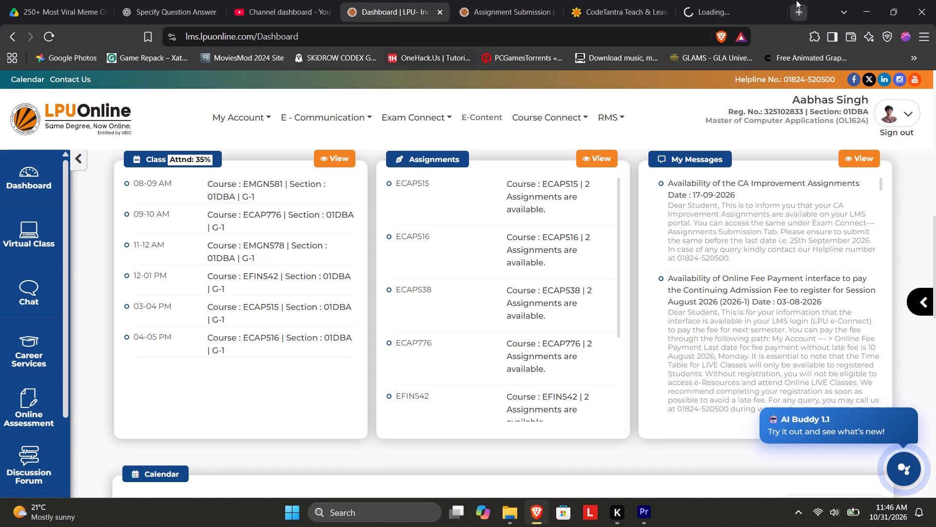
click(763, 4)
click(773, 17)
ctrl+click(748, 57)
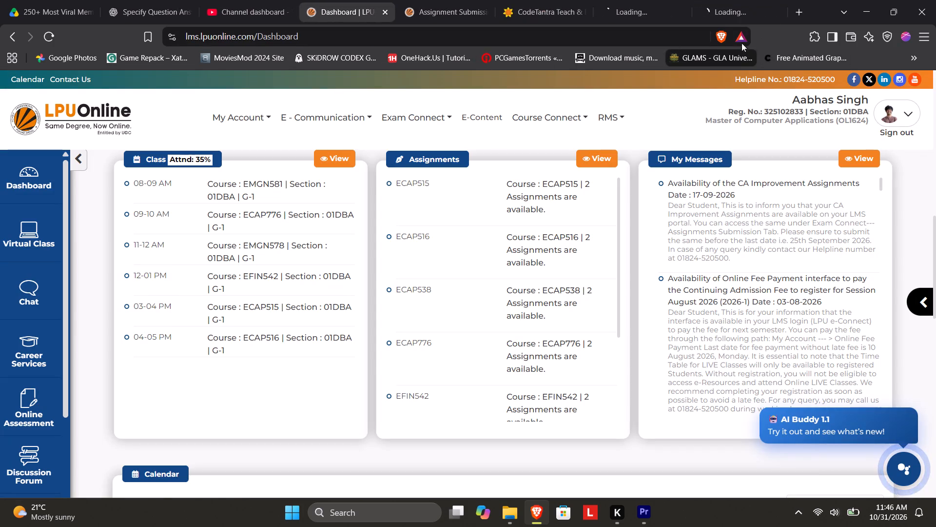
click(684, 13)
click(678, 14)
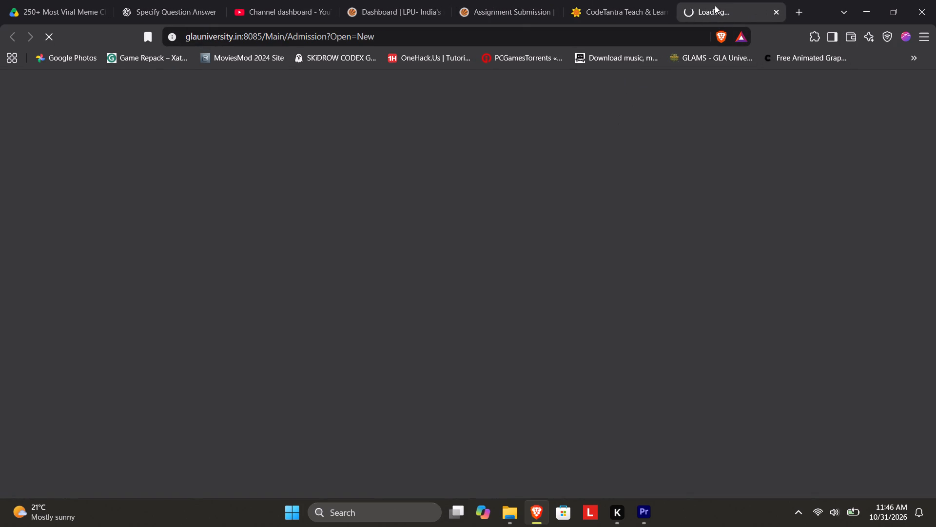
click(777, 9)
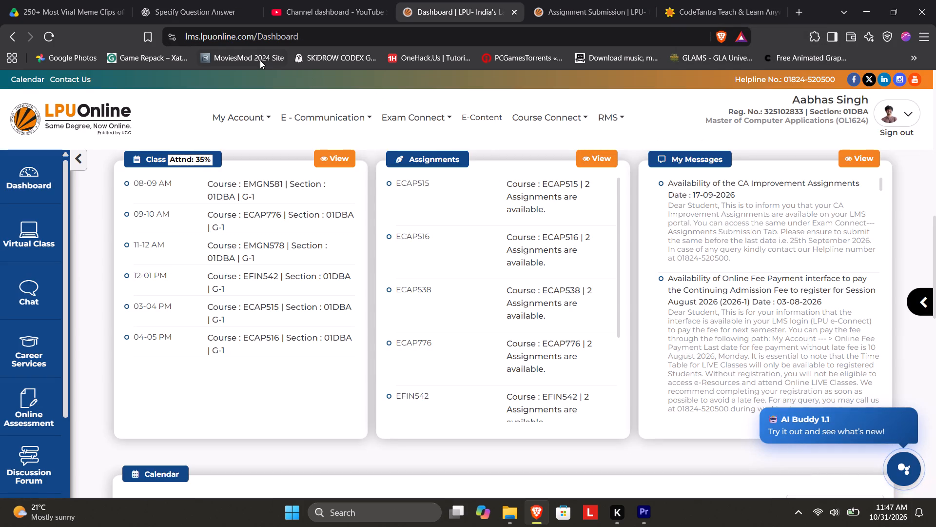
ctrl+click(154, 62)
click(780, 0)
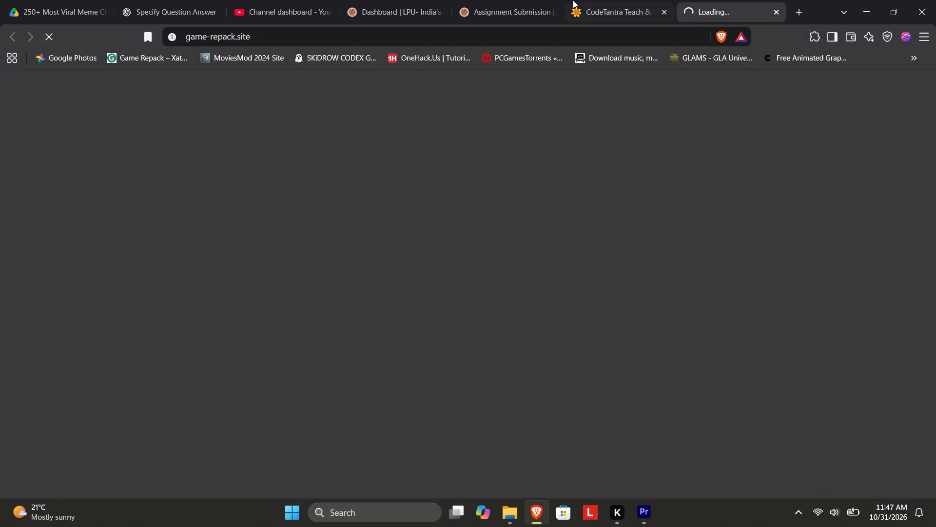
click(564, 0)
Switch to Premiere Pro, move the later V3 and V1 clips back against the 00:00:48:23 cut to close the gap, and save.
click(649, 515)
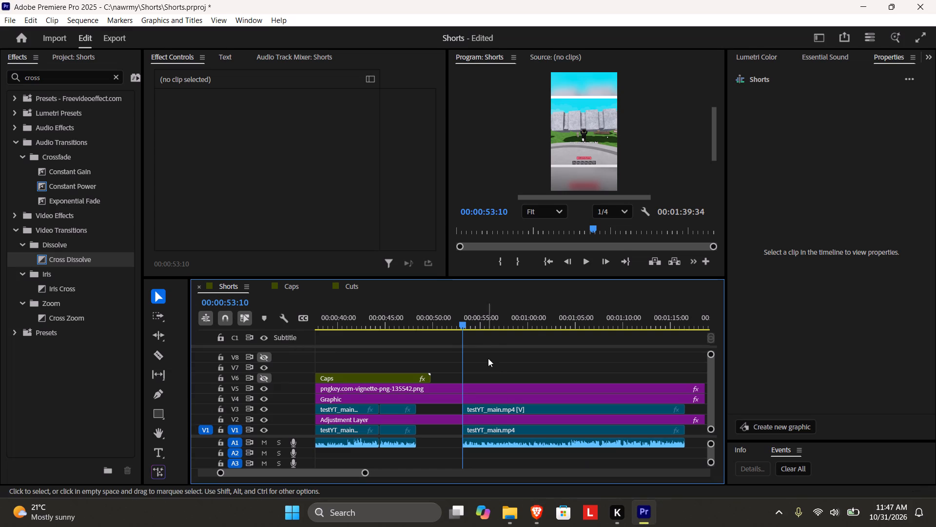
click(491, 350)
key(ctrl+s)
click(501, 408)
shift+click(496, 429)
drag(503, 430, 474, 429)
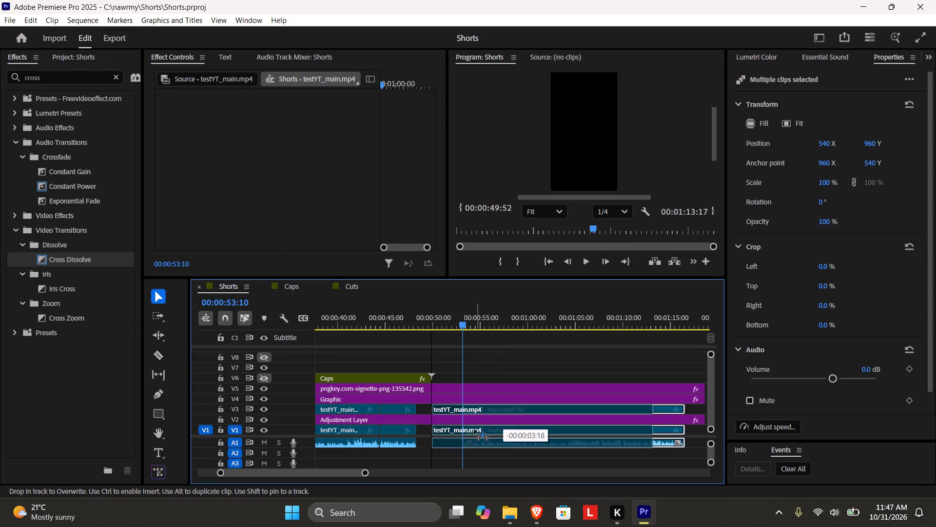
drag(474, 429, 461, 429)
click(534, 356)
key(ctrl+s)
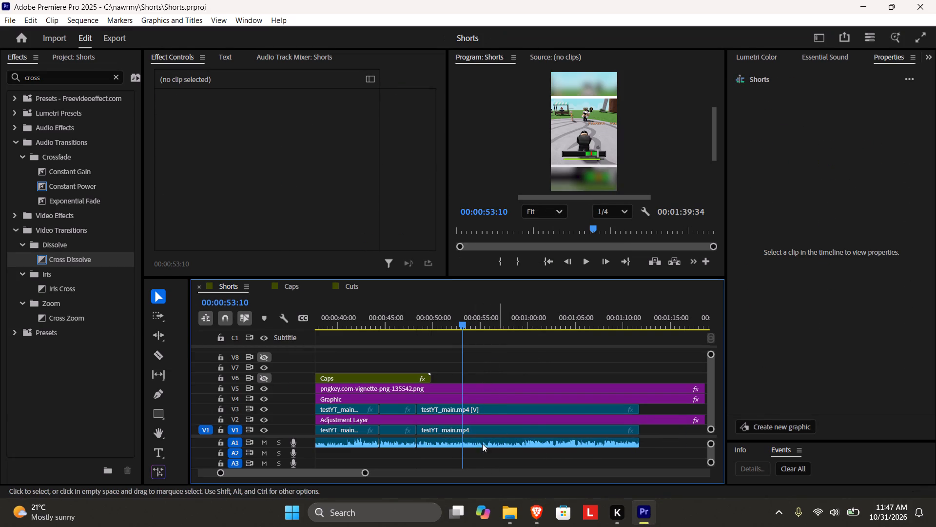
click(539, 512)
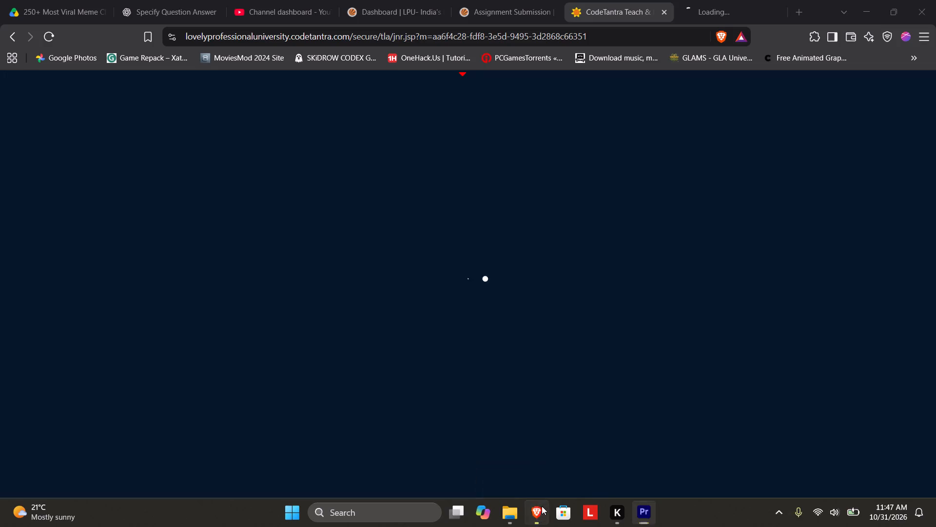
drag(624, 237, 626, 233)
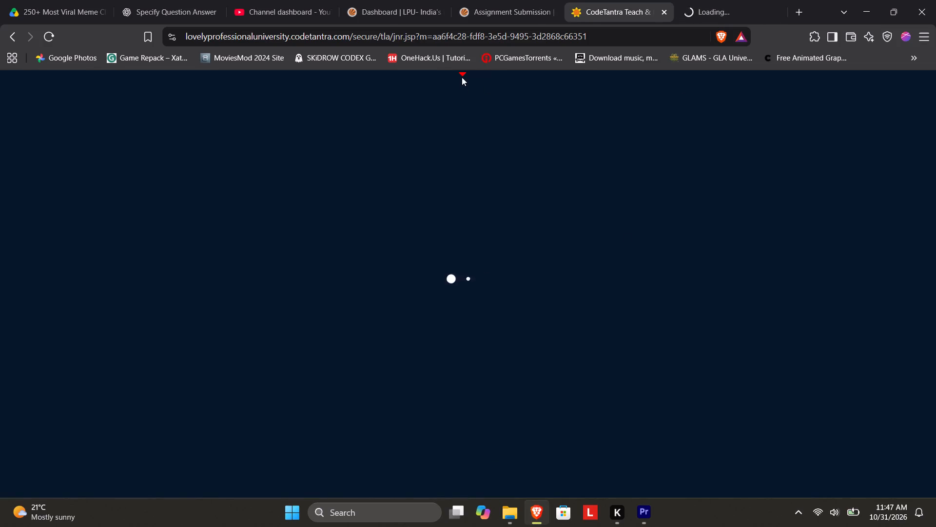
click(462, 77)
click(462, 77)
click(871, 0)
Play back the footage across the 00:00:48:23 join from 00:00:47:45 and examine the gameplay around 00:00:50 with the timeline enlarged.
click(502, 356)
click(413, 319)
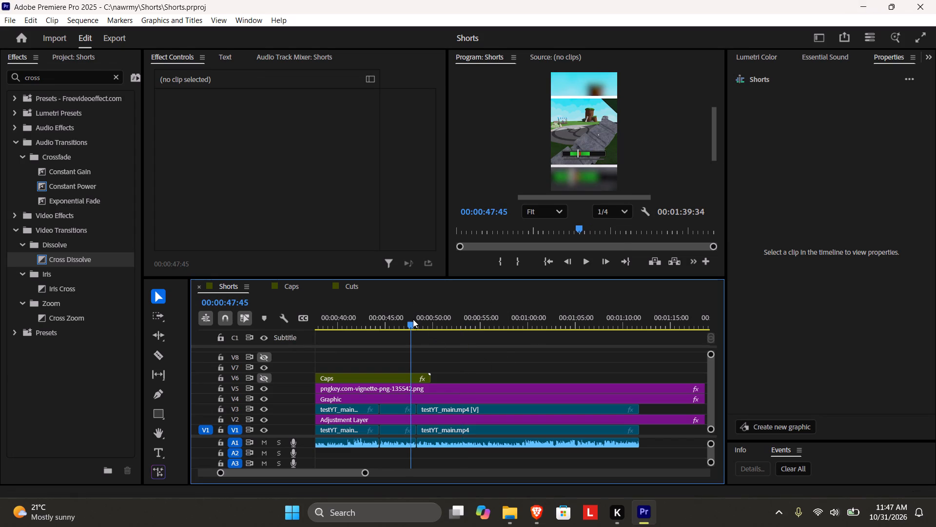
key(space)
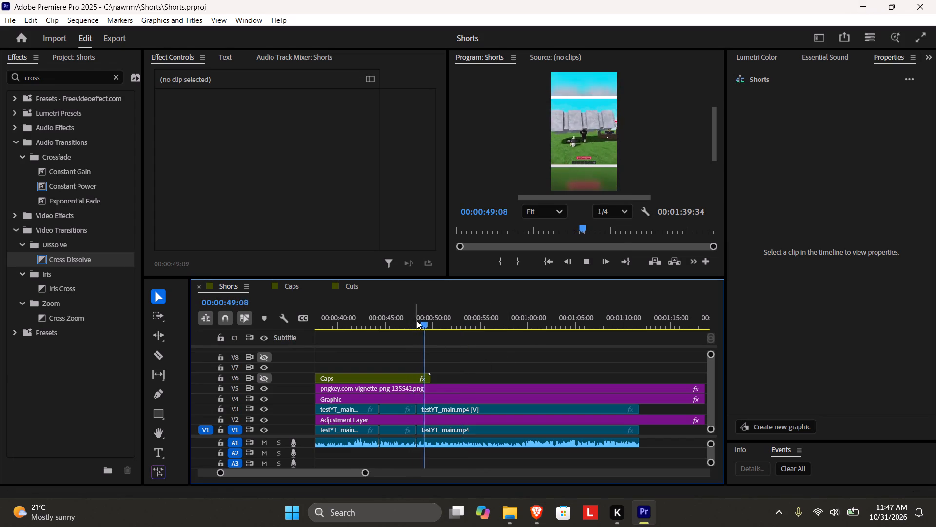
scroll(432, 341, down, 1)
key(space)
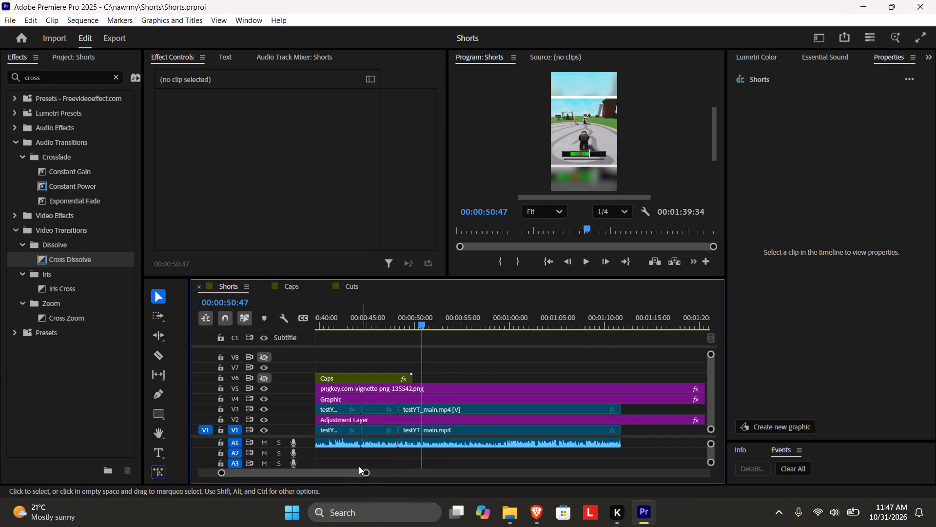
drag(366, 473, 332, 471)
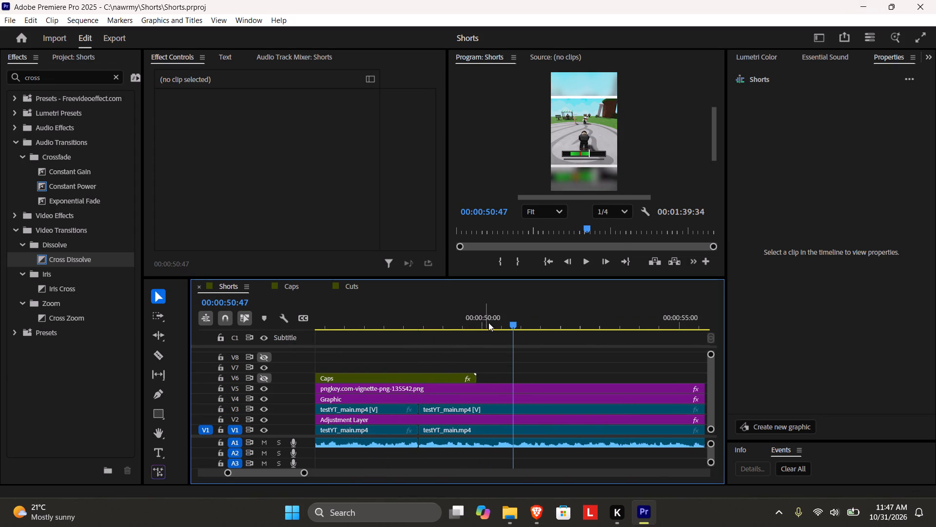
click(493, 318)
key(space)
key(space)
key(space)
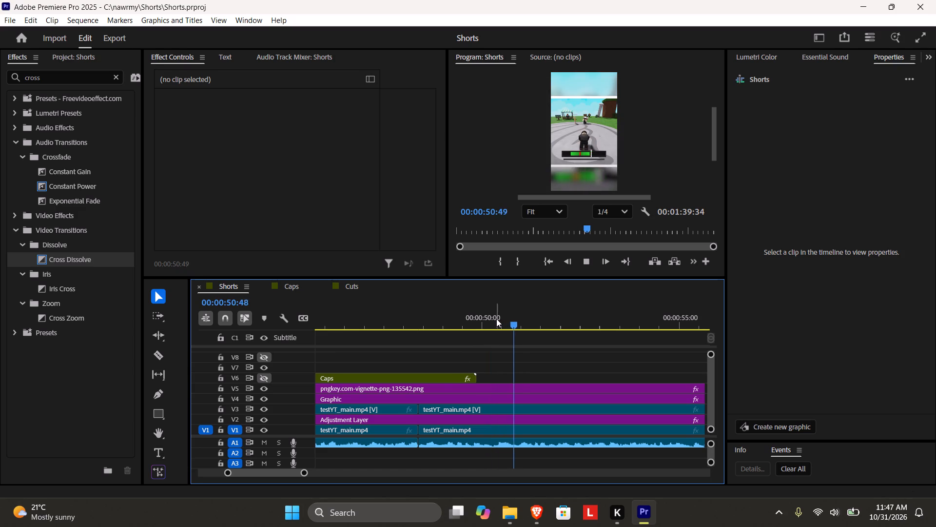
key(space)
key(ctrl+s)
Find the exact frame of the scene change after the join and trim the start of the later V3 and V1 clips to 00:00:50:15.
click(432, 340)
click(422, 327)
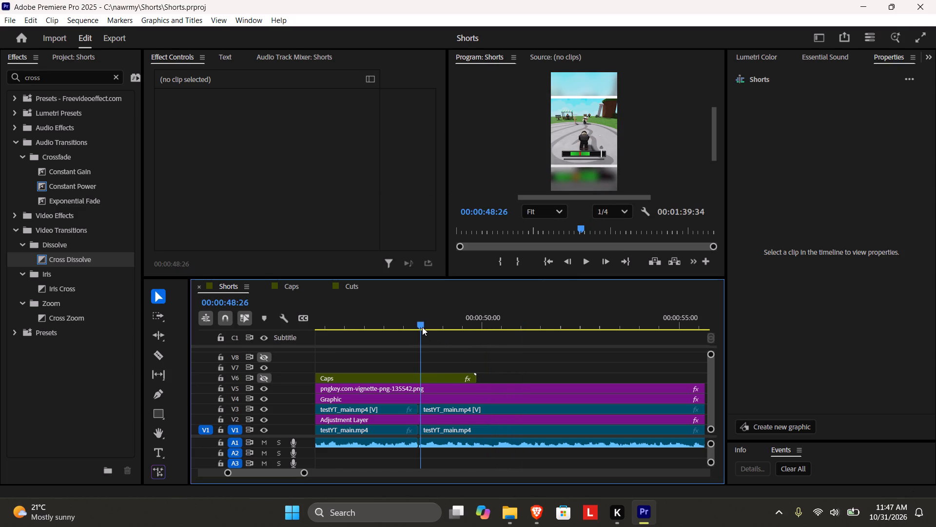
key(space)
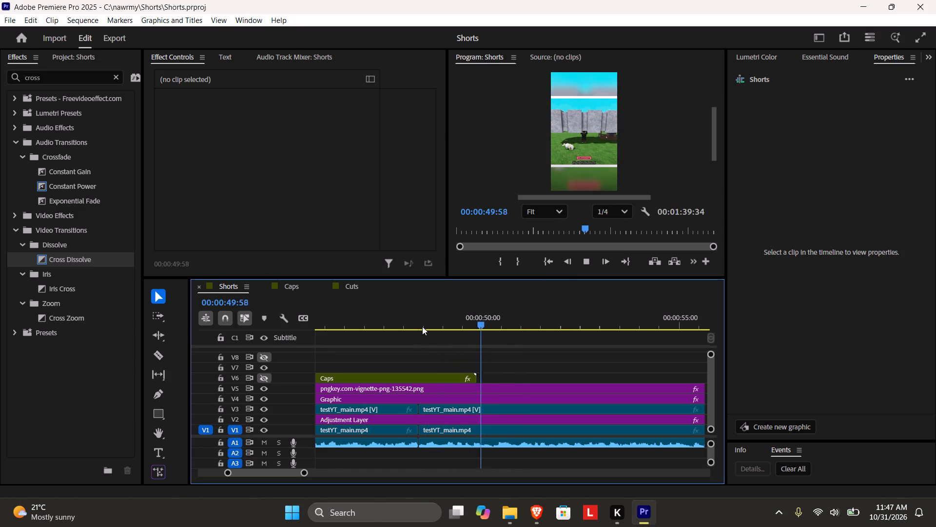
key(space)
drag(502, 321, 493, 323)
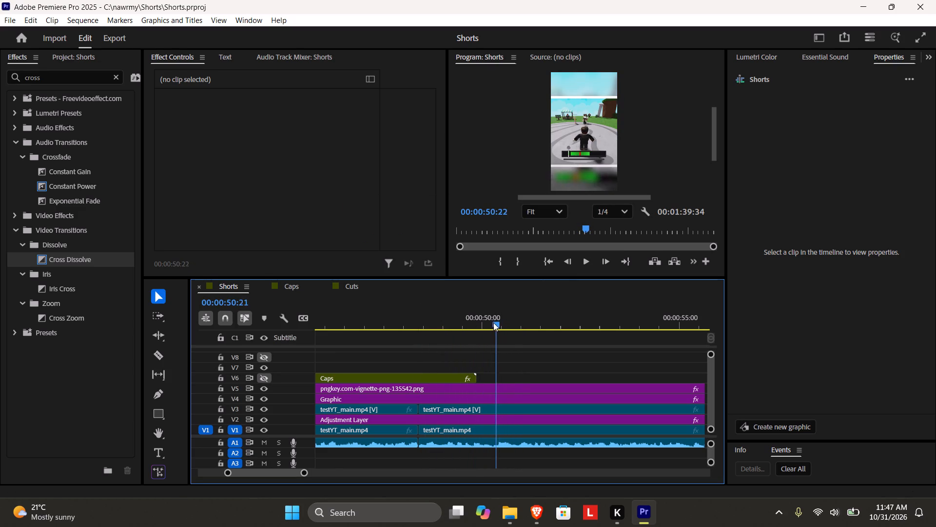
drag(493, 323, 489, 325)
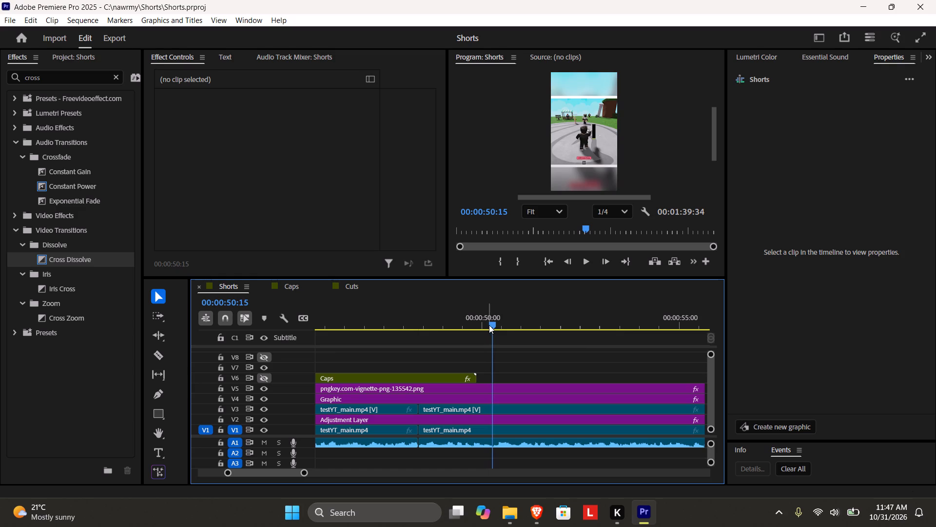
key(Left)
key(Right)
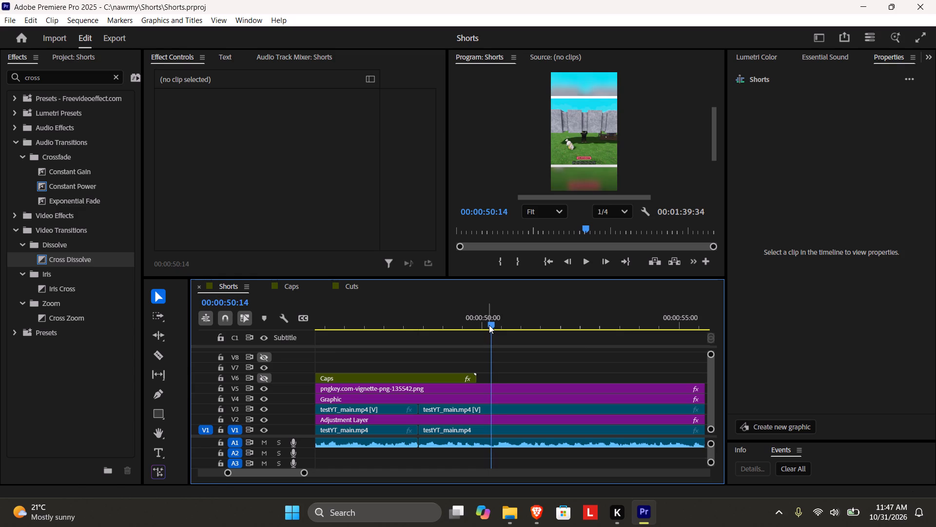
drag(424, 410, 494, 412)
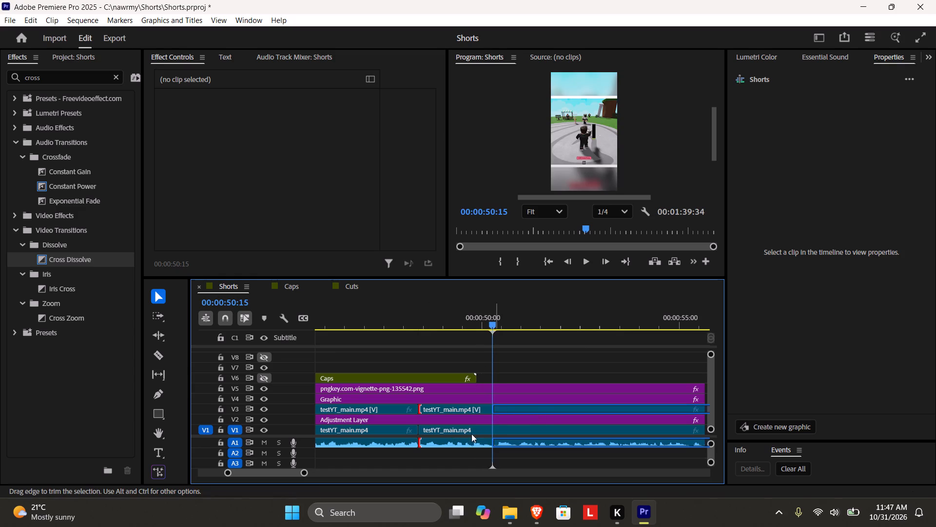
drag(421, 426, 495, 425)
Move the trimmed V3 and V1 clips back against the 00:00:48:23 cut to close the gap, and save the project.
click(465, 433)
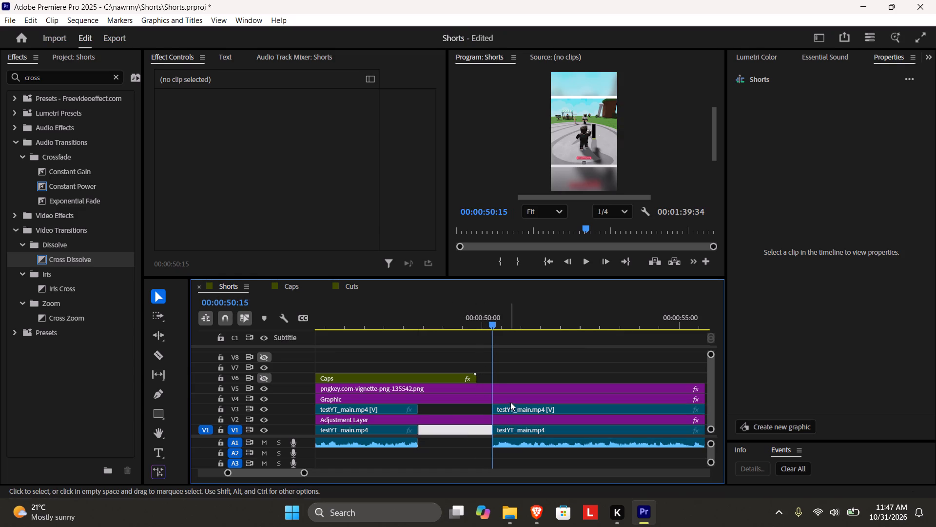
click(510, 402)
click(515, 409)
shift+click(512, 426)
drag(523, 431, 452, 427)
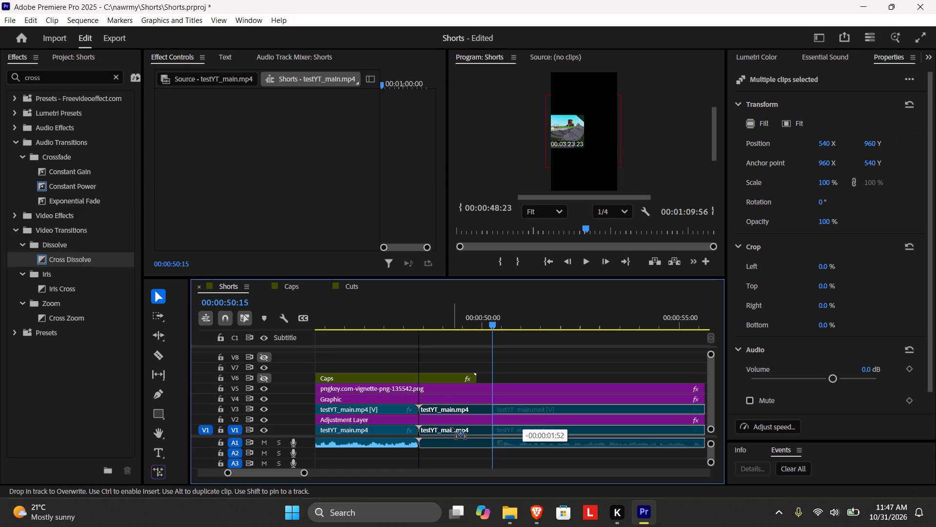
click(431, 359)
click(413, 308)
key(ctrl+s)
Replay the new join at 00:00:48:23 and review the gameplay that follows up to about 00:00:56.
key(space)
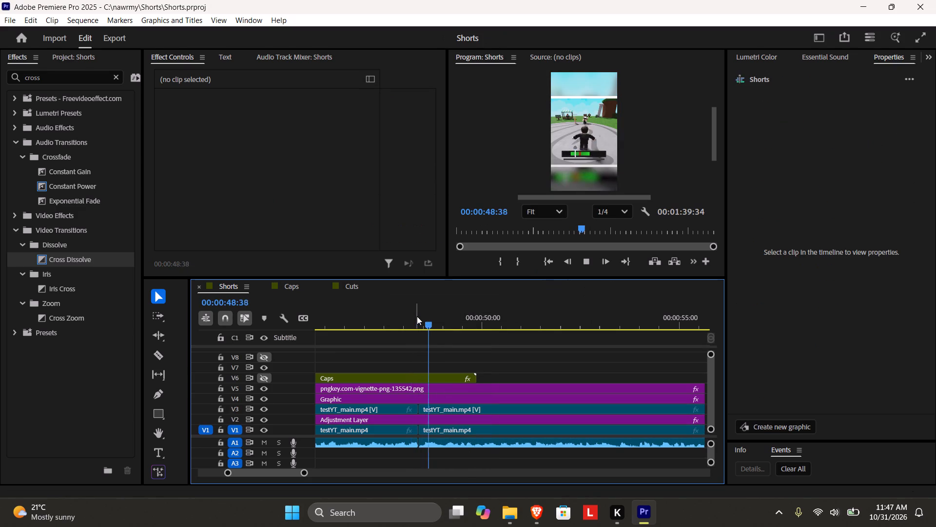
key(space)
click(421, 321)
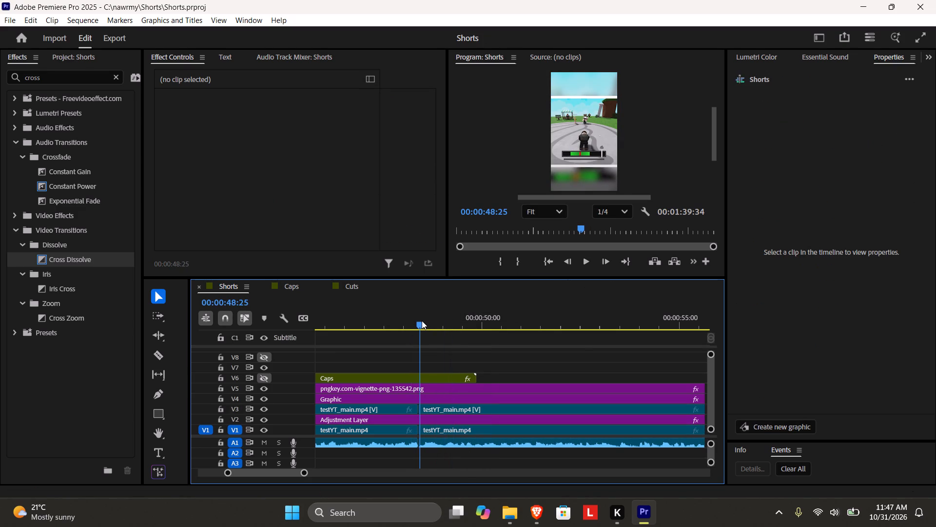
click(473, 350)
click(409, 324)
key(space)
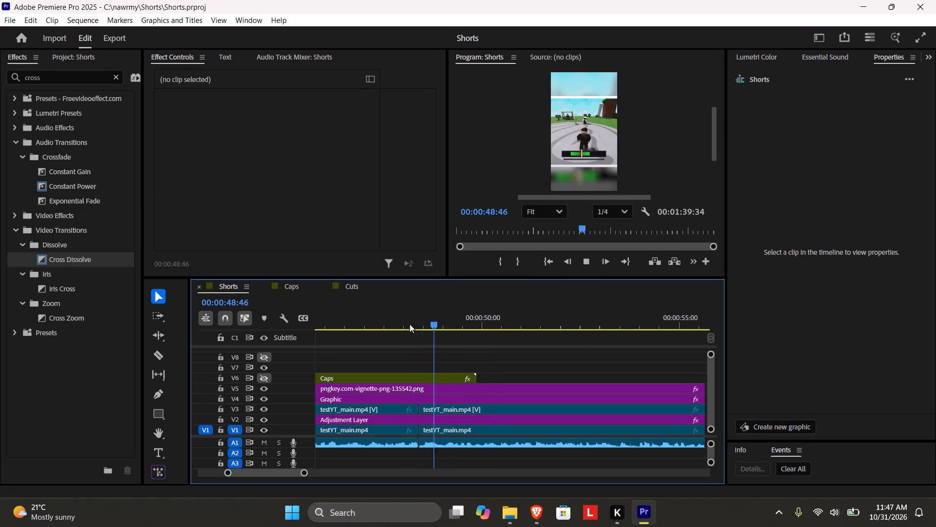
key(space)
click(376, 320)
key(space)
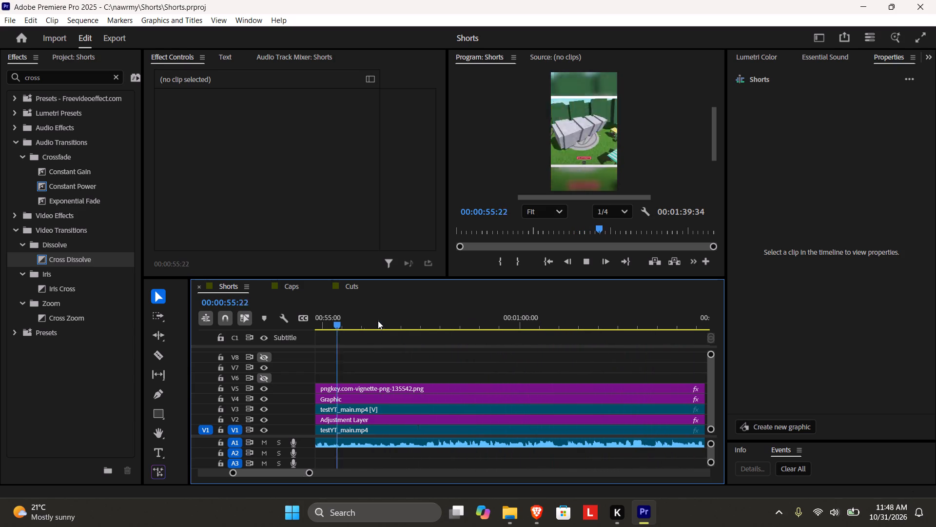
key(space)
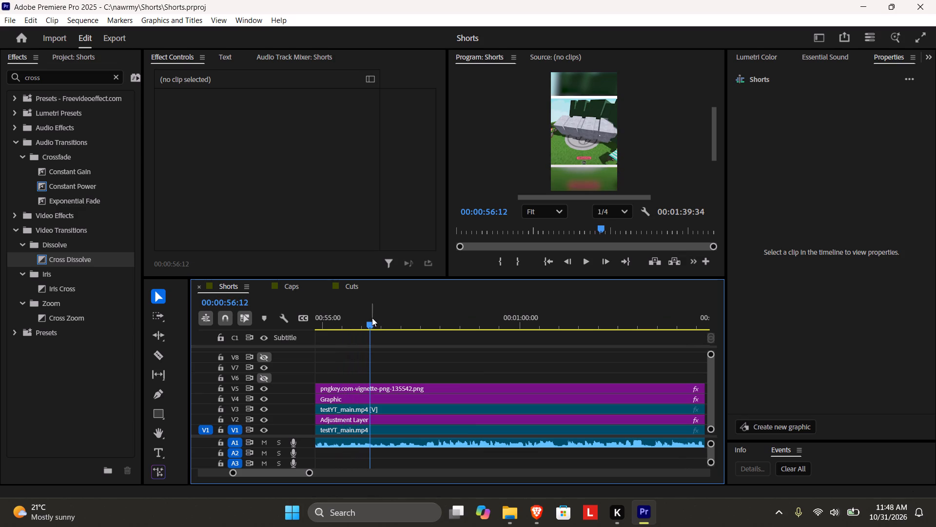
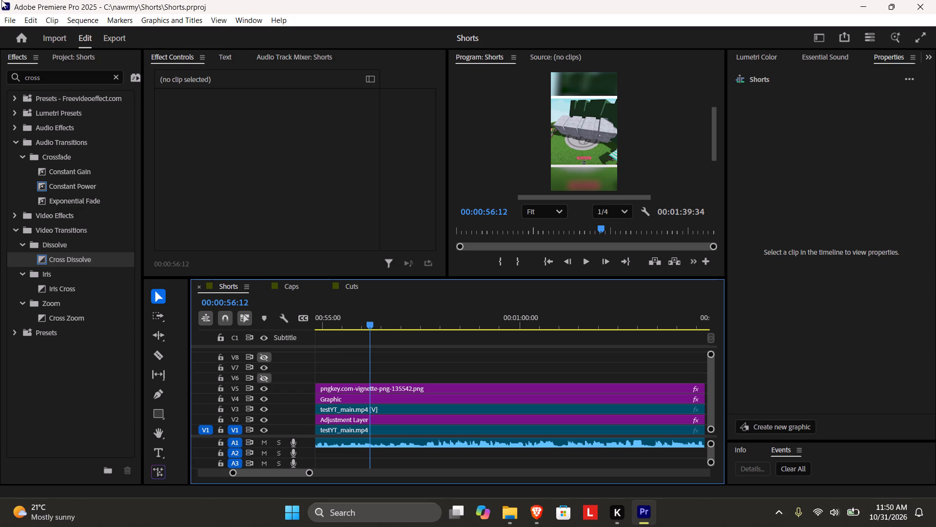
Save the project.
key(ctrl+s)
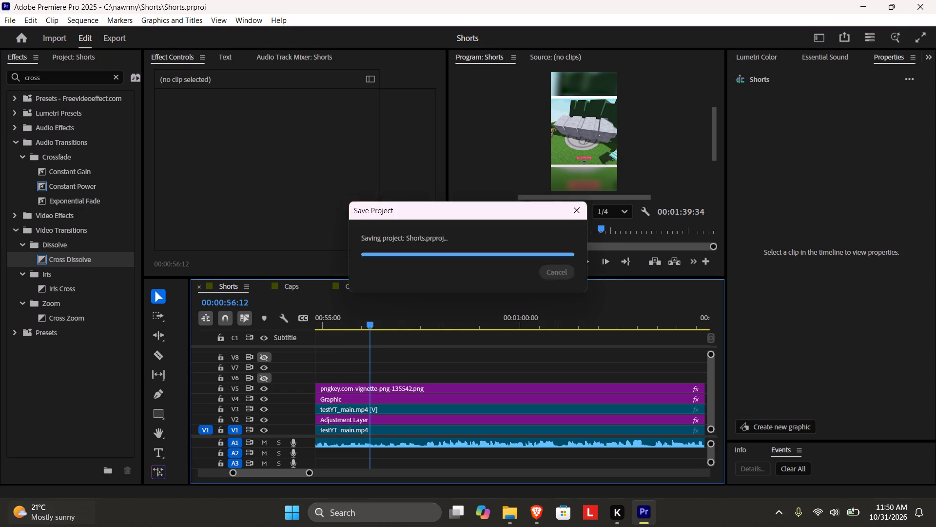
Play back the gameplay after the last join from 00:00:52:08 to about 00:01:02, and save the project.
drag(311, 474, 342, 478)
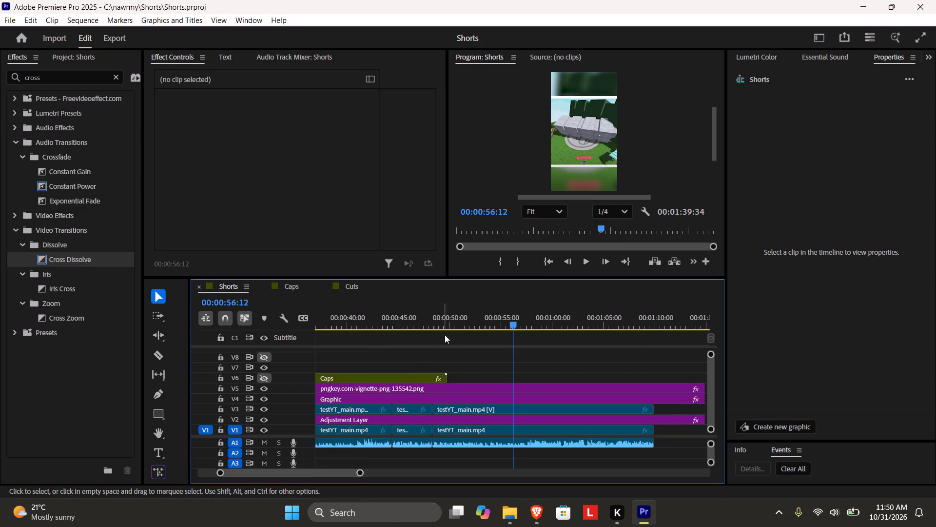
click(441, 340)
drag(526, 319, 472, 326)
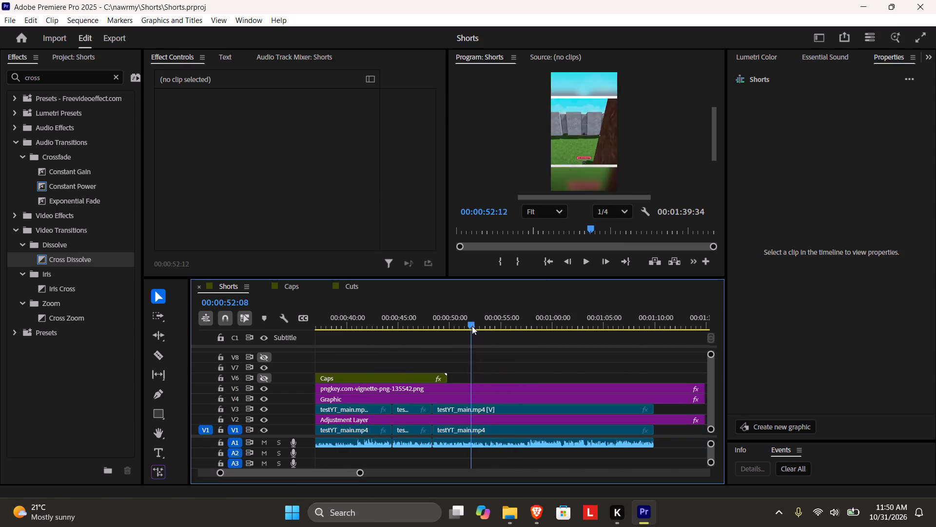
drag(472, 326, 458, 328)
key(space)
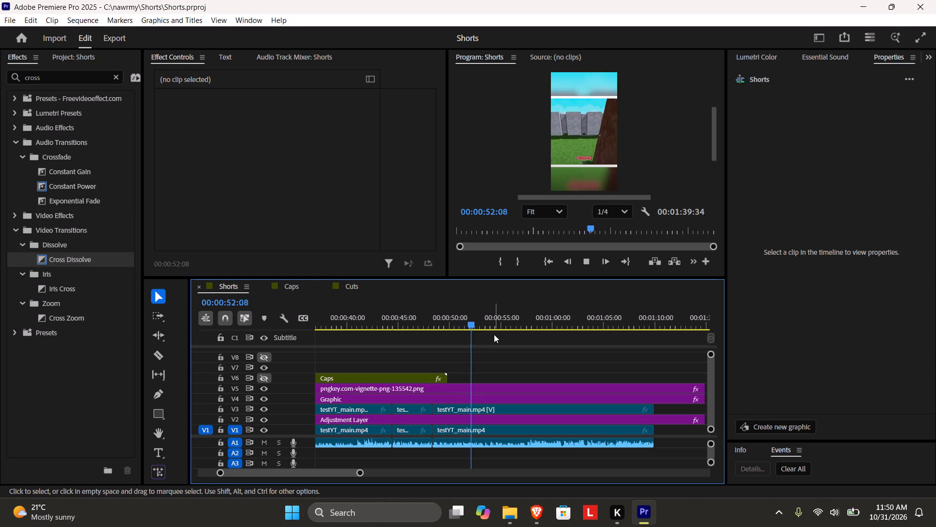
drag(361, 474, 414, 472)
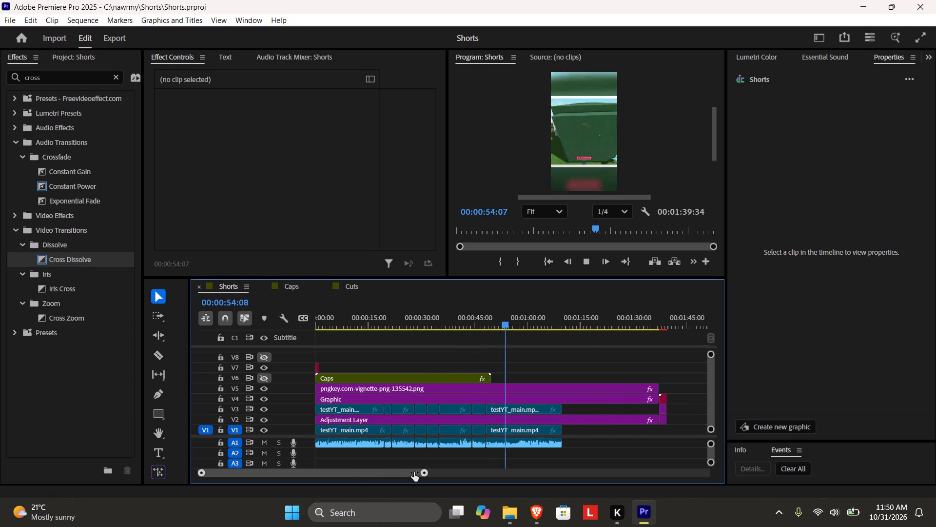
drag(414, 472, 417, 473)
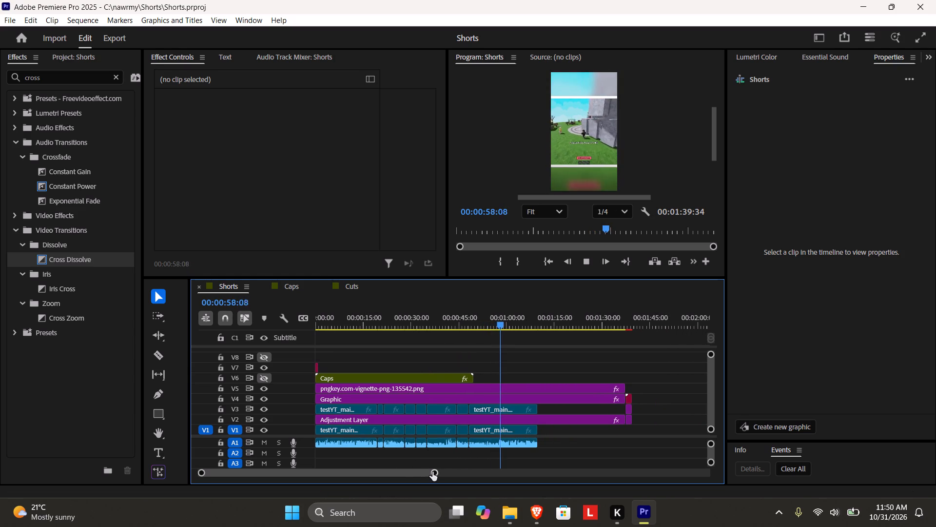
drag(432, 472, 381, 474)
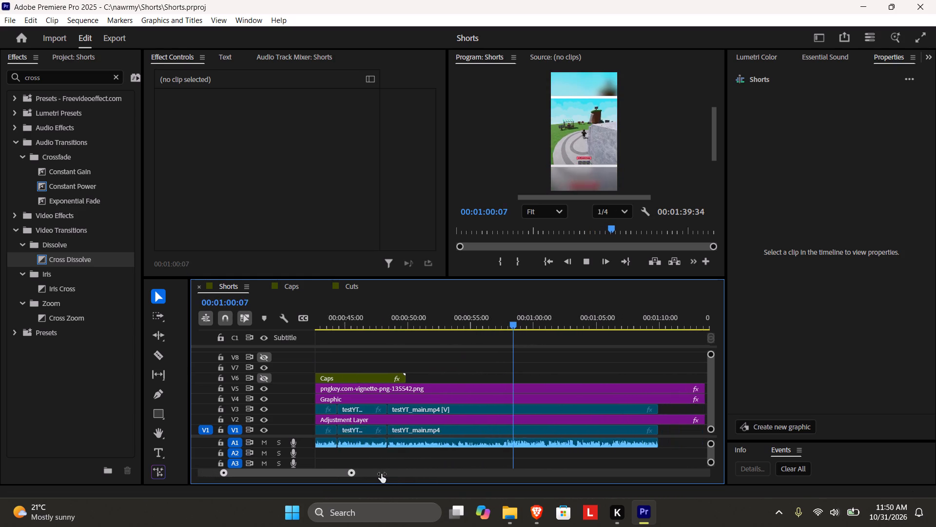
drag(381, 474, 385, 474)
click(479, 367)
key(space)
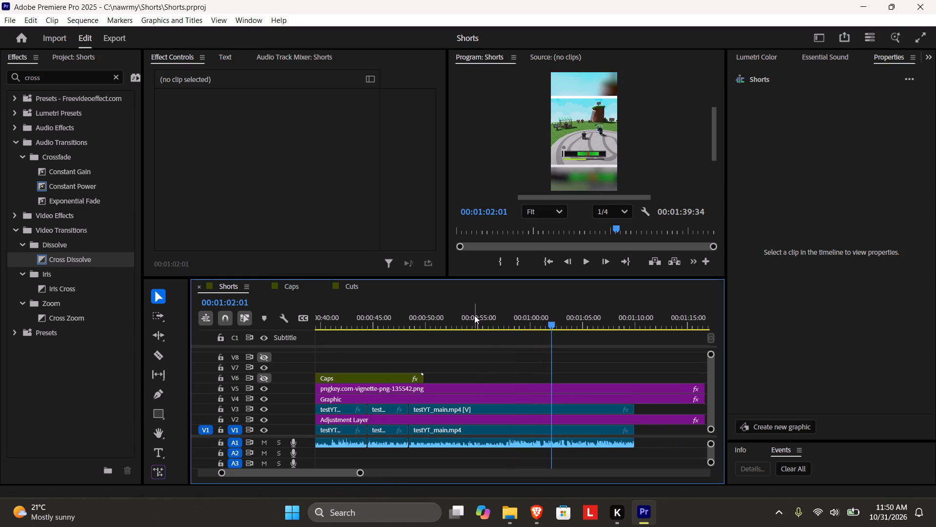
key(ctrl+s)
Play the Shorts sequence from its beginning at 00:00:00:00 to review the edited cuts with the whole timeline in view.
drag(360, 472, 391, 473)
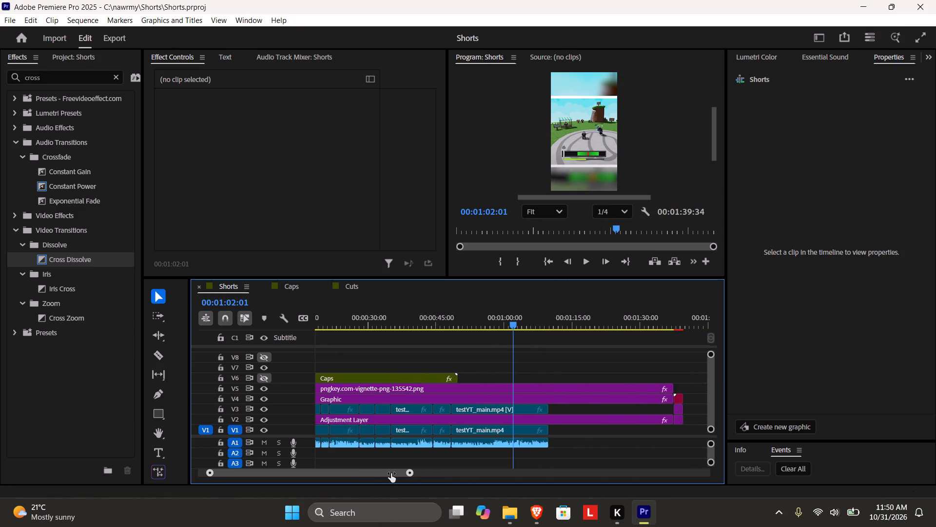
drag(391, 473, 418, 473)
drag(346, 315, 313, 321)
key(space)
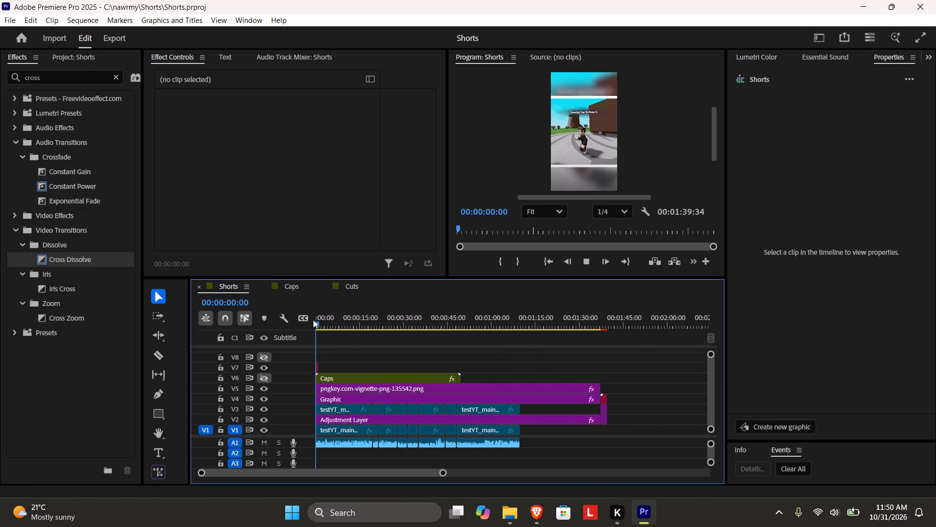
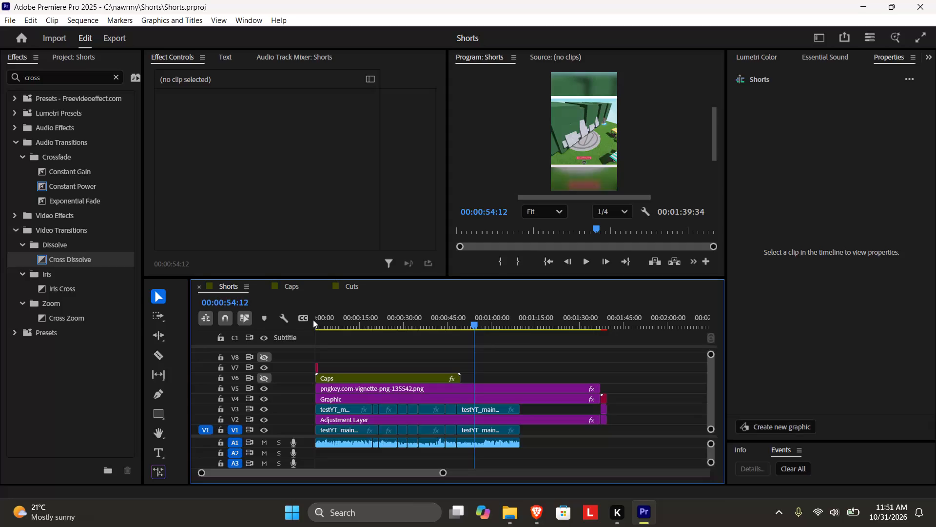
Delete the two adjacent gameplay clips between about 00:00:35 and 00:00:48 from both V3 and V1, including their linked audio.
click(434, 405)
shift+click(449, 412)
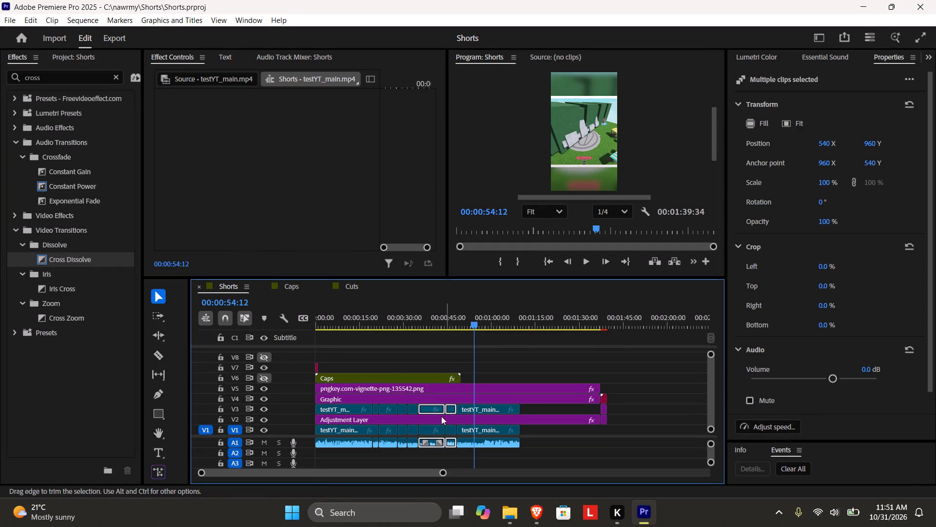
shift+click(429, 431)
shift+click(453, 433)
key(Delete)
Close the gap by moving the last V3 and V1 gameplay clips back to the preceding clips' end at 00:00:35:08.
drag(476, 411, 444, 414)
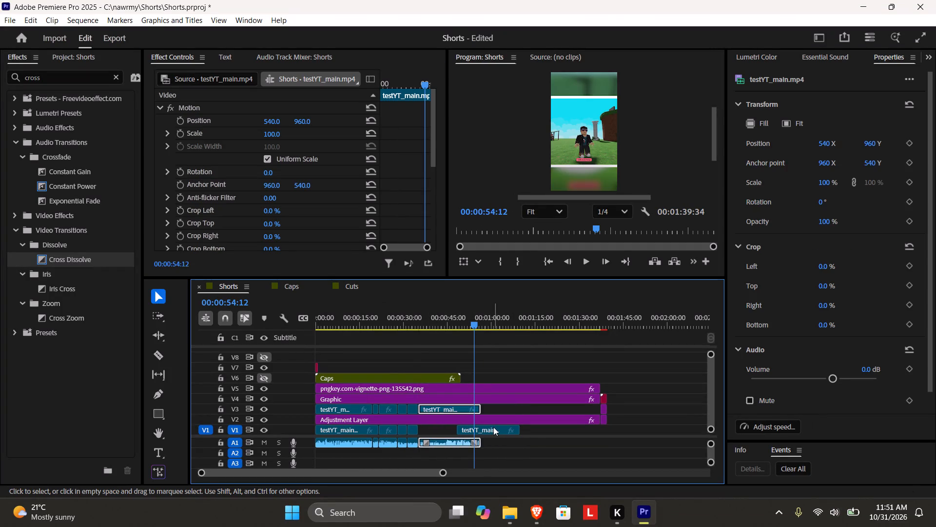
drag(493, 427, 457, 431)
Play back across the join near 00:00:35 up to about 00:00:45, and save the project.
click(423, 323)
key(space)
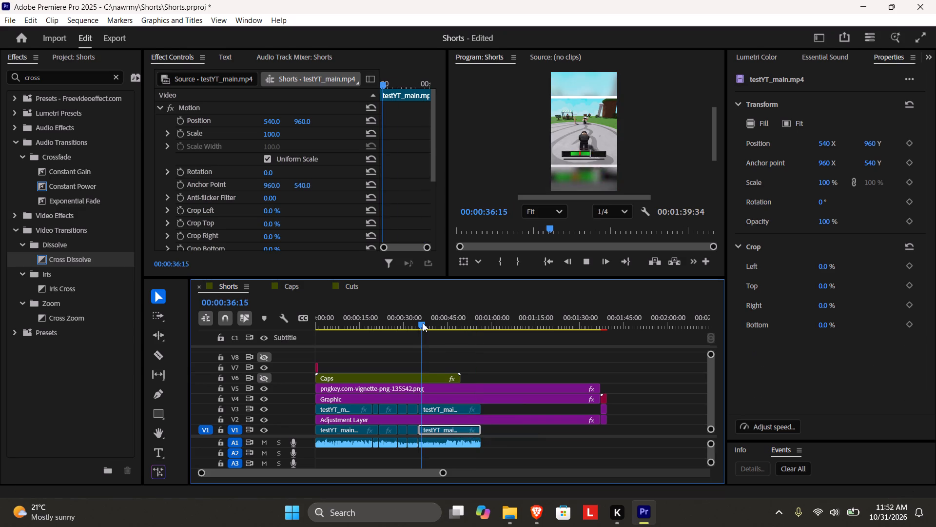
click(410, 318)
key(space)
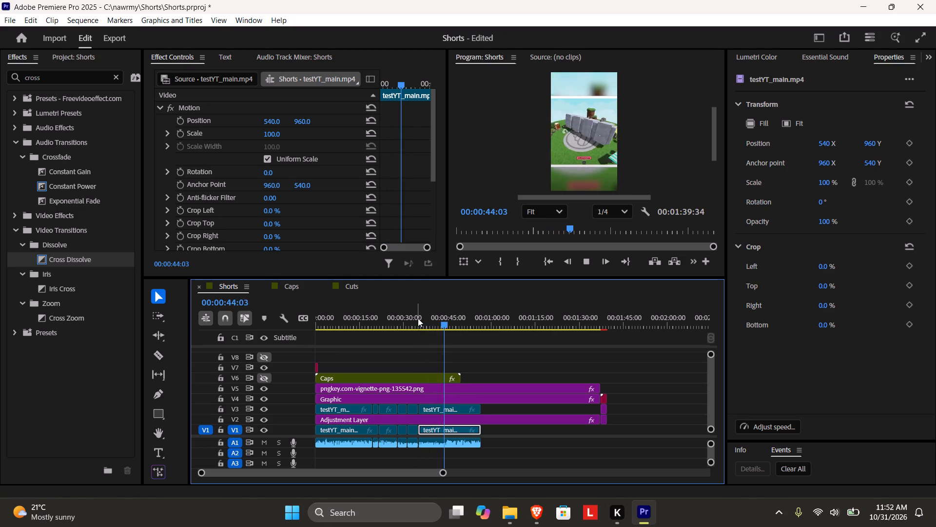
key(space)
key(ctrl+s)
Play through the last gameplay clip between about 00:00:40 and 00:00:50 to find where the unneeded section starts.
drag(445, 473, 420, 477)
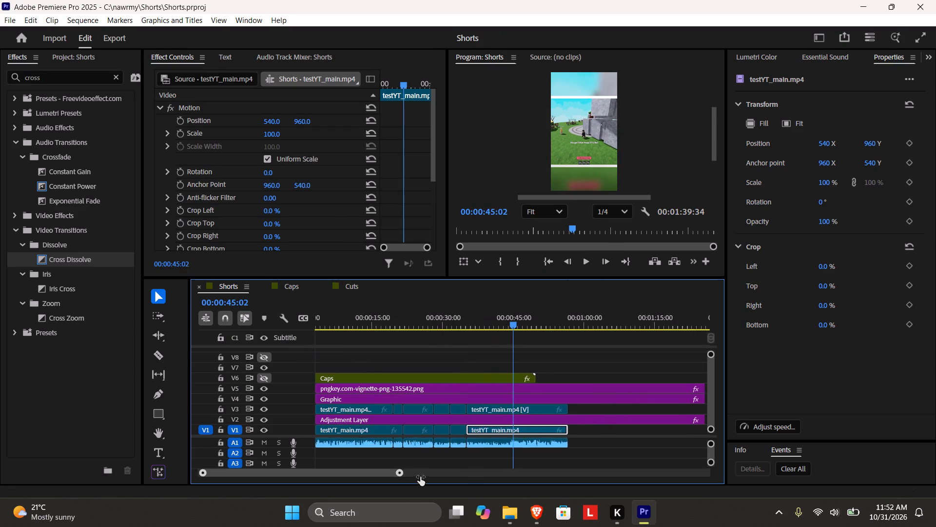
drag(420, 477, 390, 480)
key(space)
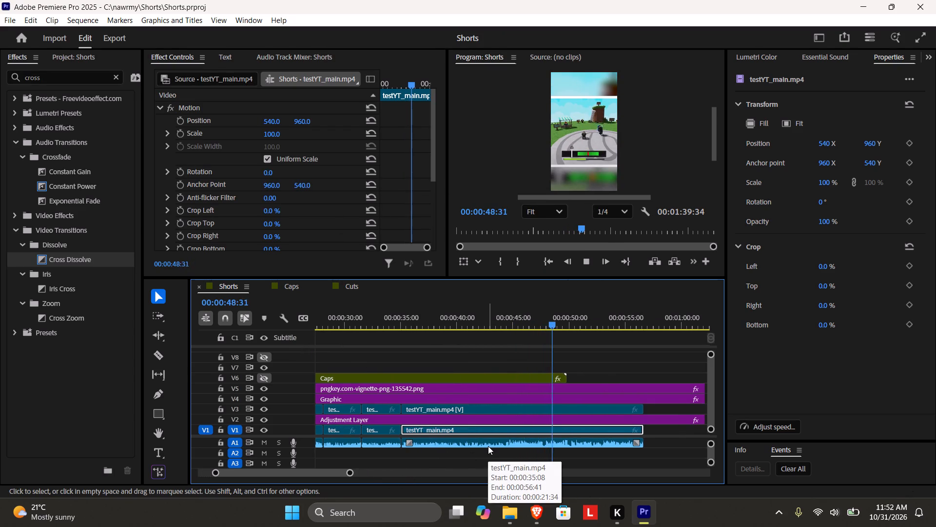
key(space)
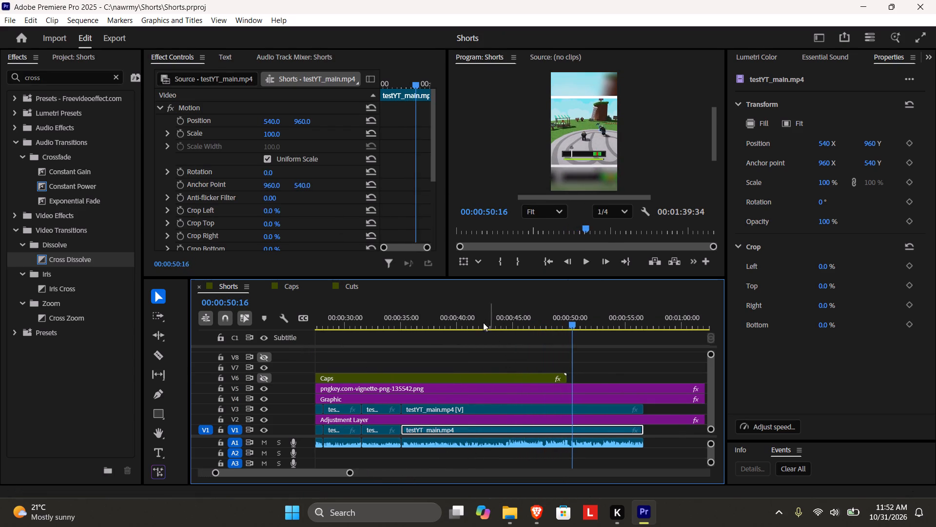
click(482, 321)
key(space)
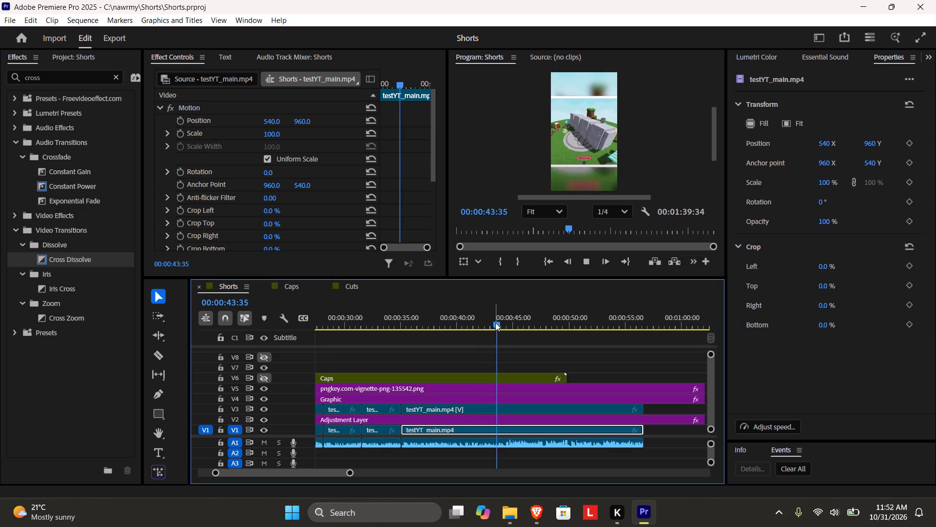
key(space)
click(452, 316)
key(space)
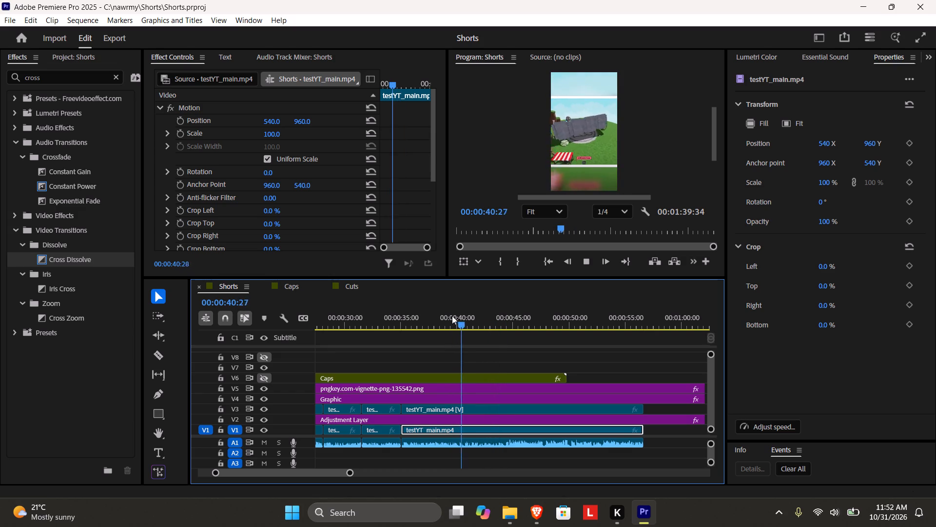
key(space)
drag(350, 471, 338, 469)
drag(514, 316, 509, 320)
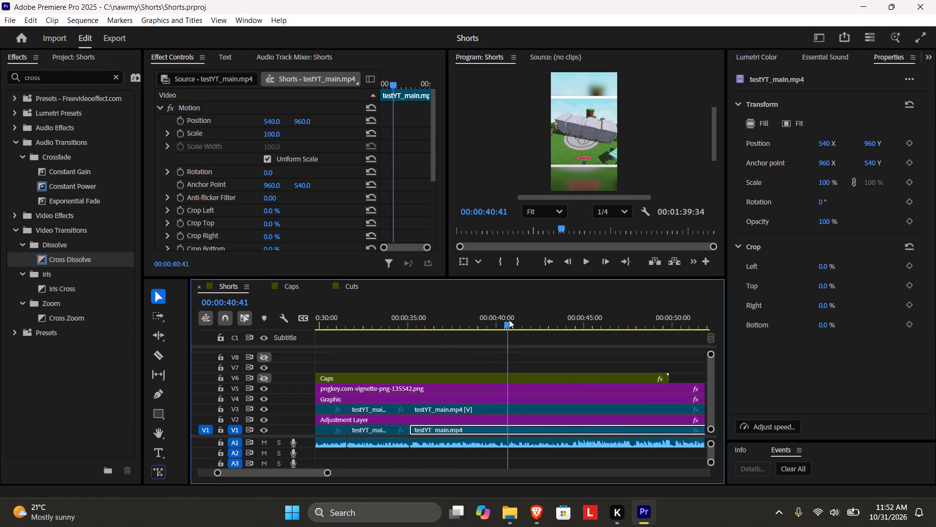
key(space)
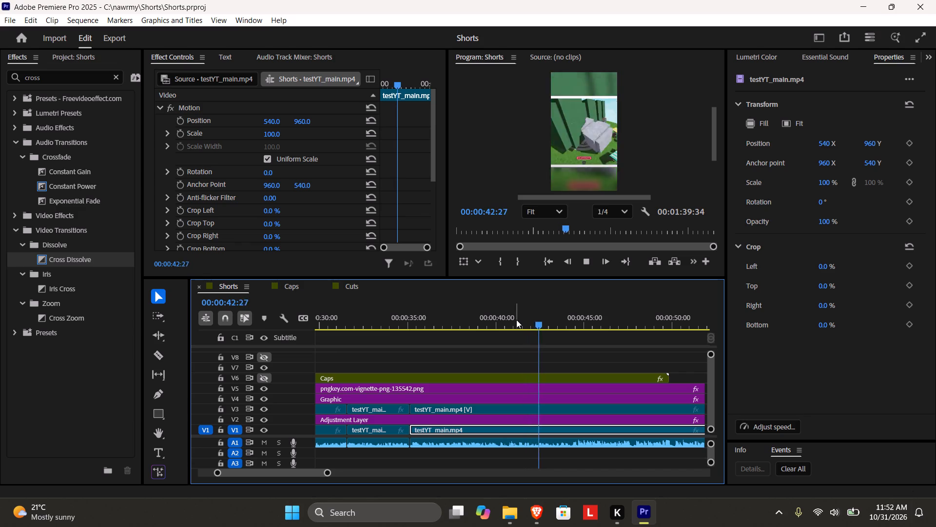
key(space)
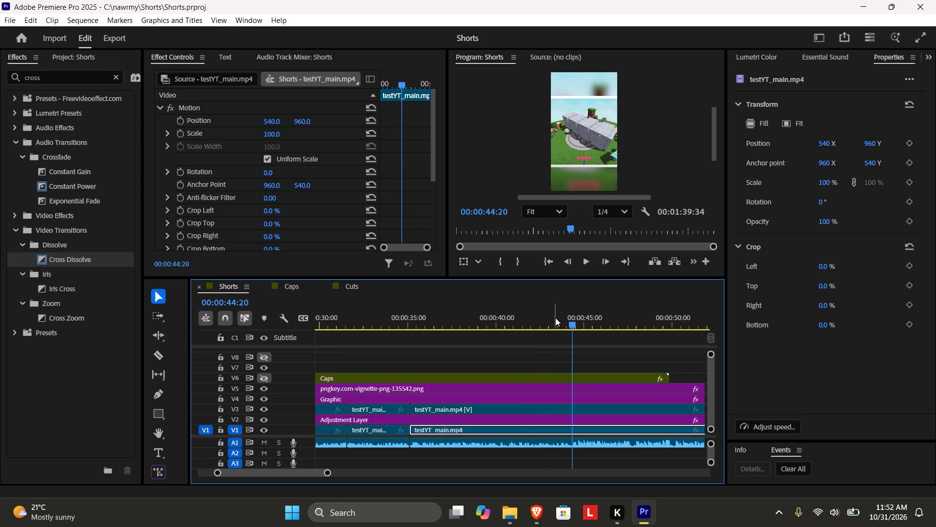
Split the last V3 gameplay clip and its linked audio at 00:00:44:15.
click(573, 321)
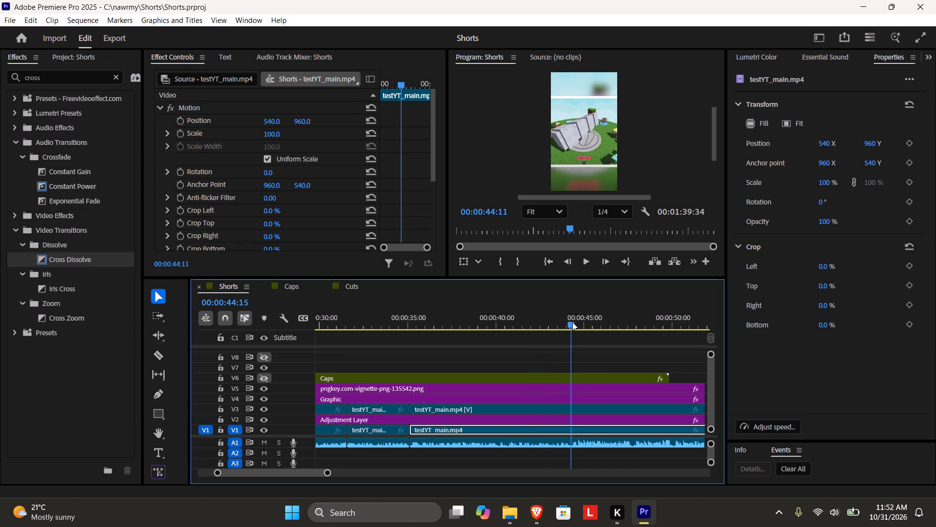
click(575, 414)
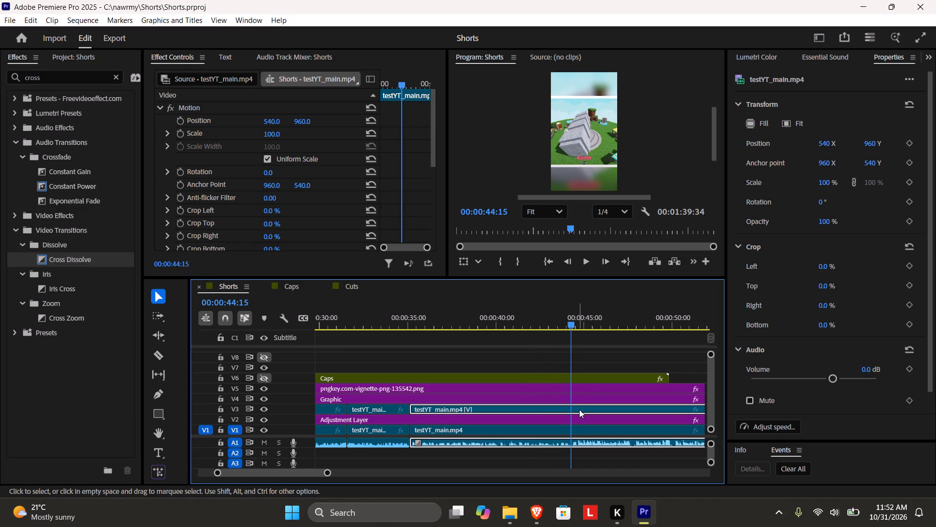
key(c)
click(573, 409)
key(v)
Split the V3 clip and its linked audio again at 00:00:47:47, and delete the section between the two cuts.
key(space)
scroll(588, 413, down, 5)
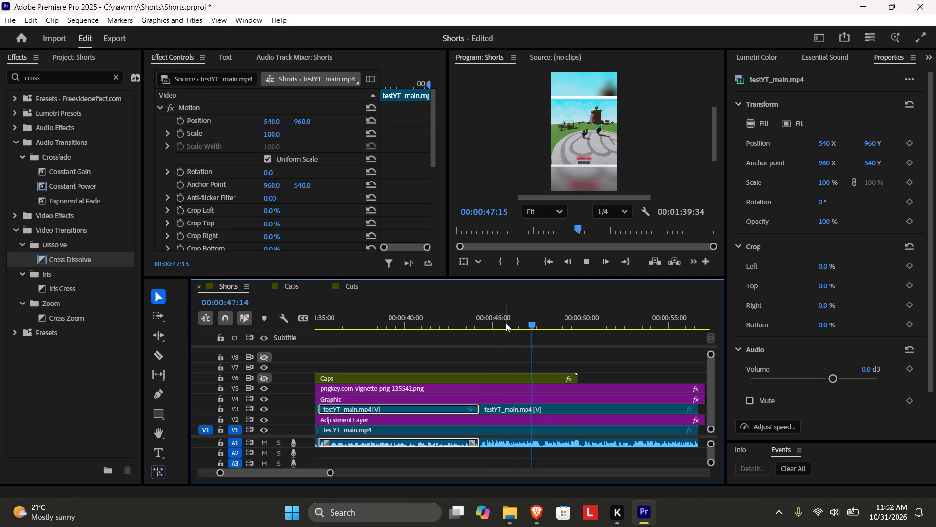
key(space)
drag(550, 322, 543, 321)
key(c)
click(544, 409)
key(v)
click(518, 410)
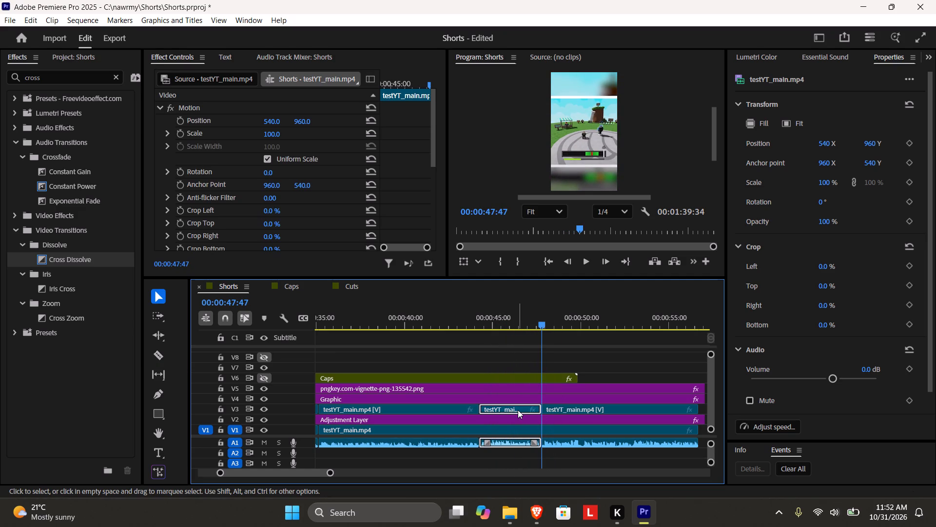
key(Delete)
Split the last V1 clip at 00:00:47:47 and trim the end of its earlier part back to the V3 cut at 00:00:44:15.
click(523, 431)
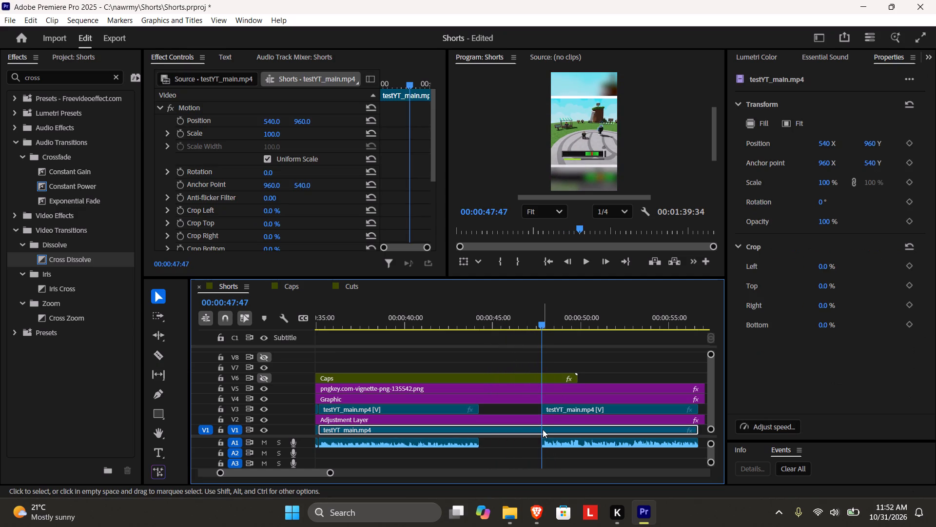
key(c)
click(543, 429)
key(v)
drag(541, 430, 478, 429)
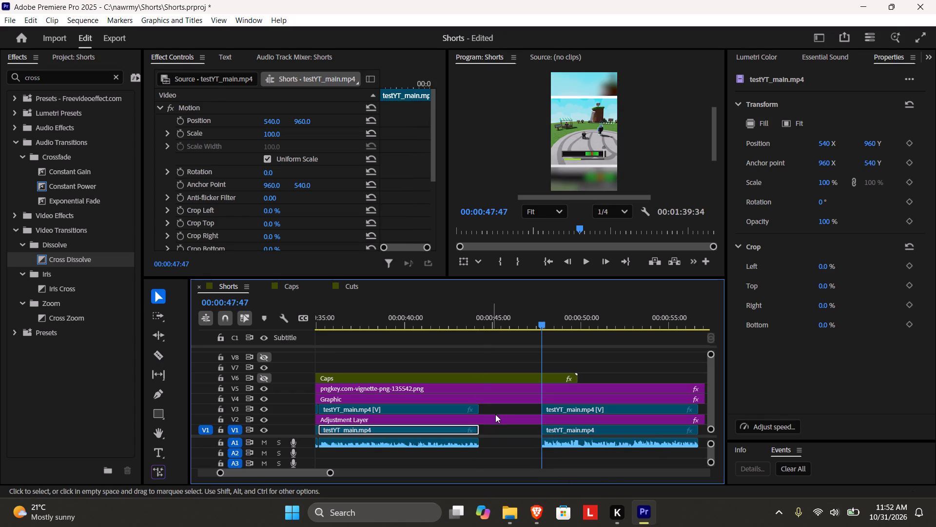
Close the gap by moving the remaining V3 and V1 clips back to the cut at 00:00:44:15, and save the project.
click(498, 410)
shift+drag(562, 407, 506, 408)
drag(564, 431, 504, 432)
key(ctrl+s)
Play back from just before the new join at about 00:00:44 to about 00:00:51, and save the project.
drag(477, 319, 484, 319)
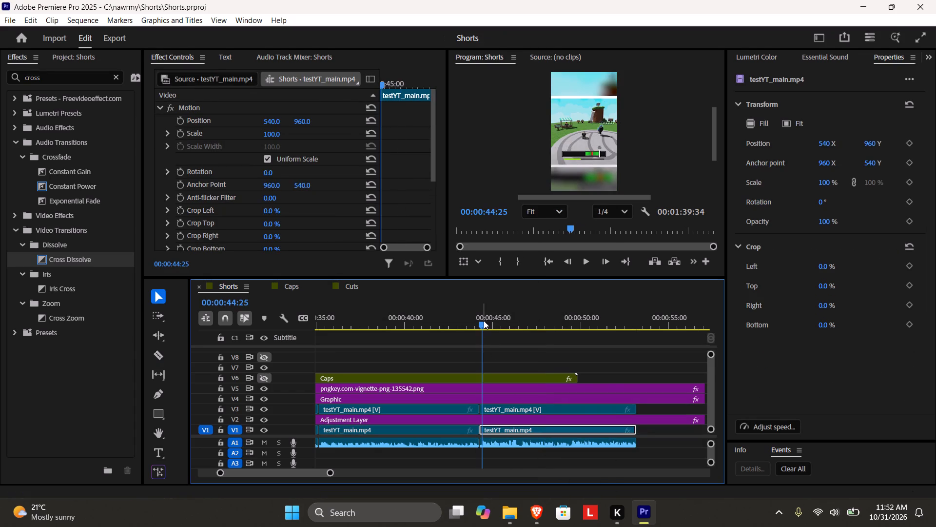
click(476, 321)
key(space)
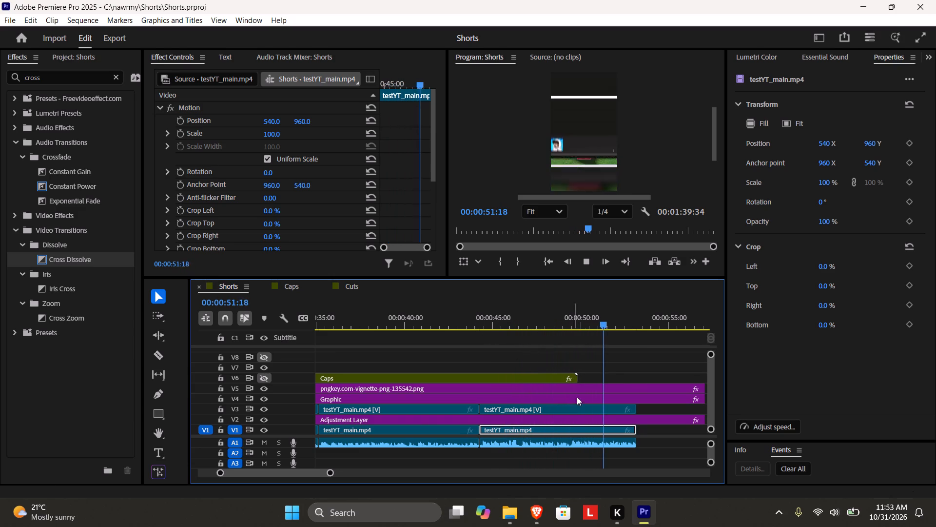
scroll(585, 404, down, 4)
key(space)
key(ctrl+s)
Find the exact frame where the gameplay switches to the tier list, and split the V3 clip and linked audio there at 00:00:51:09.
drag(521, 324, 517, 324)
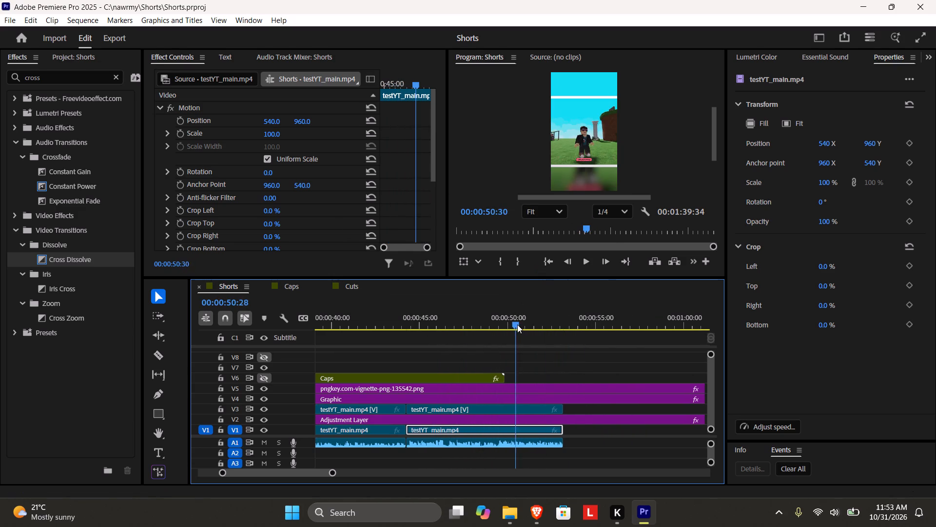
drag(517, 324, 524, 332)
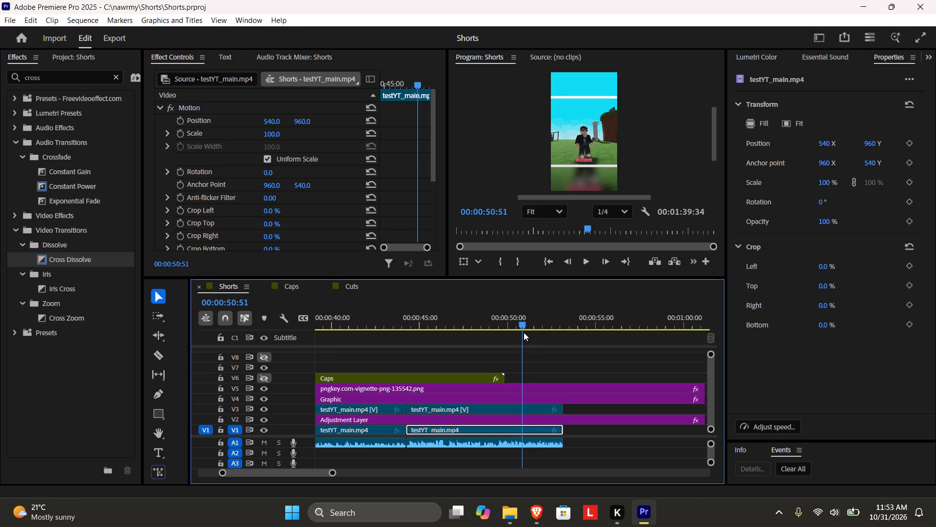
drag(524, 332, 526, 333)
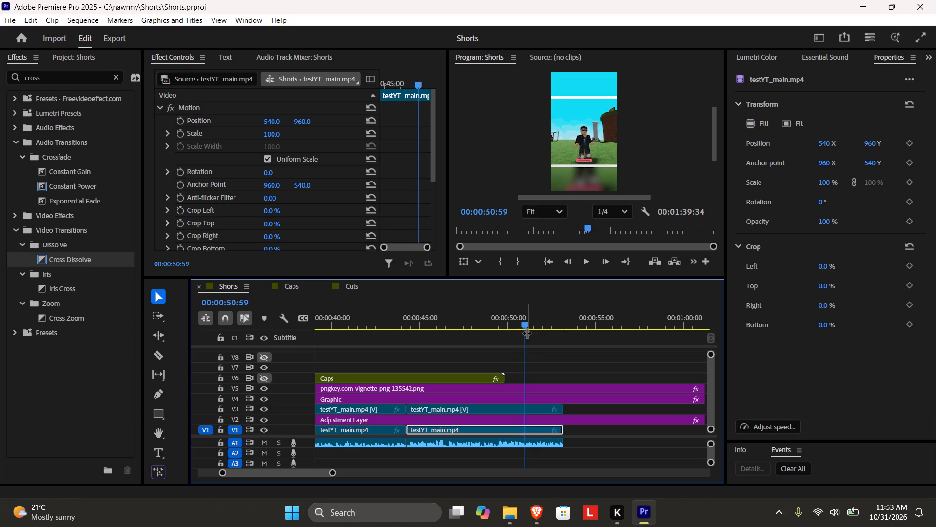
key(Right)
key(Right)
key(Right)
key(Right)
key(Right)
key(Right)
key(Right)
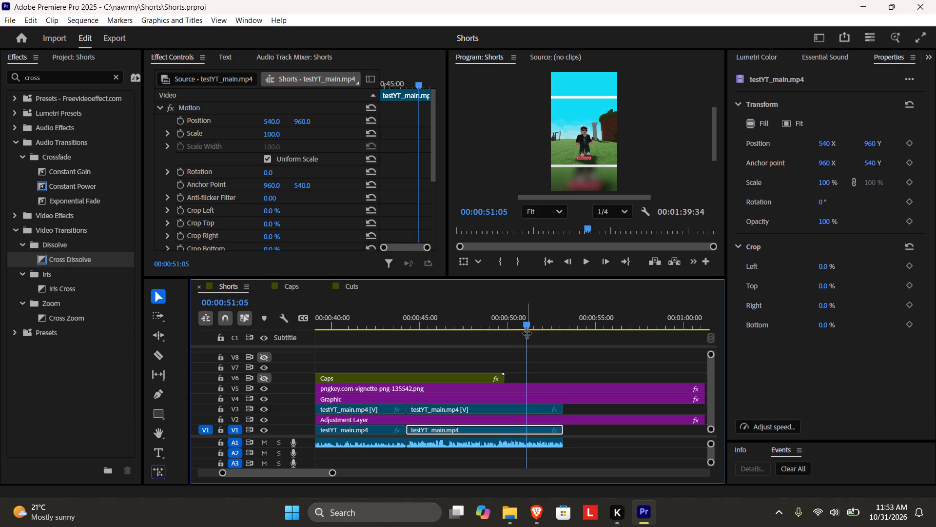
key(Right)
key(Right)
key(Right)
key(Left)
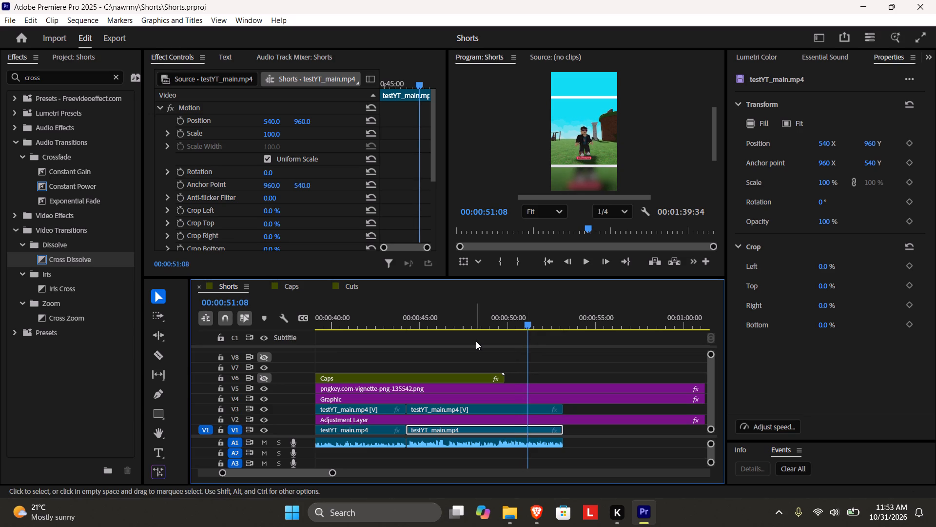
key(Right)
key(c)
click(529, 411)
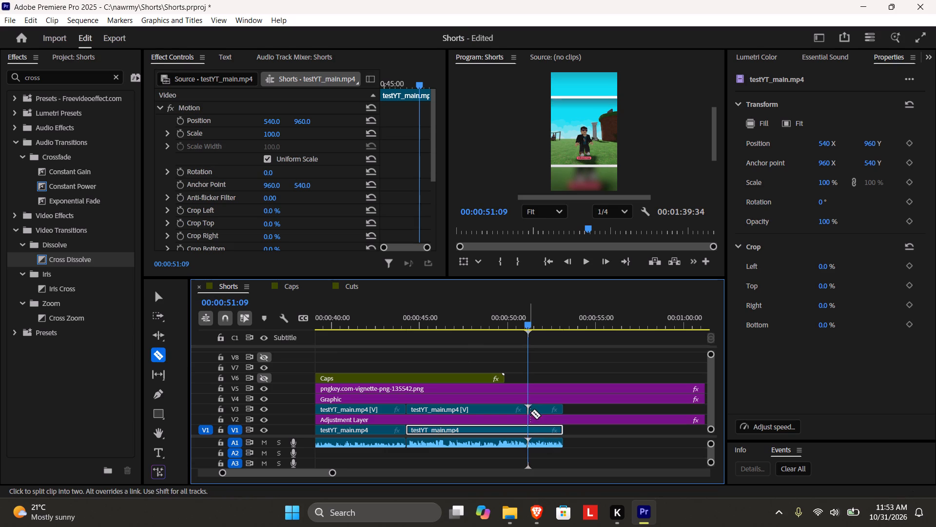
key(v)
Reframe the short V3 tier list clip after the cut by setting its horizontal Position to 981.
click(539, 404)
click(540, 408)
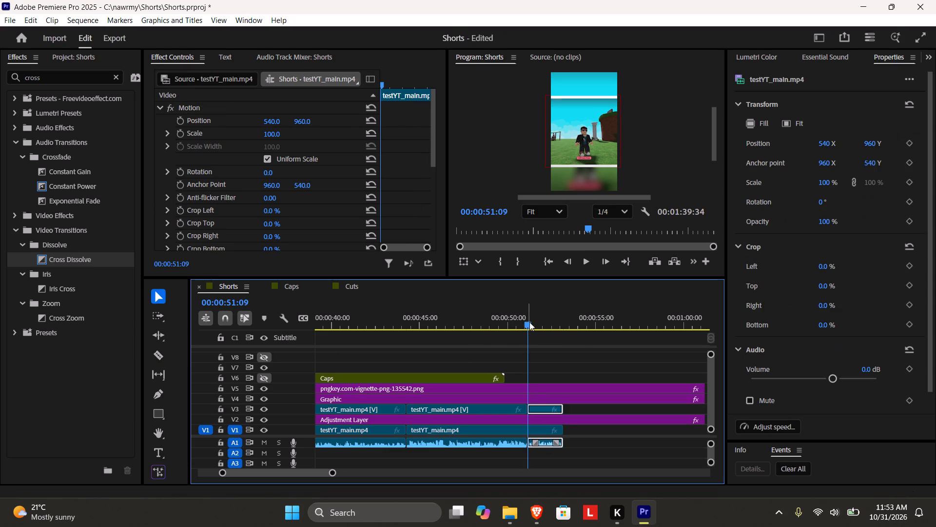
drag(529, 322, 537, 324)
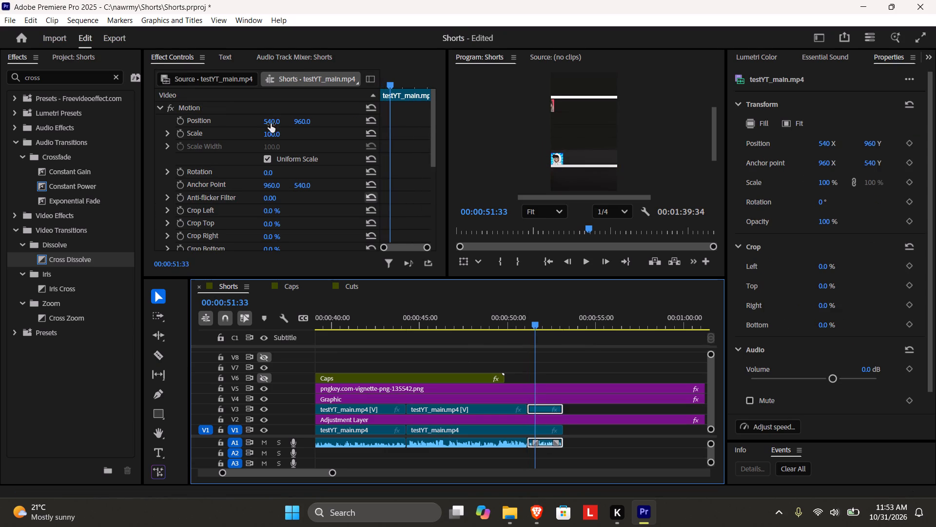
drag(271, 123, 551, 147)
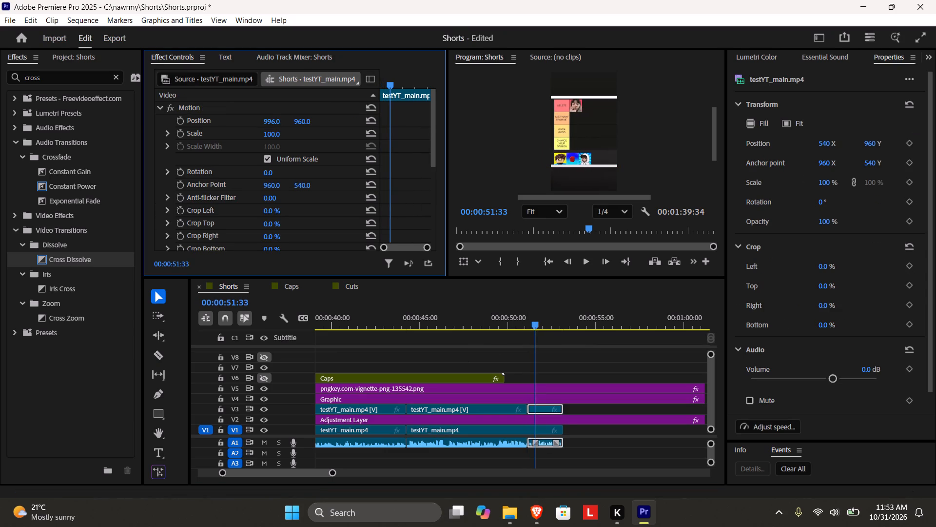
drag(551, 147, 545, 150)
Play back across the cut at 00:00:51:09 to check the reframed tier list clip, and save the project.
click(521, 317)
key(space)
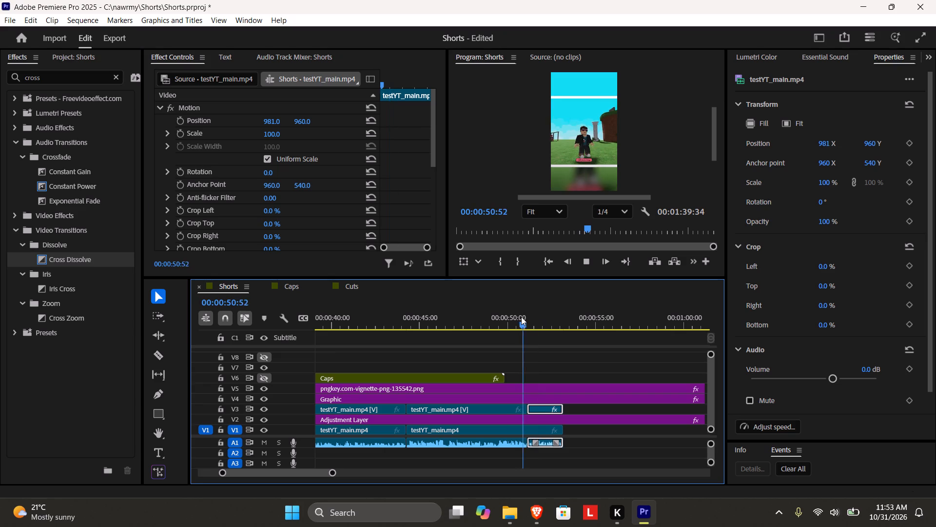
key(space)
key(ctrl+s)
click(527, 317)
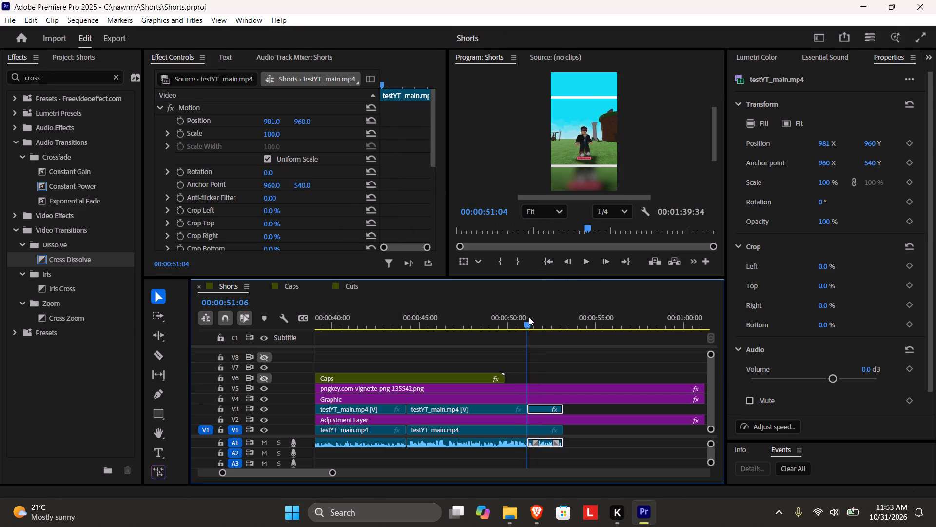
key(space)
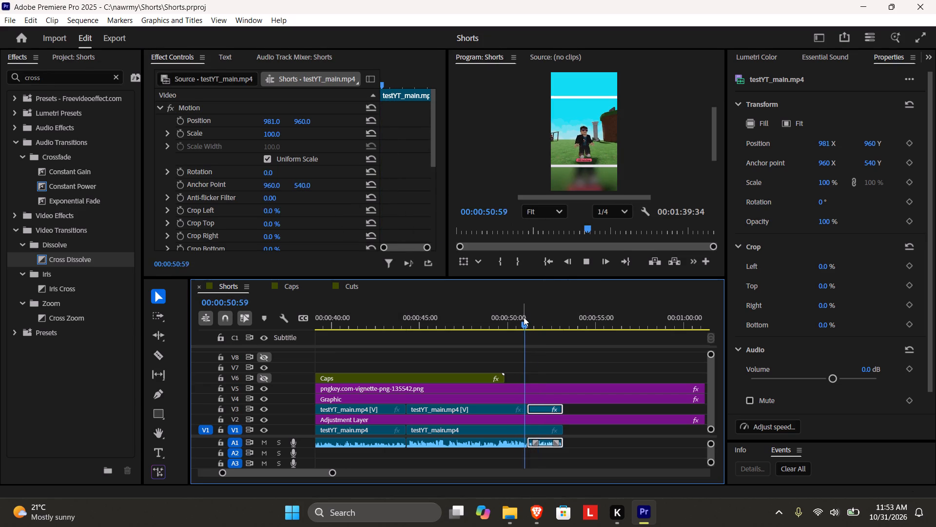
key(space)
Play the reframed tier list clip in a full-screen preview from 00:00:51:45.
click(921, 43)
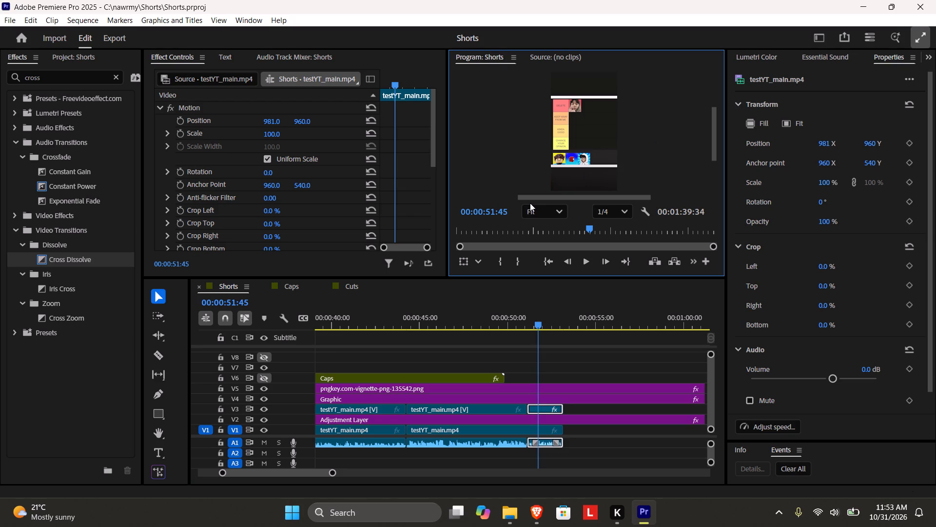
key(space)
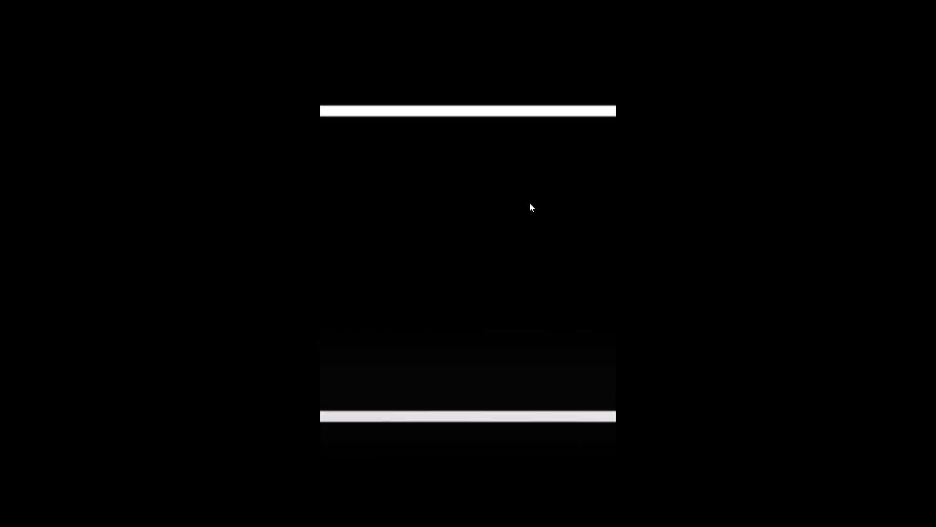
Save the project and play back the end of the tier list clip on V3 past 00:00:53:08.
key(Escape)
key(ctrl+s)
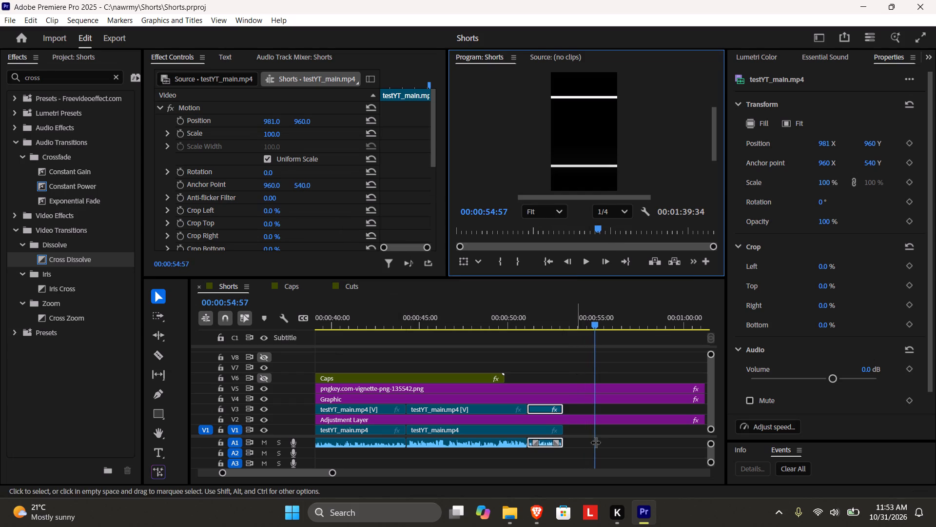
click(597, 444)
click(565, 313)
key(space)
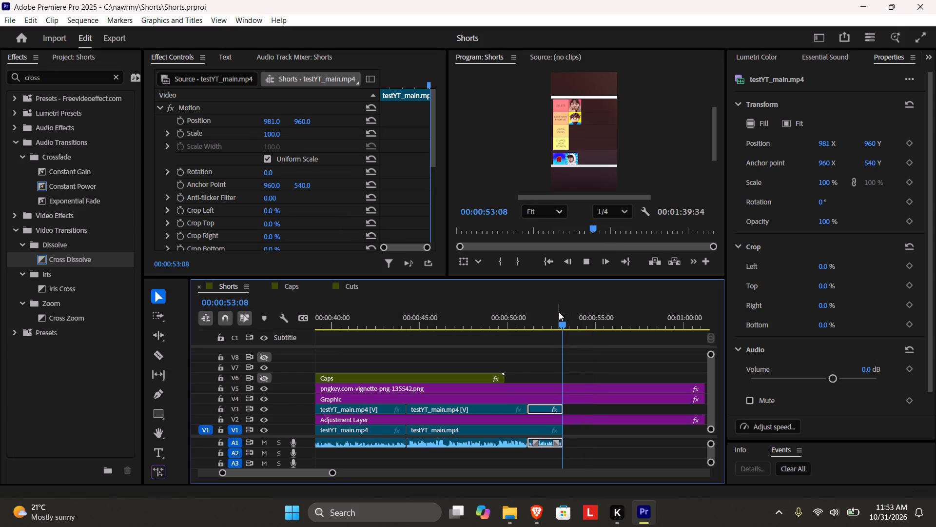
key(space)
drag(332, 473, 306, 468)
click(528, 444)
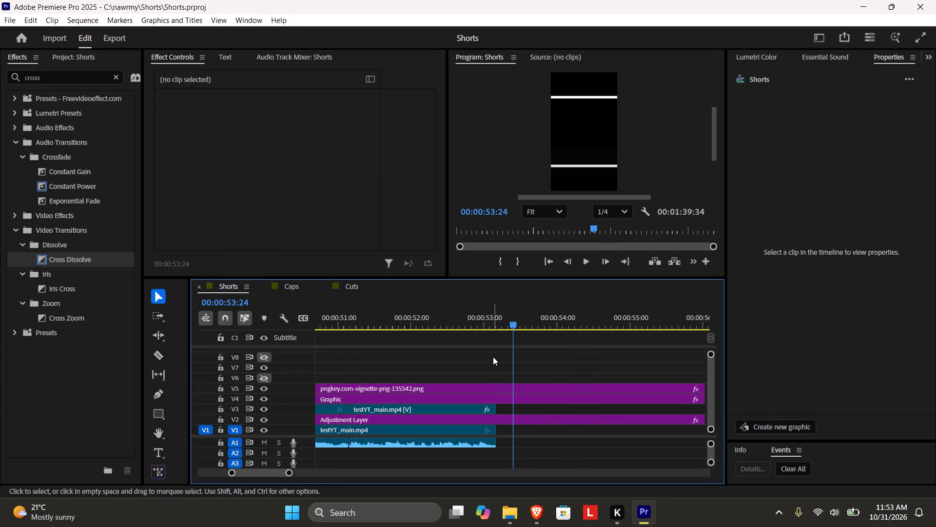
click(472, 329)
click(474, 320)
key(space)
key(space)
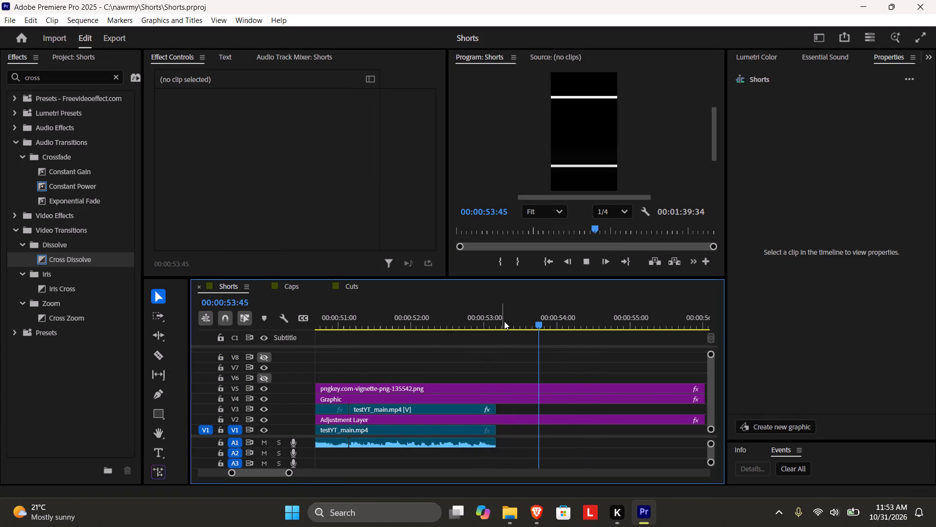
Trim the vignette image on V5, the Graphic on V4 and the Adjustment Layer on V2 to end at 00:00:53:10.
drag(506, 321, 497, 321)
drag(291, 475, 337, 469)
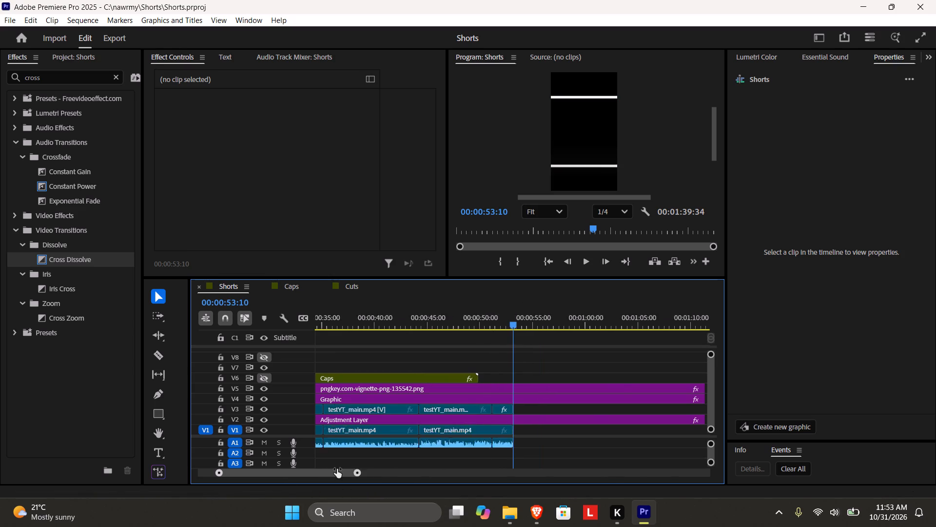
drag(337, 469, 401, 461)
drag(571, 350, 575, 419)
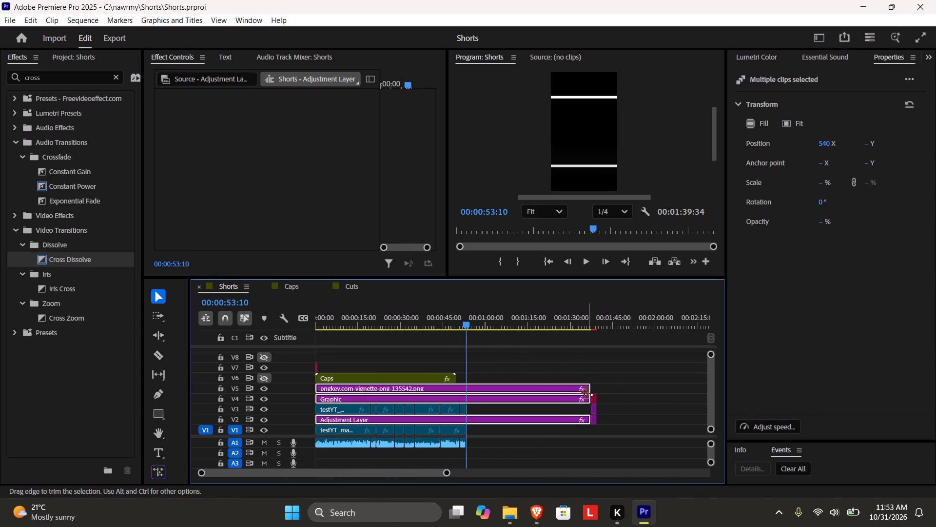
drag(588, 391, 466, 388)
drag(464, 390, 468, 391)
click(492, 386)
Move the three end card clips on V4, V3 and V2 directly after the trimmed overlays, and save the project.
drag(598, 369, 595, 418)
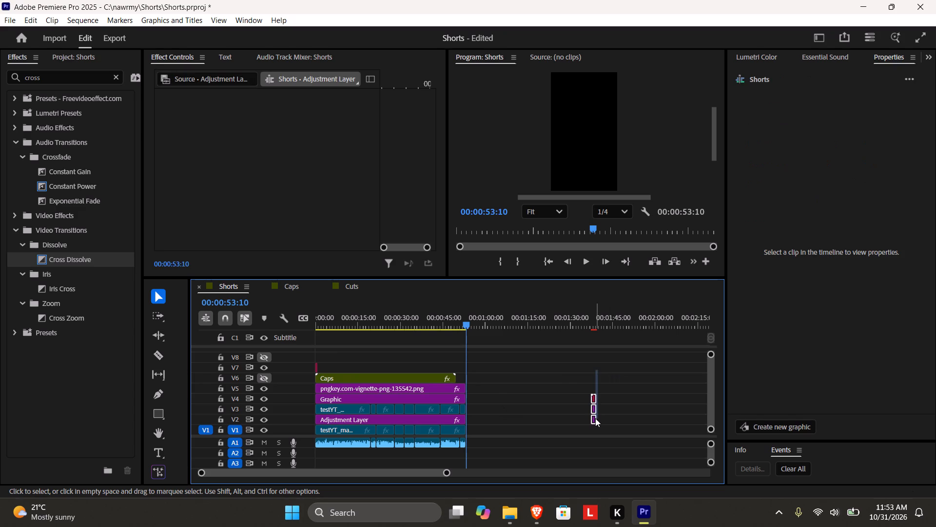
drag(595, 418, 473, 418)
click(517, 412)
key(ctrl+s)
Inspect the end card clips and their join with the gameplay, scrubbing around 00:00:54:53, and save the project.
drag(449, 313, 246, 346)
click(470, 318)
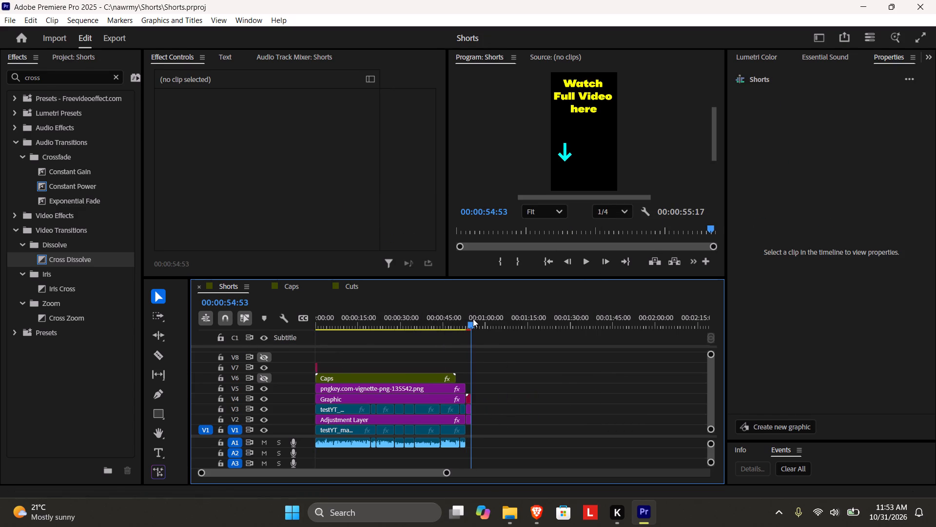
drag(448, 472, 359, 466)
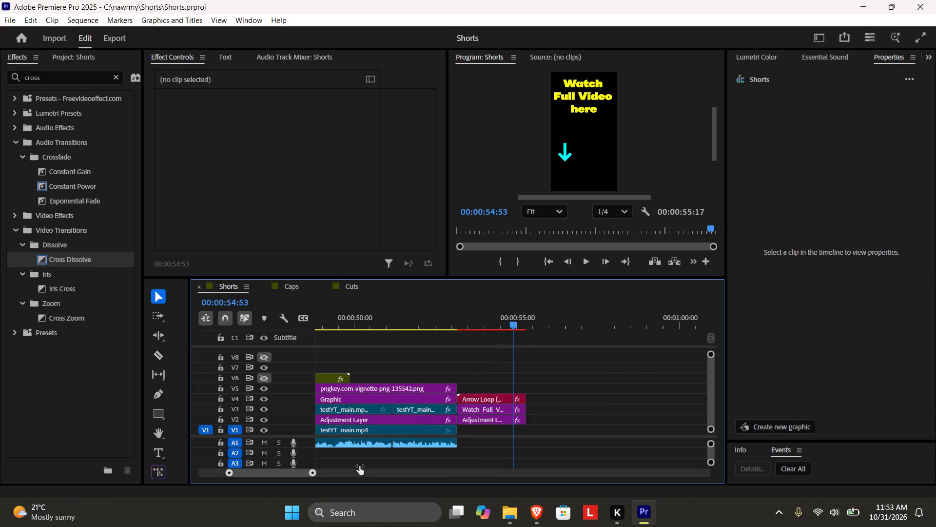
drag(359, 466, 351, 466)
drag(511, 321, 549, 330)
drag(286, 474, 447, 462)
key(ctrl+s)
Play the whole short from the beginning to review it, and save the project.
drag(419, 317, 201, 338)
key(space)
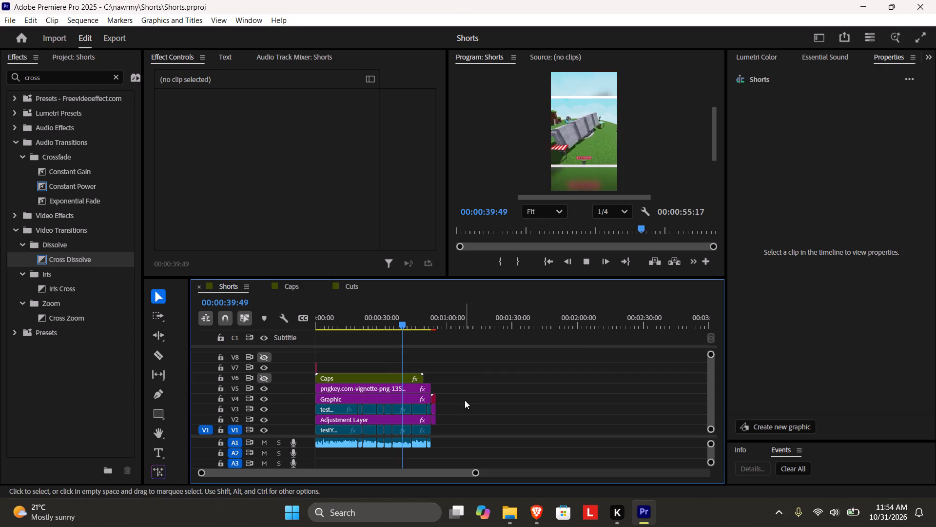
drag(477, 474, 442, 475)
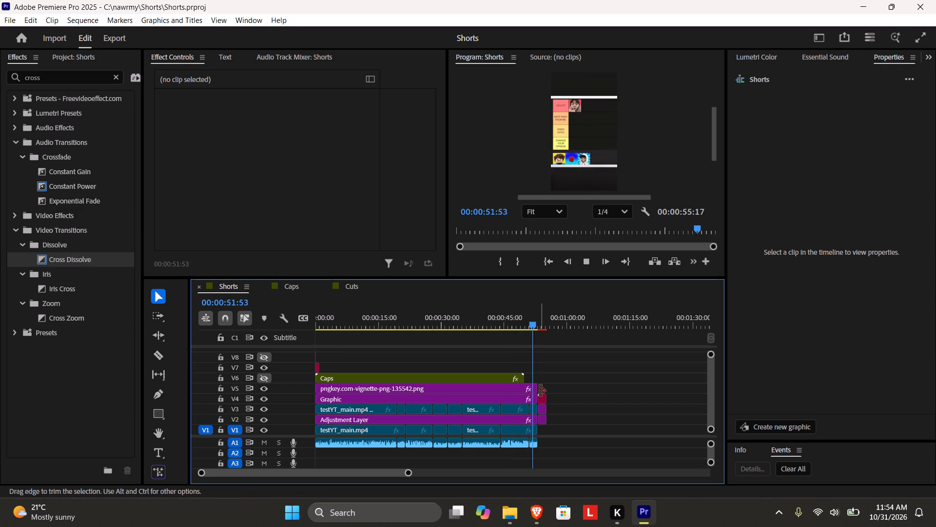
key(ctrl+s)
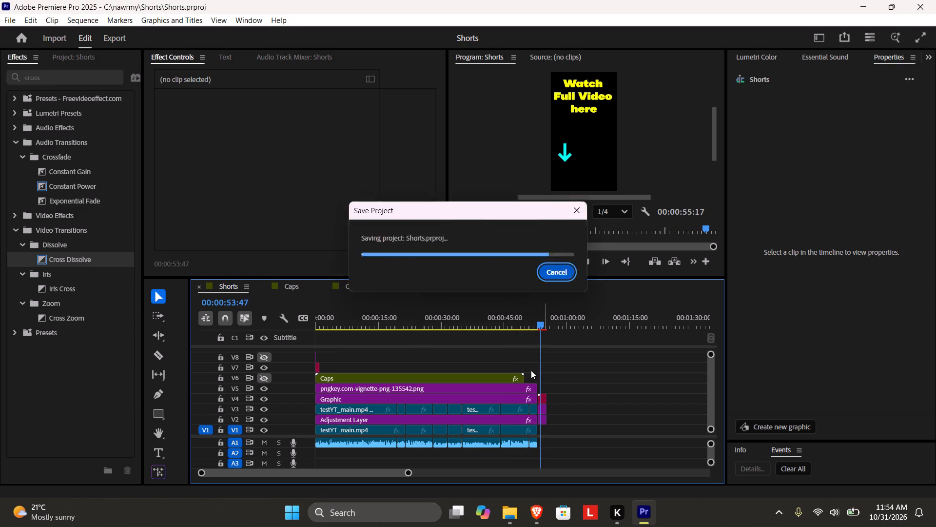
Scrub back and forth through the Shorts timeline to examine the gameplay from the start through the end section.
drag(537, 318, 526, 322)
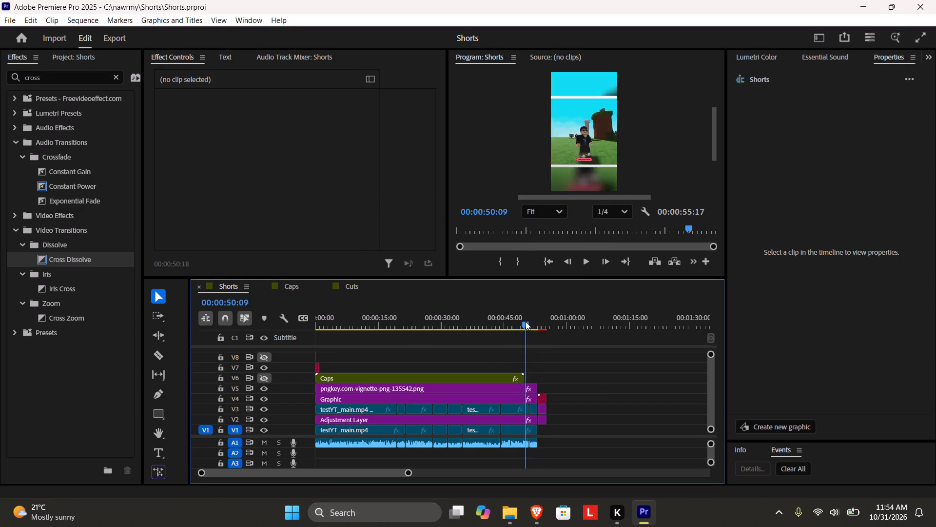
drag(526, 322, 427, 342)
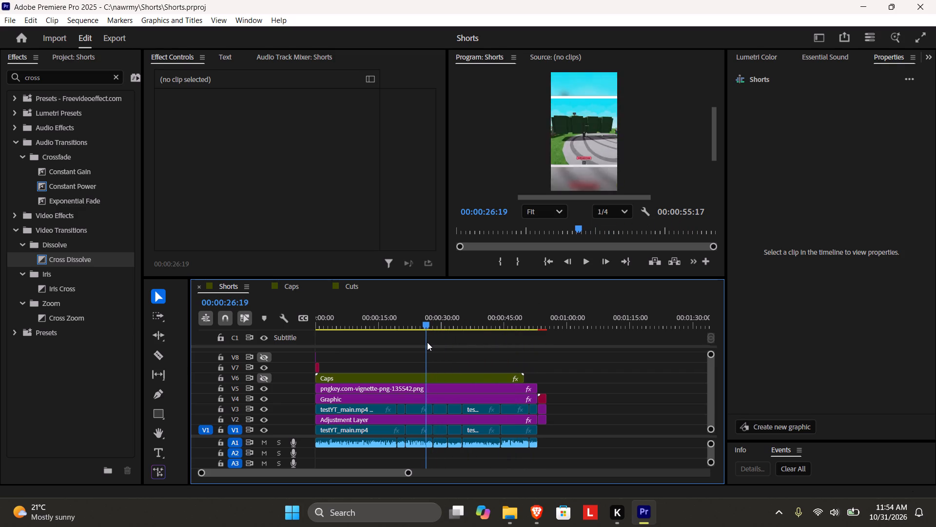
drag(427, 342, 492, 342)
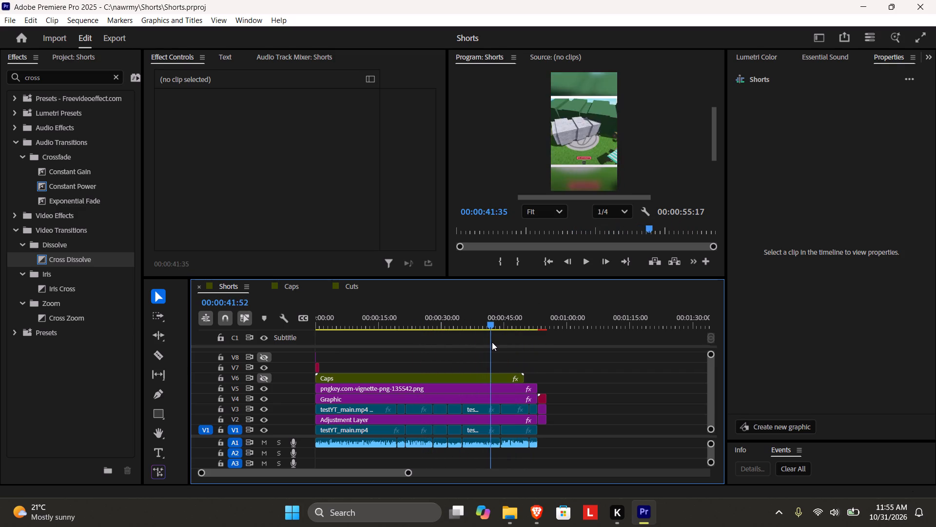
drag(492, 342, 397, 359)
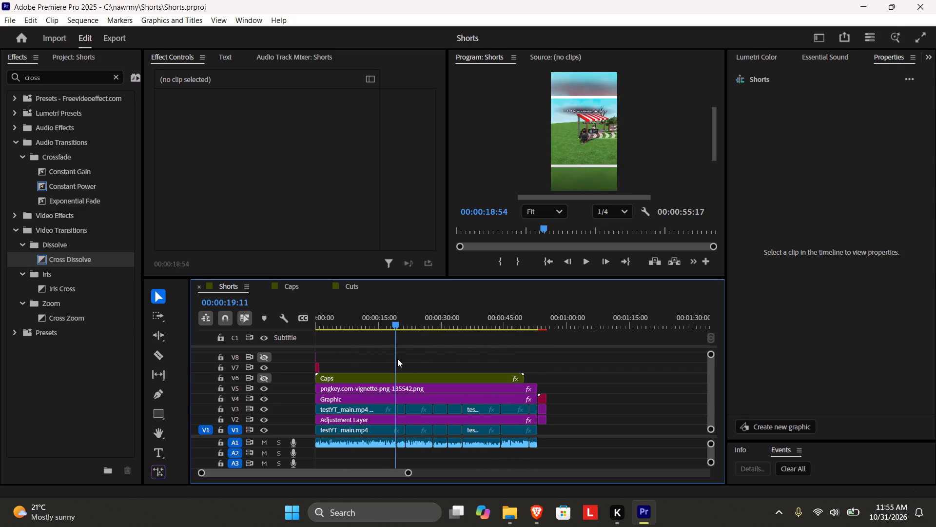
drag(397, 359, 285, 374)
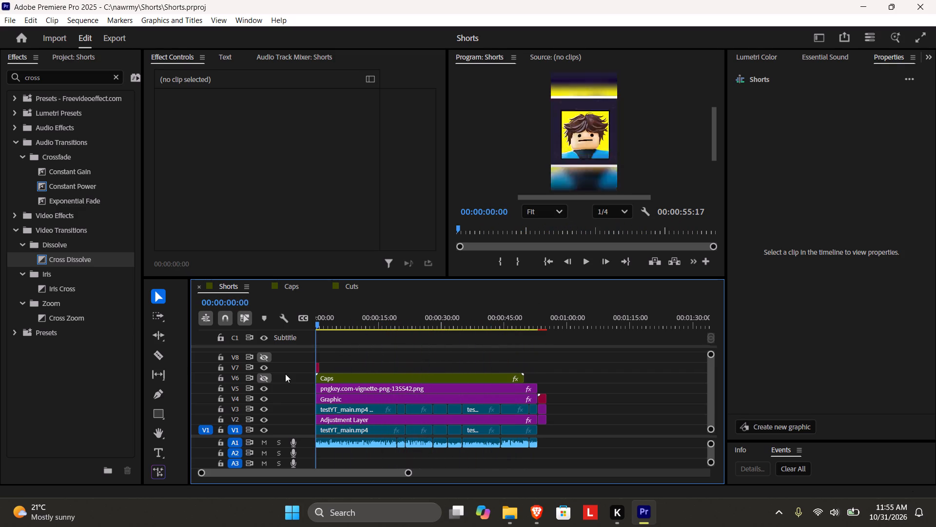
drag(285, 374, 402, 378)
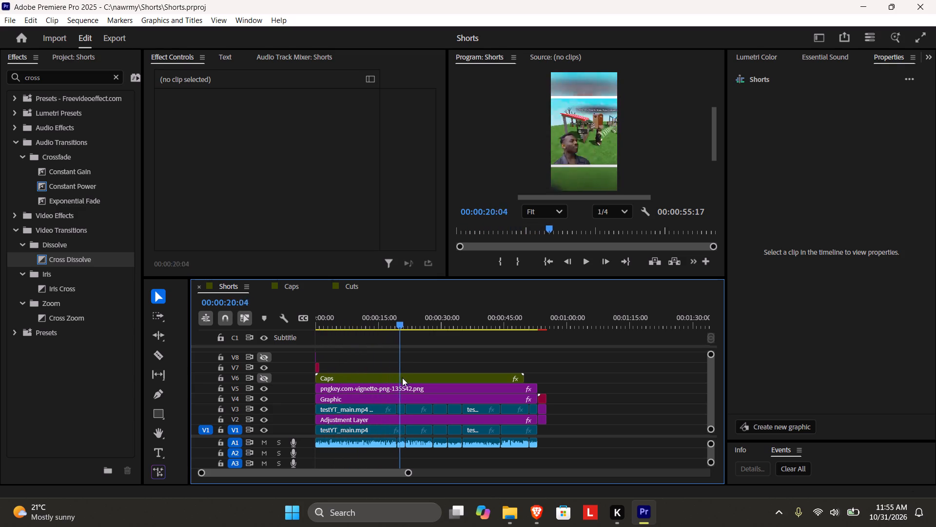
drag(402, 378, 450, 384)
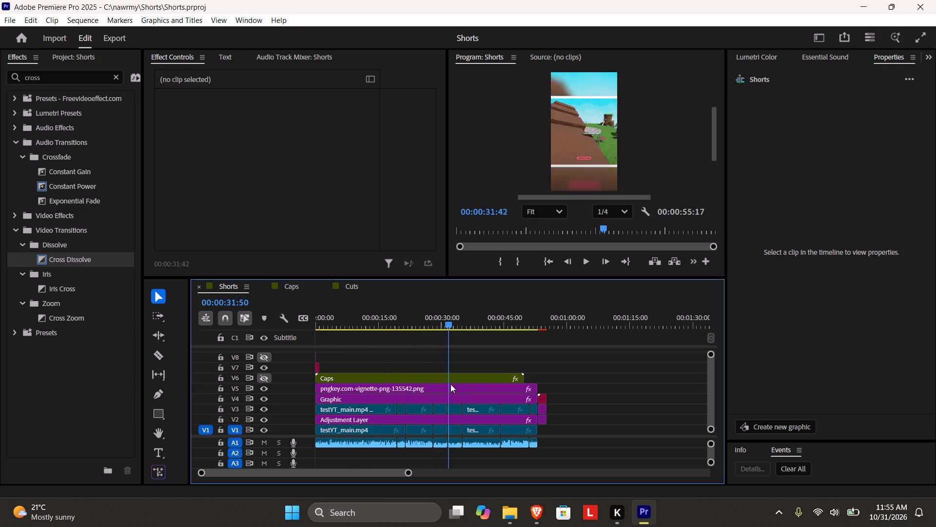
drag(450, 384, 483, 387)
Switch to File Explorer and permanently delete the ten videos grouped under Yesterday in the Telegram Desktop folder of Downloads.
click(511, 526)
click(565, 397)
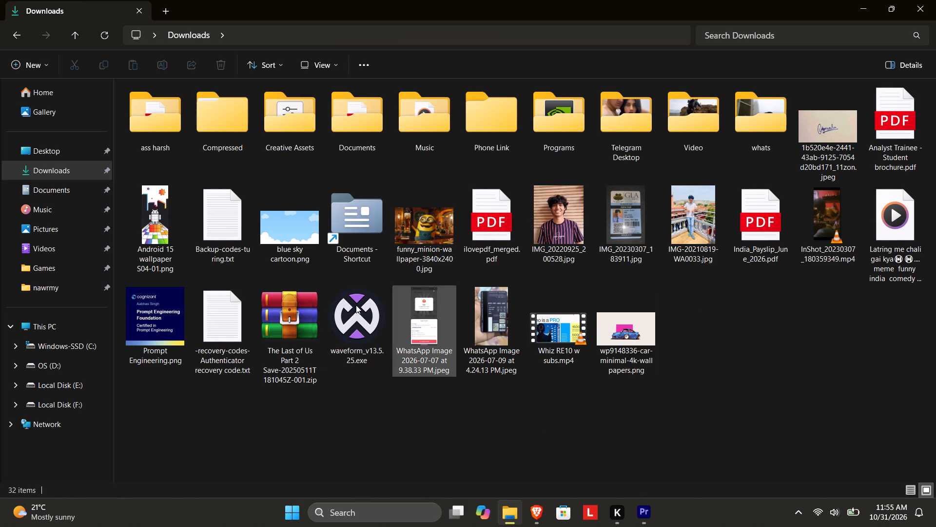
click(629, 116)
click(629, 116)
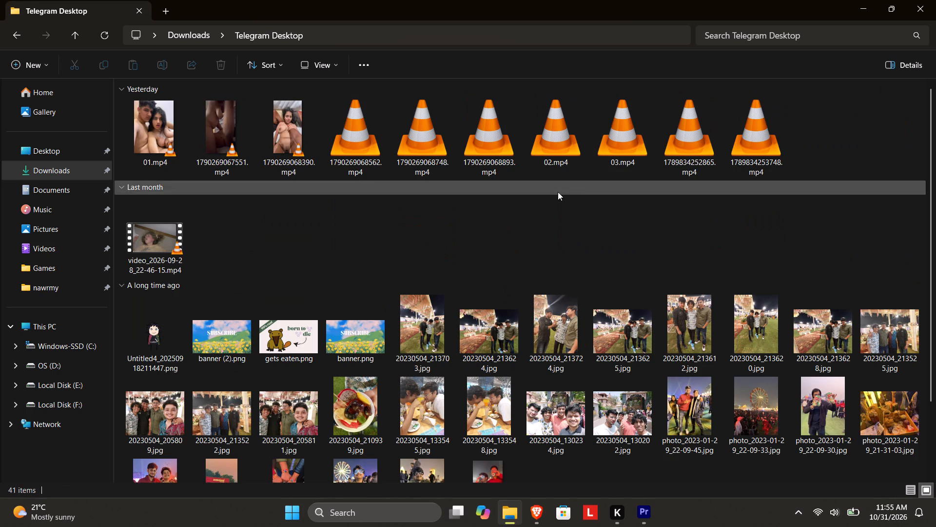
drag(868, 147, 132, 135)
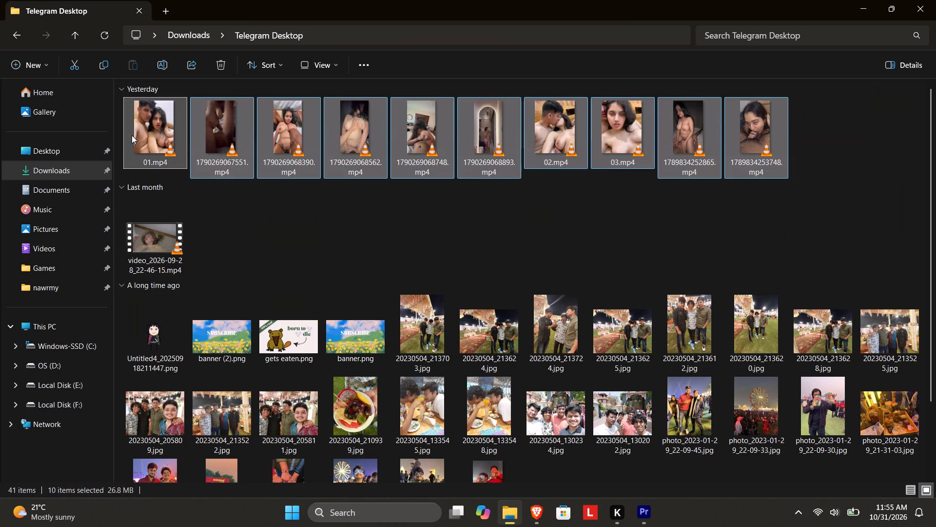
key(shift+Delete)
key(Return)
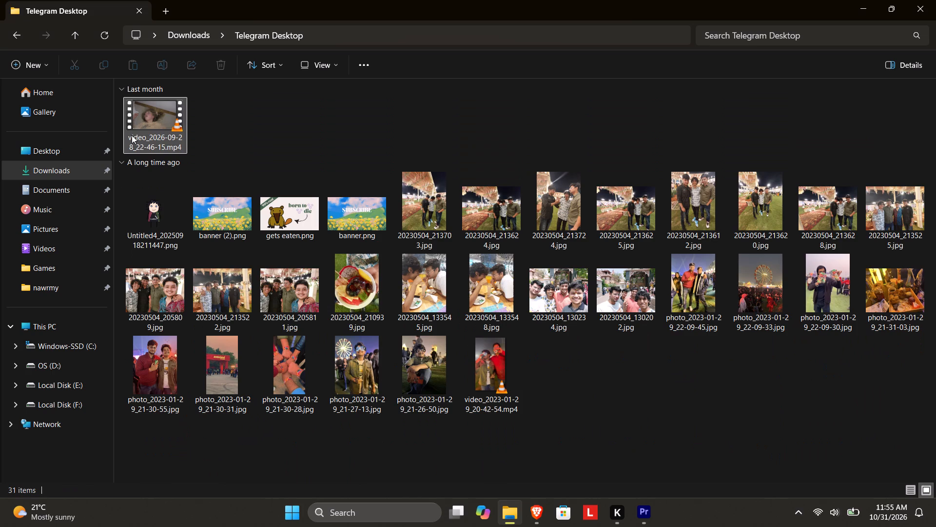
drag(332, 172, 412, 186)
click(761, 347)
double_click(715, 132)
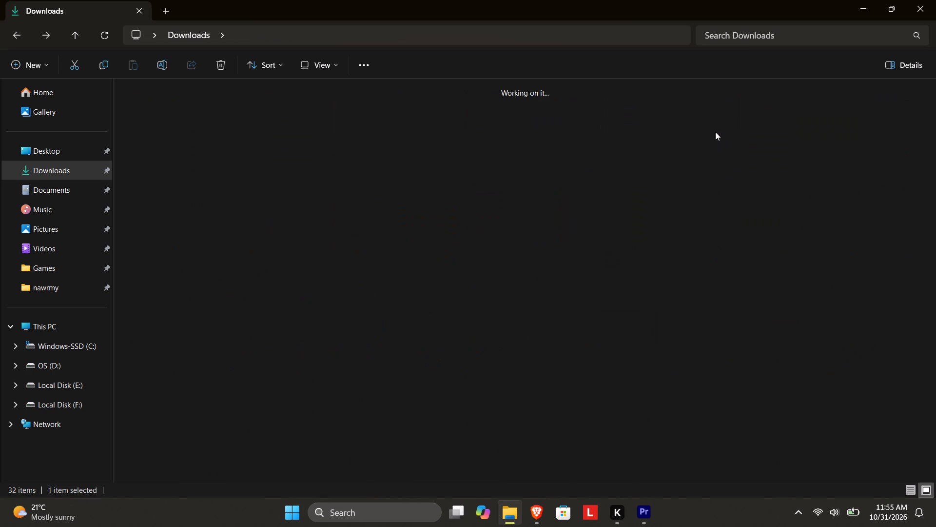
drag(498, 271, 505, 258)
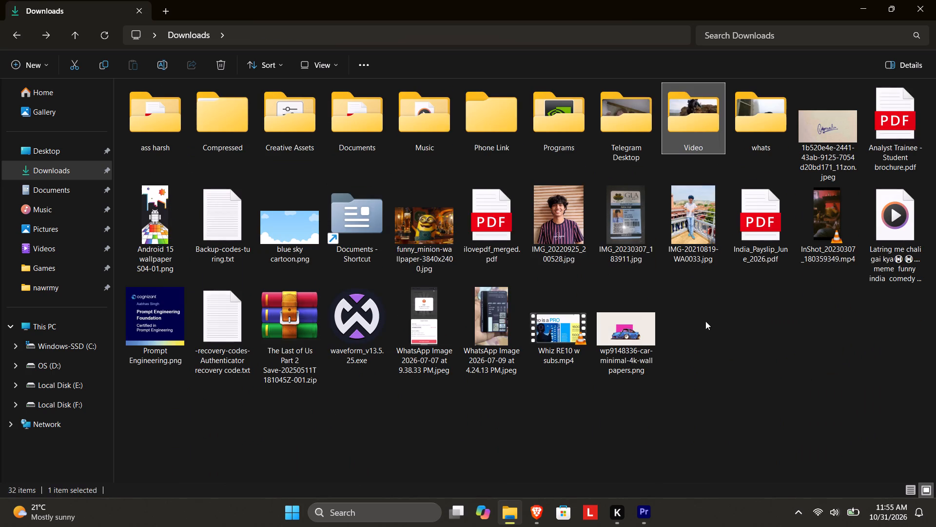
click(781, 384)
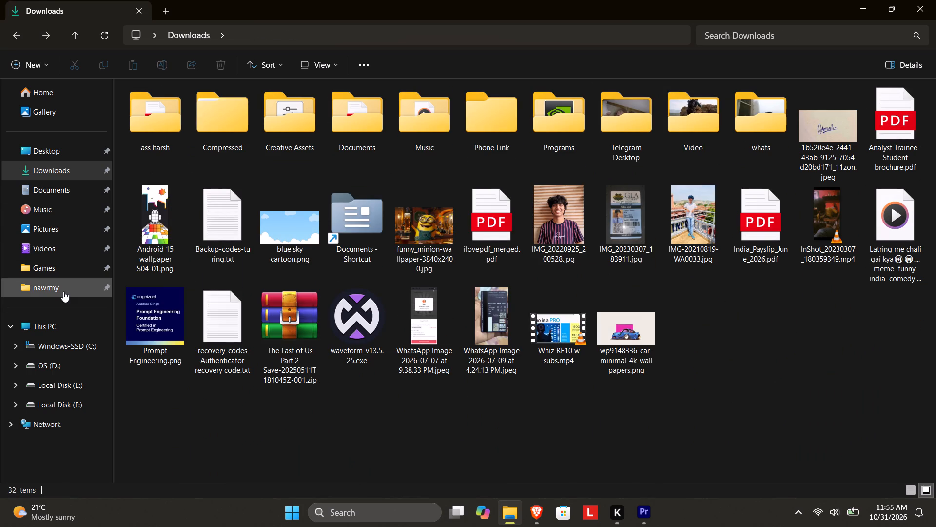
Bring roblox.jpg from the nawrmy folder into the Premiere Pro timeline, placing it on V1 beyond the end card.
click(63, 291)
click(681, 224)
drag(761, 121, 779, 310)
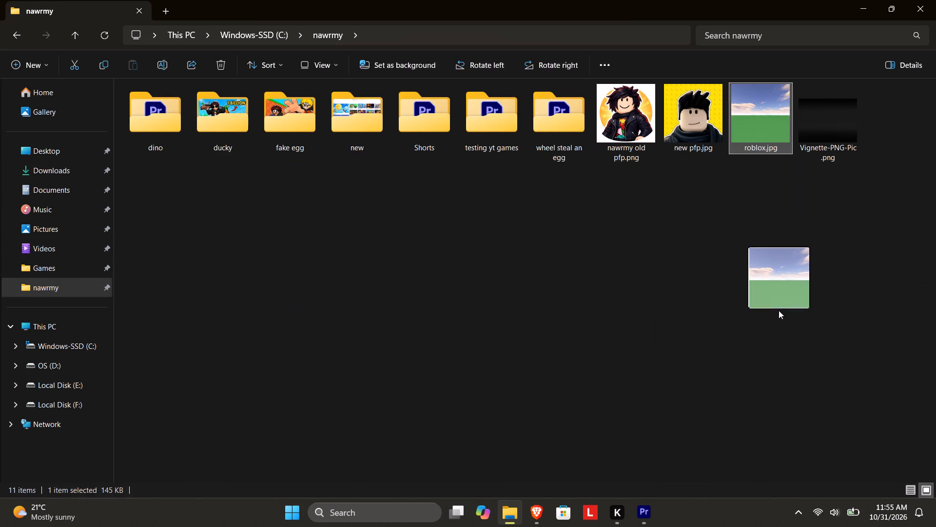
drag(779, 310, 559, 426)
key(alt+Tab)
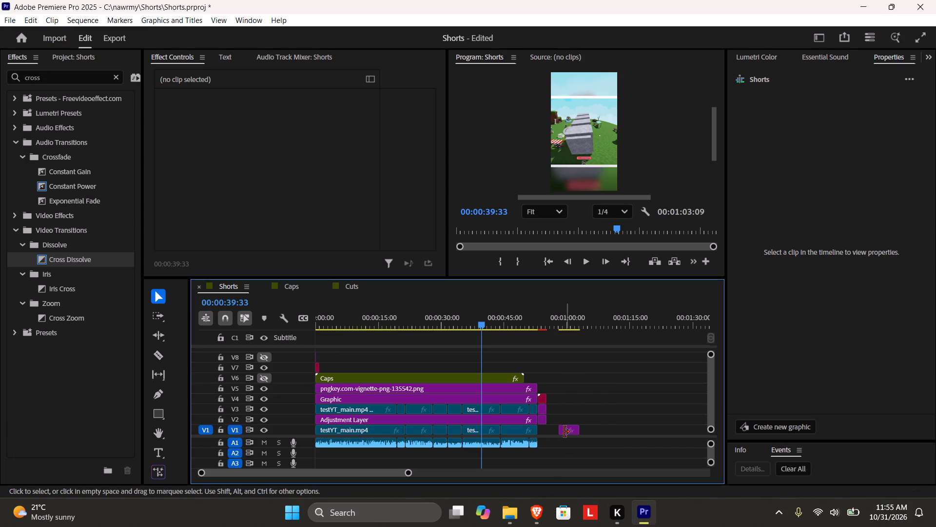
Move roblox.jpg on V1 directly after the gameplay, trim its end to match the end card clips, and check the frames.
drag(569, 430, 550, 429)
drag(568, 427, 559, 429)
drag(528, 311, 548, 324)
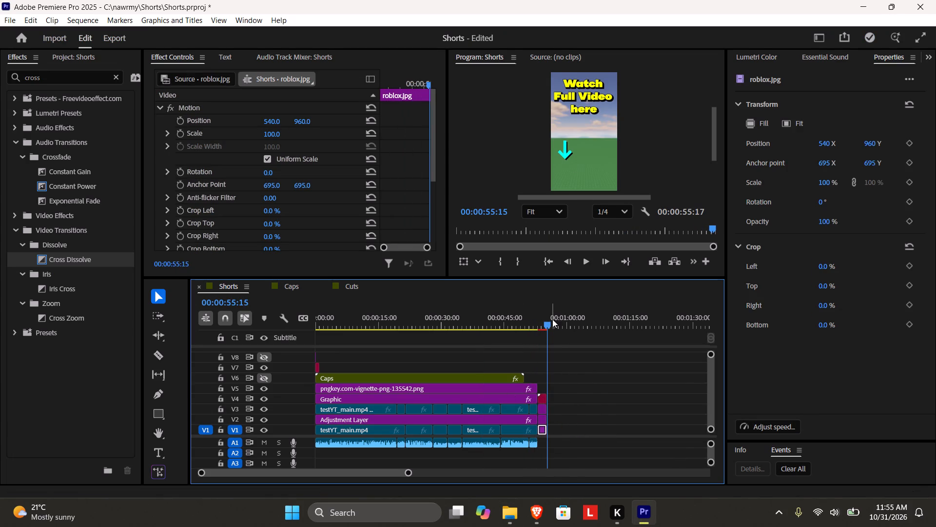
click(549, 321)
Select the roblox.jpg background clip on V1 beneath the end card for adjustment.
click(582, 414)
click(545, 428)
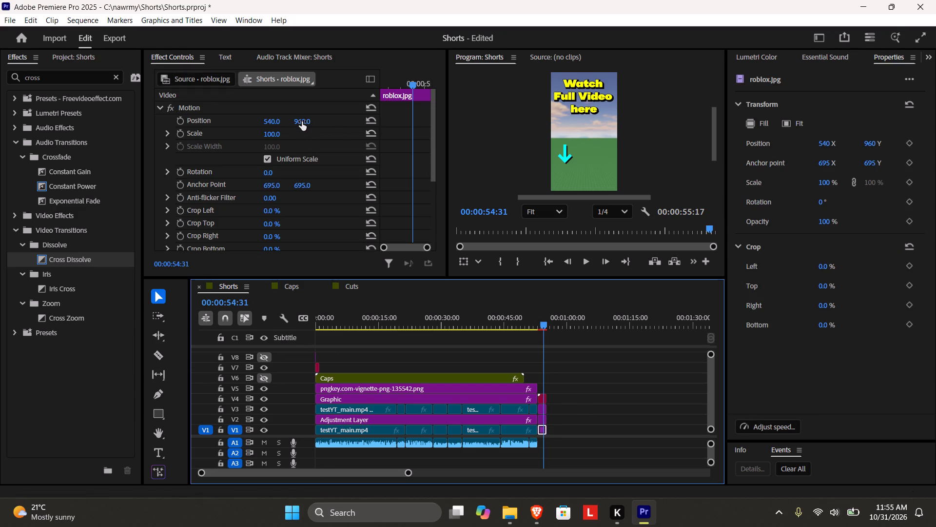
Lower the "Watch Full Video here" text on V3 by setting its vertical Vector Motion Position to 873, and preview it full screen.
click(543, 418)
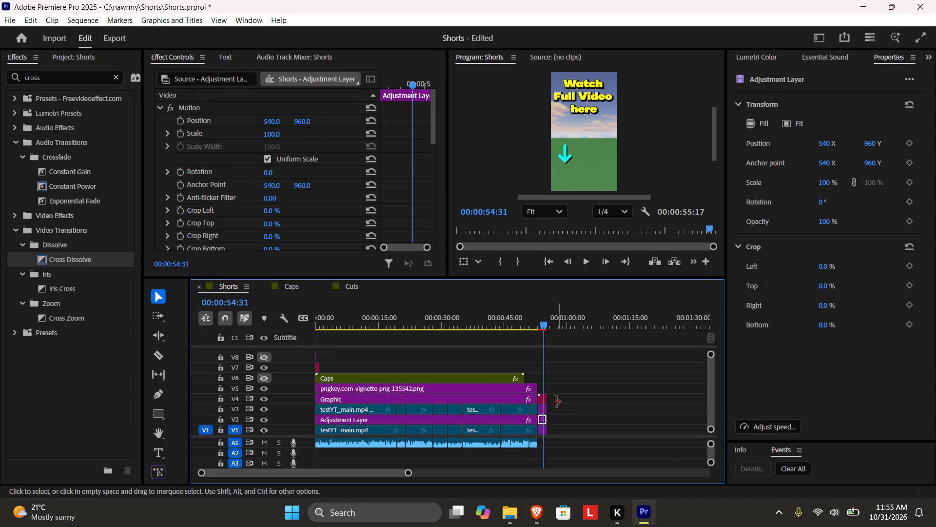
click(545, 410)
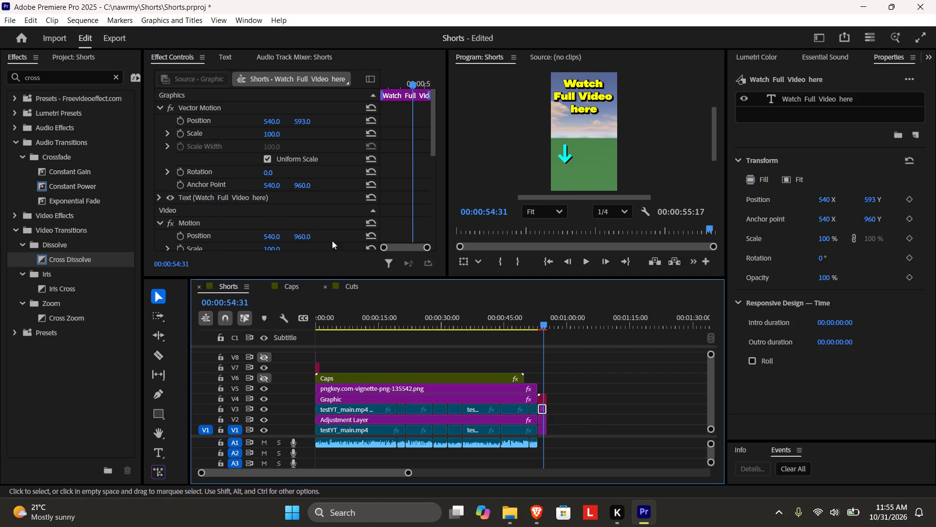
drag(304, 122, 305, 122)
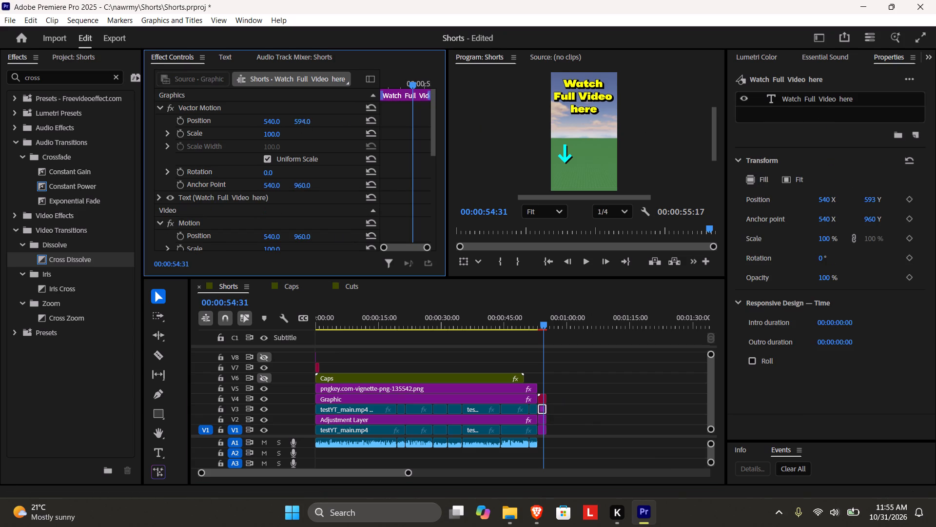
drag(305, 122, 485, 163)
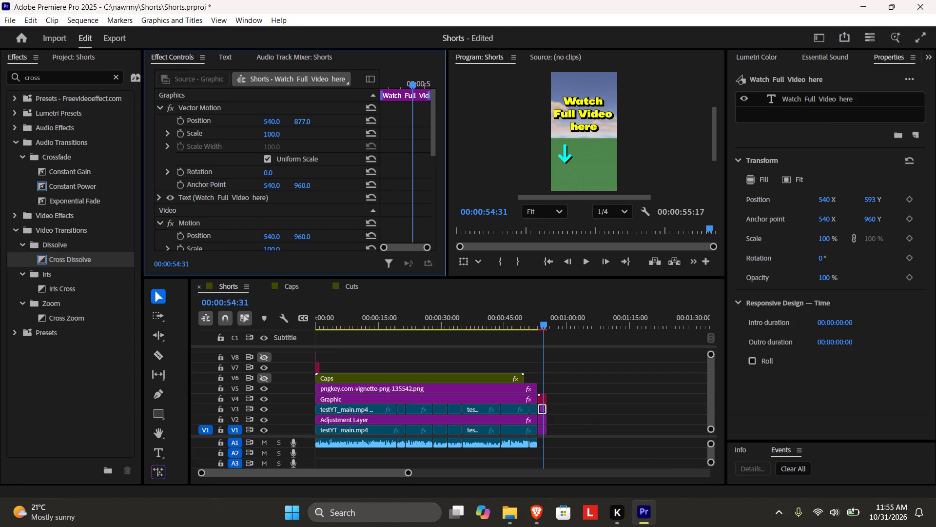
drag(485, 163, 484, 165)
click(923, 32)
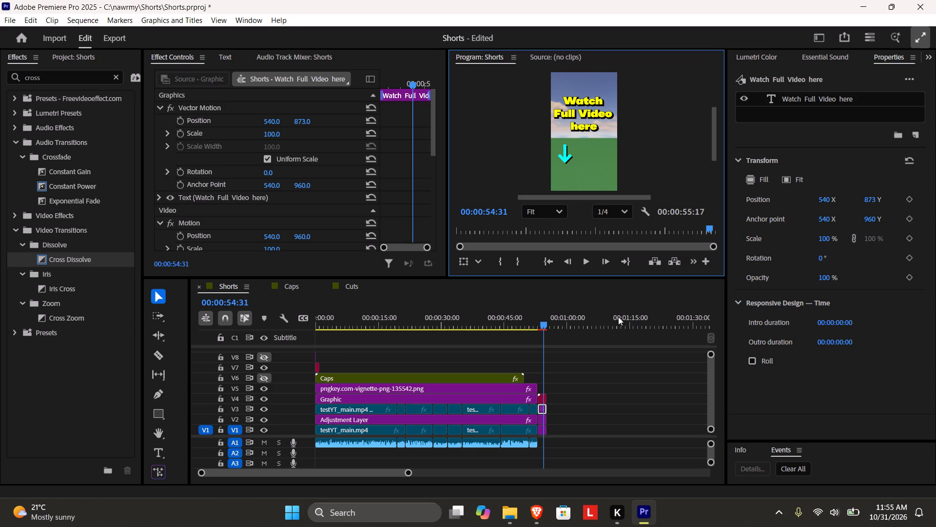
key(Escape)
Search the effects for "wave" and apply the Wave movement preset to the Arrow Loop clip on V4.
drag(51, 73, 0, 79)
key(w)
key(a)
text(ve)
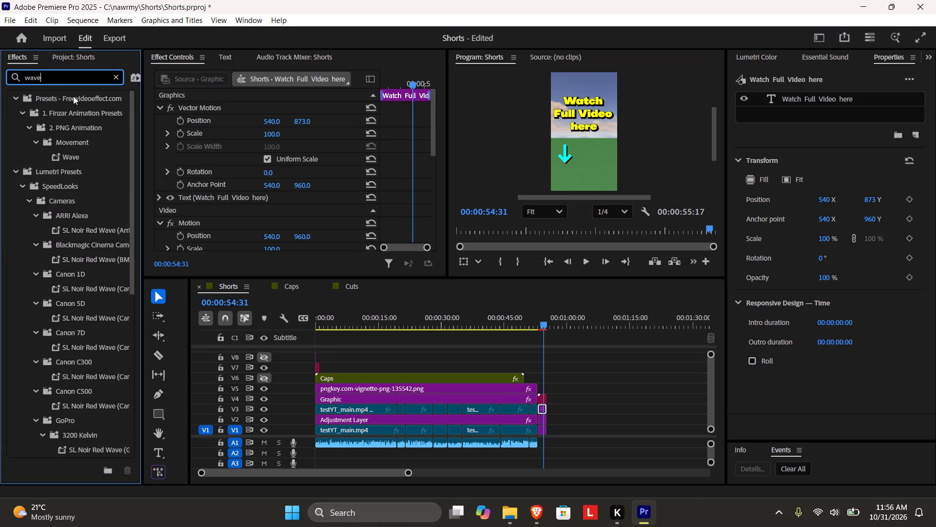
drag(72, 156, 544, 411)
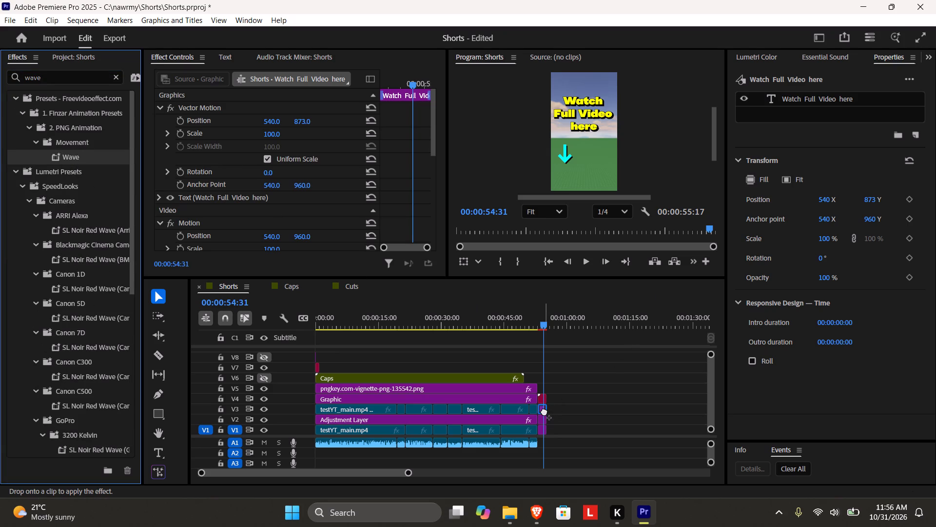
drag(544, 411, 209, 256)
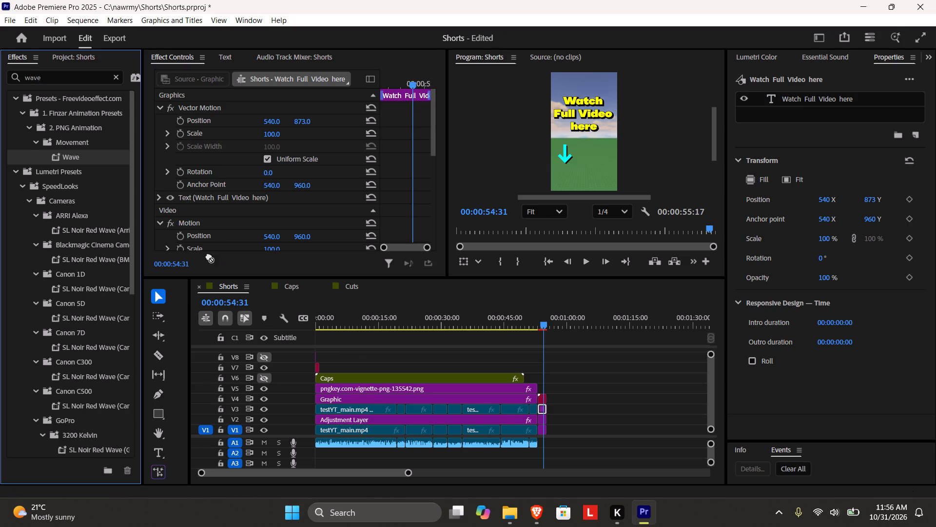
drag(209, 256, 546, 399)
Play the end card from 00:00:53:39 in a full-screen preview to check the arrow's wave motion.
key(space)
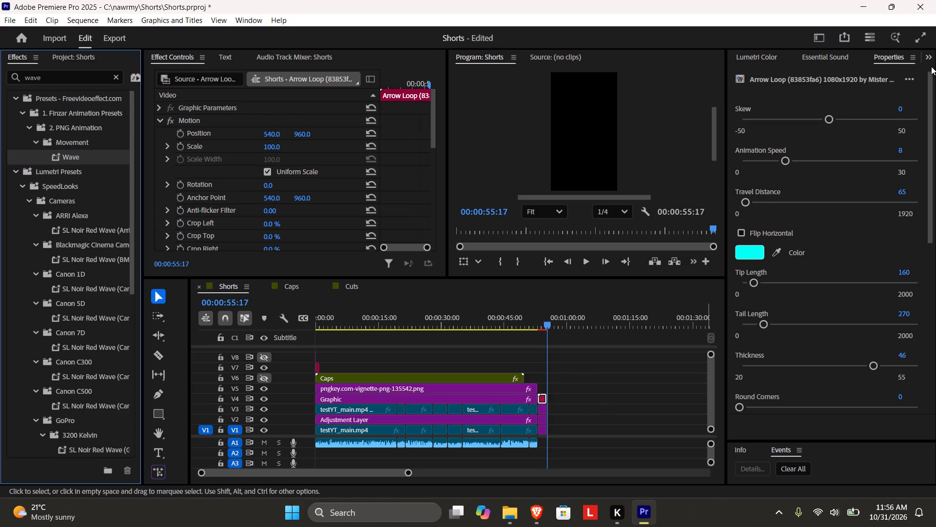
key(space)
drag(537, 325, 542, 326)
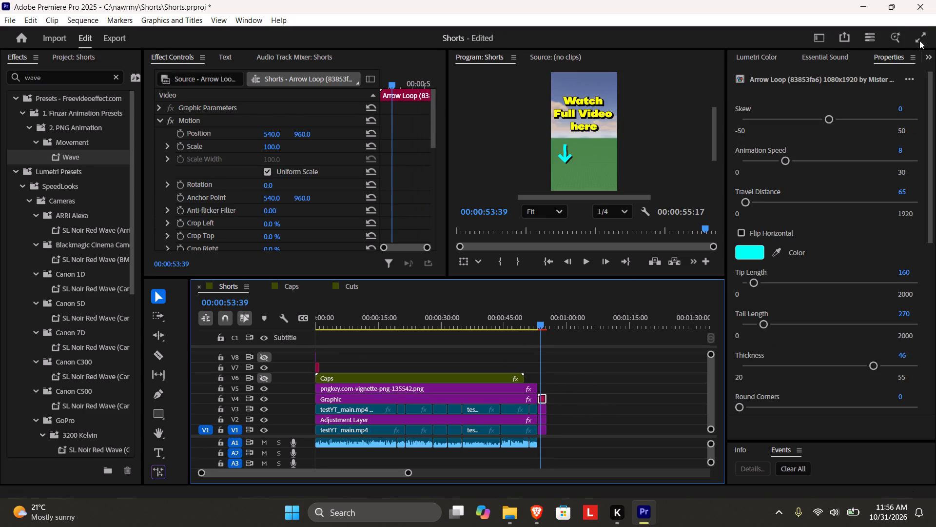
click(919, 41)
key(space)
key(space)
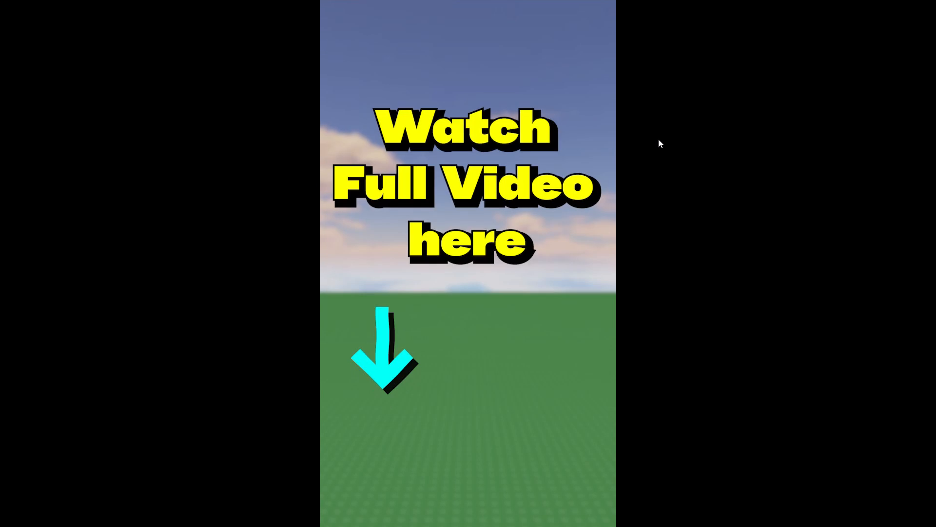
key(Escape)
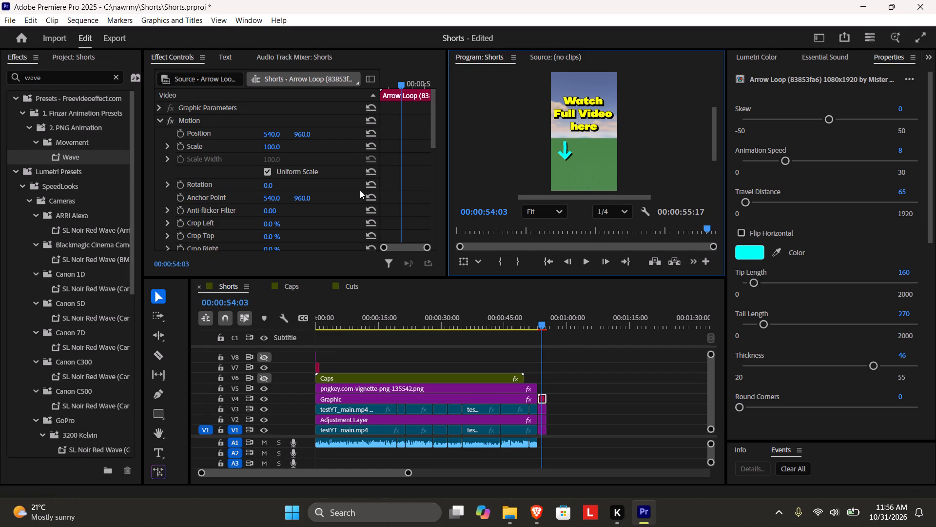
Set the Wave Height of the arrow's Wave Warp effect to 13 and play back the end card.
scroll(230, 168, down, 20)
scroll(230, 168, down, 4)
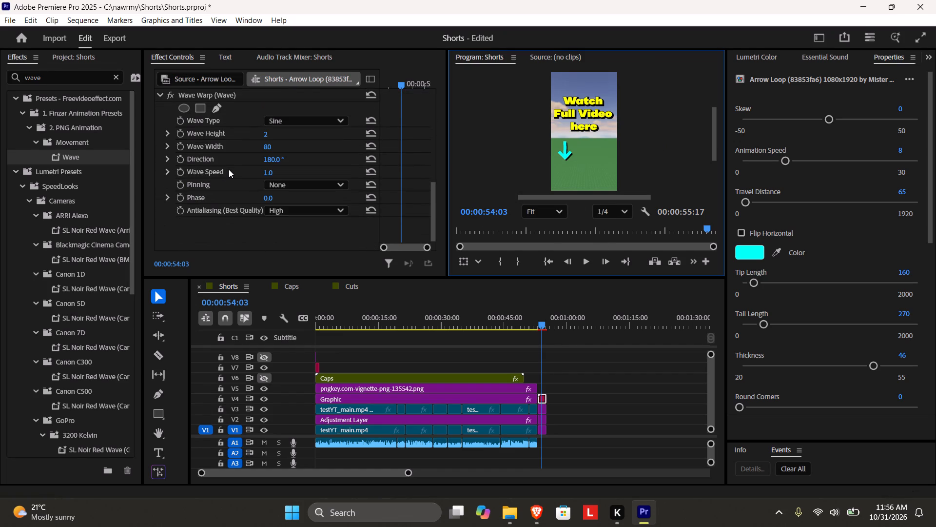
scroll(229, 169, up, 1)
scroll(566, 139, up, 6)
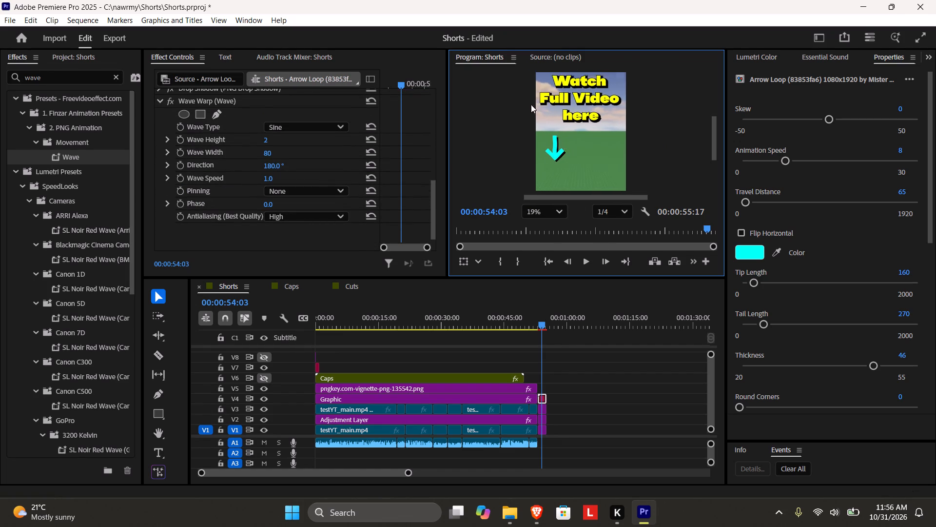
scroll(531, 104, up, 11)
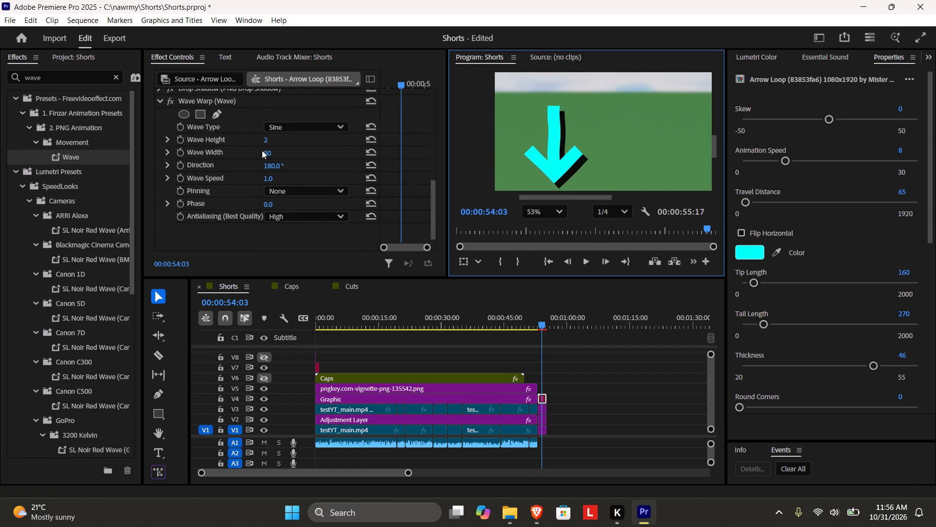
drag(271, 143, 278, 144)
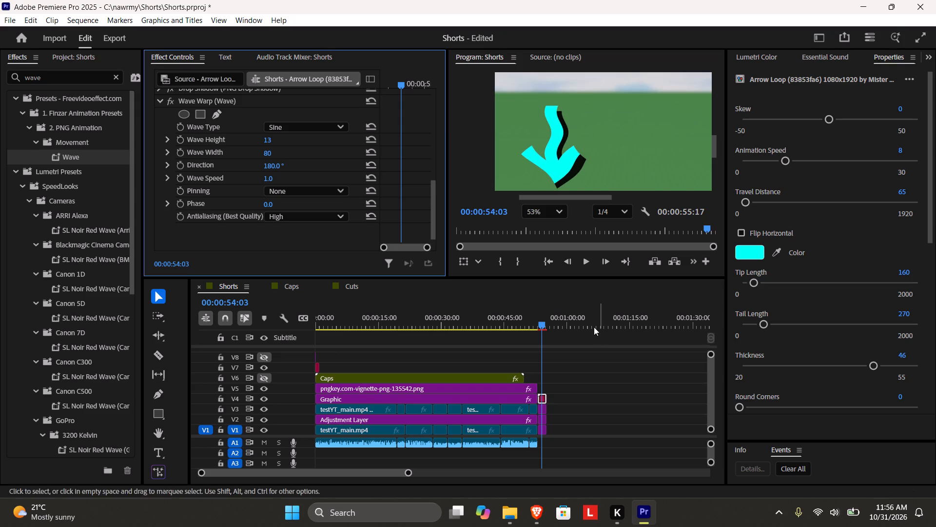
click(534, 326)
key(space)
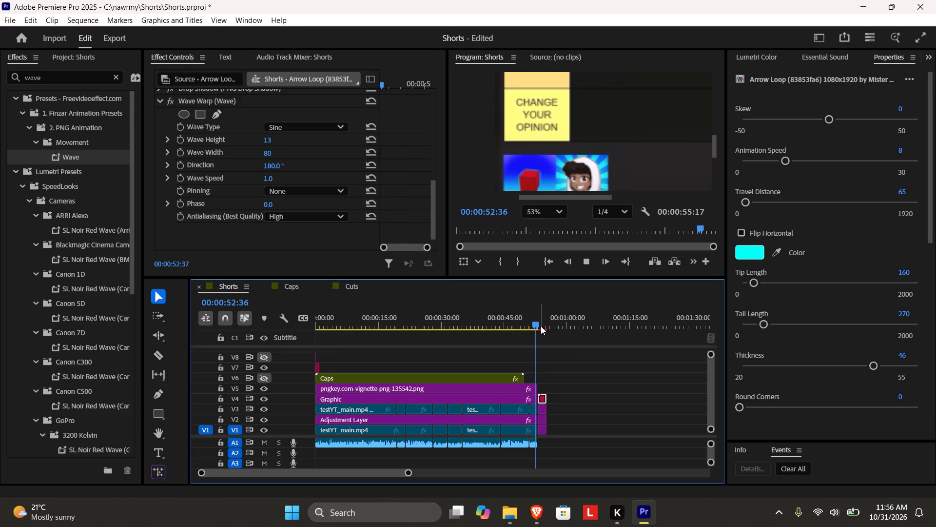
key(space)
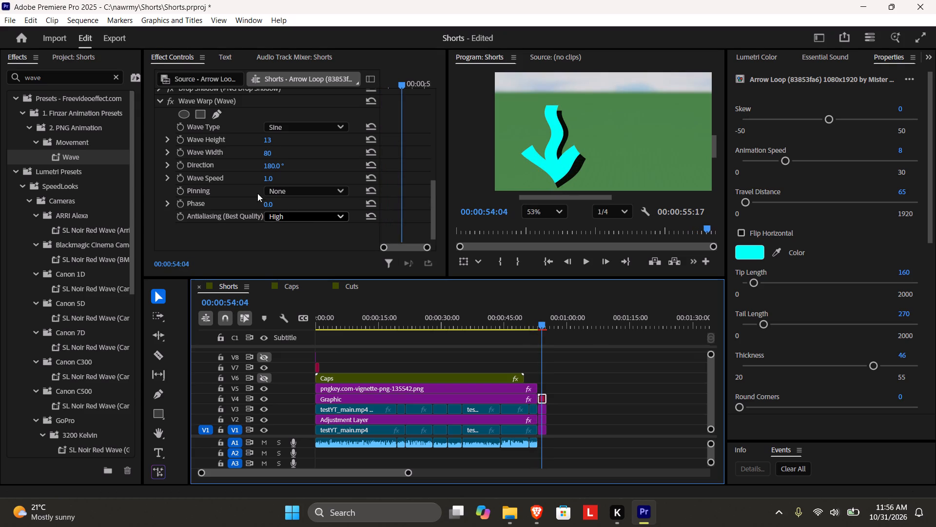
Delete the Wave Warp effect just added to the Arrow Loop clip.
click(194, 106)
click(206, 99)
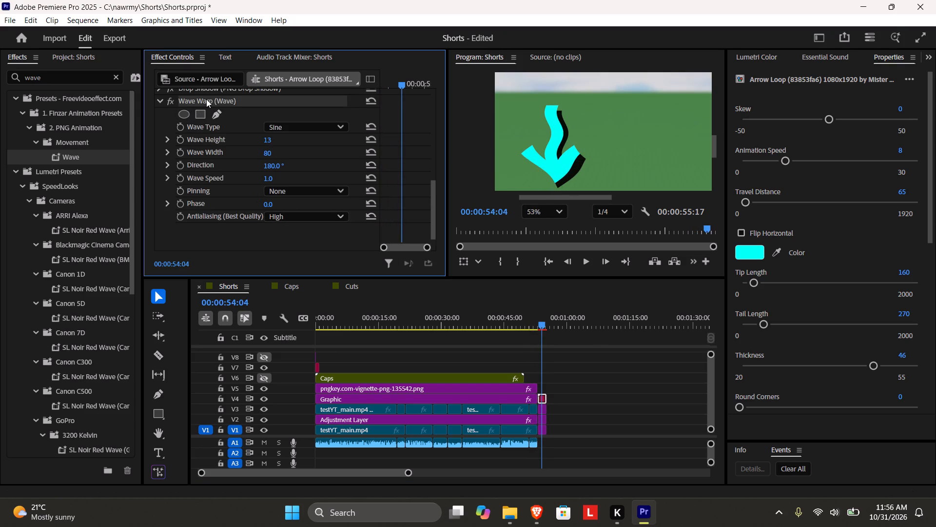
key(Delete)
Play the end card in a full-screen preview without the added wave effect, and save the project.
click(919, 44)
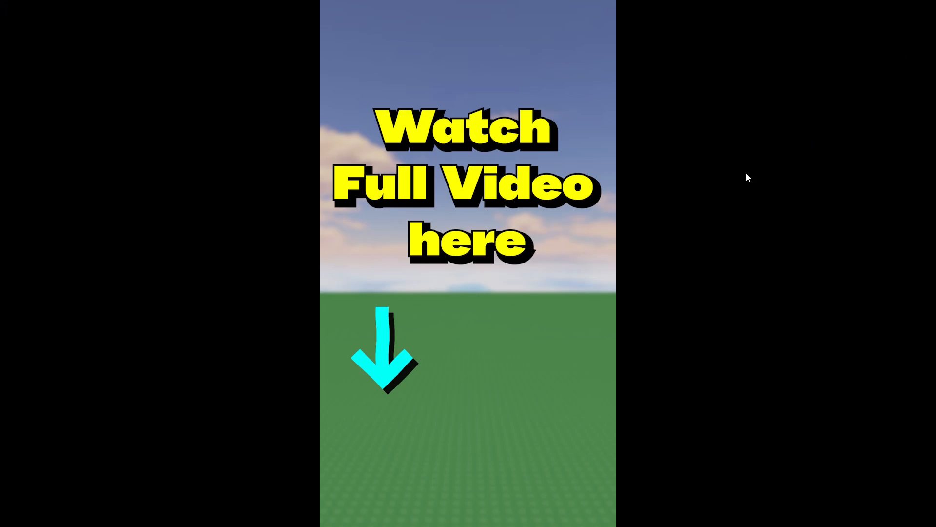
key(space)
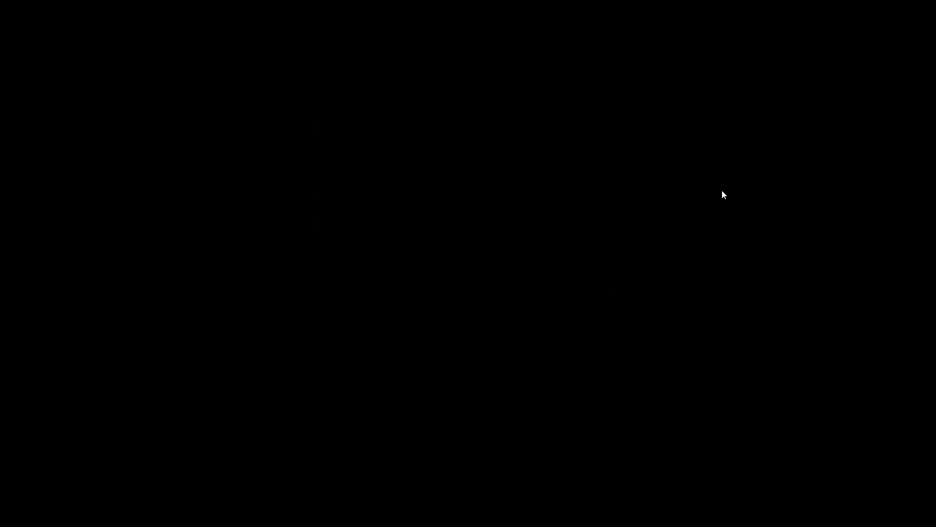
key(Escape)
key(ctrl+s)
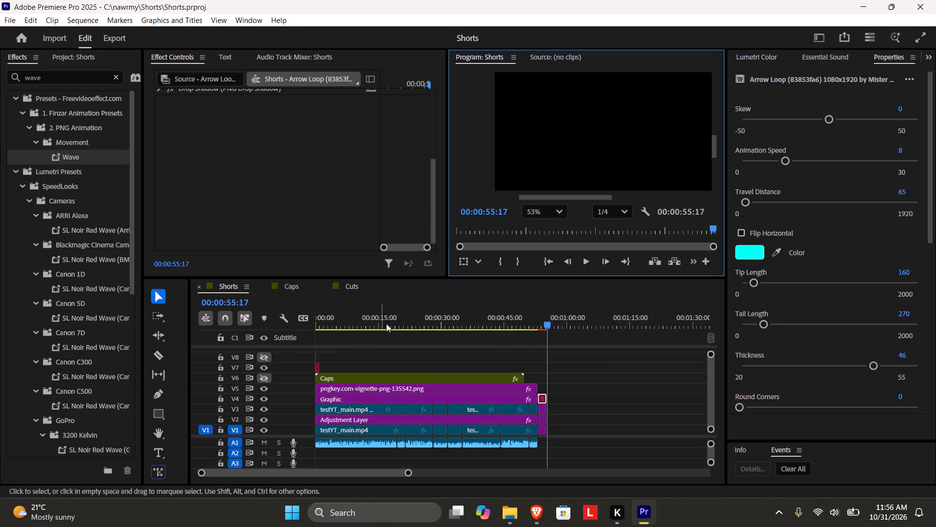
Return the playhead to 00:00:00:00, show the whole short in the timeline, and deselect the arrow clip.
drag(387, 323, 255, 345)
drag(408, 473, 481, 470)
click(555, 402)
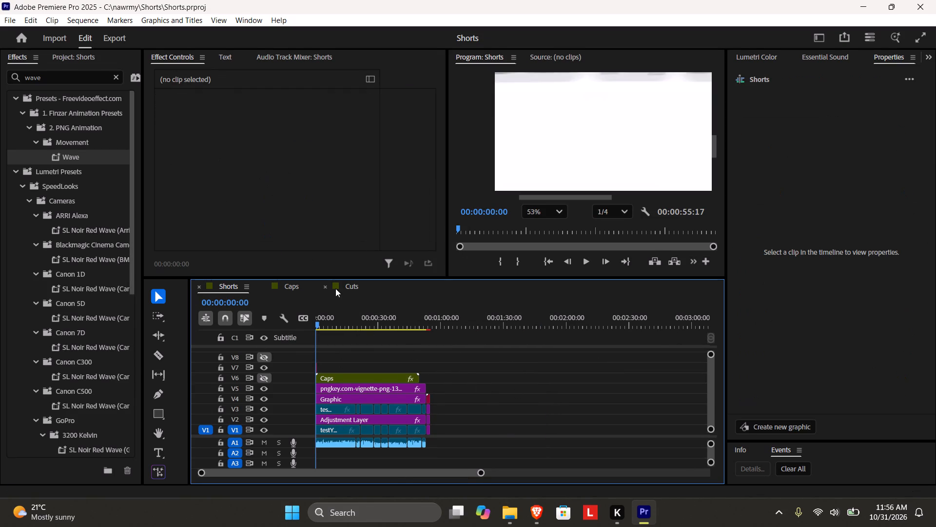
Create captions from the transcript using the Subtitle default preset, a maximum length of 7 characters and single lines.
click(226, 50)
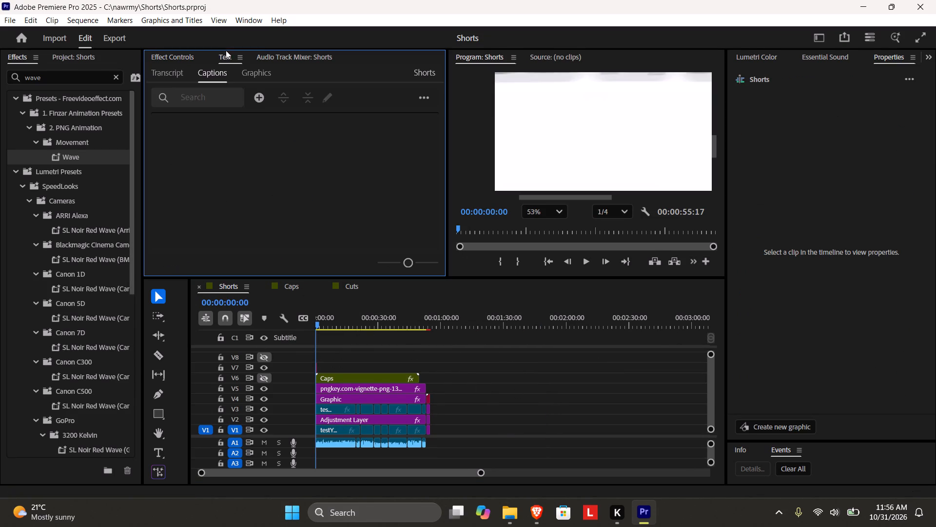
click(168, 66)
click(371, 104)
click(459, 260)
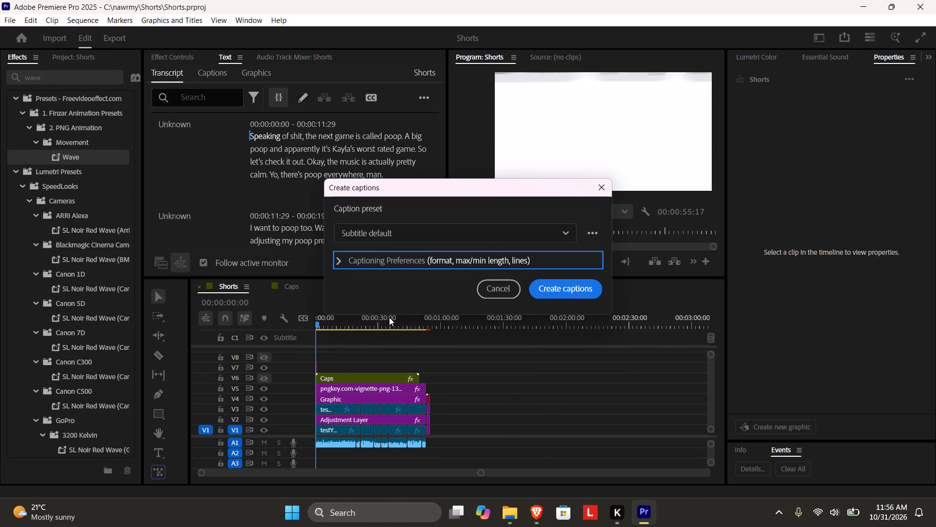
drag(409, 189, 392, 103)
drag(456, 327, 227, 336)
click(331, 462)
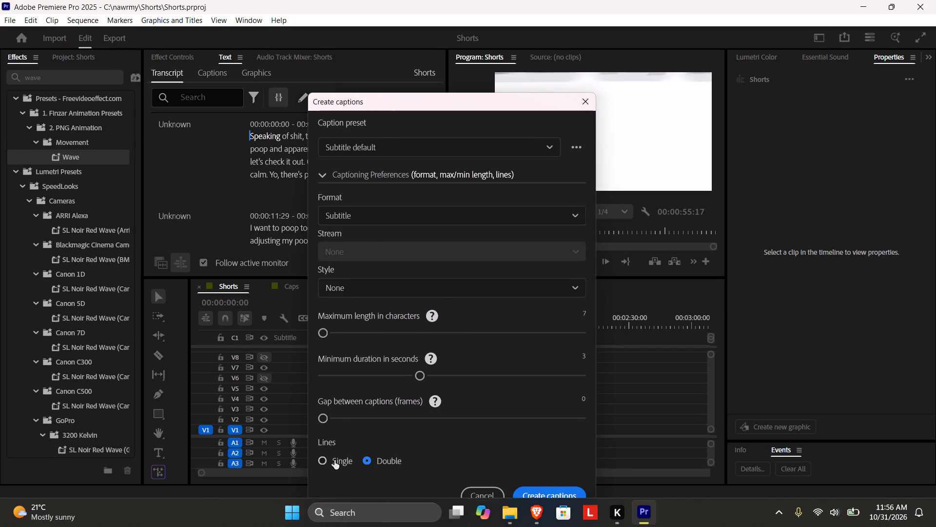
click(546, 484)
click(548, 488)
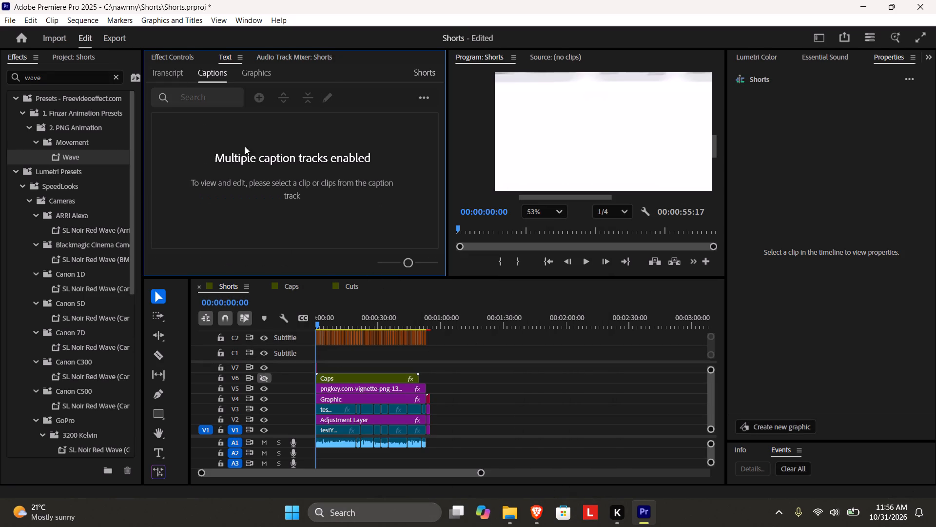
Delete the empty C1 subtitle track so only the newly generated caption track is kept.
click(285, 351)
right_click(285, 351)
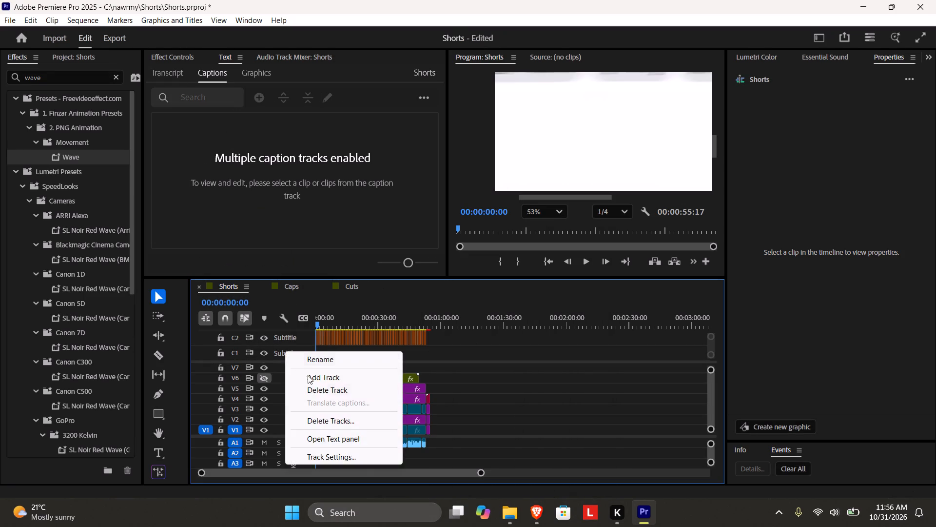
click(317, 386)
Play the captioned short from the start with the preview zoom at Fit, and correct caption 15 to "Caylus's".
drag(321, 318, 270, 308)
key(space)
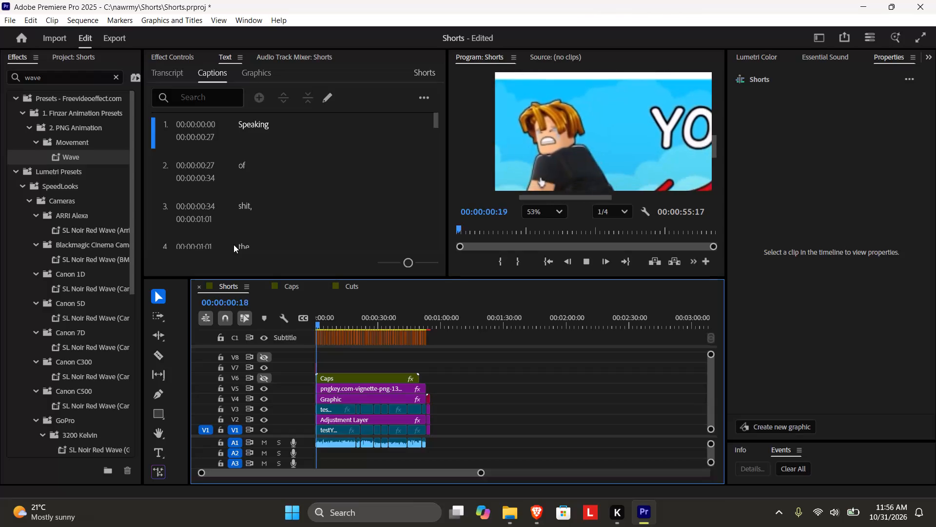
key(space)
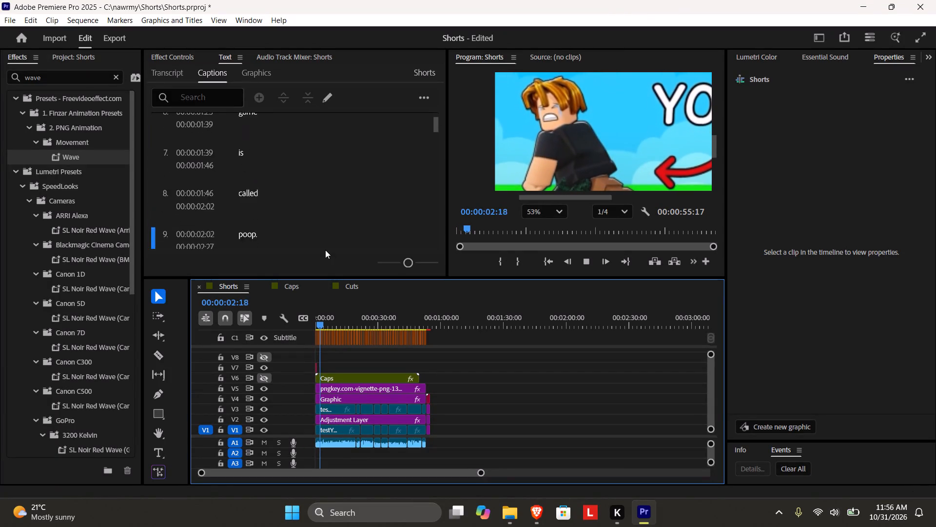
click(544, 214)
click(538, 232)
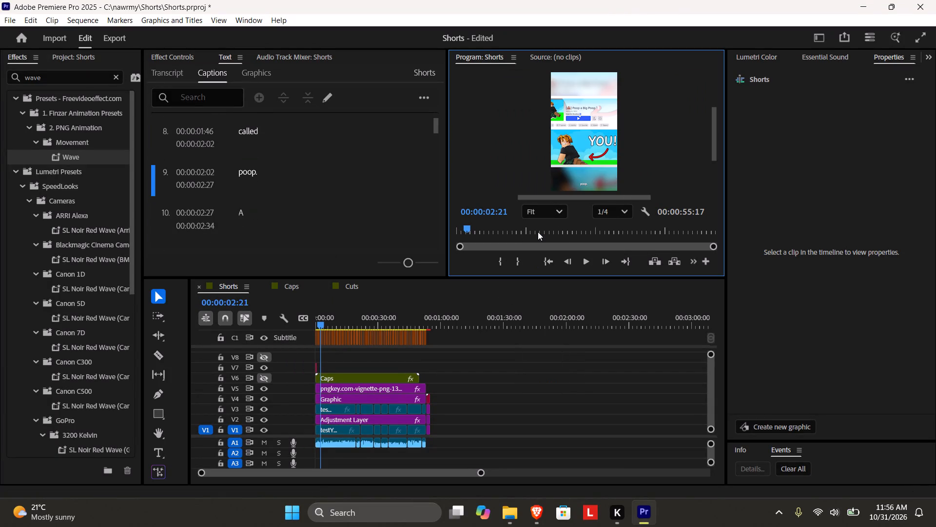
key(space)
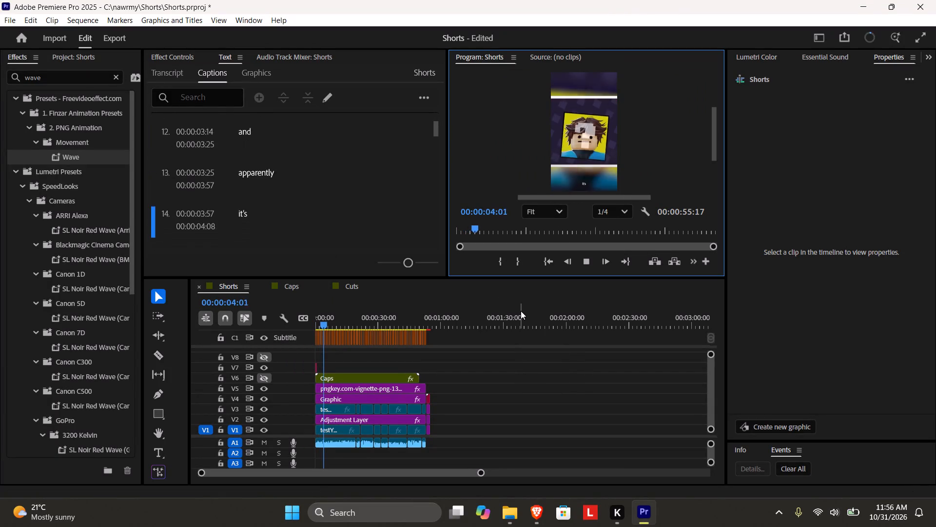
key(space)
double_click(261, 129)
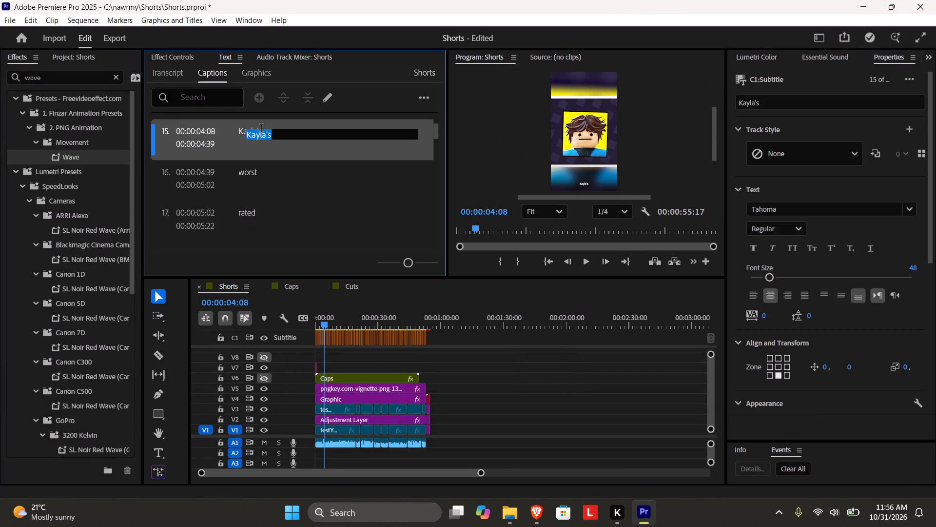
text(Caylus's)
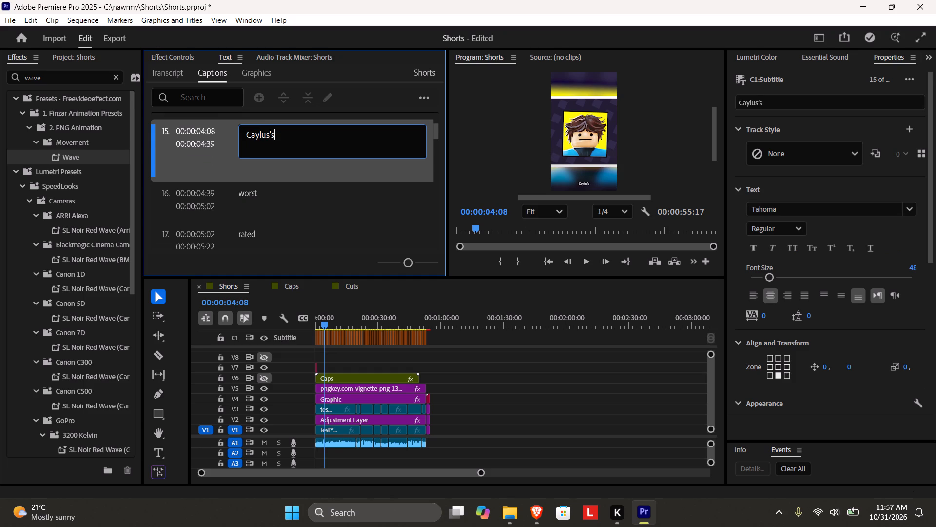
click(255, 199)
click(290, 142)
Play on past the corrected name and change the caption at 00:00:04:39 to "WORST".
key(space)
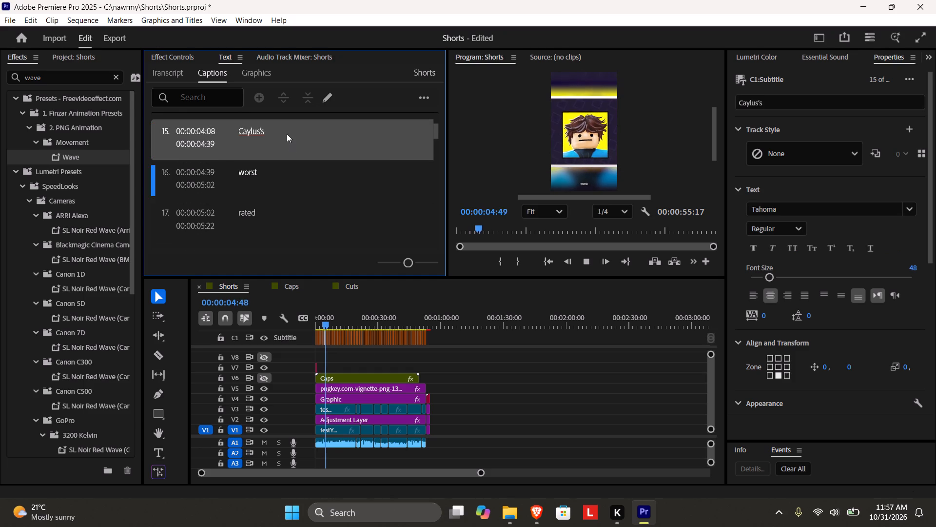
key(space)
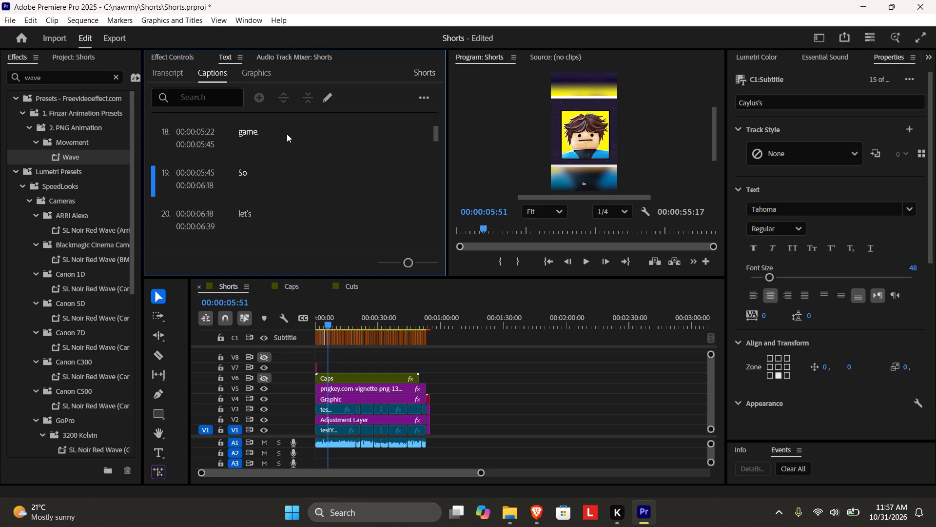
scroll(291, 147, up, 11)
scroll(251, 170, up, 4)
double_click(255, 126)
text(WORST)
click(276, 187)
click(284, 136)
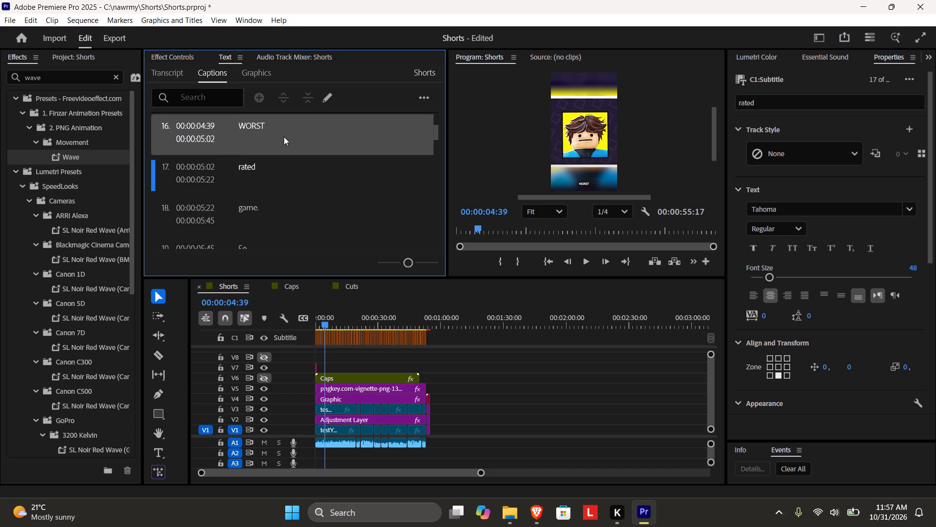
Continue reviewing the captions in playback and correct caption 41, at 00:00:13:42, to "bar?".
key(space)
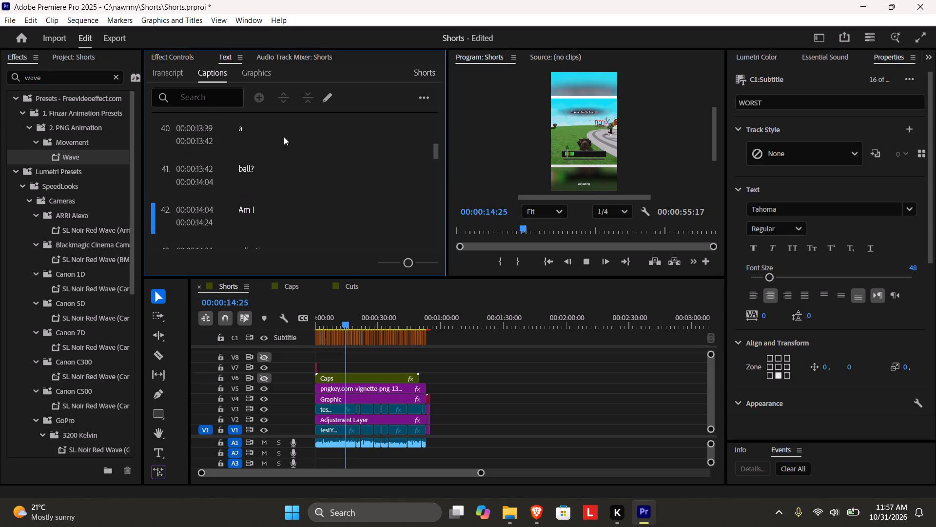
key(space)
scroll(279, 149, up, 20)
scroll(279, 149, up, 9)
double_click(252, 142)
double_click(256, 137)
text(va)
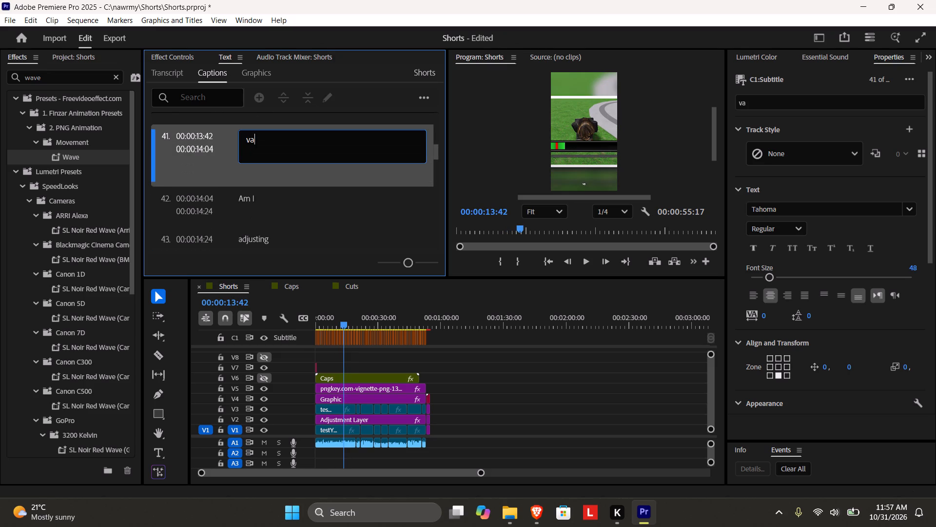
key(BackSpace)
key(BackSpace)
text(bar)
click(279, 141)
key(shift+question)
click(289, 191)
click(296, 126)
Continue the caption playback and correct caption 60, at 00:00:21:37, to "Increase".
key(space)
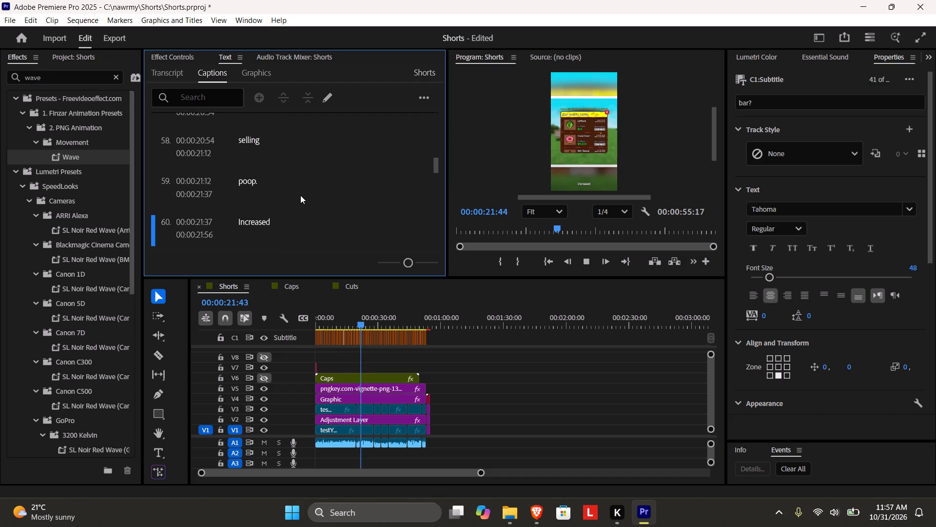
key(space)
scroll(296, 195, up, 7)
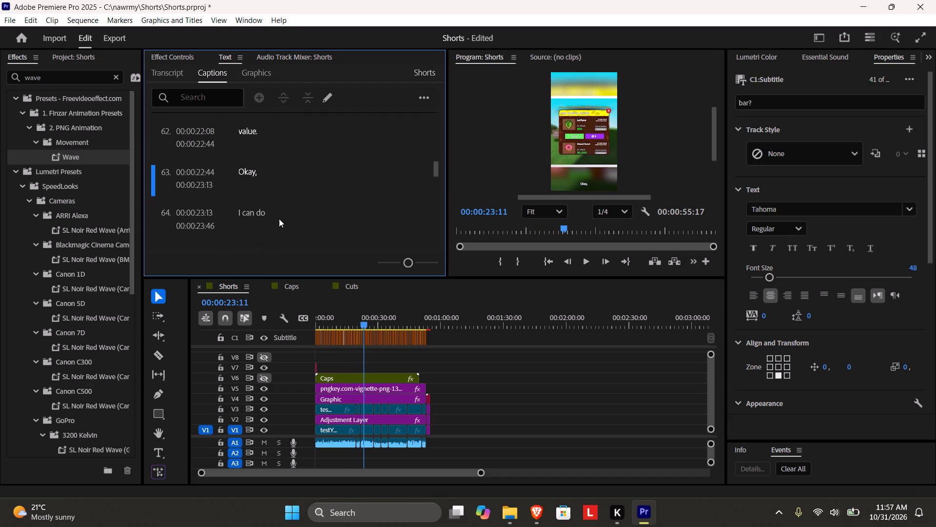
scroll(279, 219, up, 20)
scroll(279, 219, up, 5)
double_click(271, 142)
click(292, 145)
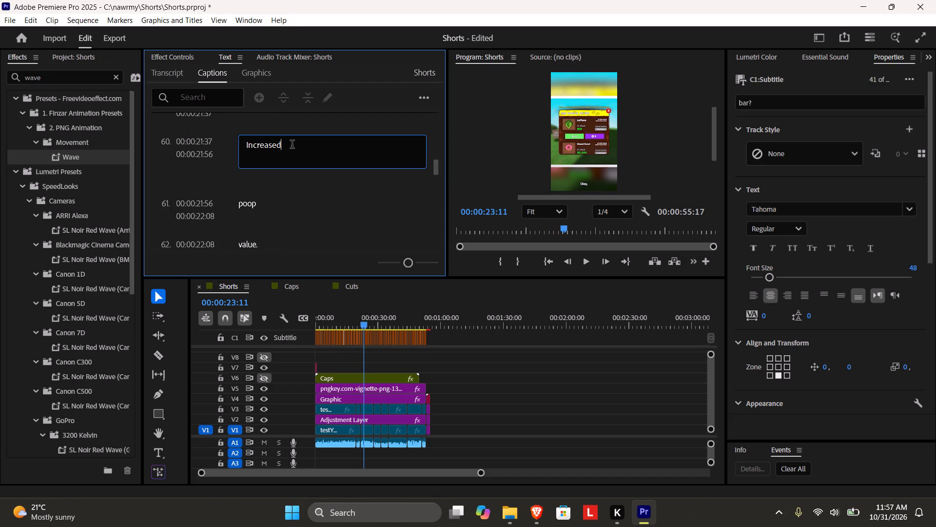
key(BackSpace)
key(BackSpace)
key(e)
click(285, 178)
click(294, 147)
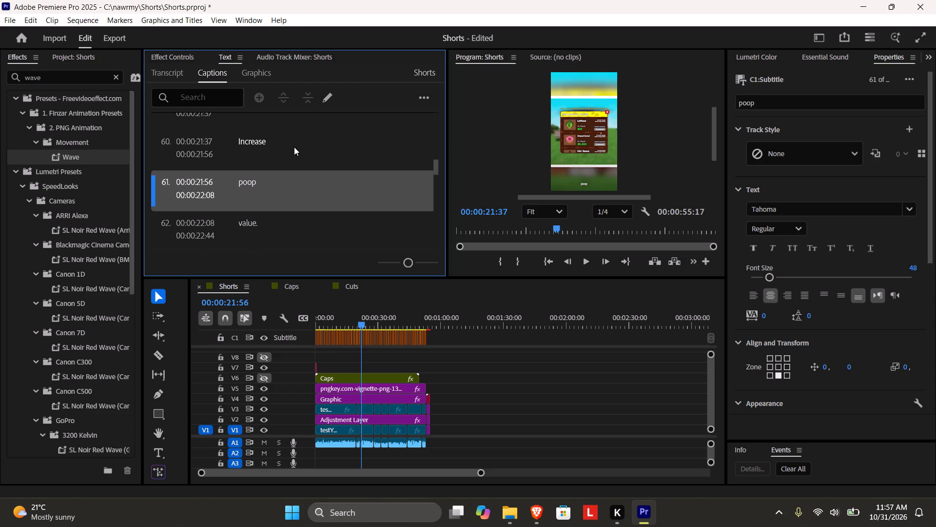
Play on through the captions and replace the text of caption 95, at 00:00:33:39, with "poop".
key(space)
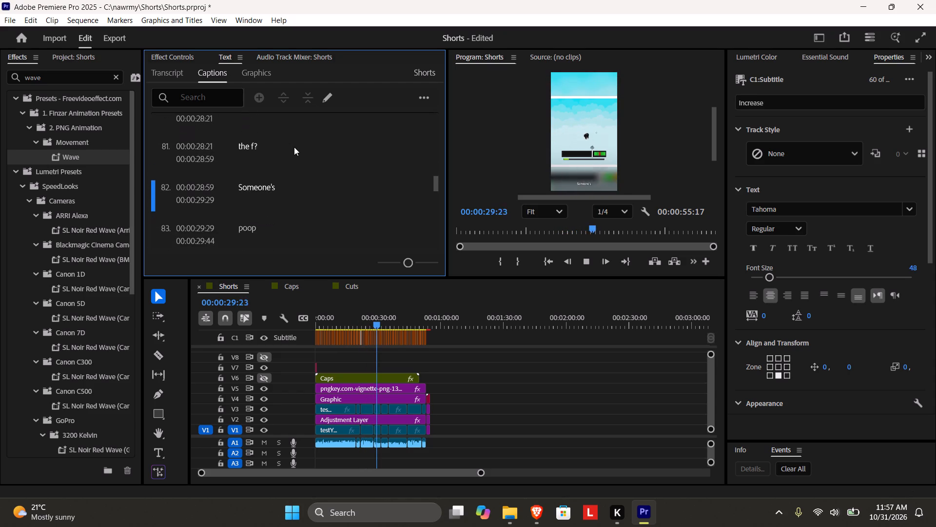
key(space)
key(space)
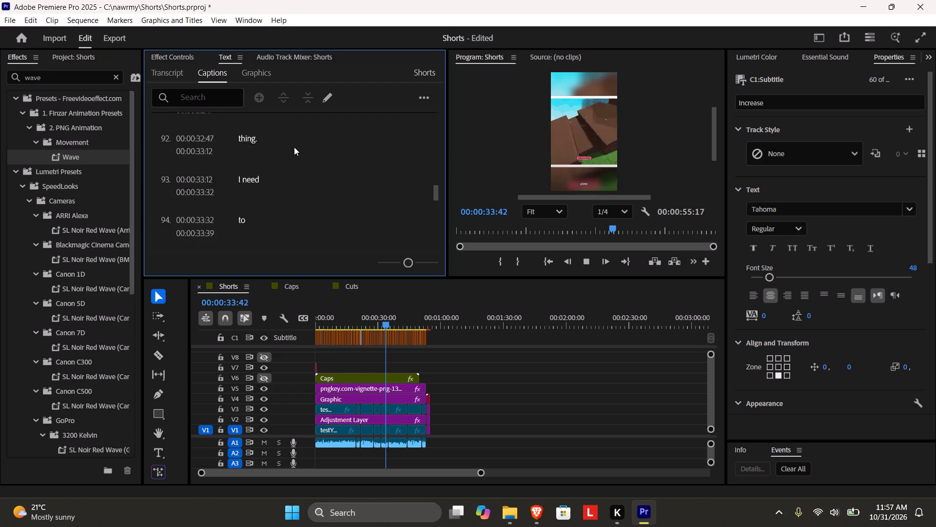
key(space)
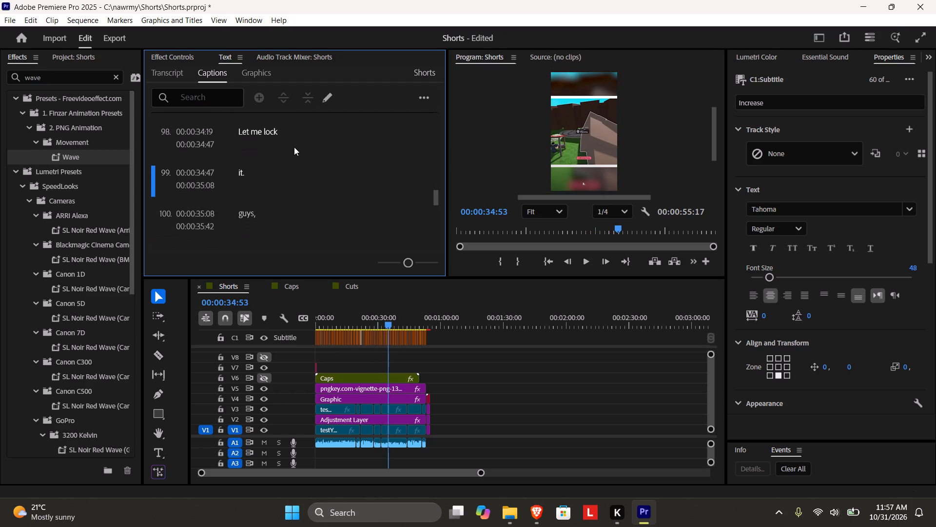
scroll(294, 145, up, 20)
scroll(294, 145, up, 8)
double_click(253, 152)
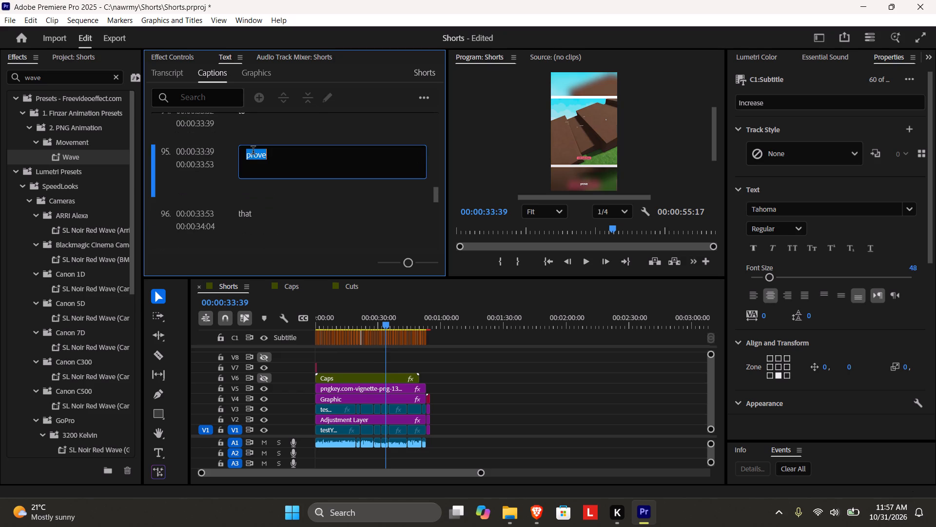
text(poop)
click(263, 200)
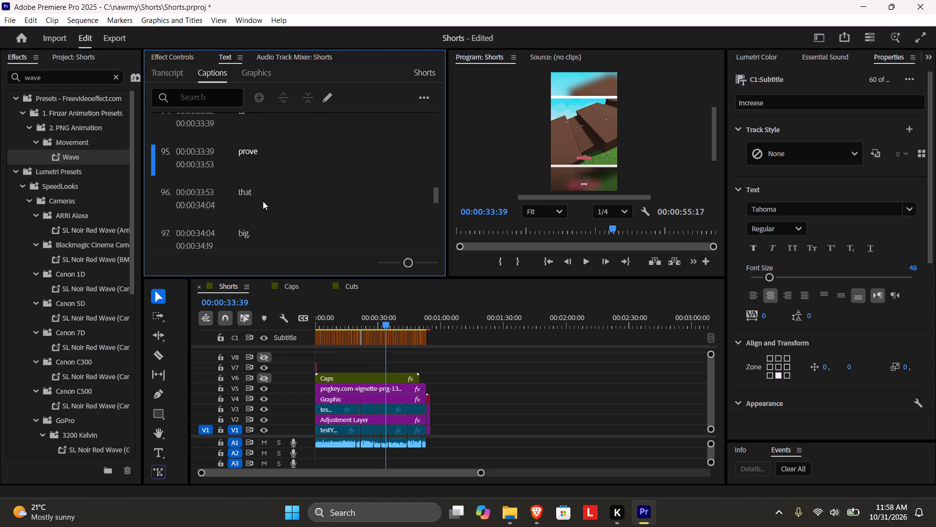
scroll(263, 202, up, 7)
click(284, 145)
click(276, 149)
Play on, find where the "Let me lock" caption should be divided, and split it on the caption track at about 00:00:34:32.
key(space)
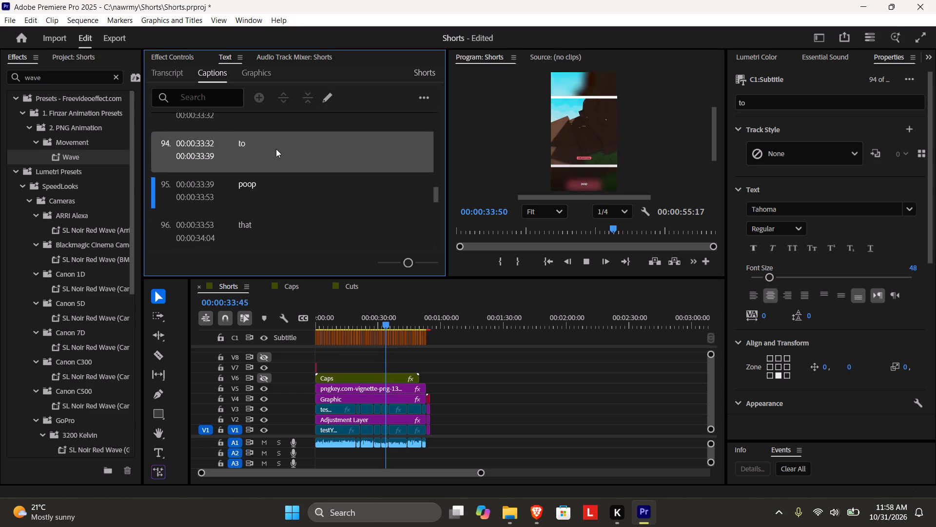
key(space)
scroll(347, 249, up, 2)
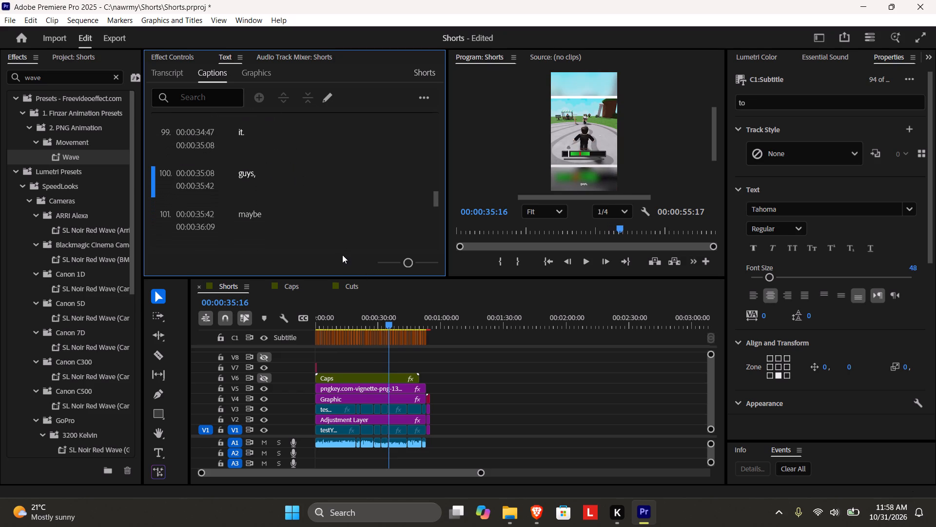
scroll(342, 255, up, 13)
click(271, 140)
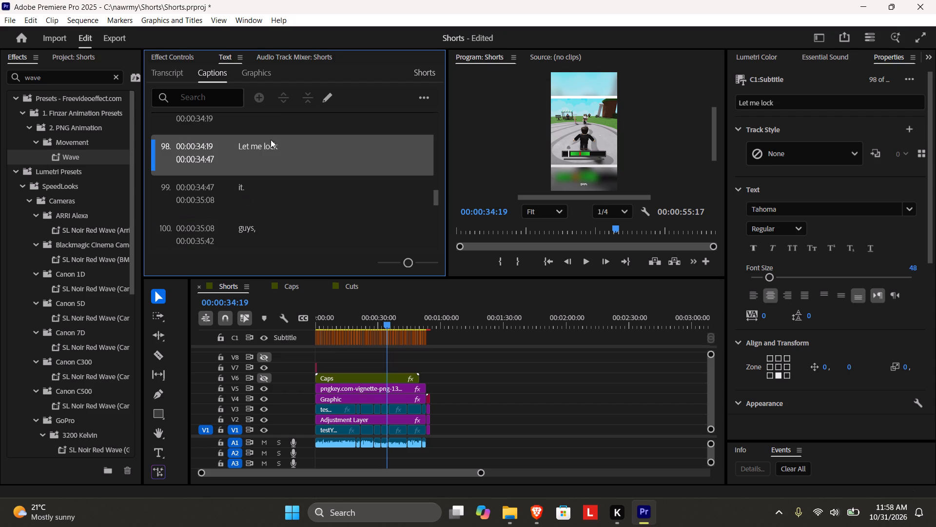
double_click(291, 149)
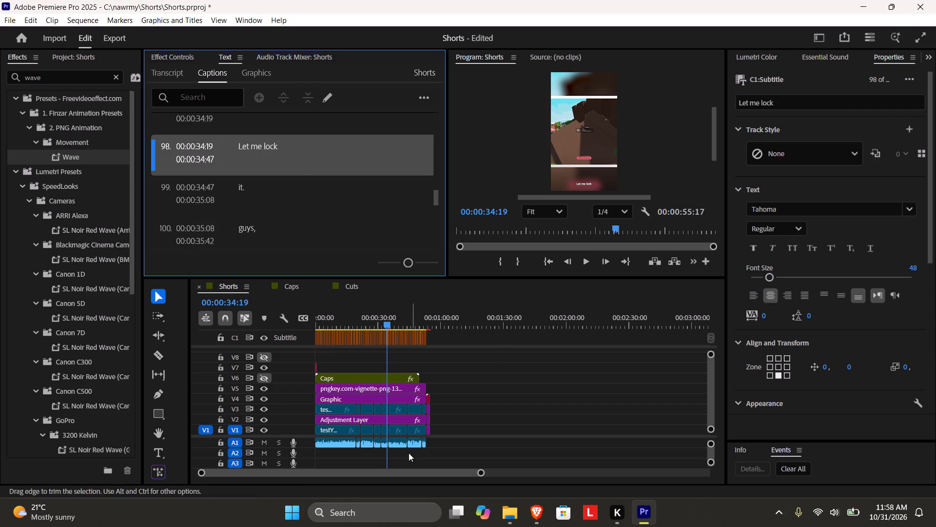
drag(482, 475, 373, 470)
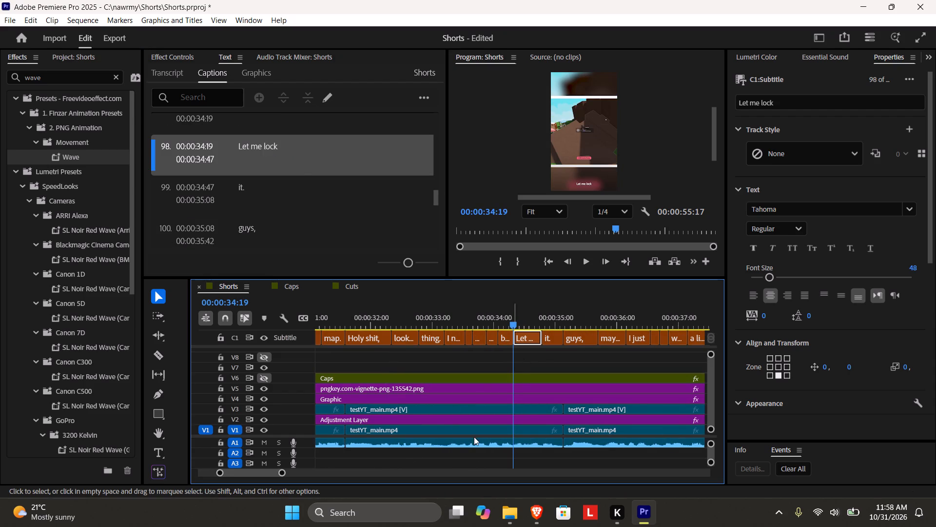
drag(281, 475, 268, 469)
click(553, 356)
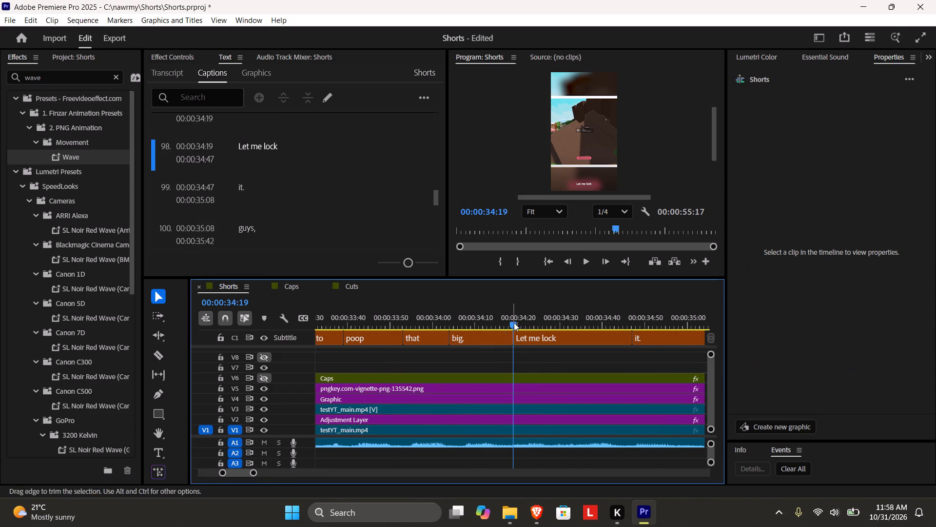
drag(521, 312, 529, 314)
key(space)
key(space)
drag(594, 310, 578, 318)
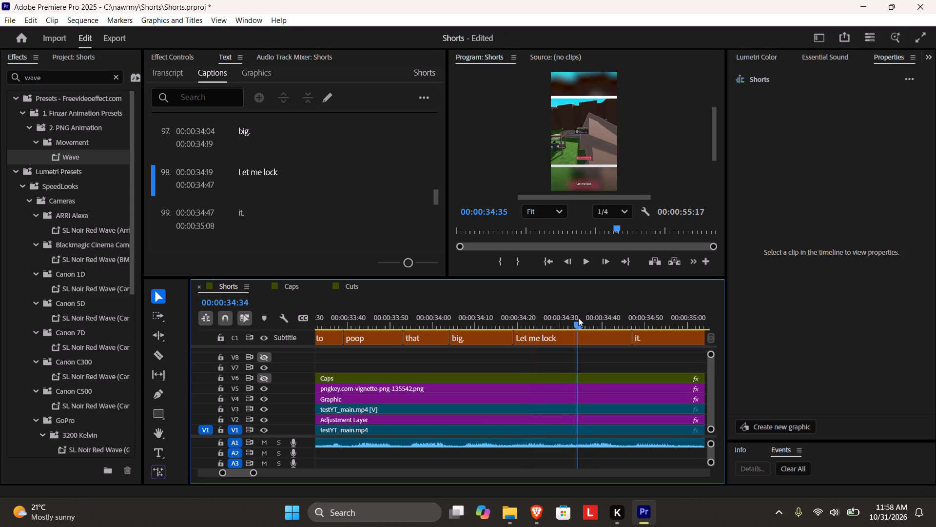
drag(578, 318, 578, 319)
click(578, 319)
key(space)
key(space)
drag(593, 321, 578, 327)
key(c)
click(575, 338)
key(v)
Merge the second half of the split "Let me lock" caption with the following "it." caption.
click(589, 336)
shift+click(653, 338)
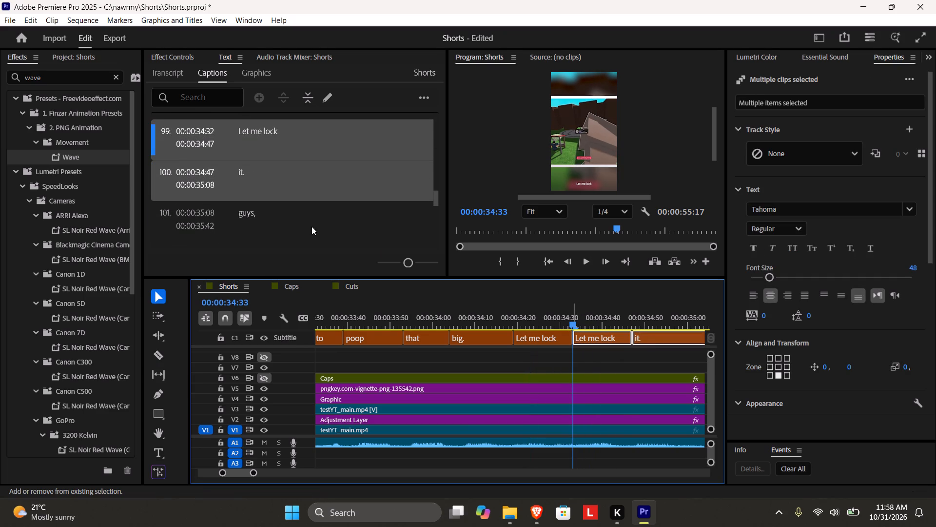
click(308, 96)
Replace the text of the merged caption 99, at 00:00:34:32, with "Lock in".
double_click(306, 177)
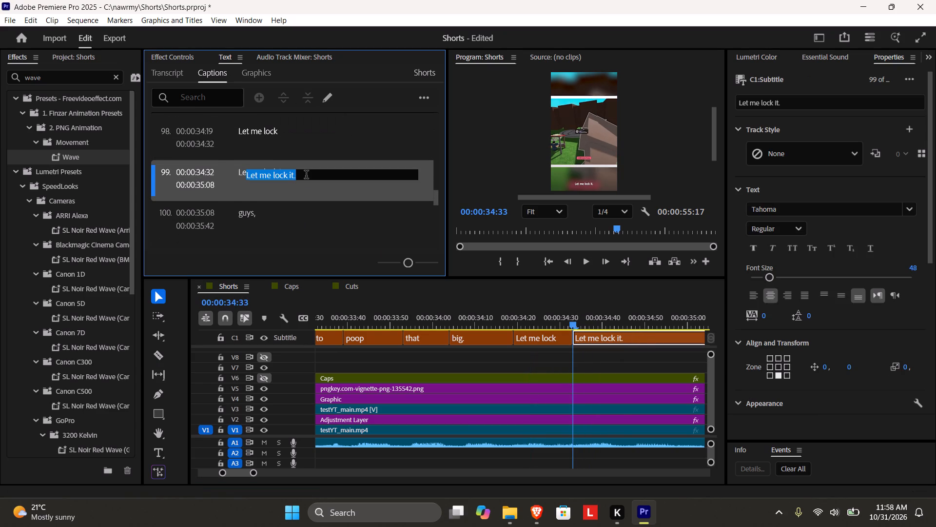
text(Lock in)
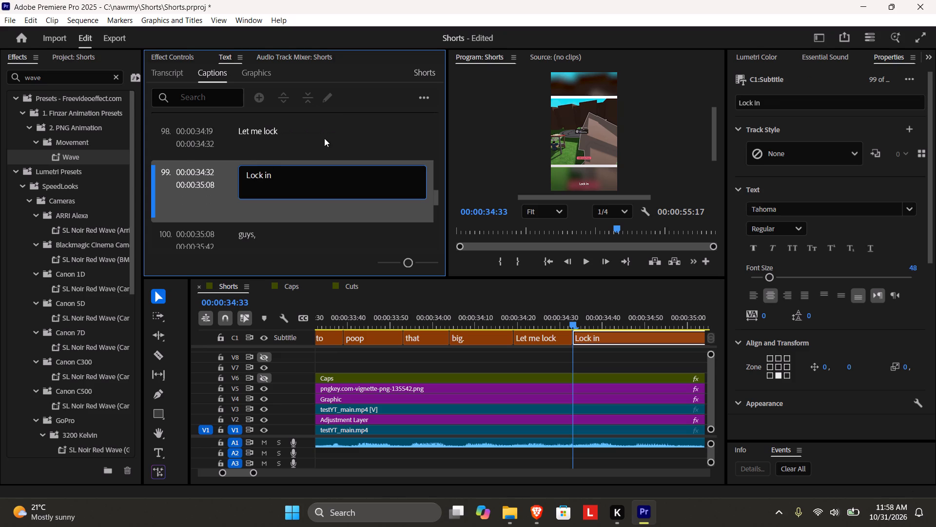
Shorten the text of caption 98, at 00:00:34:19, to "Let me".
double_click(324, 138)
key(Right)
key(BackSpace)
key(BackSpace)
key(BackSpace)
key(BackSpace)
key(BackSpace)
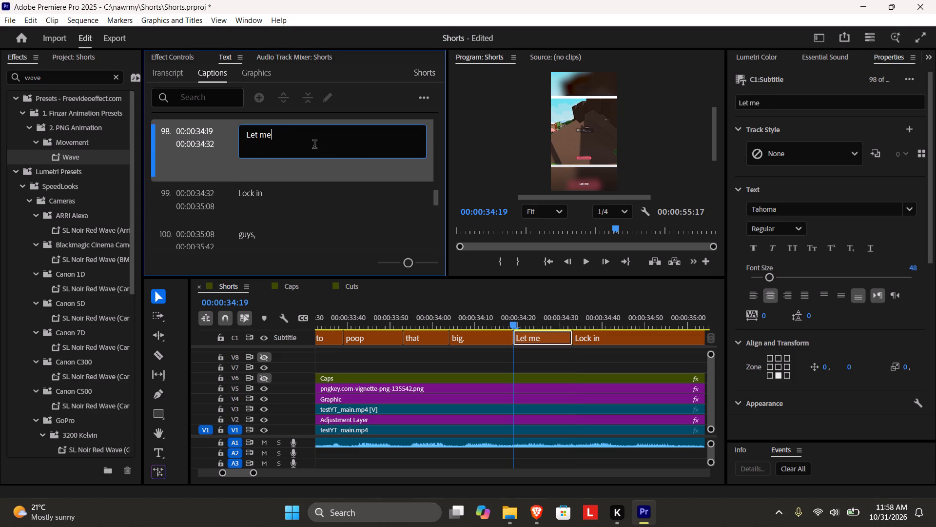
Play on from the "guys," caption to about 00:00:43:36 and recheck the captions around "mocking me with their poop sizes.".
click(291, 203)
key(space)
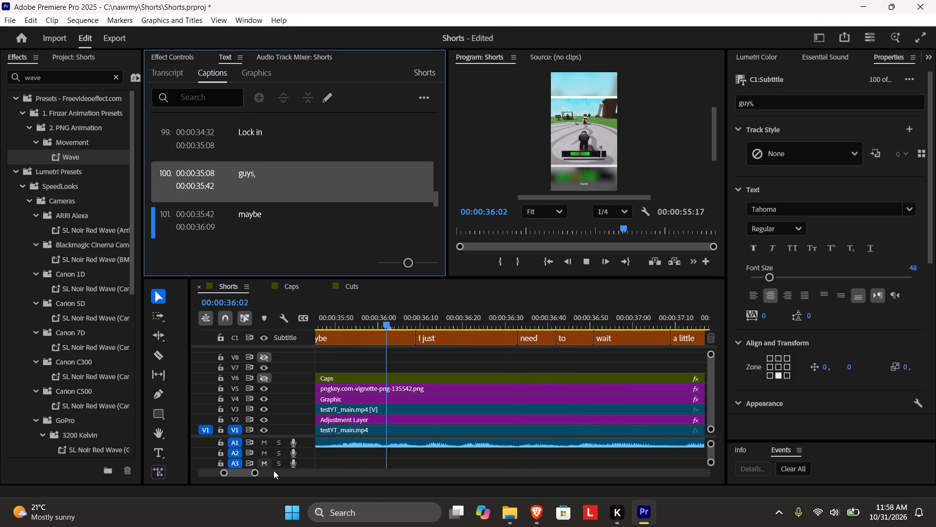
key(space)
drag(256, 471, 271, 472)
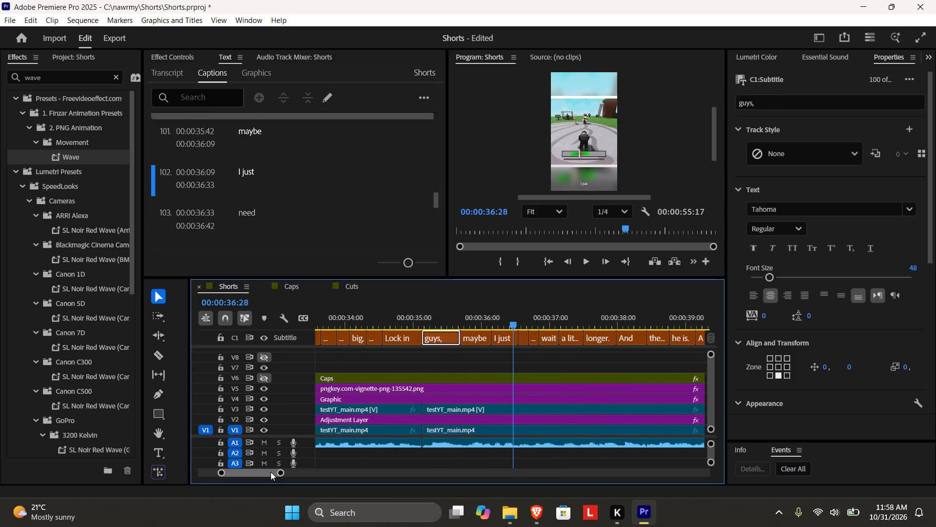
key(space)
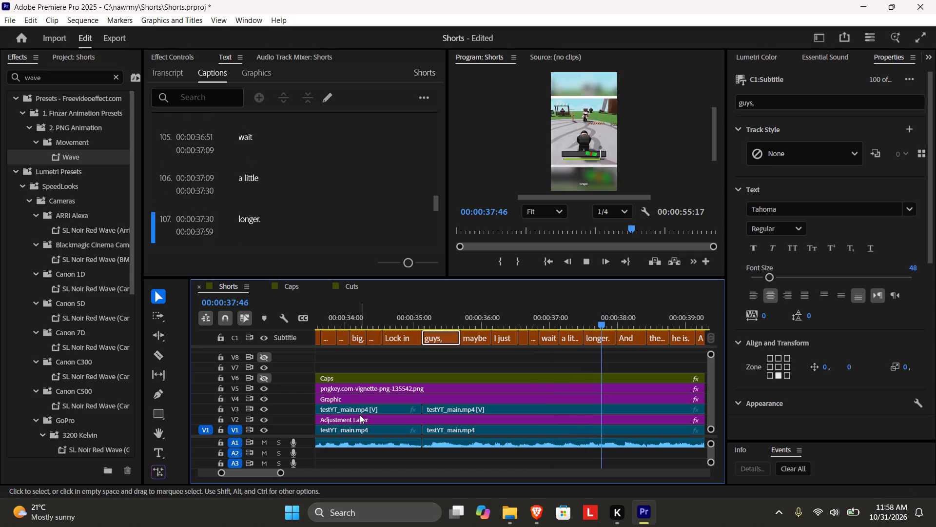
key(space)
key(space)
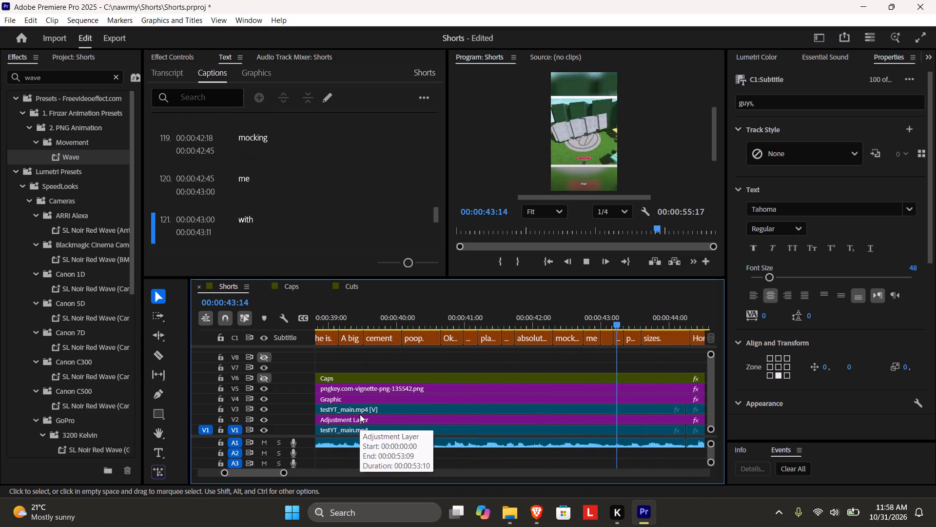
key(space)
scroll(267, 189, up, 20)
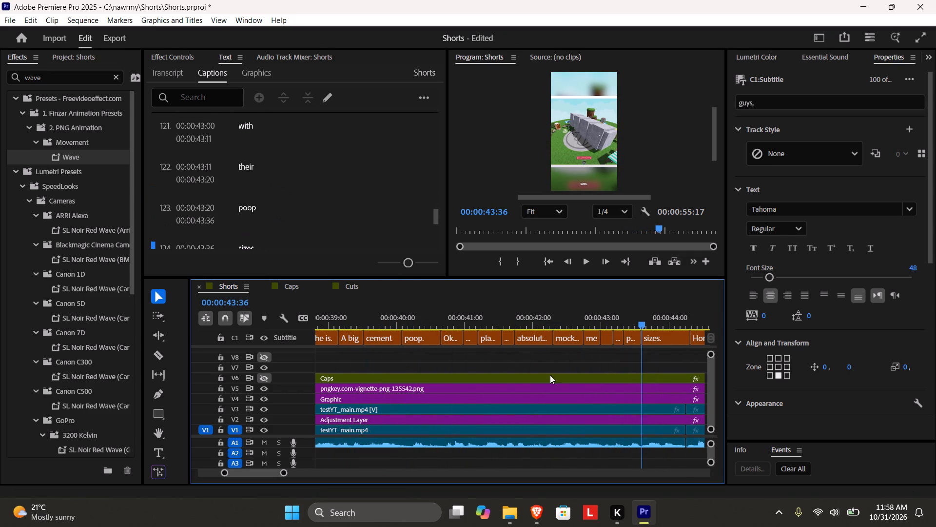
drag(510, 322, 519, 322)
click(563, 314)
key(space)
click(550, 314)
key(space)
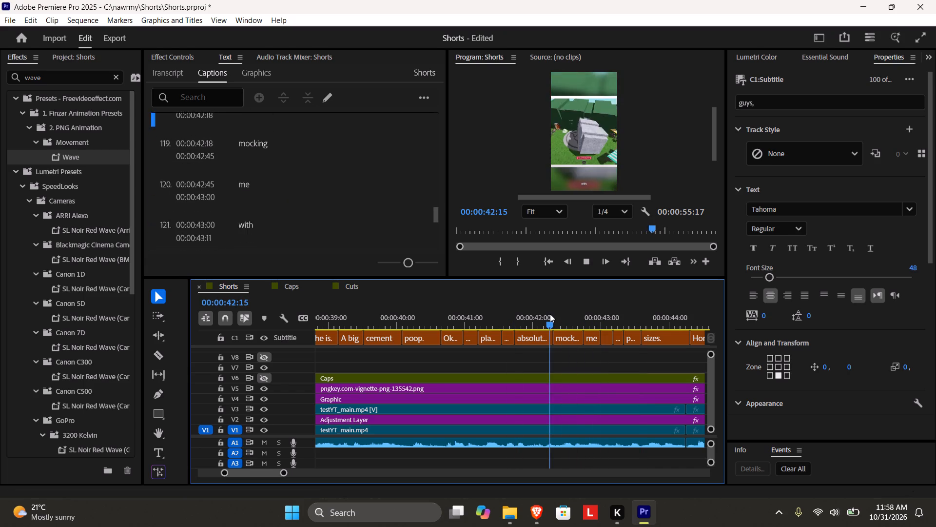
key(space)
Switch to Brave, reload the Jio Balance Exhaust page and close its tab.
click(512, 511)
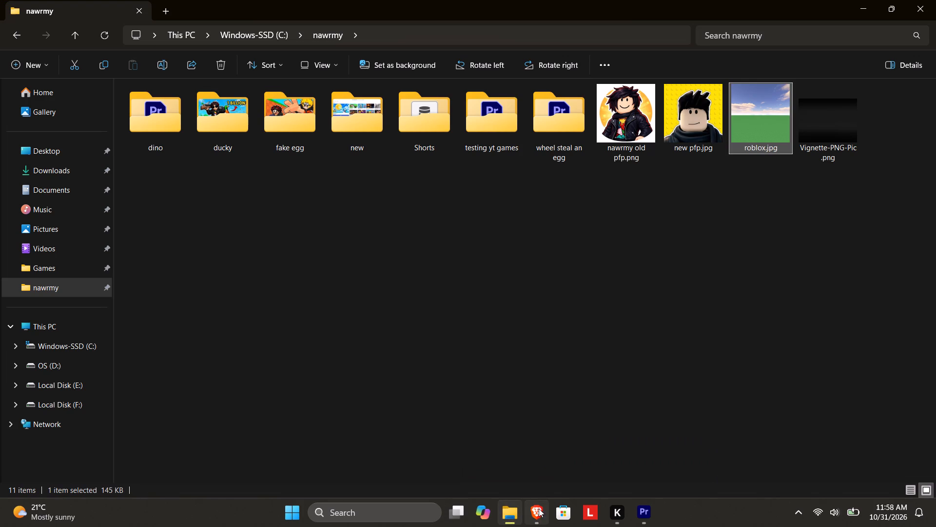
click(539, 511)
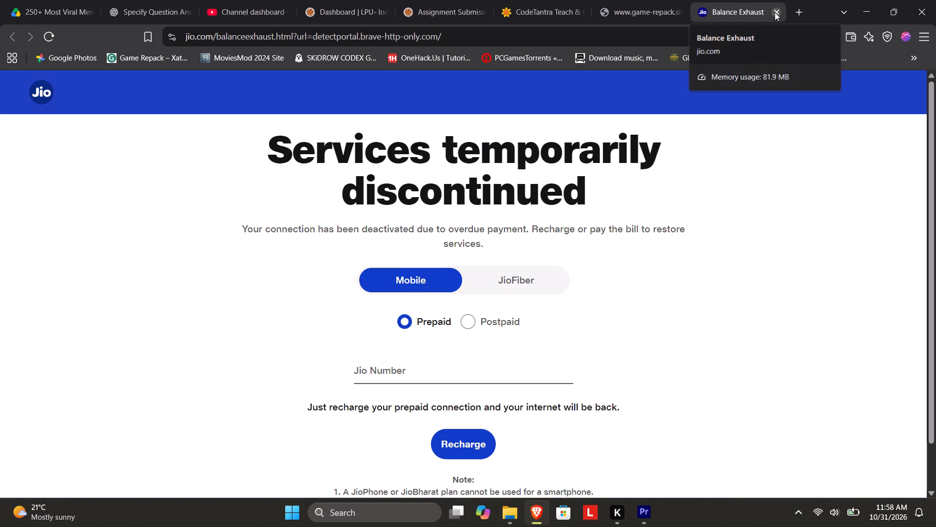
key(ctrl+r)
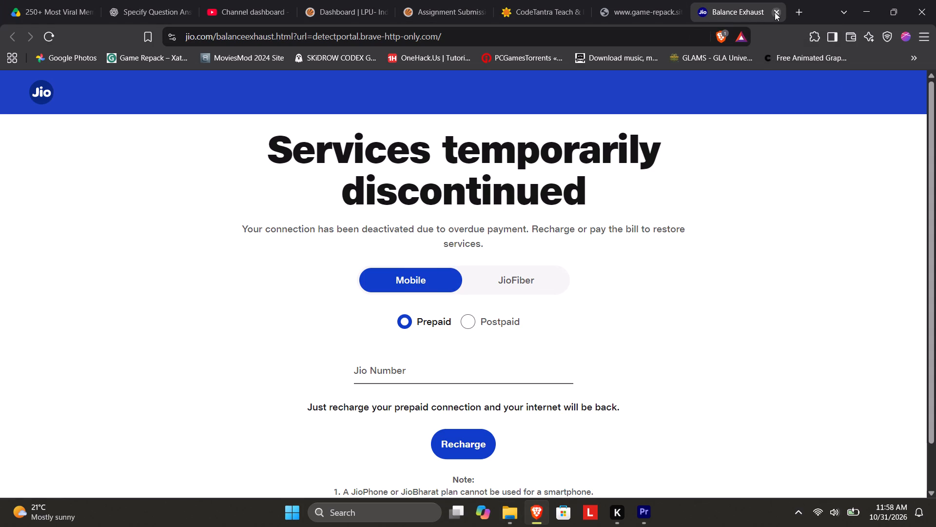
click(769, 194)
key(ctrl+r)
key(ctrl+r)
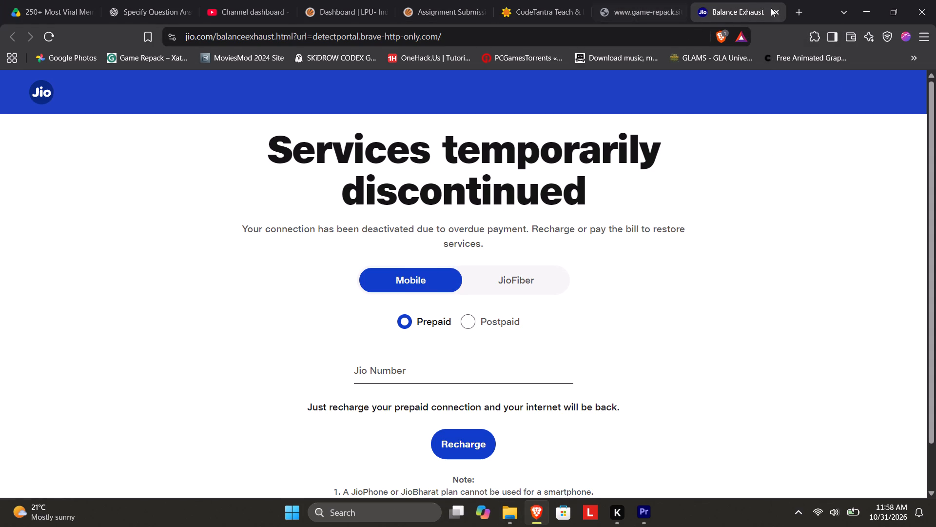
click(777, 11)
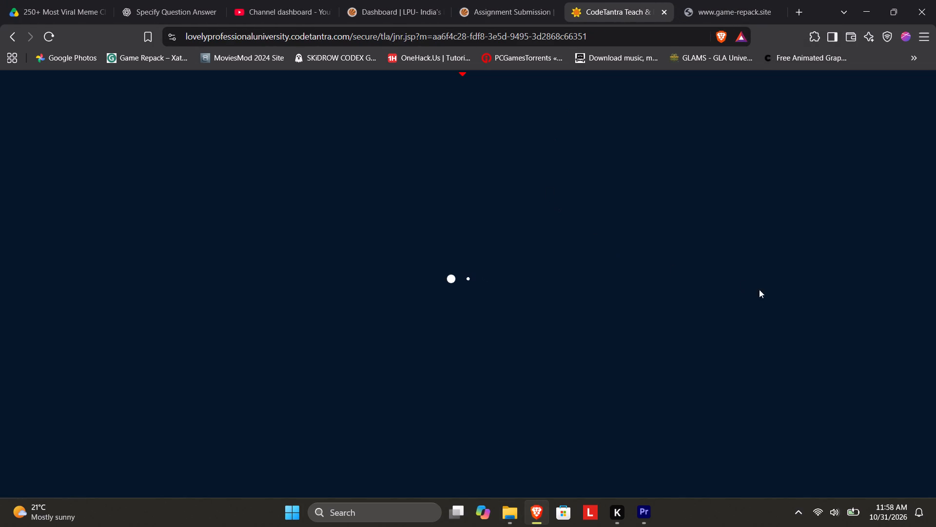
click(769, 296)
click(469, 0)
click(615, 0)
click(474, 0)
key(ctrl+r)
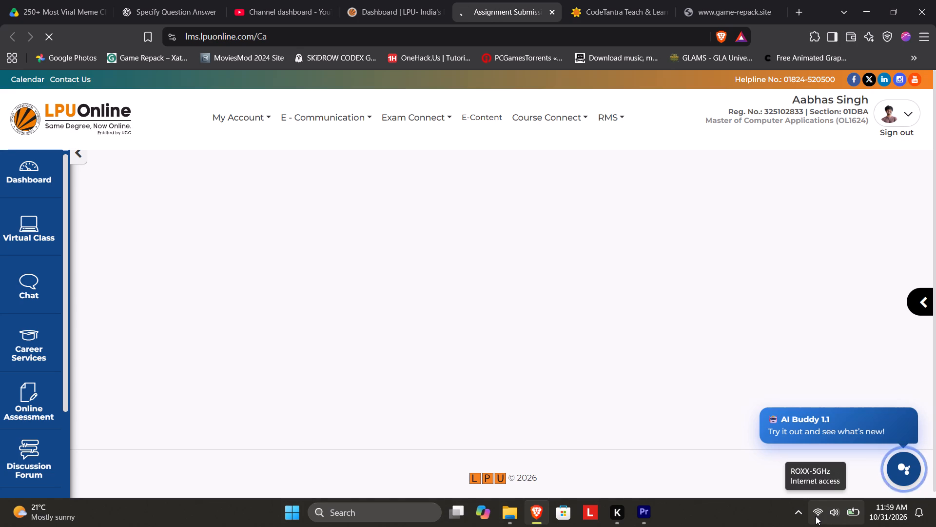
click(323, 0)
key(ctrl+r)
click(162, 0)
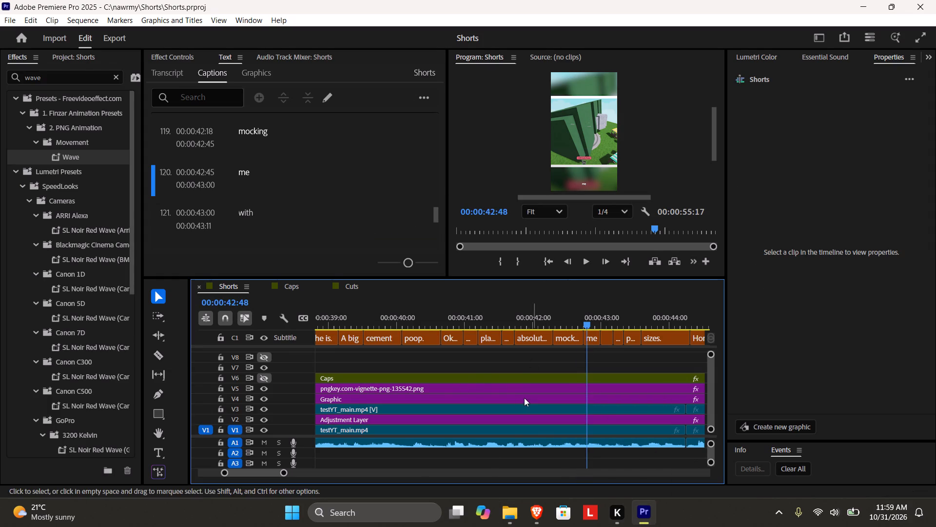
Show more of the timeline, play on and recheck the captions from "me" to "wasn't", replaying from about 00:00:43:27, and save the project.
drag(283, 473, 320, 478)
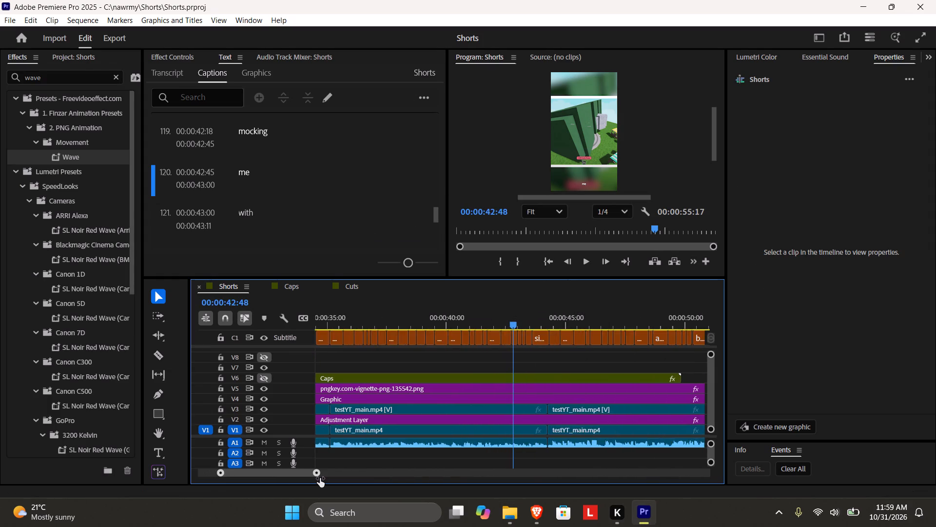
drag(320, 478, 309, 474)
click(521, 349)
key(space)
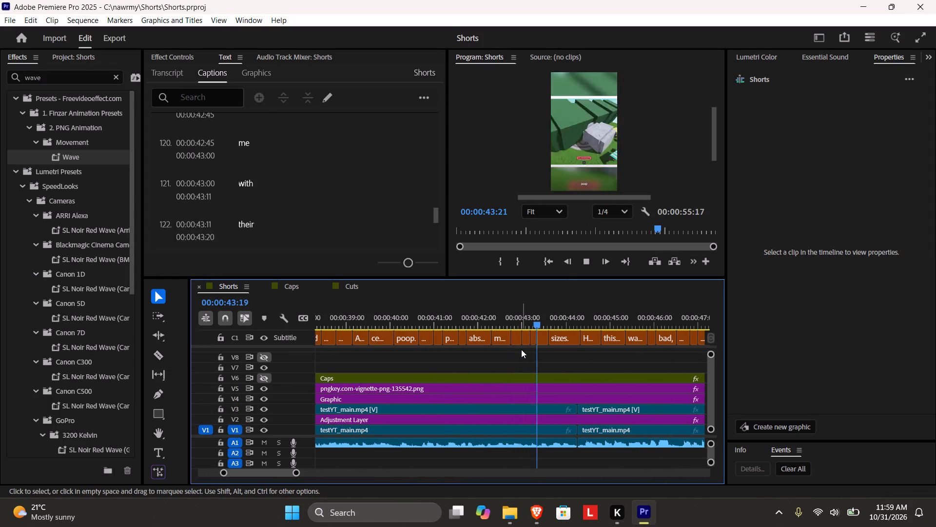
key(space)
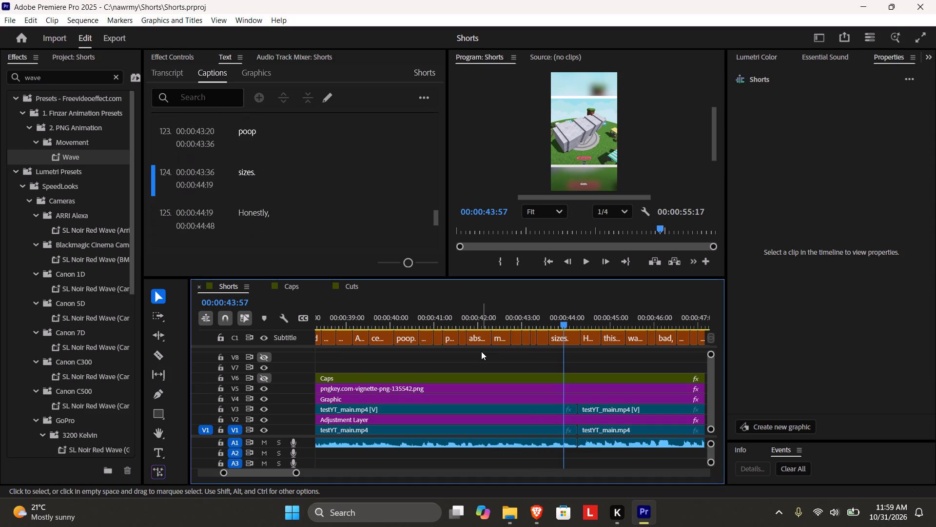
drag(549, 322, 543, 324)
click(551, 362)
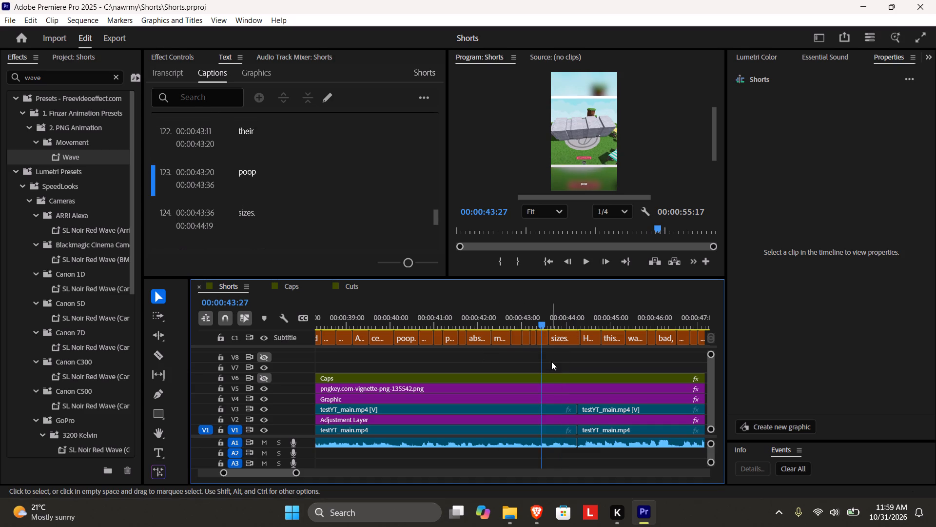
key(space)
key(space)
key(ctrl+s)
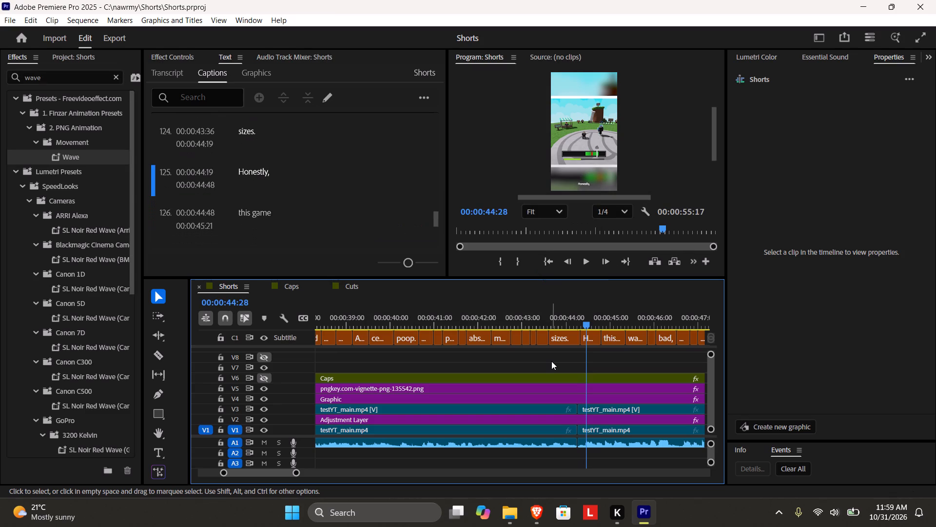
key(space)
key(space)
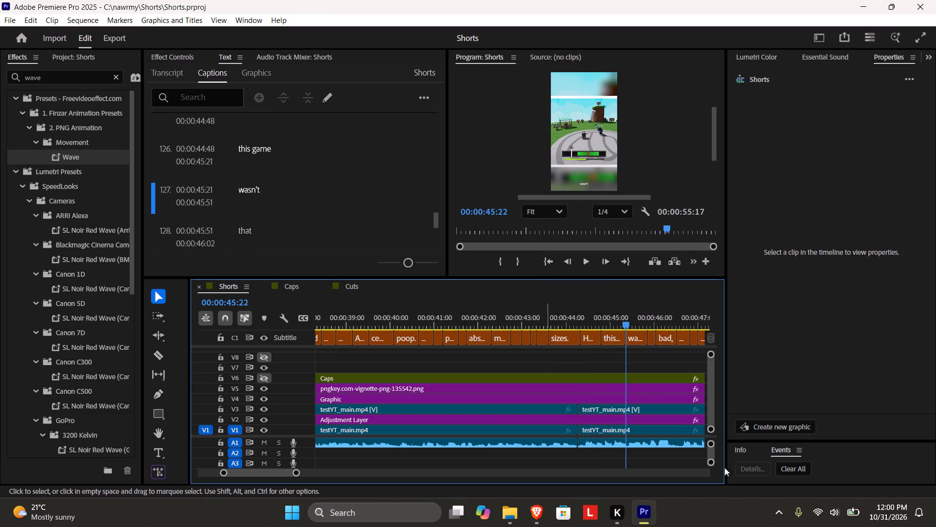
Switch to Brave, try the GLAMS - GLA University bookmark in the Balance Exhaust tab, check the CodeTantra tab, and minimise the browser.
click(539, 512)
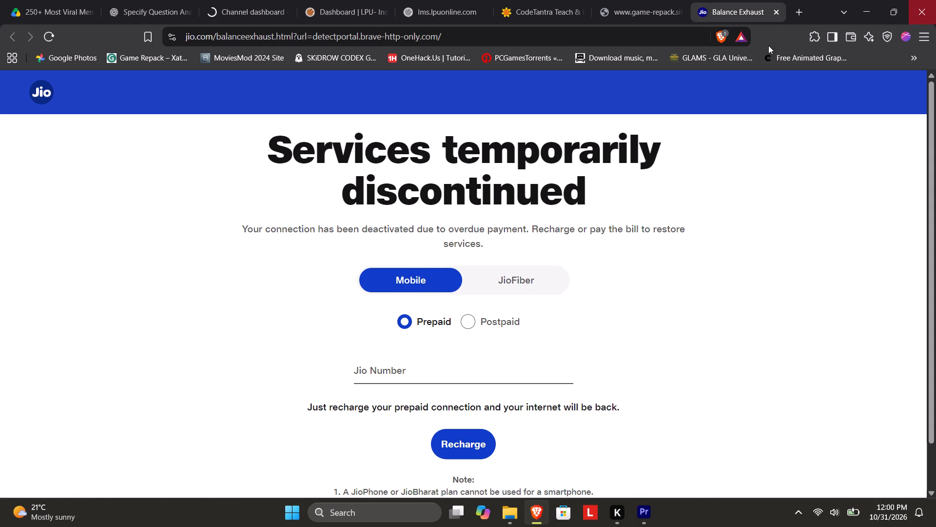
click(726, 56)
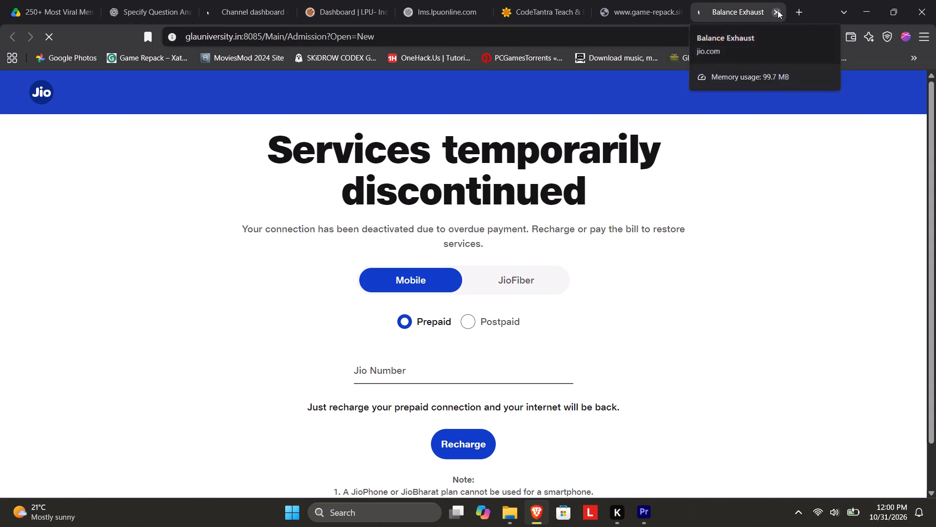
click(524, 0)
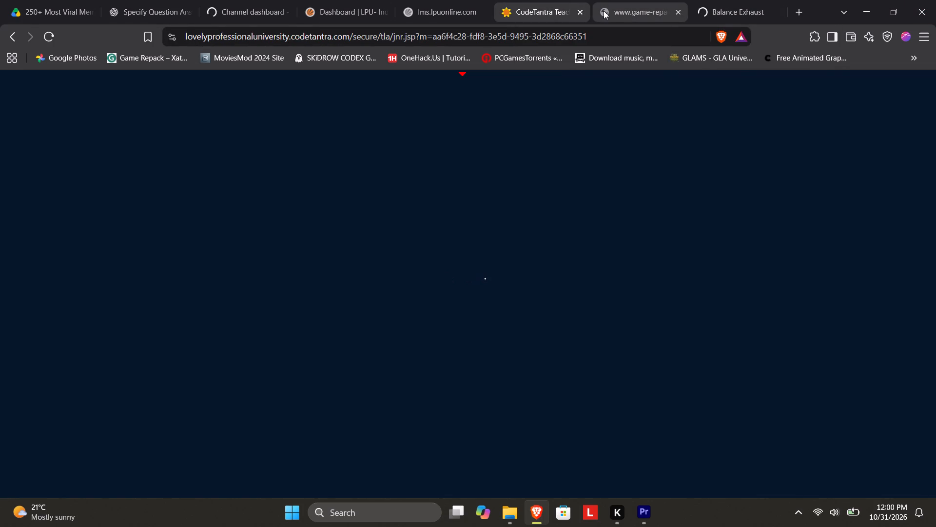
click(740, 3)
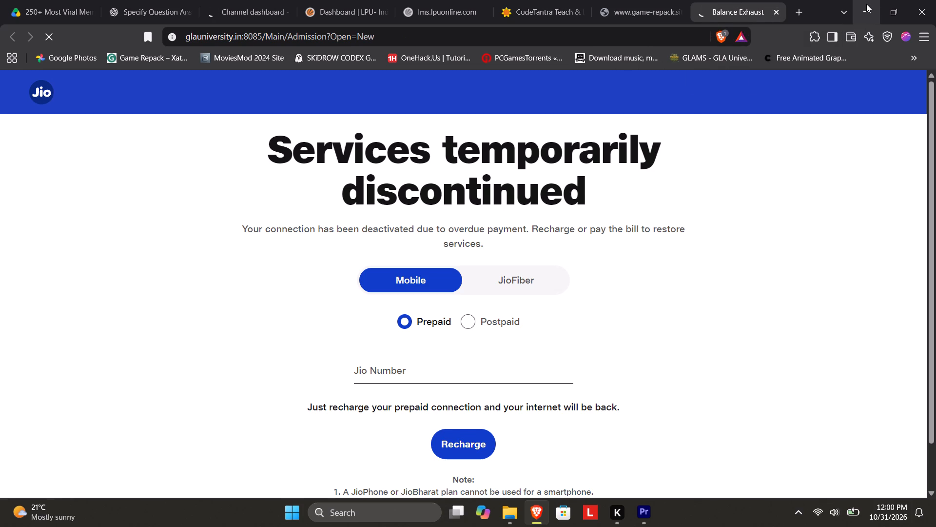
click(866, 4)
Play on from about 00:00:44:16, and replay from just before 00:00:43:00 to recheck the caption wording.
click(595, 358)
click(580, 320)
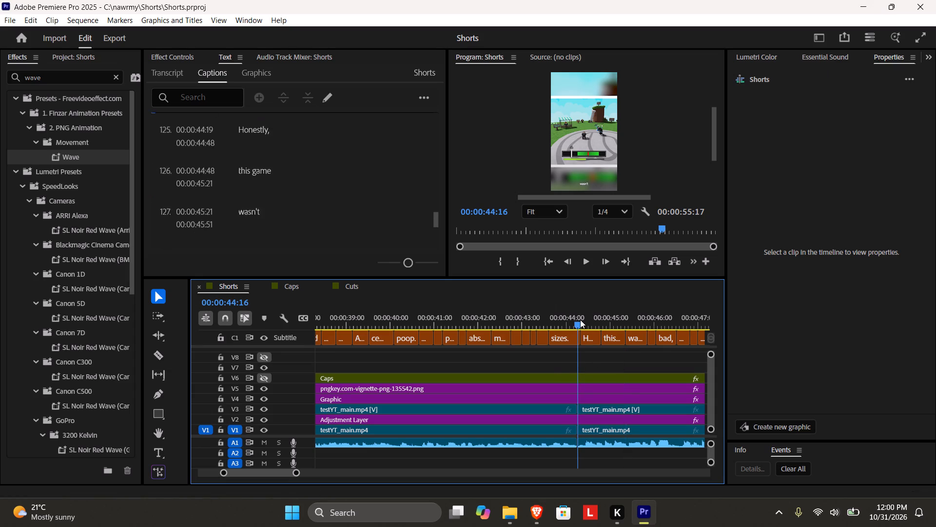
key(space)
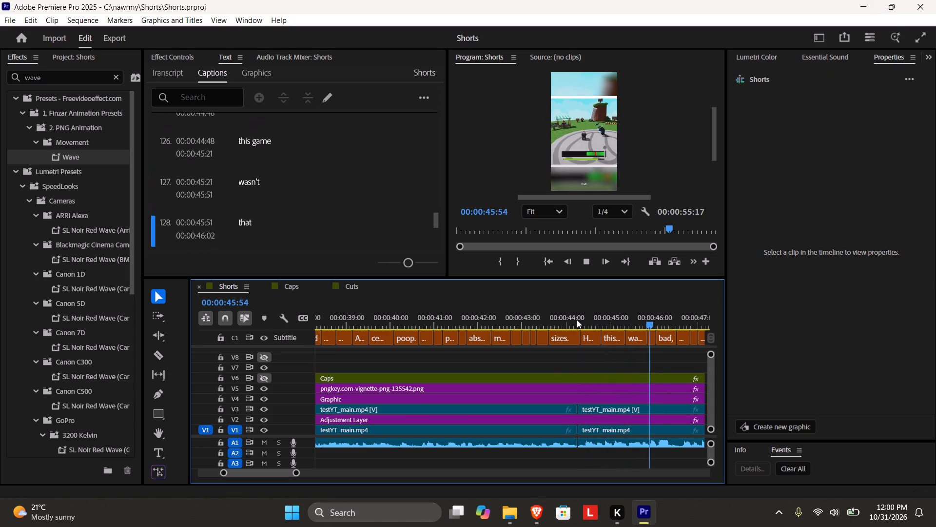
key(space)
click(517, 309)
key(space)
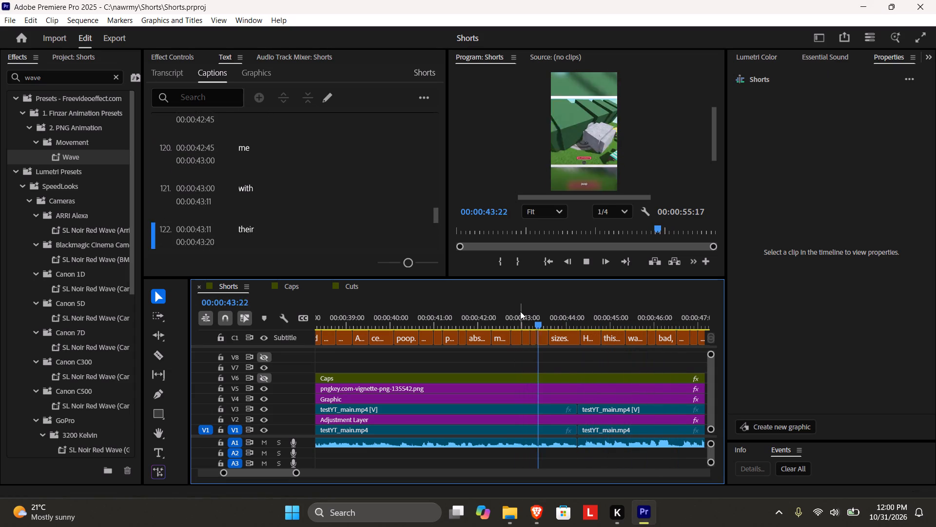
key(space)
Open Testing yter worst games.docx from the testing yt games folder, look up the line about players and their poop sizes, and close it.
click(522, 518)
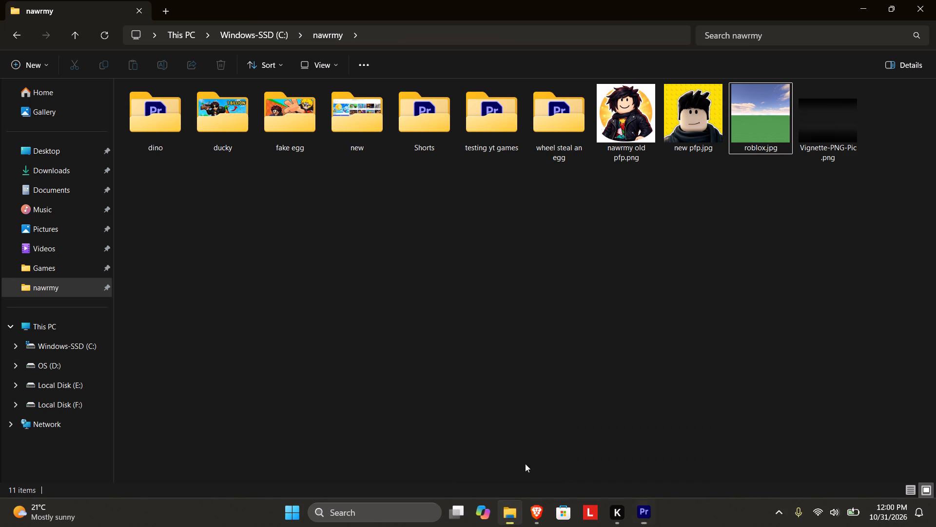
click(526, 370)
click(546, 130)
double_click(517, 127)
double_click(573, 204)
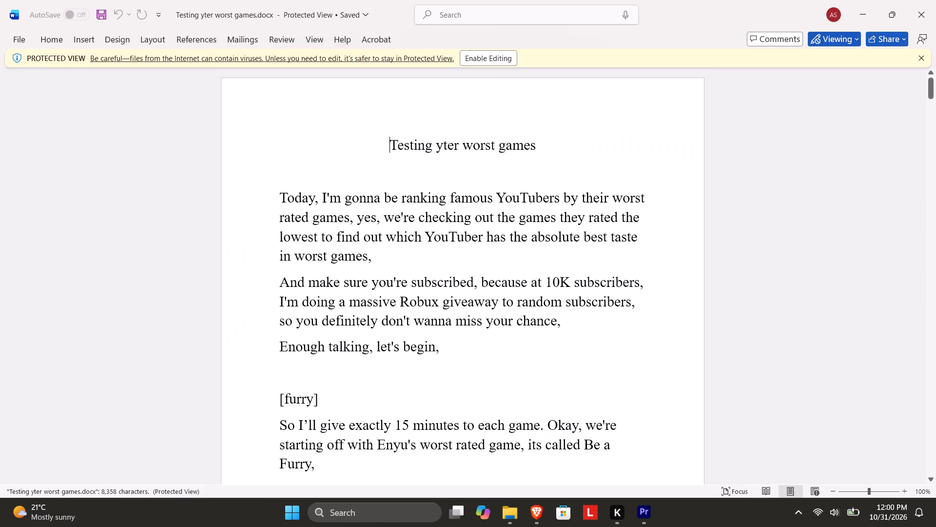
scroll(583, 357, down, 20)
scroll(583, 357, down, 20)
scroll(583, 357, down, 15)
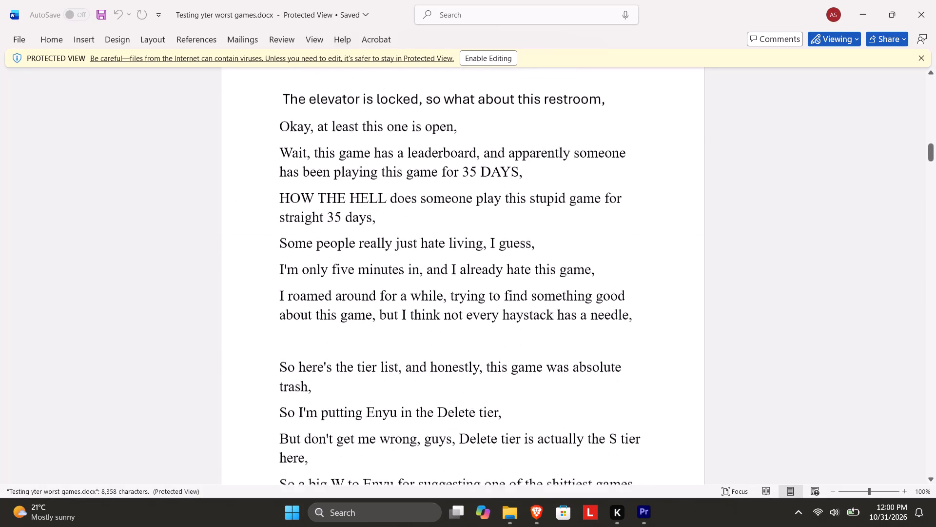
scroll(565, 382, down, 14)
scroll(564, 382, down, 11)
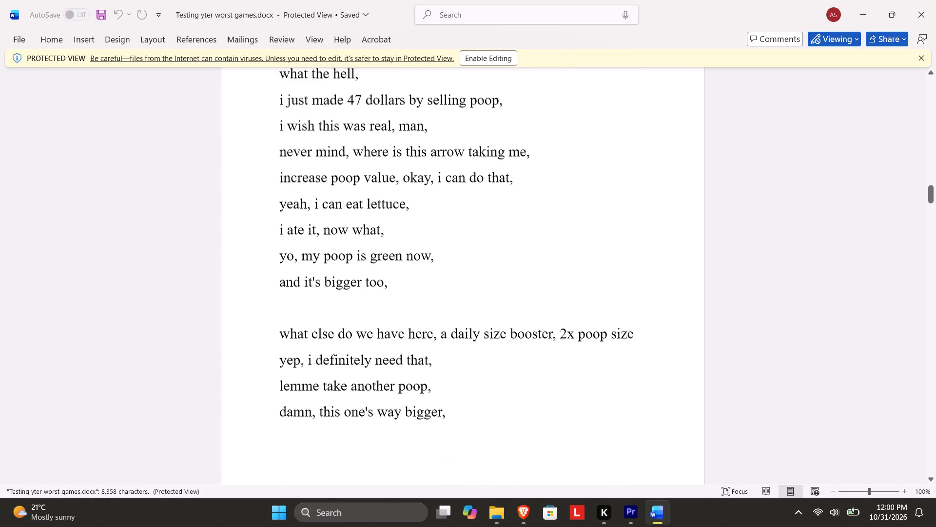
scroll(563, 385, down, 20)
scroll(563, 385, down, 20)
scroll(563, 385, down, 5)
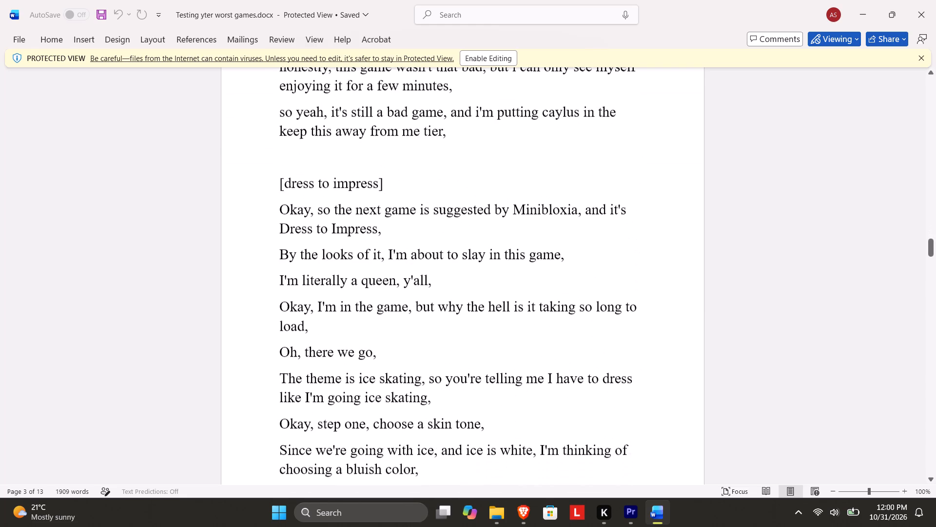
scroll(563, 396, down, 8)
scroll(896, 385, up, 17)
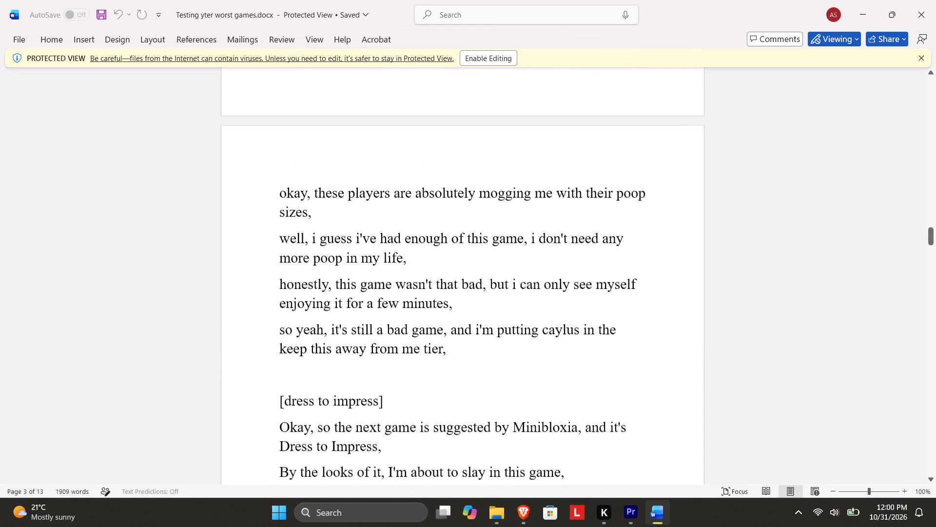
scroll(247, 347, up, 4)
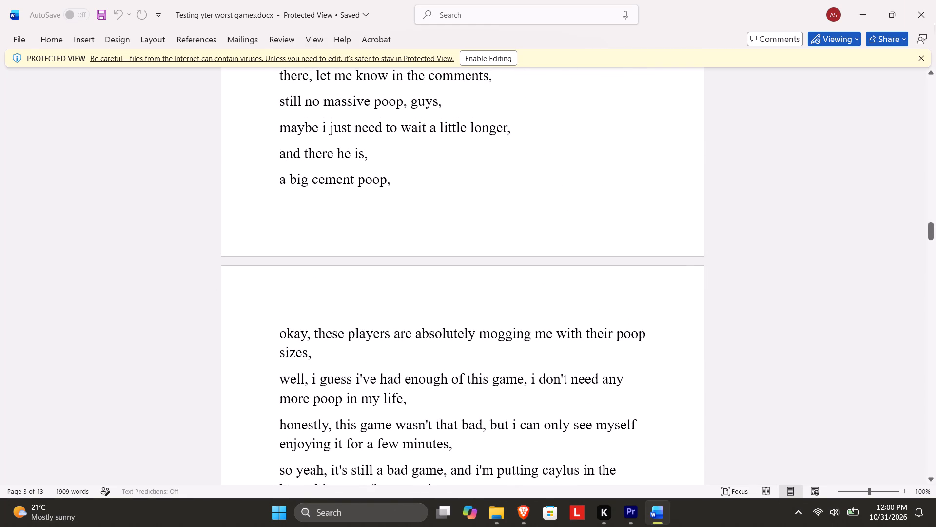
click(927, 0)
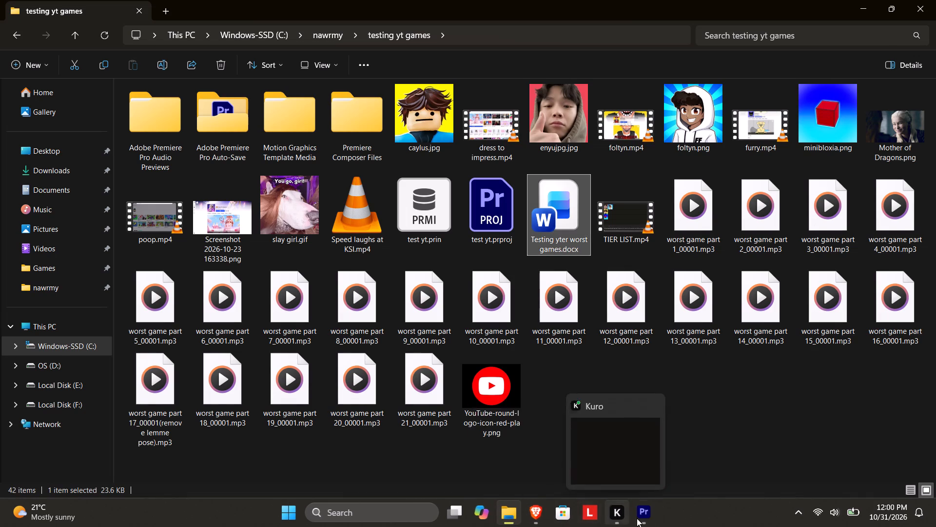
Return to Premiere Pro and correct the "mocking" caption to "mogging".
click(646, 518)
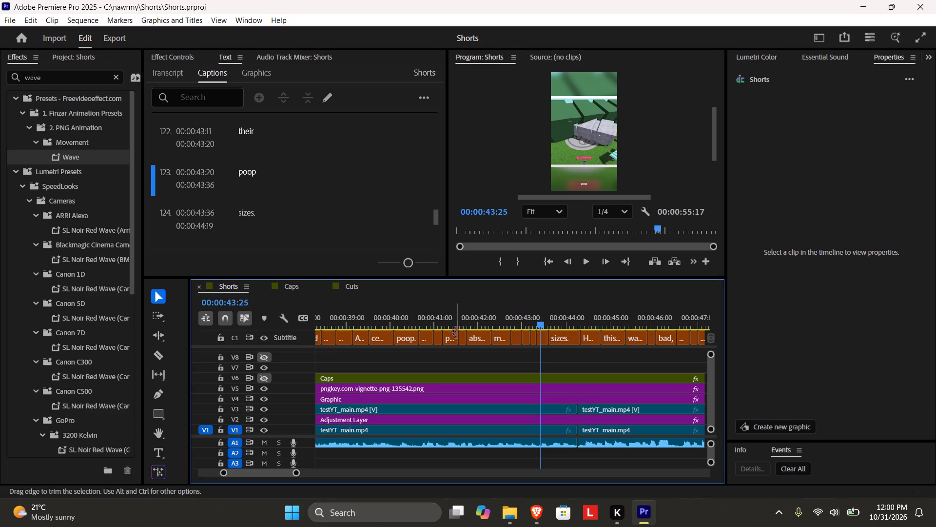
click(499, 335)
double_click(255, 171)
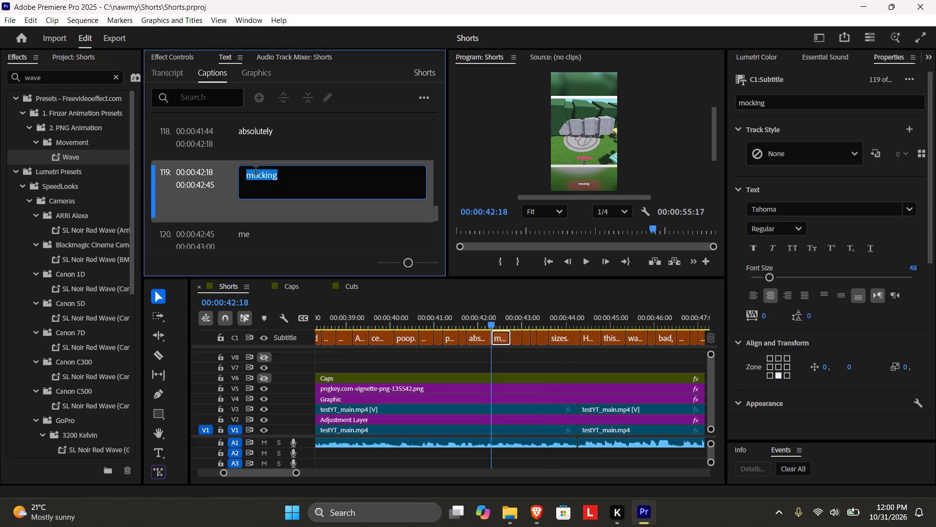
text(mogging)
click(246, 123)
Play the captions on from "absolutely" to "away" and correct the name in caption 147 to "Caylus".
key(space)
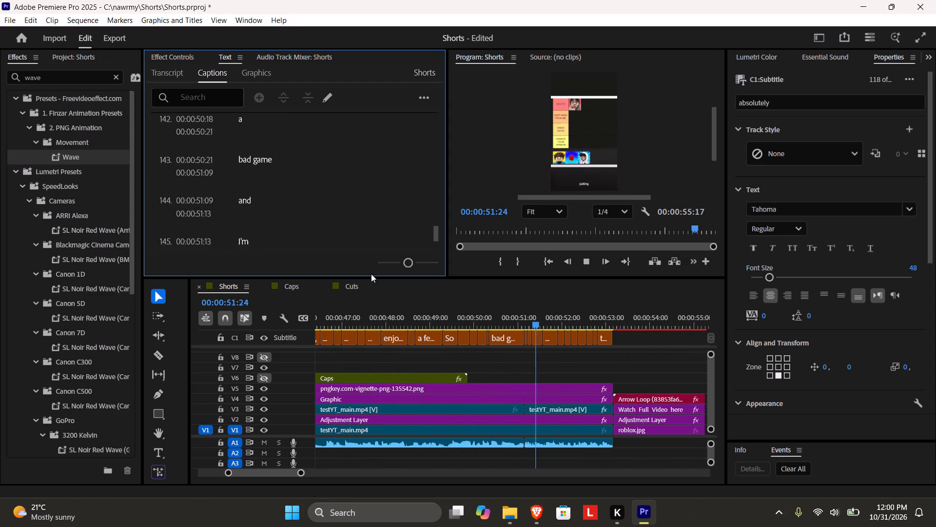
key(space)
scroll(182, 112, up, 20)
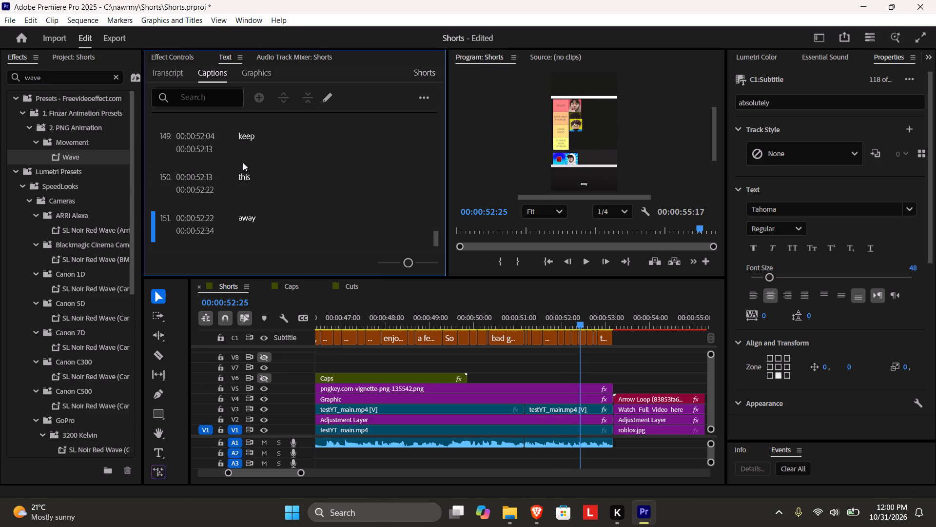
scroll(243, 162, up, 12)
double_click(264, 125)
text(Caylus)
click(270, 192)
click(287, 129)
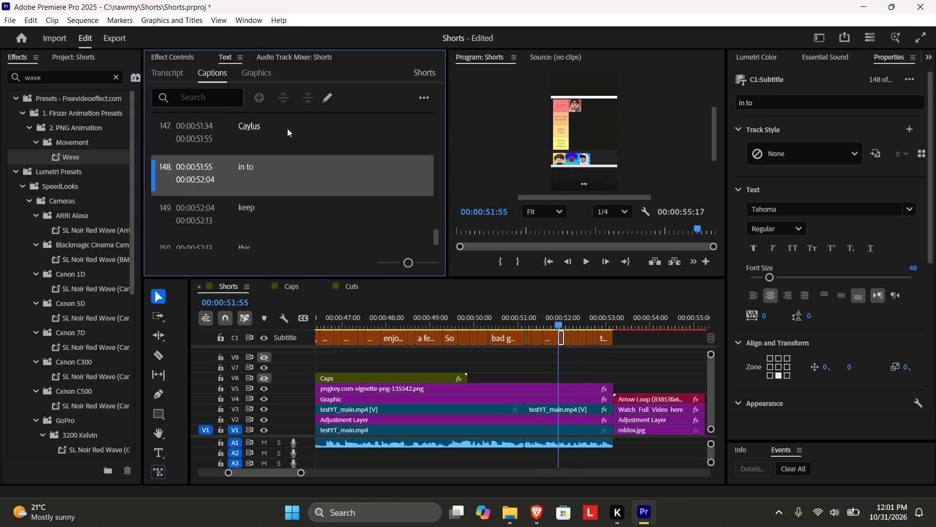
Replay from the "Caylus" caption and shorten the "in to" caption after it to "in".
key(space)
key(space)
scroll(285, 162, up, 15)
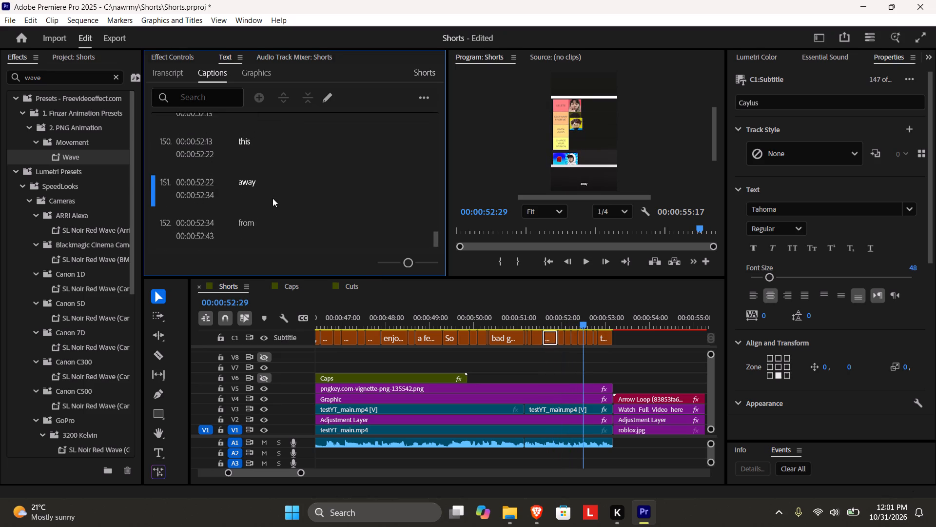
scroll(273, 198, up, 10)
double_click(270, 123)
click(283, 129)
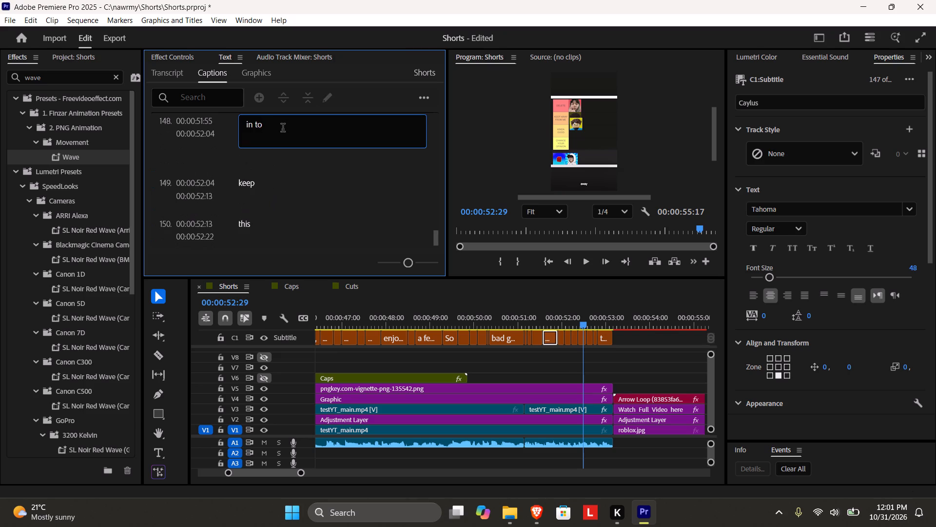
key(BackSpace)
key(BackSpace)
key(BackSpace)
click(286, 175)
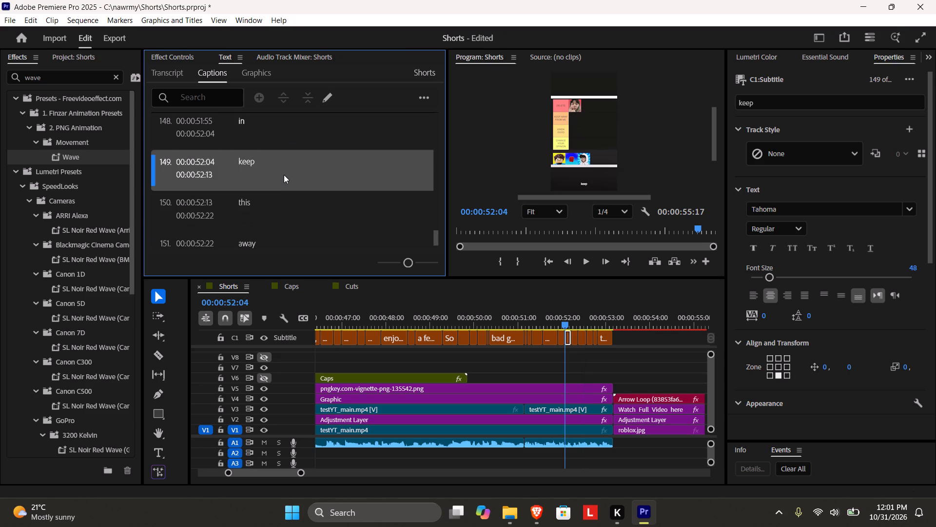
Play the captions from "keep" to the end card to check them, and save the project.
key(space)
key(space)
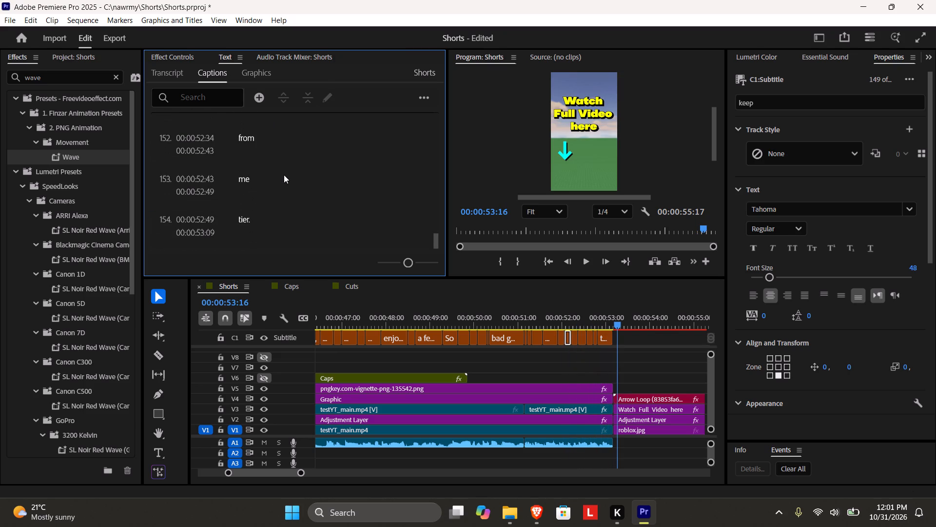
key(ctrl+s)
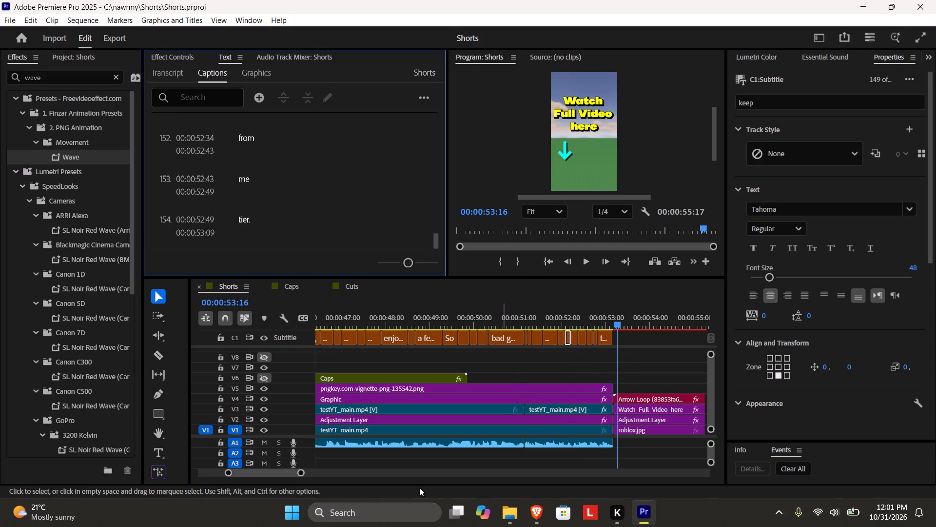
Select all captions on the Subtitle track and set their font to BBH Hegarty at size 110.
drag(303, 475, 383, 467)
click(569, 370)
drag(566, 336, 126, 324)
click(926, 153)
click(921, 153)
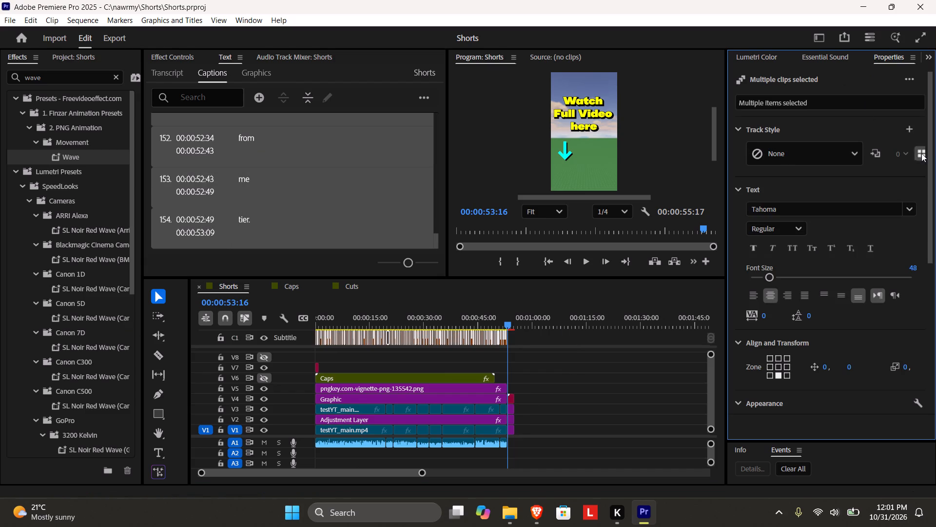
click(780, 220)
click(761, 116)
click(764, 106)
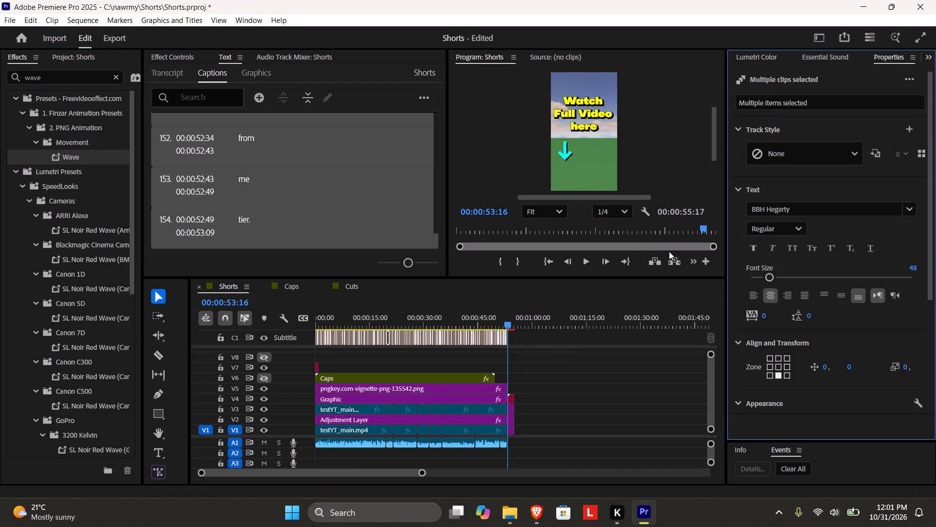
click(918, 264)
click(916, 268)
click(916, 267)
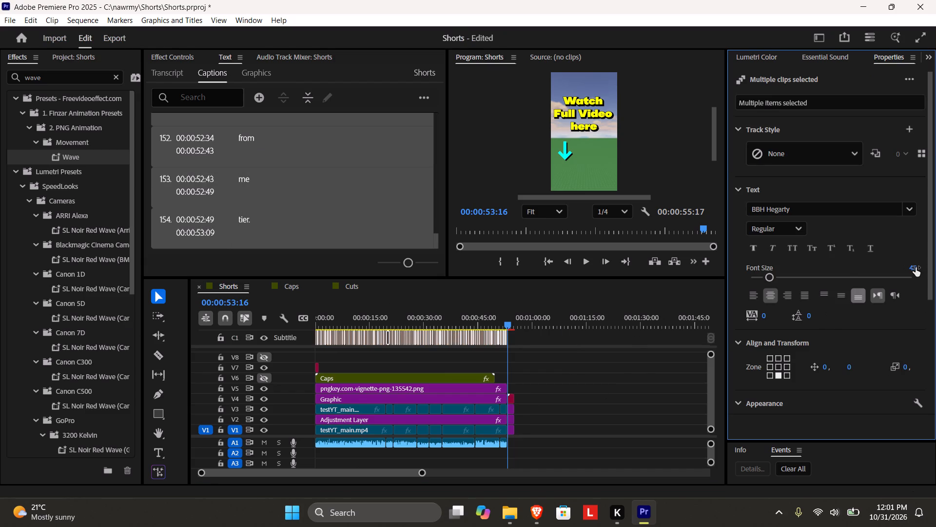
click(916, 267)
text(110)
key(Return)
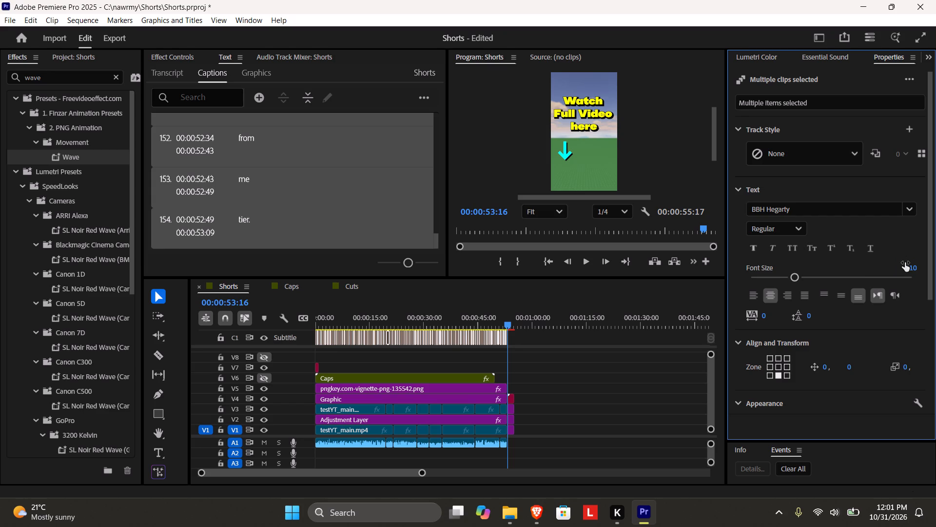
Upgrade all the captions on the Subtitle track to graphics and save the project.
click(600, 362)
drag(559, 333, 156, 319)
click(183, 20)
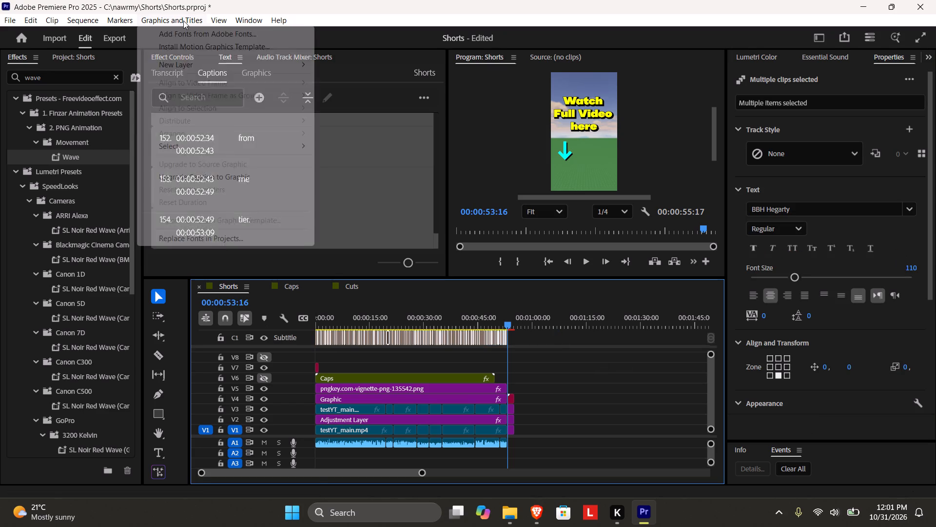
click(202, 176)
key(ctrl+s)
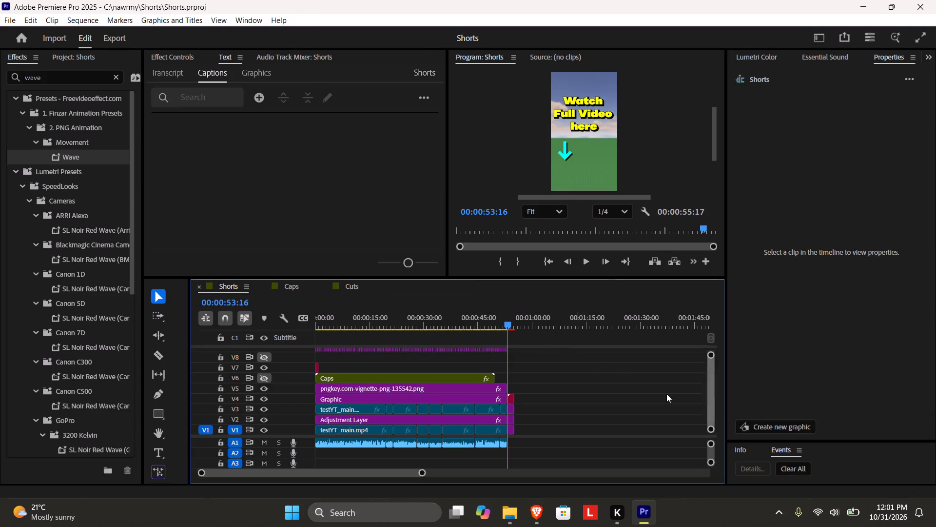
Cut all the caption graphics from V9 in Shorts and paste them at the start of the Caps sequence.
drag(297, 436, 295, 442)
drag(295, 440, 294, 447)
drag(294, 444, 294, 448)
click(618, 368)
drag(571, 353, 233, 366)
key(ctrl+x)
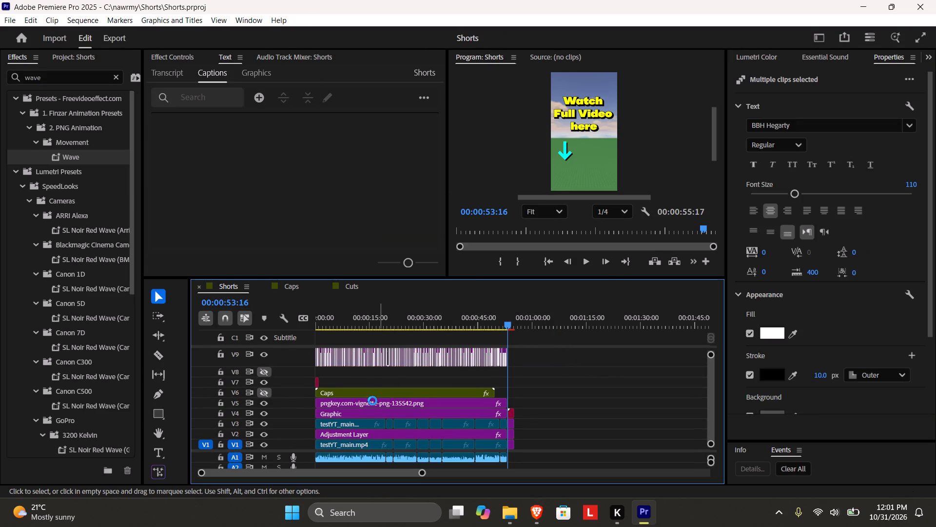
double_click(349, 396)
double_click(349, 394)
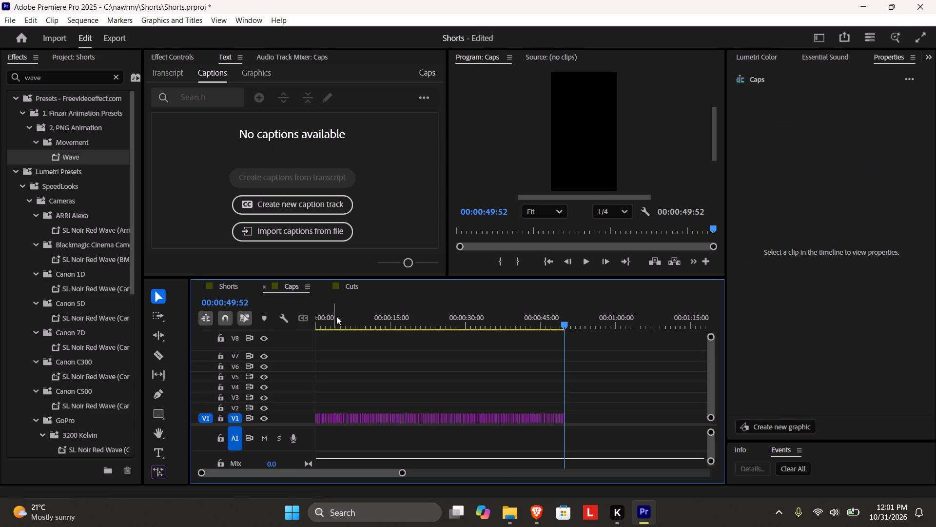
drag(337, 317, 103, 322)
key(ctrl+v)
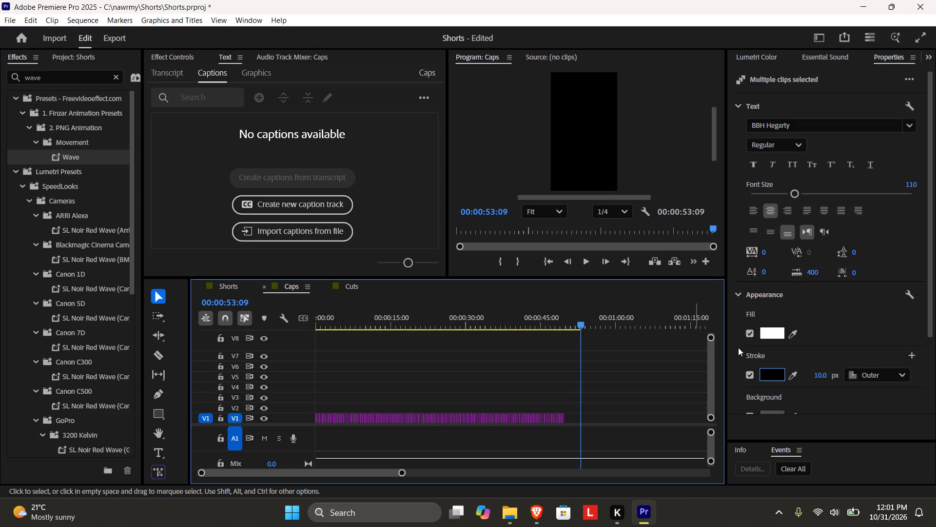
Copy the Vector Motion effect from the "Why the hell" graphic on V1 and paste it onto all the new caption graphics on V9.
drag(711, 338, 710, 295)
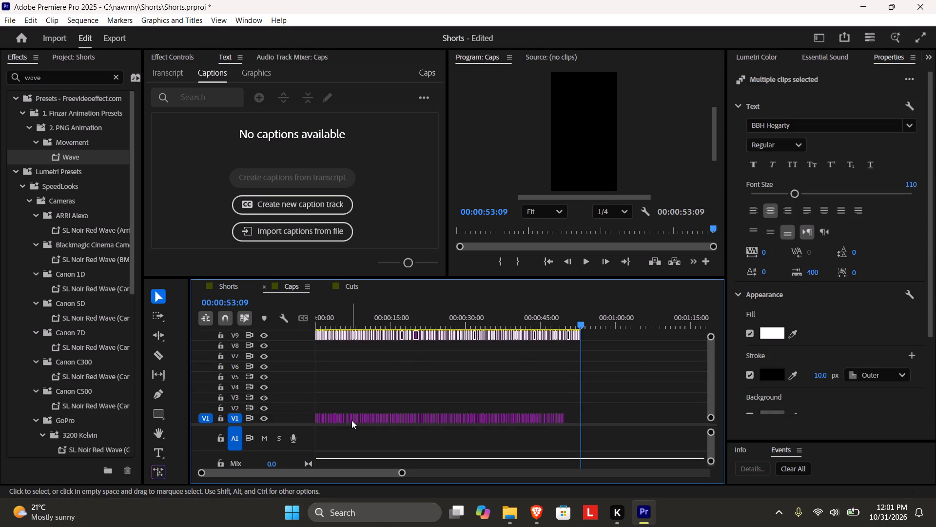
click(341, 415)
click(174, 59)
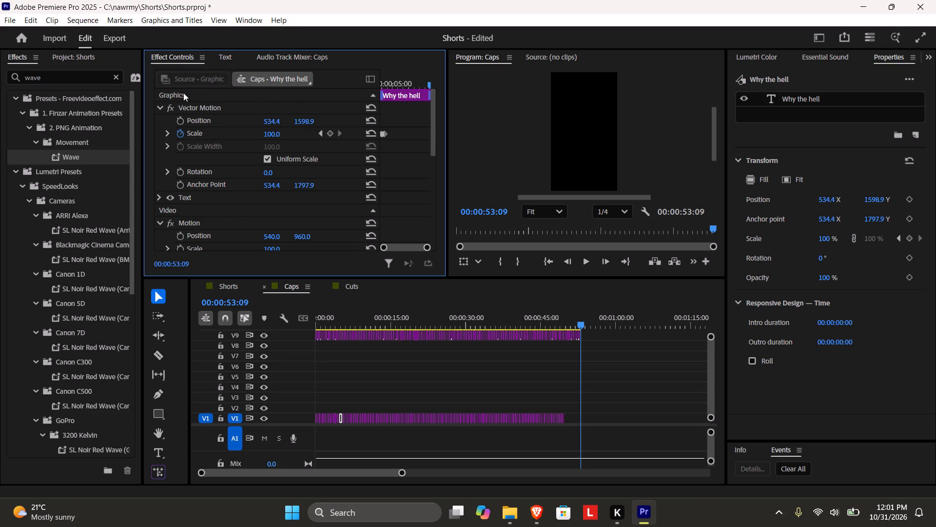
click(203, 109)
key(ctrl+c)
drag(622, 338, 159, 306)
key(ctrl+v)
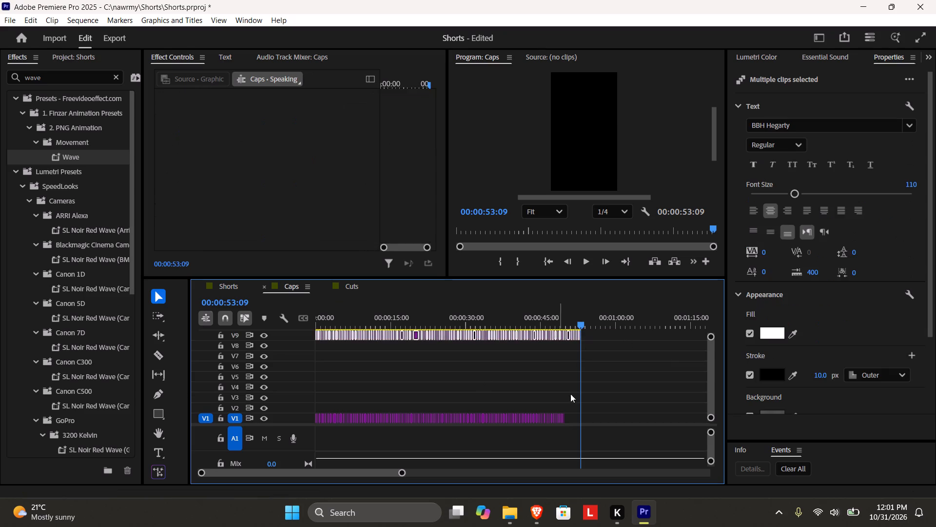
Delete all the old caption graphics on V1 in the Caps sequence.
drag(623, 426, 238, 433)
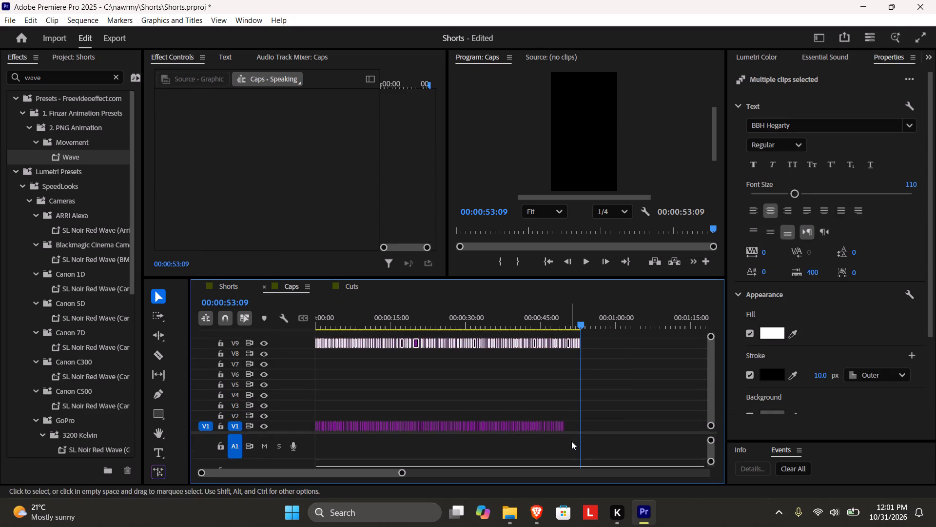
drag(621, 431, 183, 398)
key(Delete)
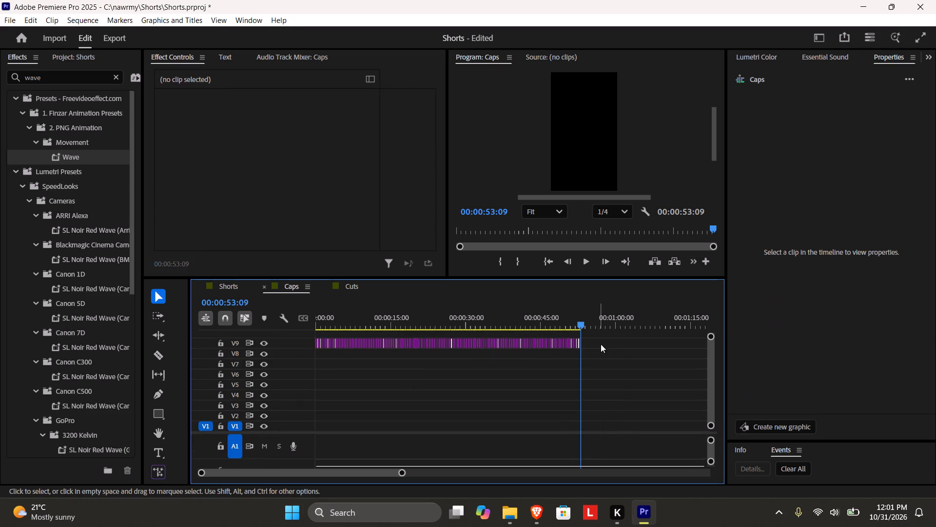
Move all the new caption graphics from V9 down to V1, keeping their timing.
drag(603, 343, 94, 331)
drag(416, 344, 391, 431)
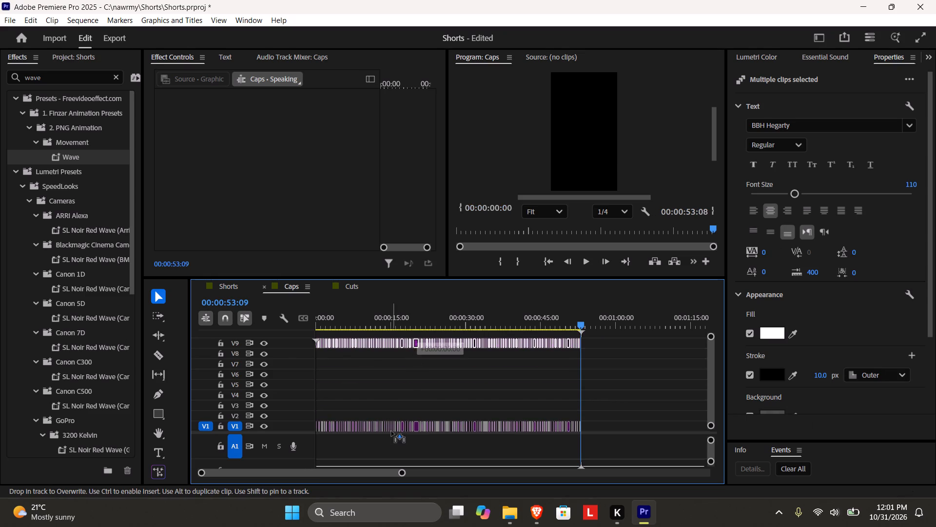
drag(391, 431, 391, 431)
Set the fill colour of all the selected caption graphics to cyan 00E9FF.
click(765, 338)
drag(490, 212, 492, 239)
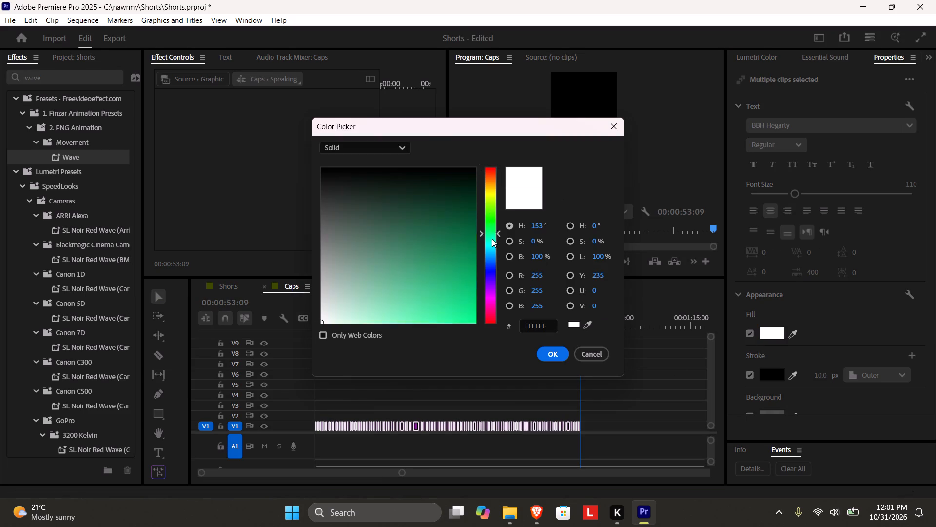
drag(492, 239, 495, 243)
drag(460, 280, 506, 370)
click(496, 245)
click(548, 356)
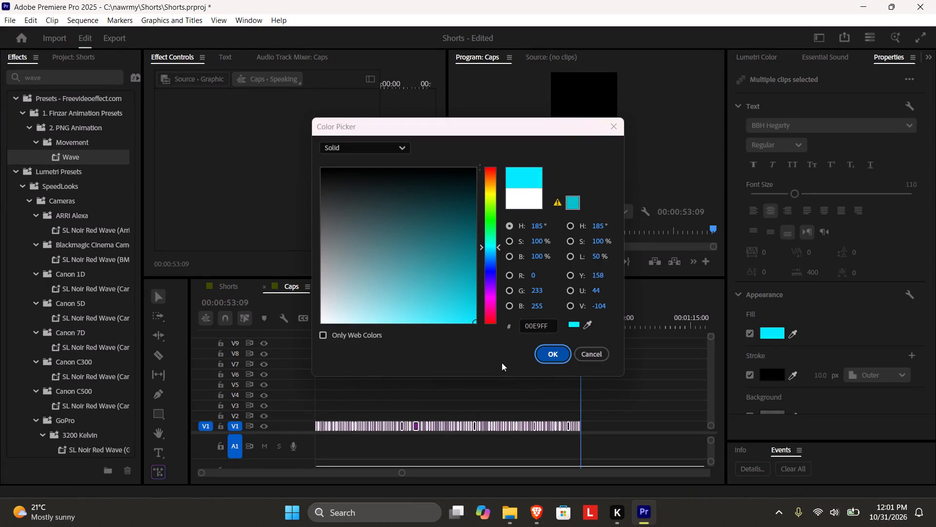
Save the project and turn on the visibility of tracks V6 and V8 in the Shorts sequence.
click(224, 289)
key(ctrl+s)
drag(339, 317, 253, 344)
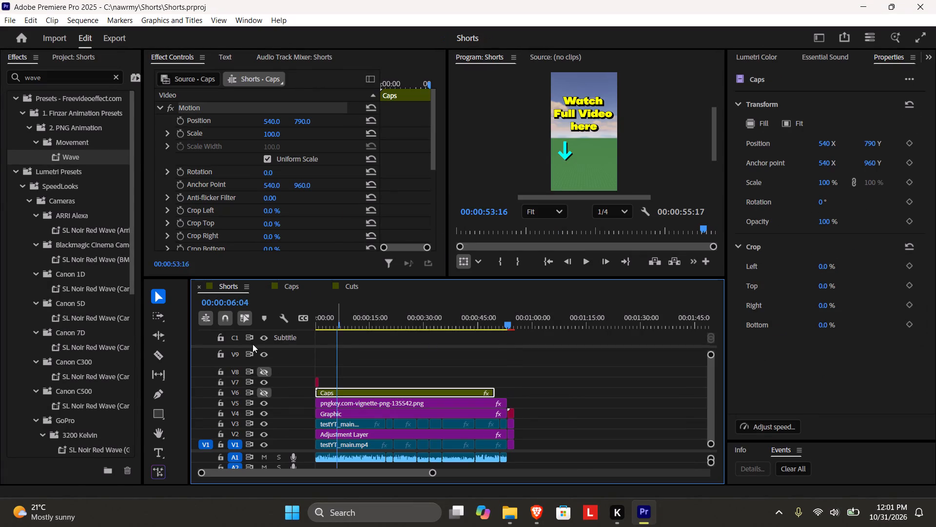
drag(253, 344, 240, 344)
key(space)
key(space)
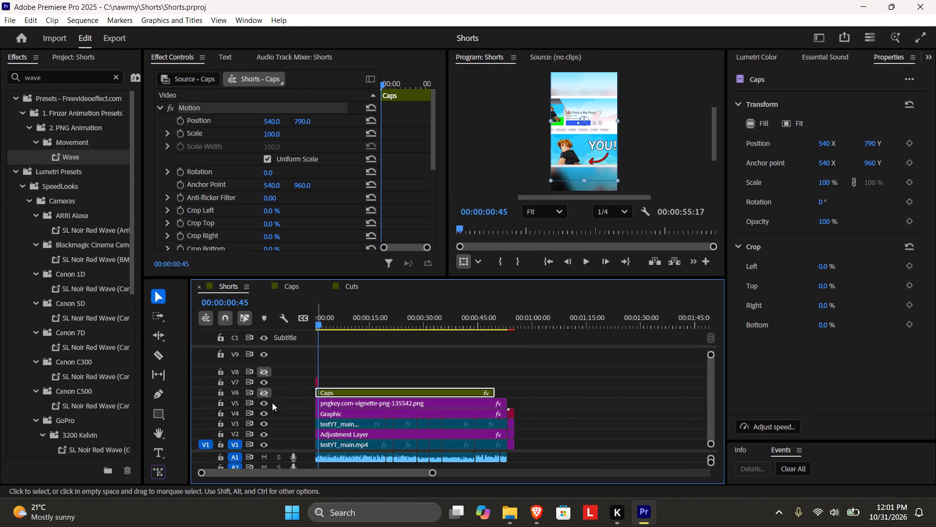
click(256, 394)
click(263, 393)
click(252, 393)
click(264, 370)
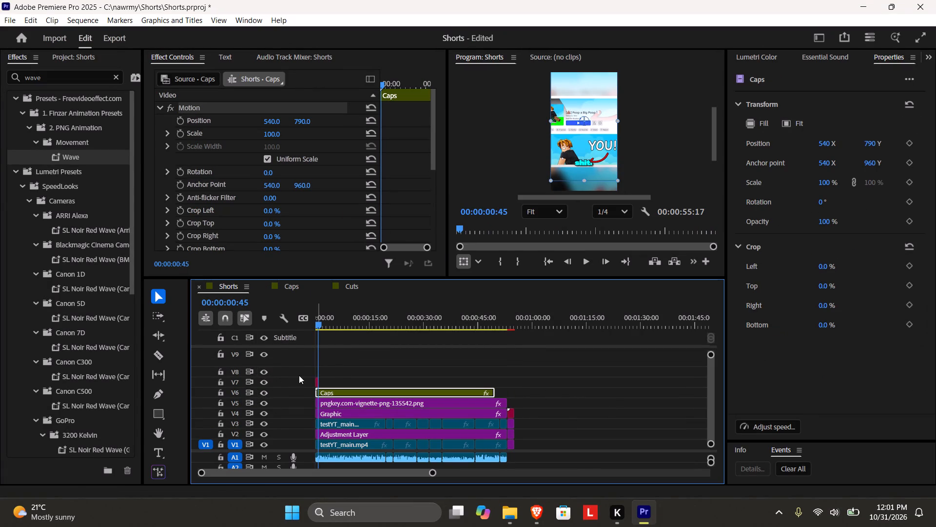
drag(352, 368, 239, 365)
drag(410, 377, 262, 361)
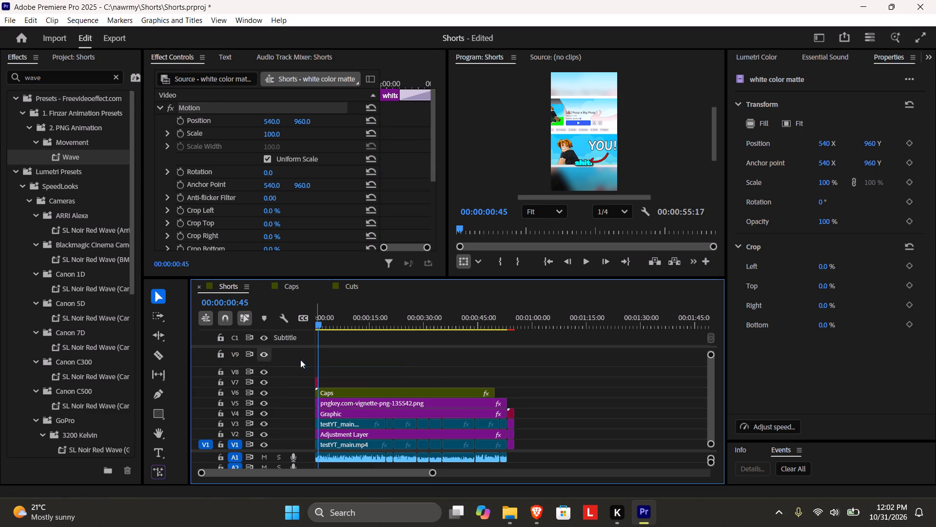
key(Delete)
Play the opening seconds of the Shorts sequence to check the caption colour and save the project.
drag(327, 317, 262, 320)
key(space)
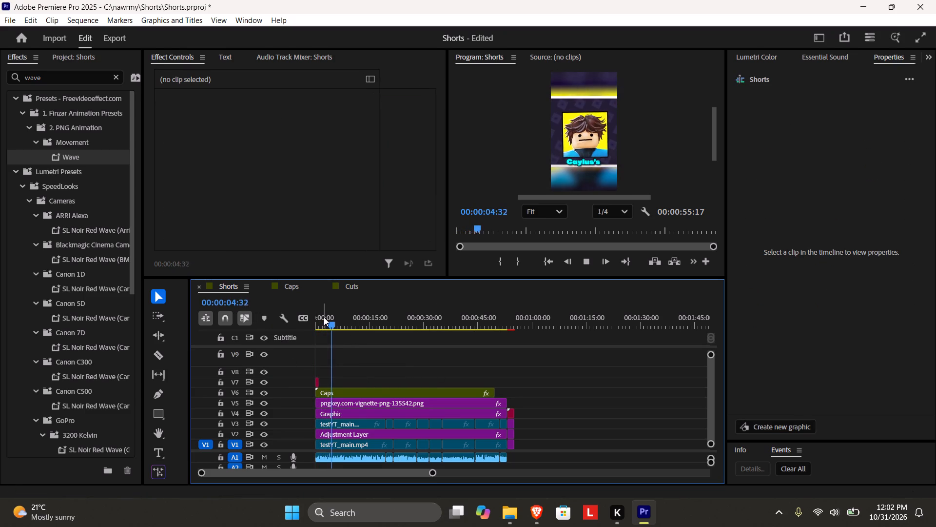
key(space)
key(ctrl+s)
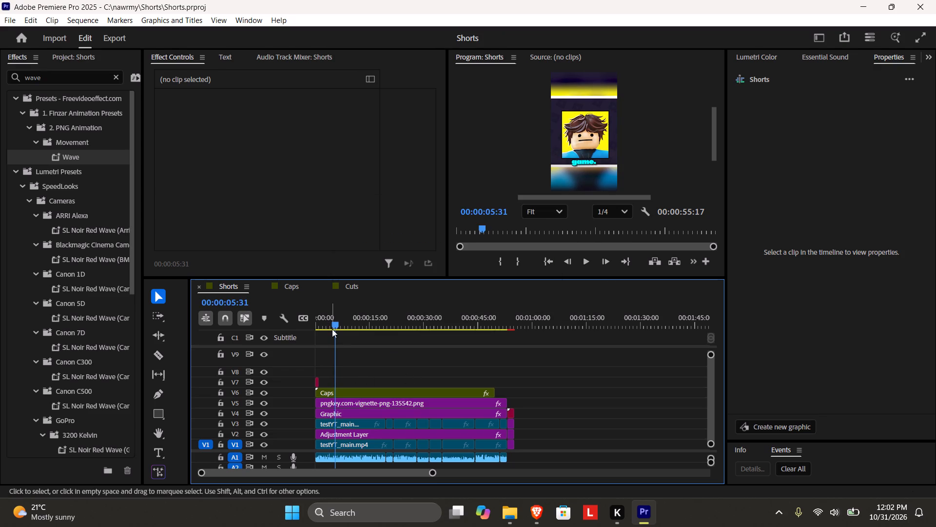
click(333, 322)
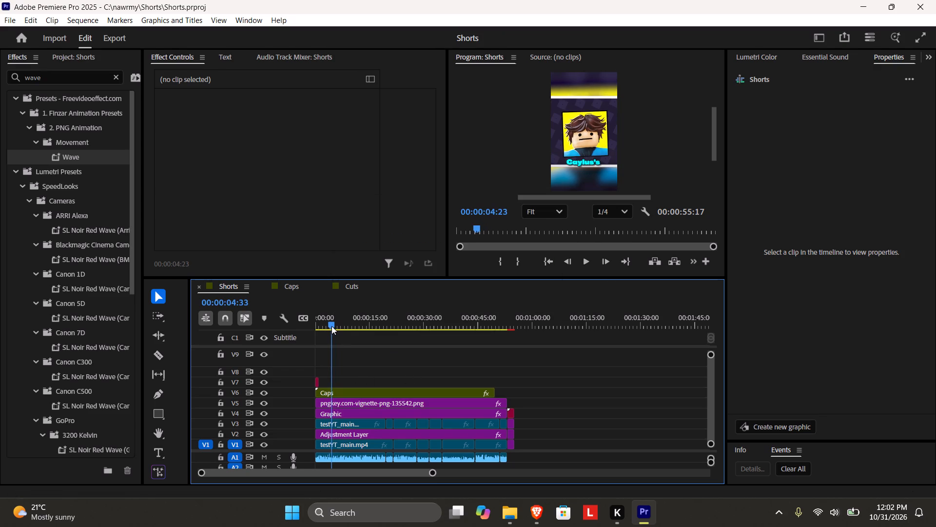
In the Caps sequence, select all the caption graphics on V1 and change their fill colour to a slightly softened red.
click(358, 388)
double_click(352, 390)
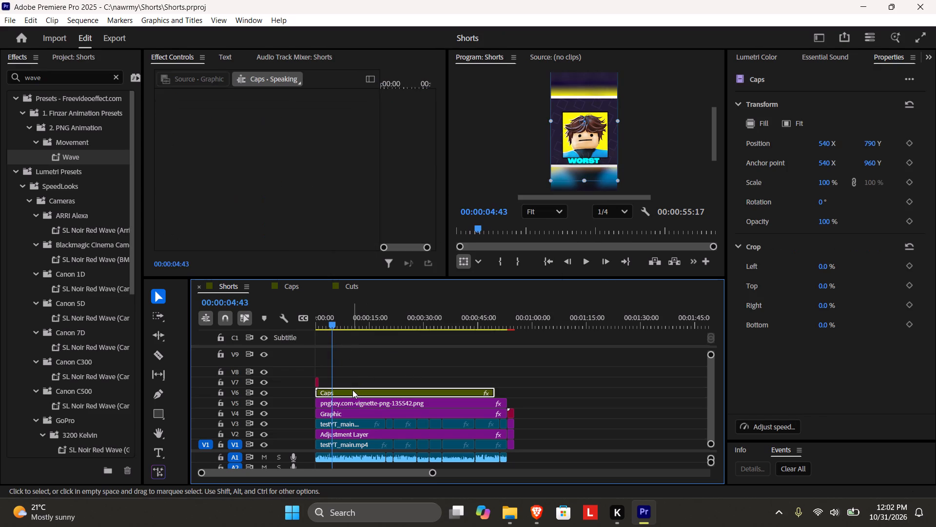
drag(637, 421, 245, 421)
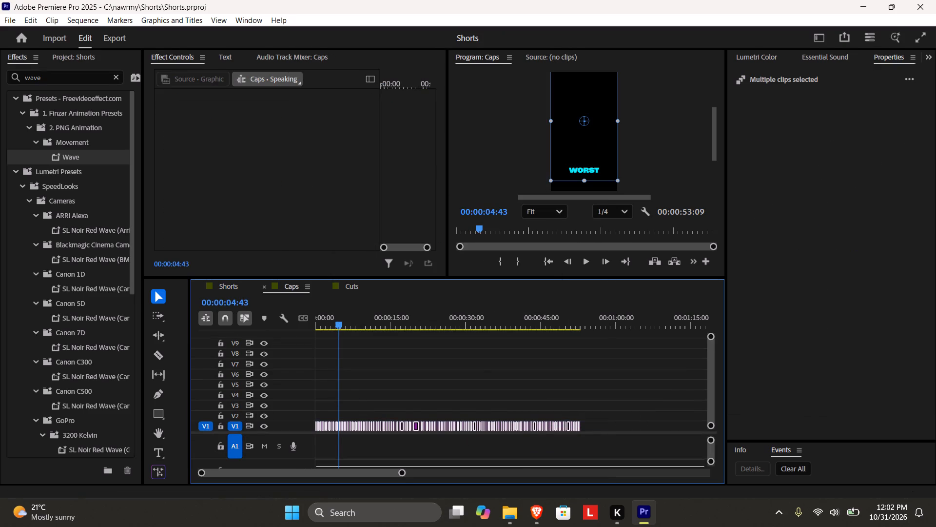
click(548, 370)
drag(618, 425, 192, 416)
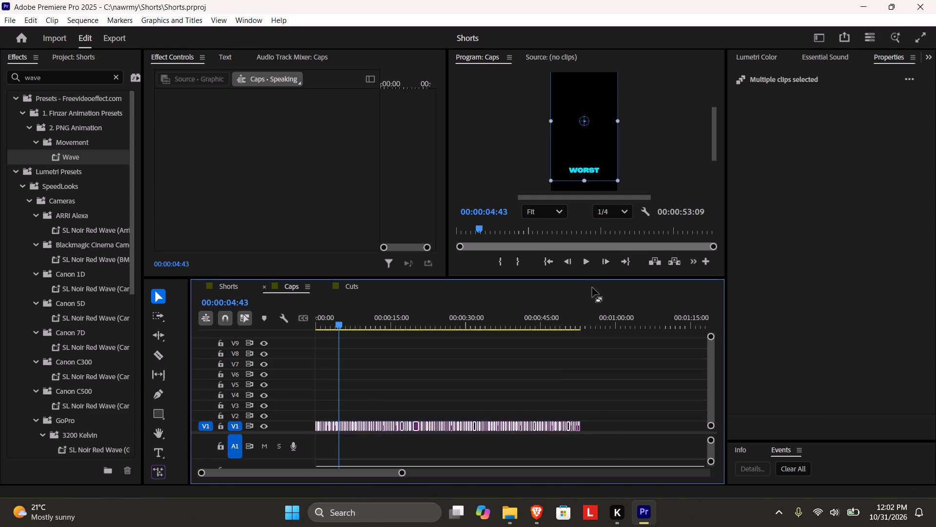
double_click(536, 365)
click(601, 400)
drag(599, 426, 245, 405)
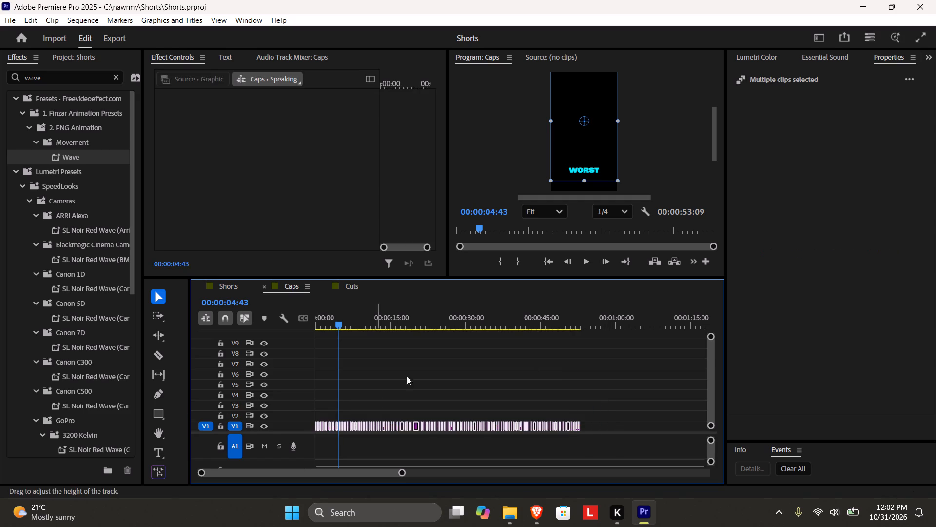
click(413, 372)
click(358, 284)
click(293, 284)
drag(625, 430, 180, 405)
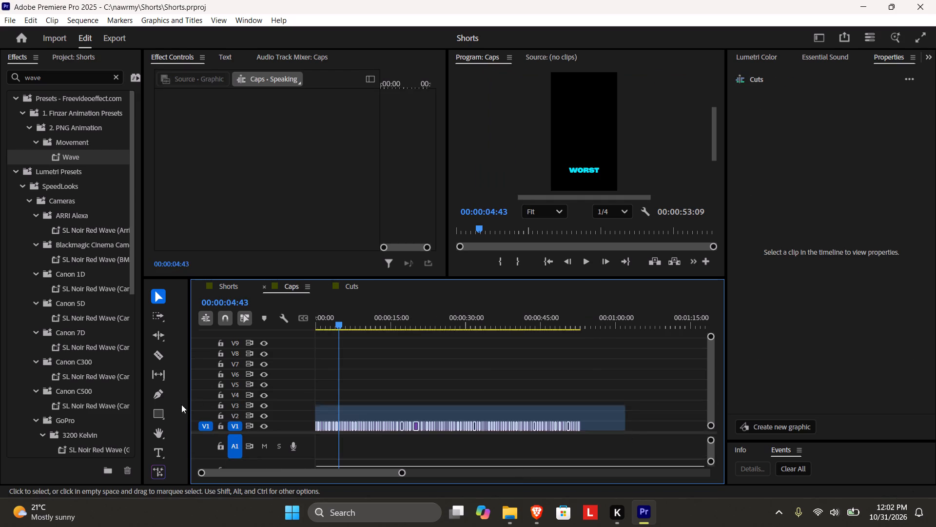
click(773, 334)
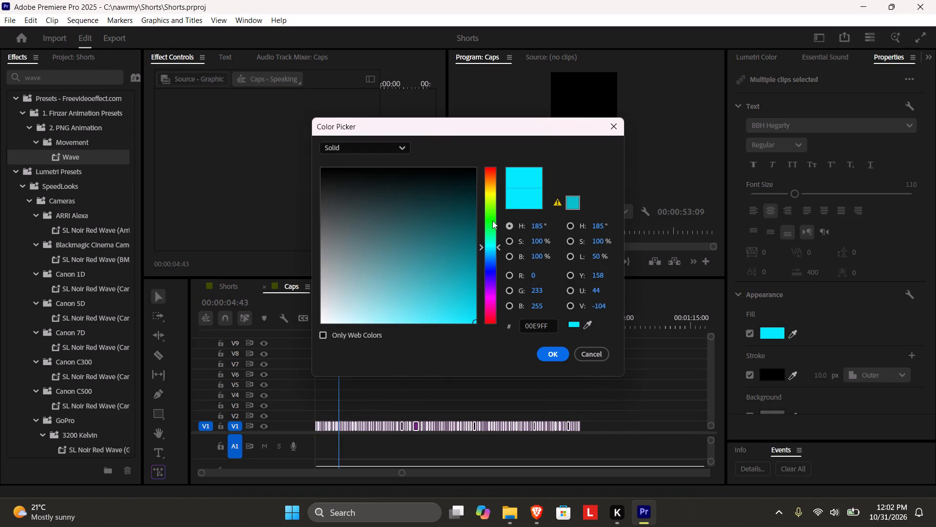
drag(492, 221, 496, 166)
click(497, 165)
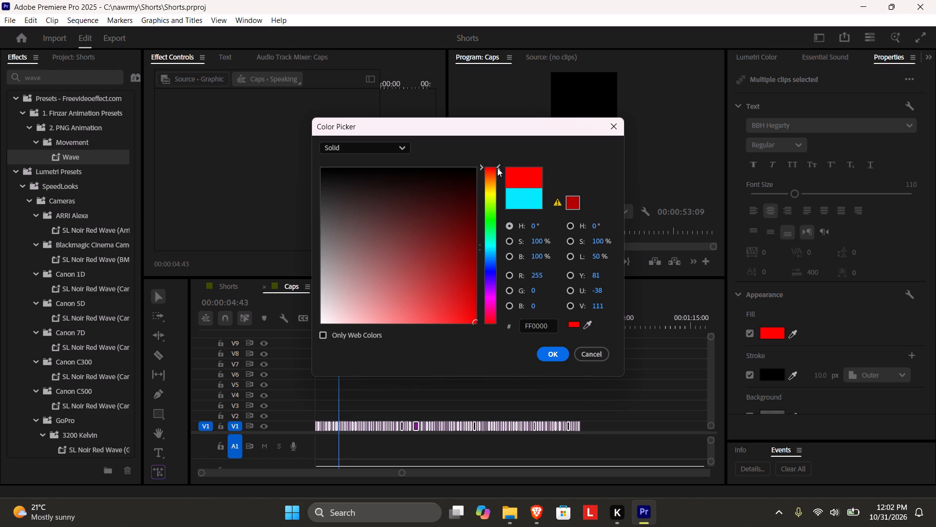
drag(471, 319, 427, 325)
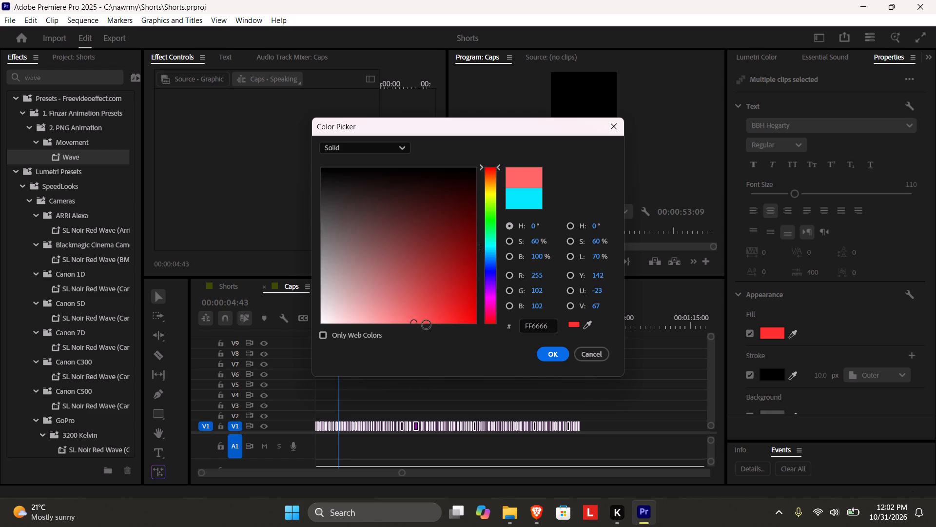
drag(427, 325, 442, 325)
click(558, 355)
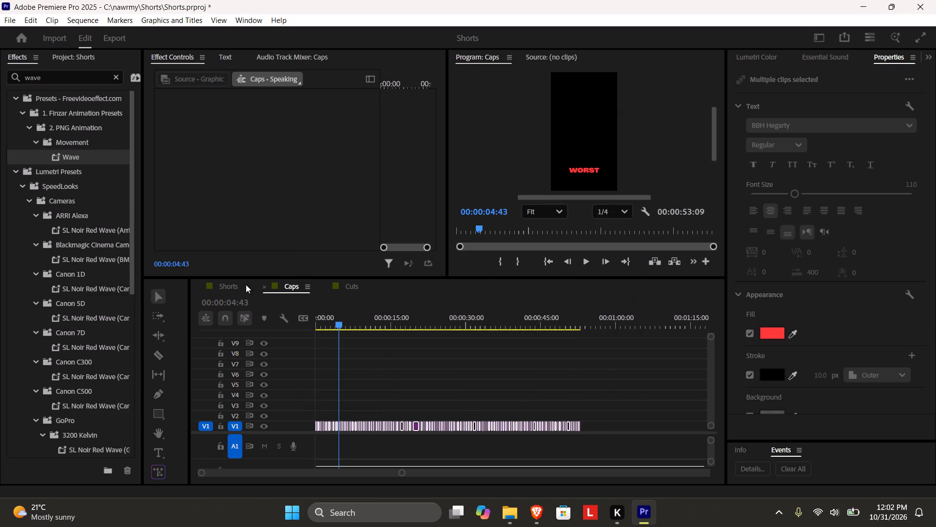
Play the Shorts sequence full screen from the start to check the red captions, and save the project.
click(221, 283)
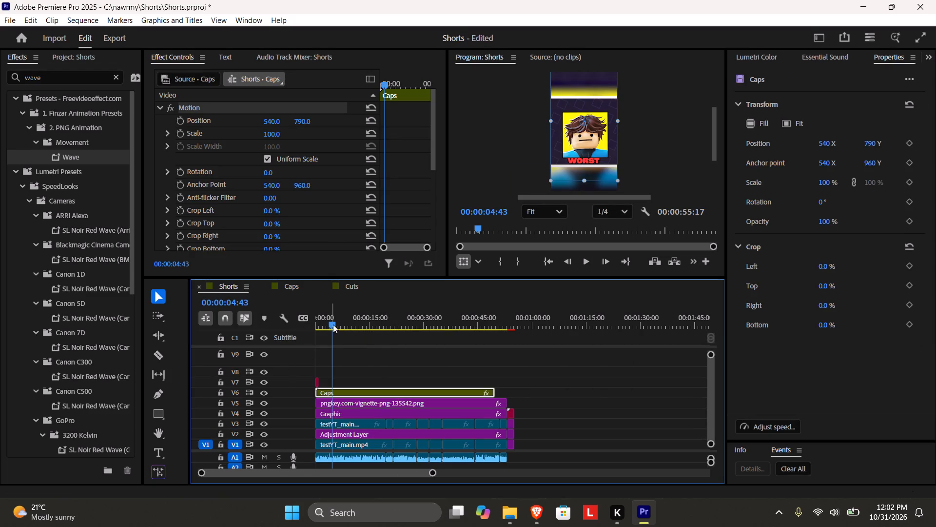
drag(330, 323, 259, 326)
key(space)
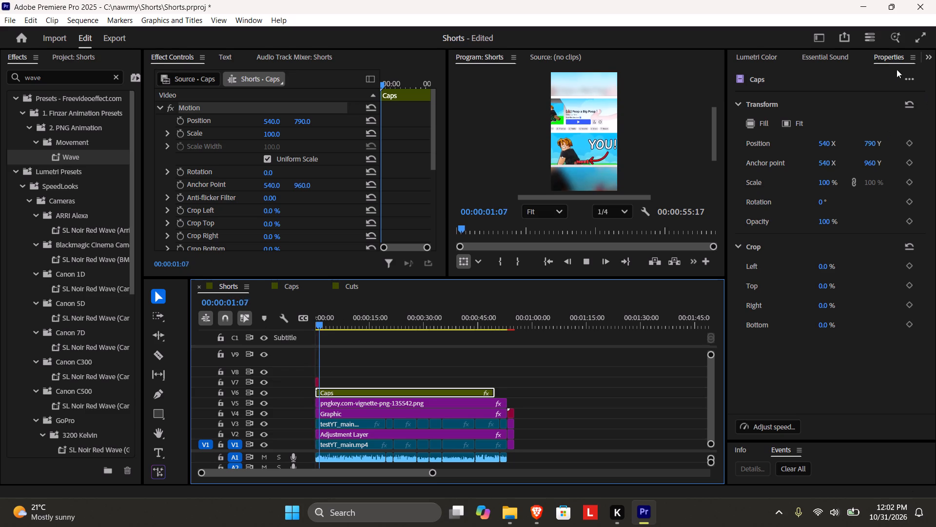
click(918, 38)
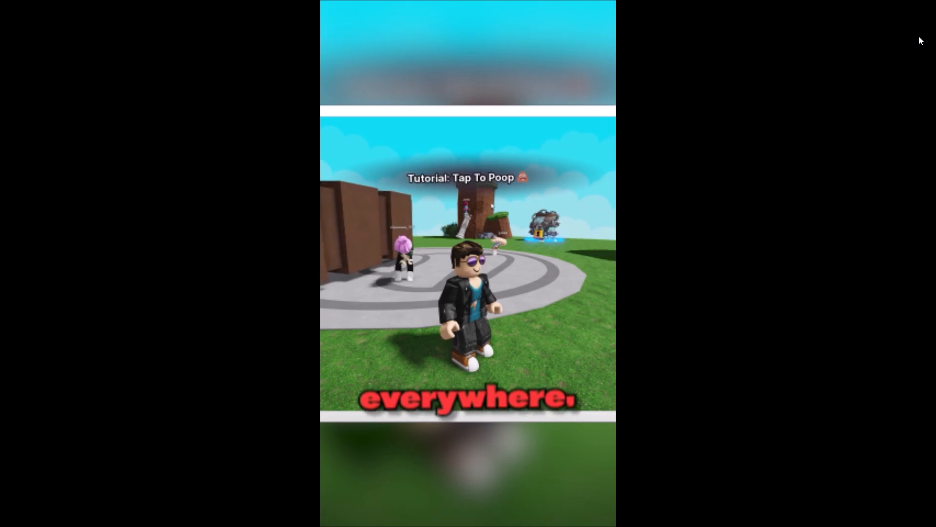
key(space)
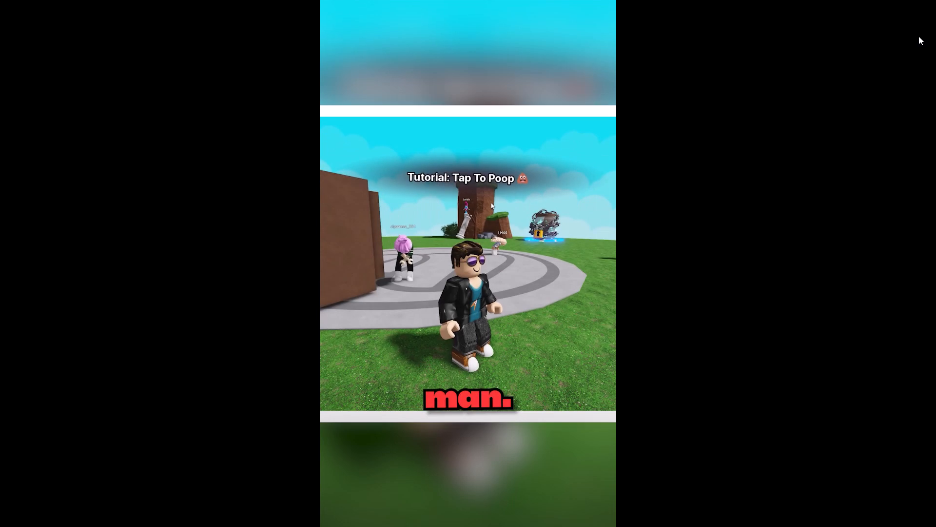
key(space)
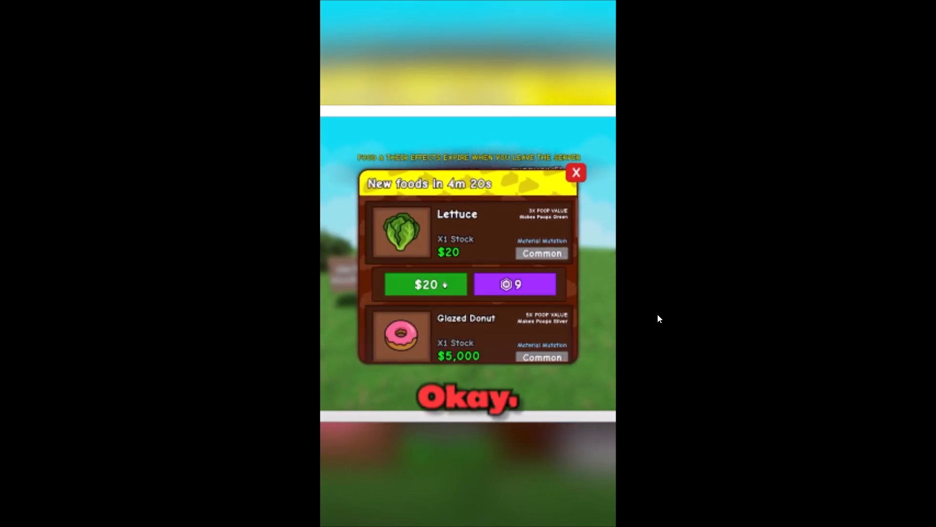
key(Escape)
key(space)
key(ctrl+s)
Extend the end of the Caps clip on V6 by 00:00:03:17 to match the end of the main clips beneath it.
drag(495, 391, 553, 388)
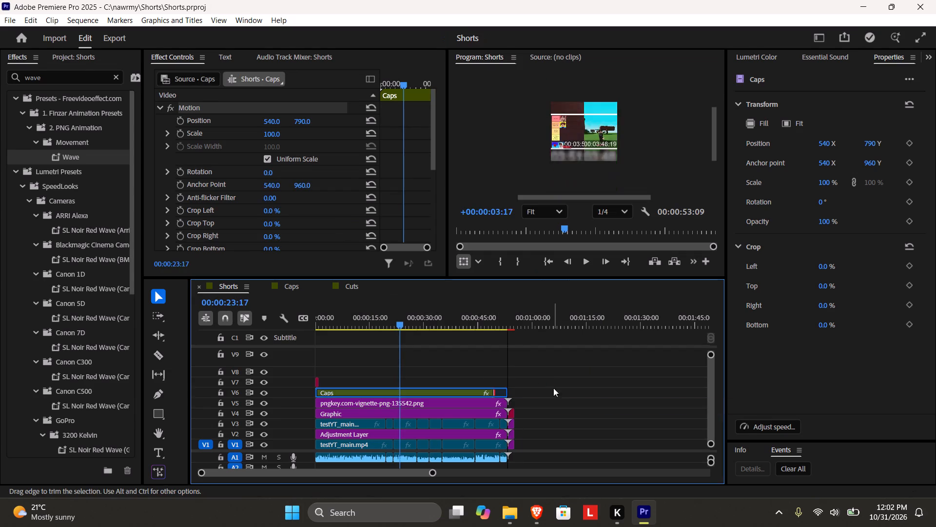
click(563, 393)
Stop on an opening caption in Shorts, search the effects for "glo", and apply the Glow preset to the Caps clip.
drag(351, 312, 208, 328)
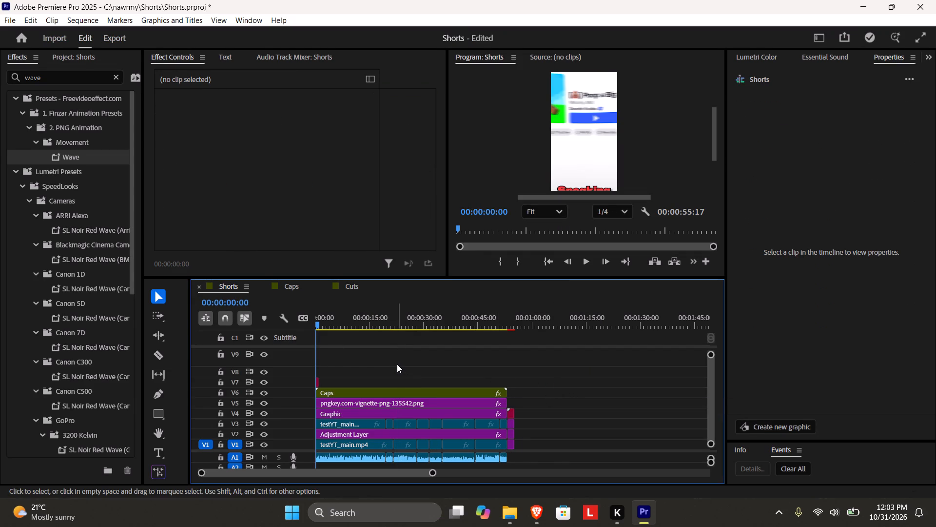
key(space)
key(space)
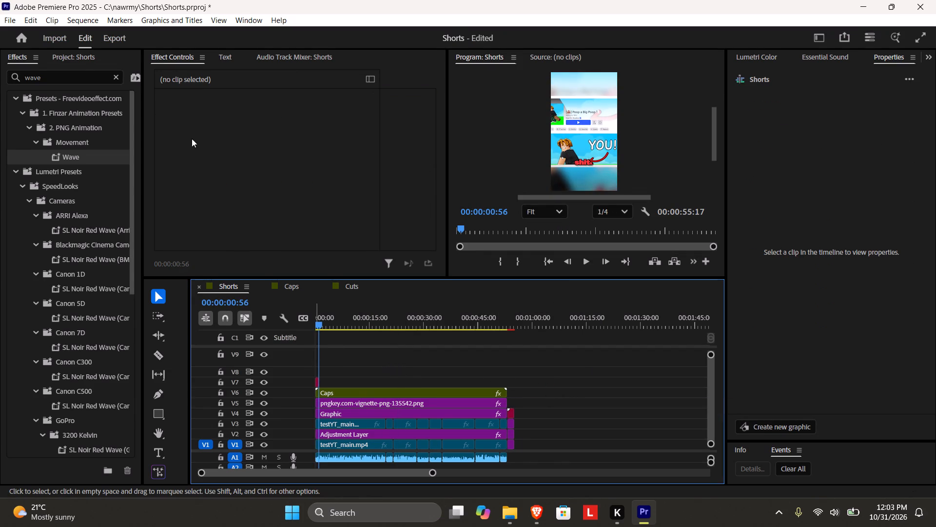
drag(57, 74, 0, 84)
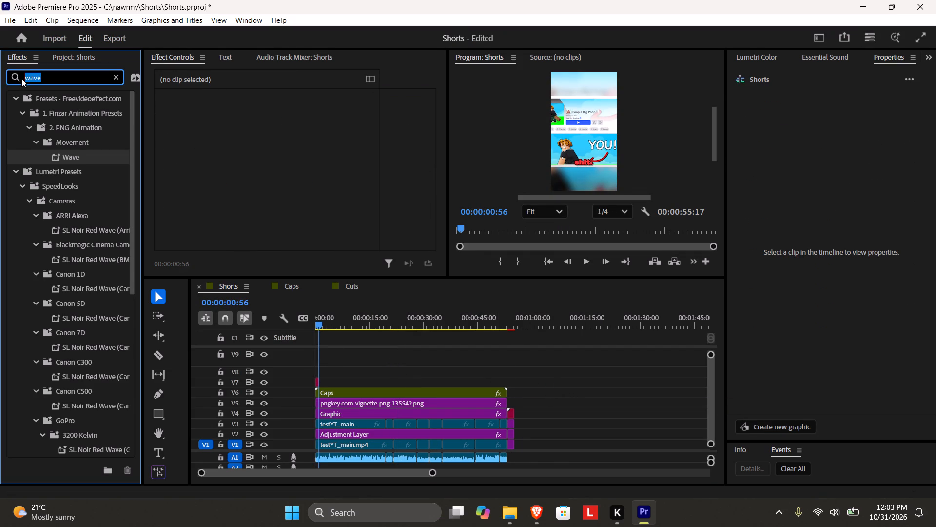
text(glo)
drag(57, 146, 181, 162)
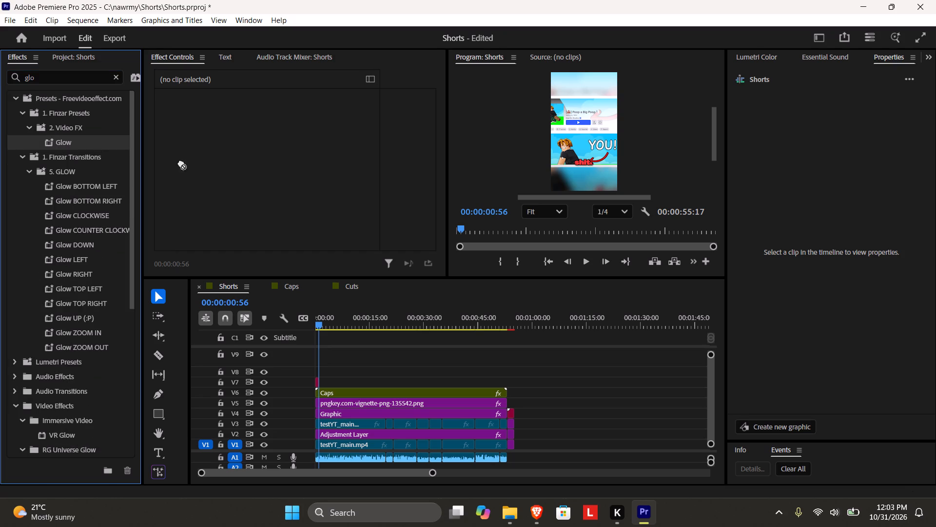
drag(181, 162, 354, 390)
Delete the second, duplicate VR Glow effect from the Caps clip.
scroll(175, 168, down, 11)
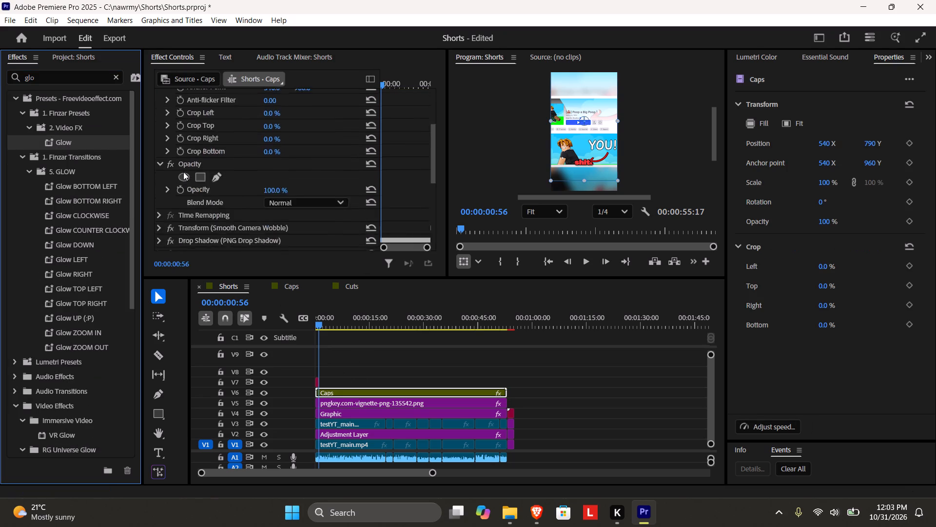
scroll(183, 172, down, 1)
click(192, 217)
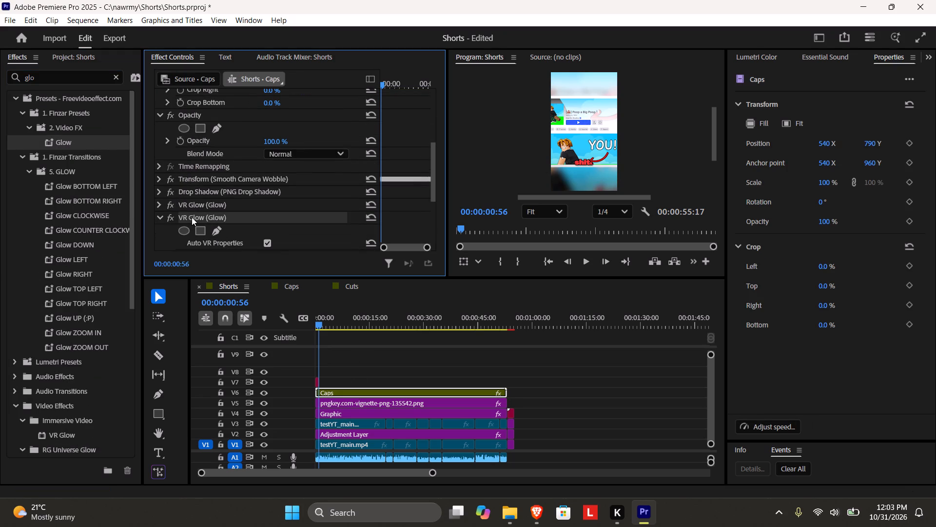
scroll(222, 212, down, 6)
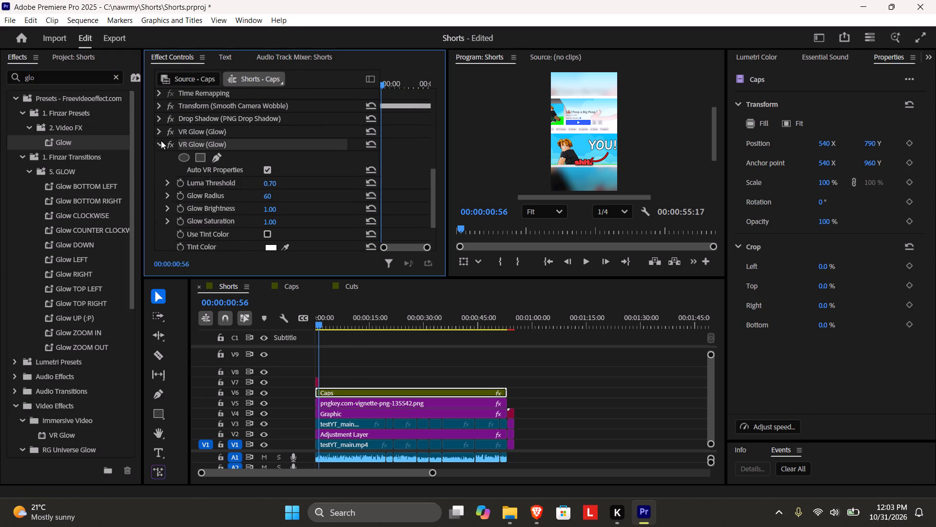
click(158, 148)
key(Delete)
Compare the caption with VR Glow off and on, and set the effect's Luma Threshold to 0.40.
click(160, 190)
scroll(222, 197, down, 6)
scroll(595, 162, up, 10)
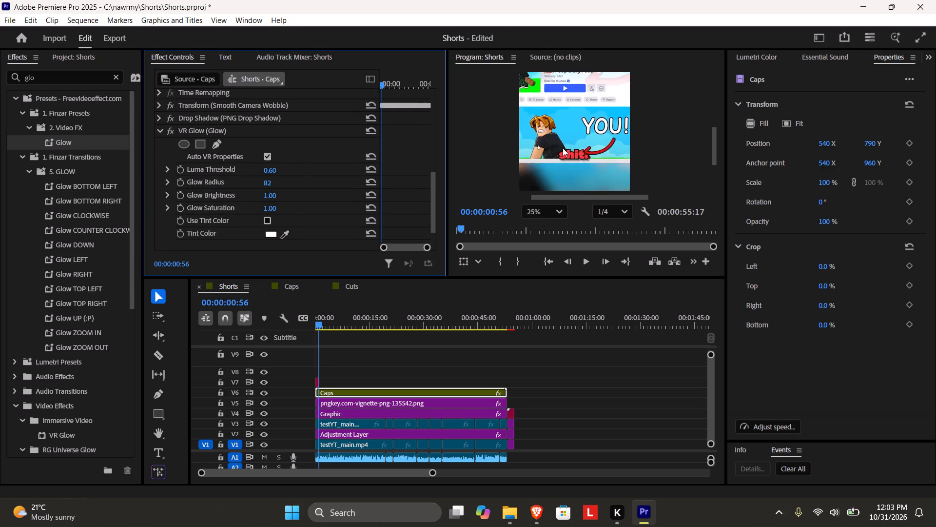
scroll(563, 148, up, 9)
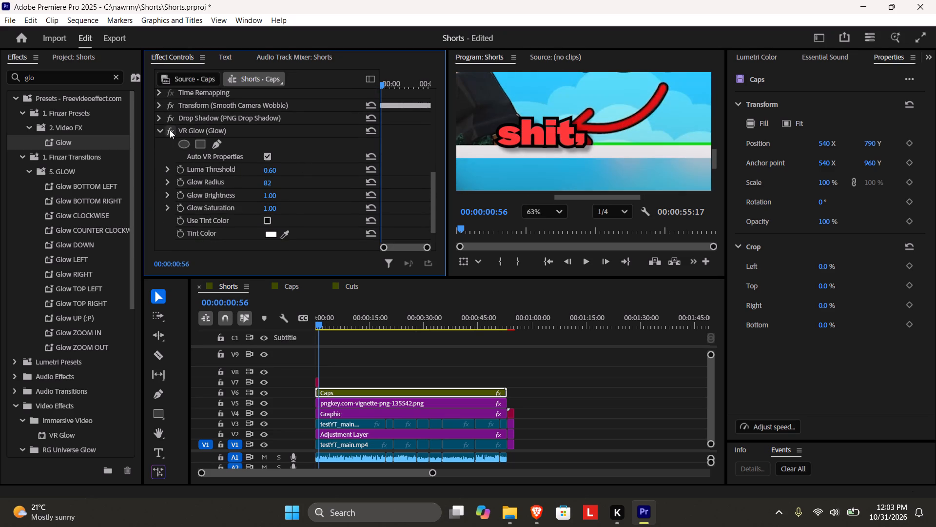
click(170, 130)
click(170, 130)
drag(274, 172, 272, 175)
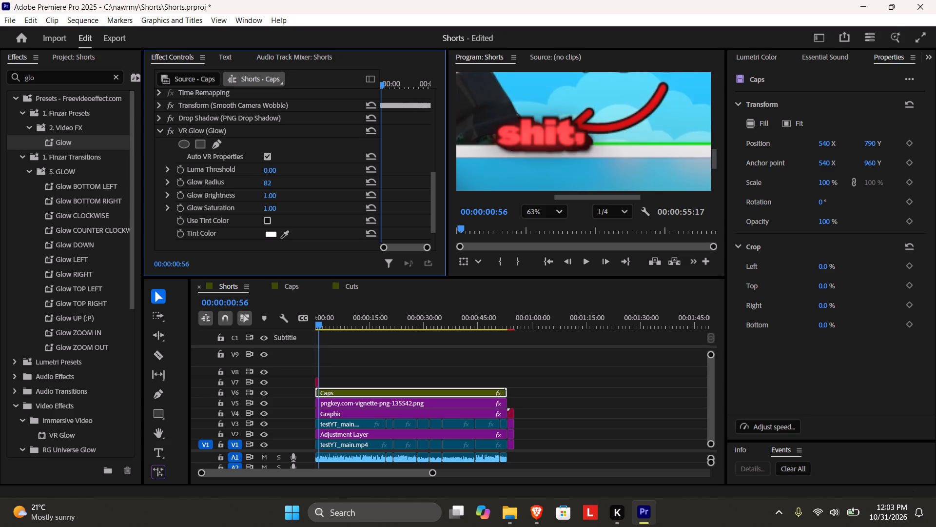
drag(272, 175, 270, 176)
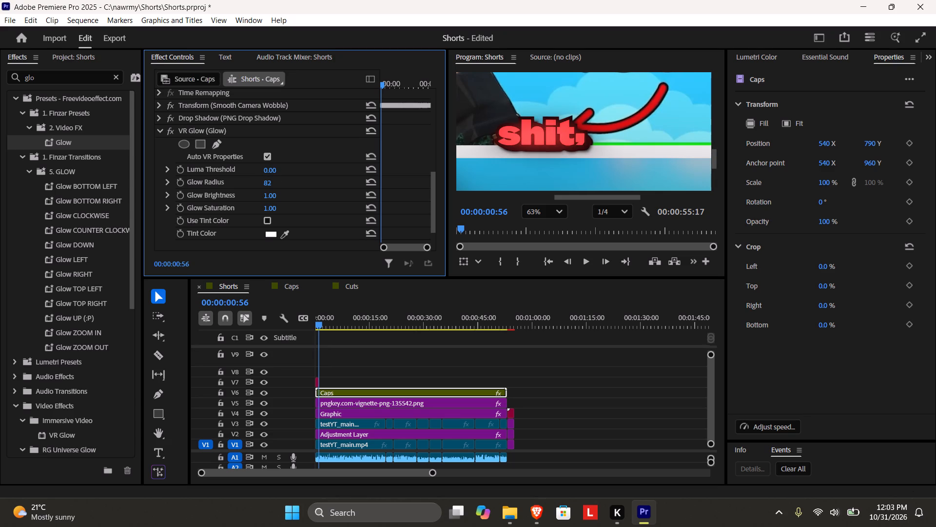
drag(270, 176, 274, 179)
click(530, 208)
click(537, 232)
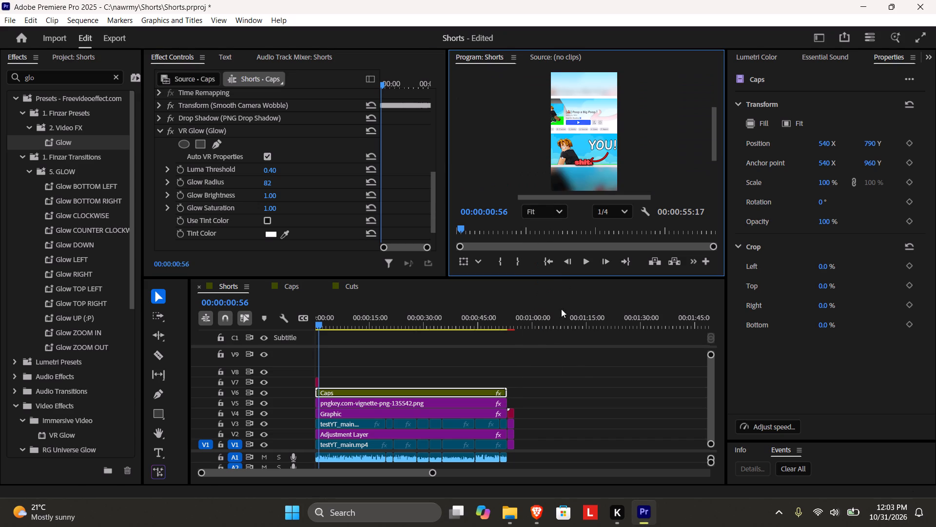
Play the opening of the Shorts sequence full screen from the start to check the caption glow.
click(606, 396)
drag(355, 321, 225, 319)
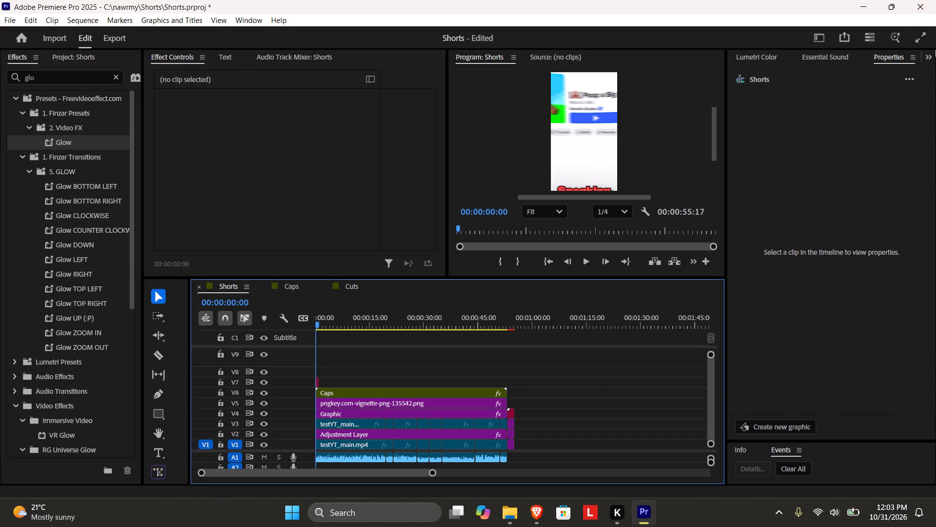
click(923, 43)
key(space)
key(space)
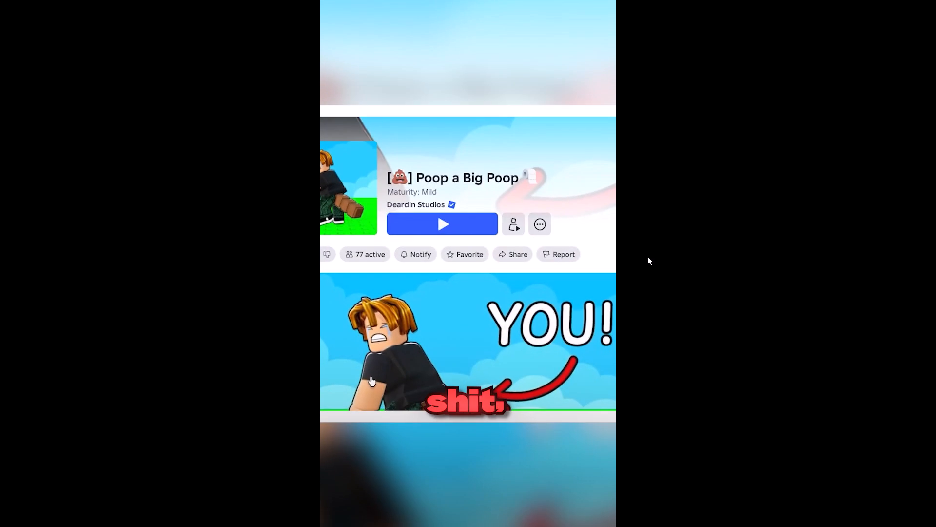
key(Escape)
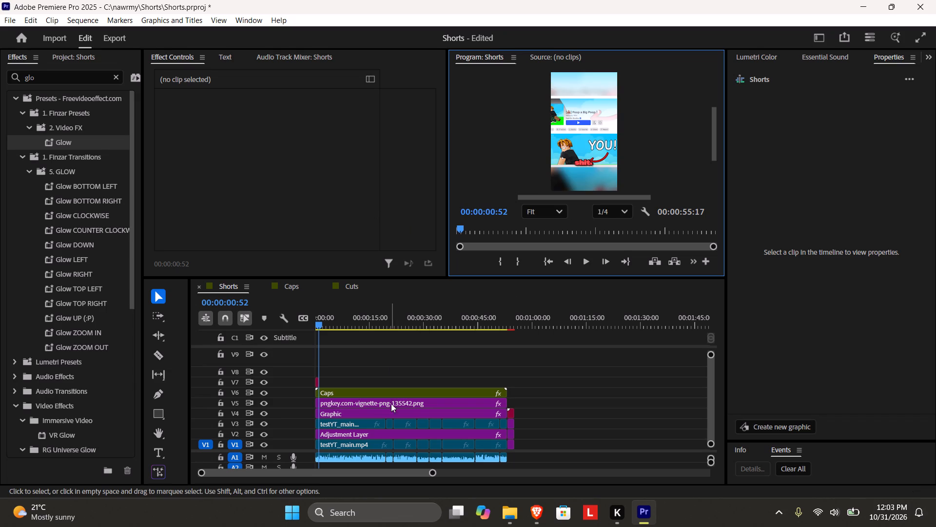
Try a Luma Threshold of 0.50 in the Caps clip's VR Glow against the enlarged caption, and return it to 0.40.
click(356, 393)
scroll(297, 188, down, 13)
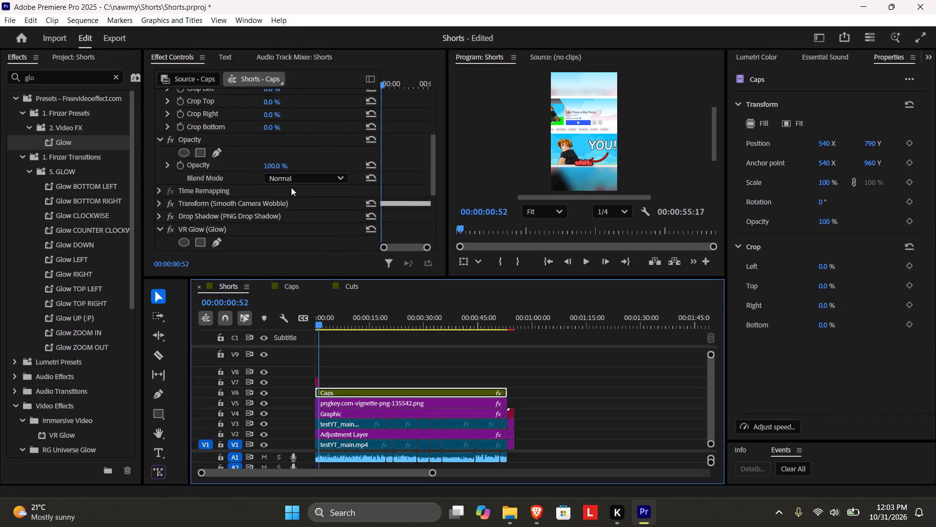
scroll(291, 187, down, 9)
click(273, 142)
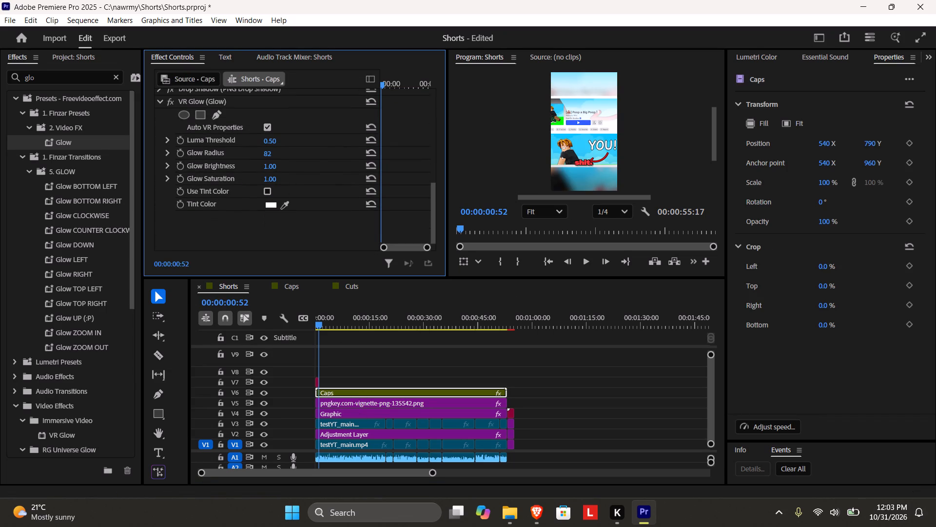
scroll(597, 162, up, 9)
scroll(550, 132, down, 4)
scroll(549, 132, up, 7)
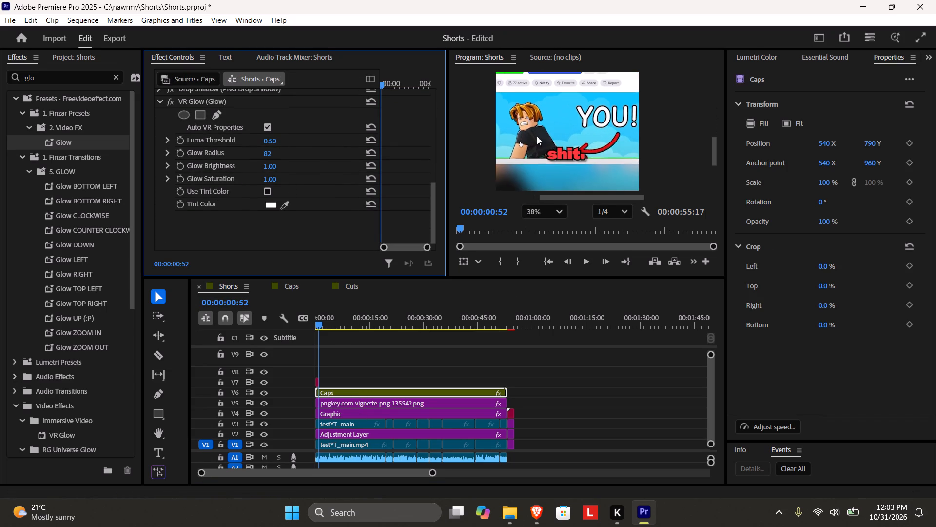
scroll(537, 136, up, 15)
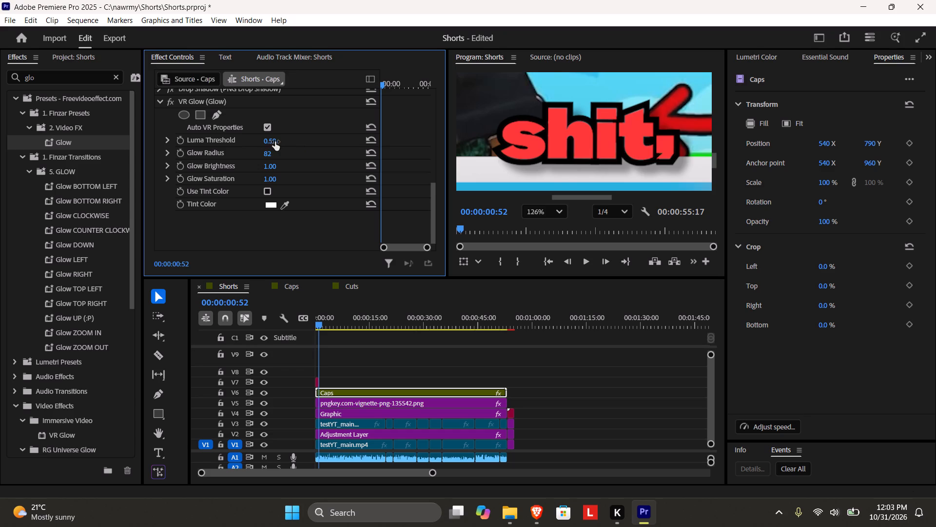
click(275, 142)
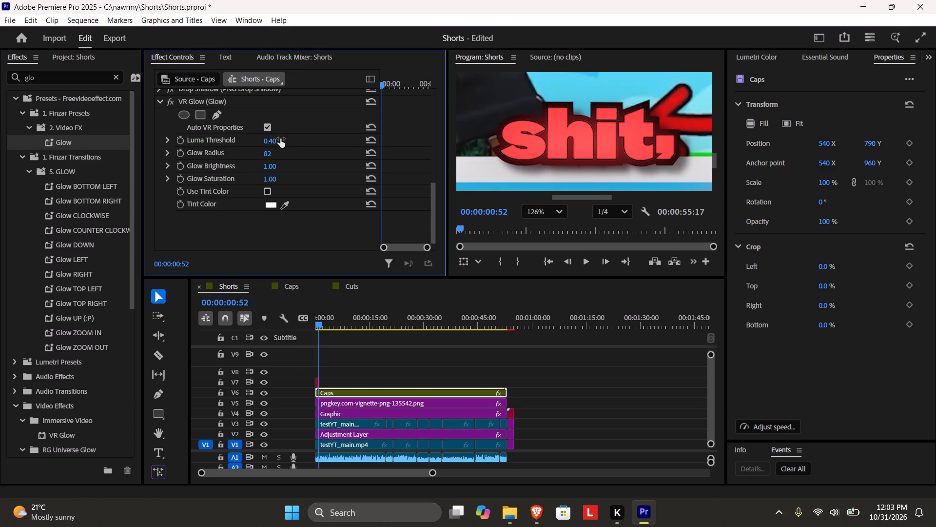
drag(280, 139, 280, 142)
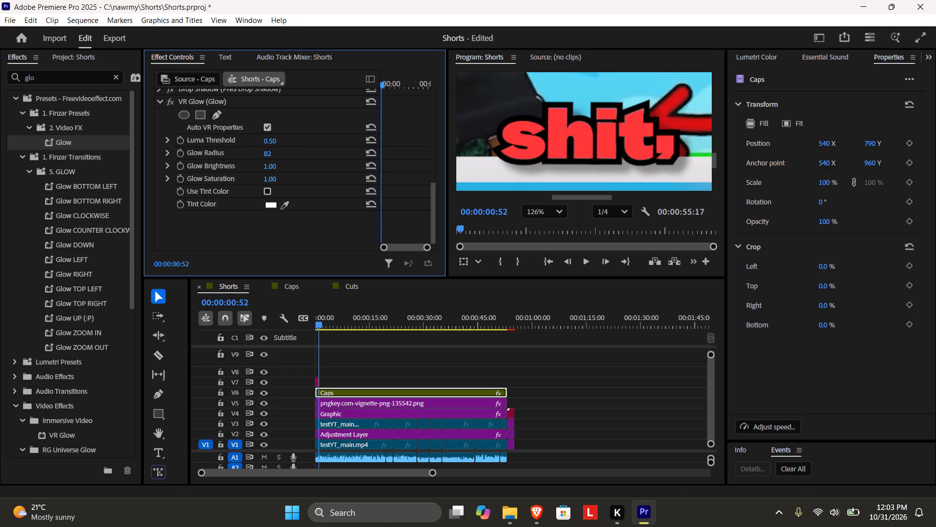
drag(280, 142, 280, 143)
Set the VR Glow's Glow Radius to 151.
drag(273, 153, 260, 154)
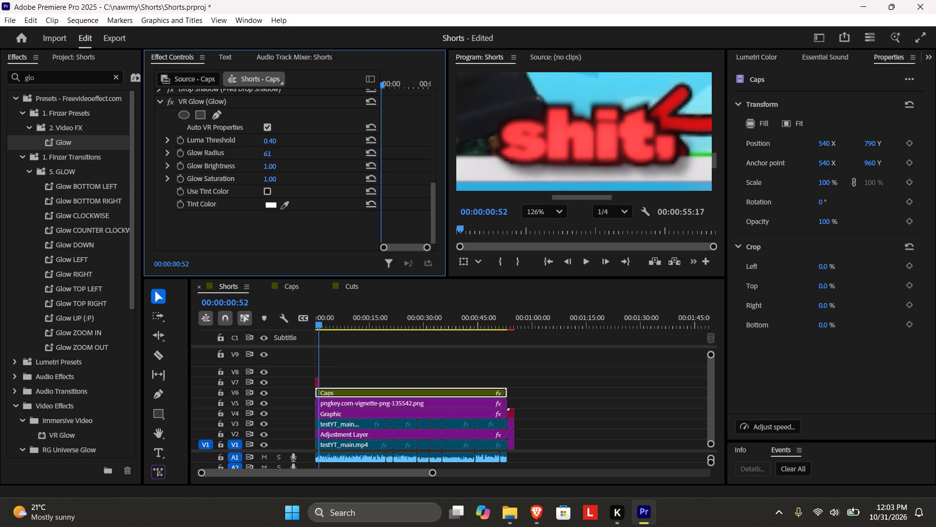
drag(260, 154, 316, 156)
Fit the preview, check the glowing caption frame full screen, and save the project.
click(558, 211)
click(557, 233)
click(921, 38)
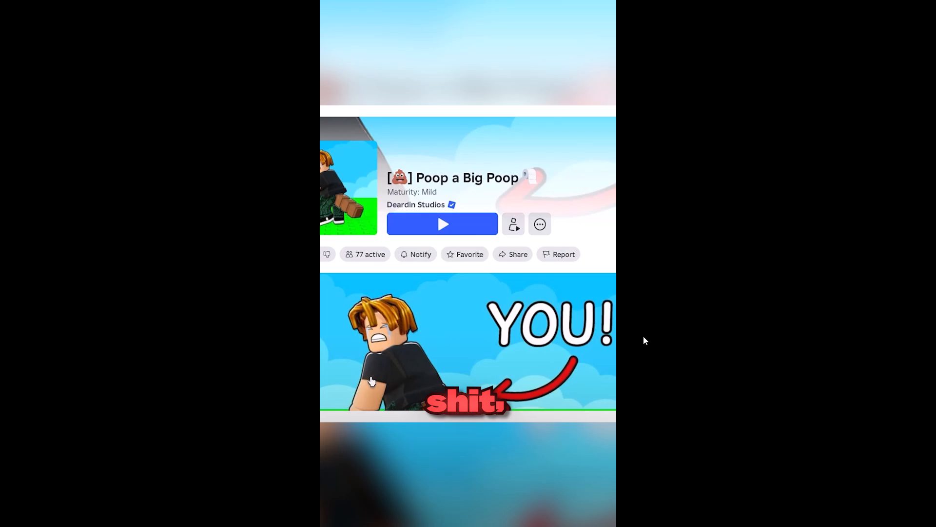
key(Escape)
key(ctrl+s)
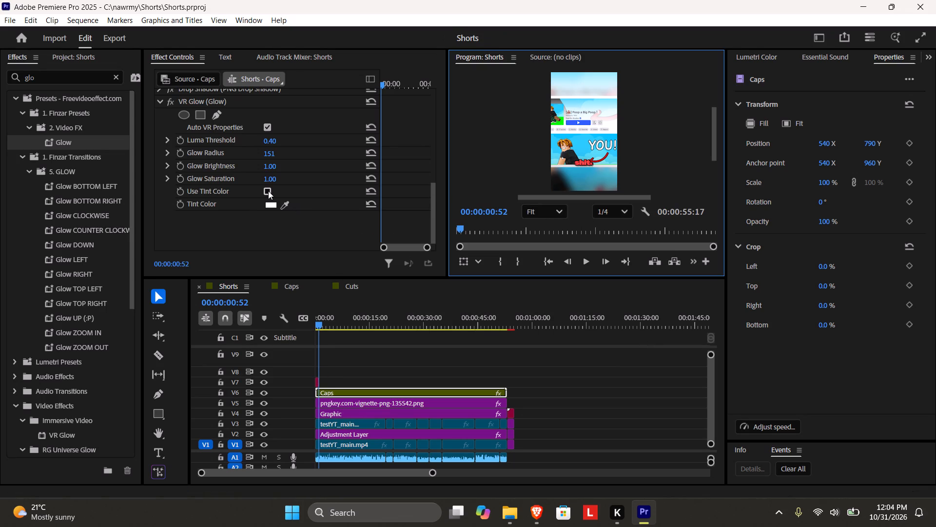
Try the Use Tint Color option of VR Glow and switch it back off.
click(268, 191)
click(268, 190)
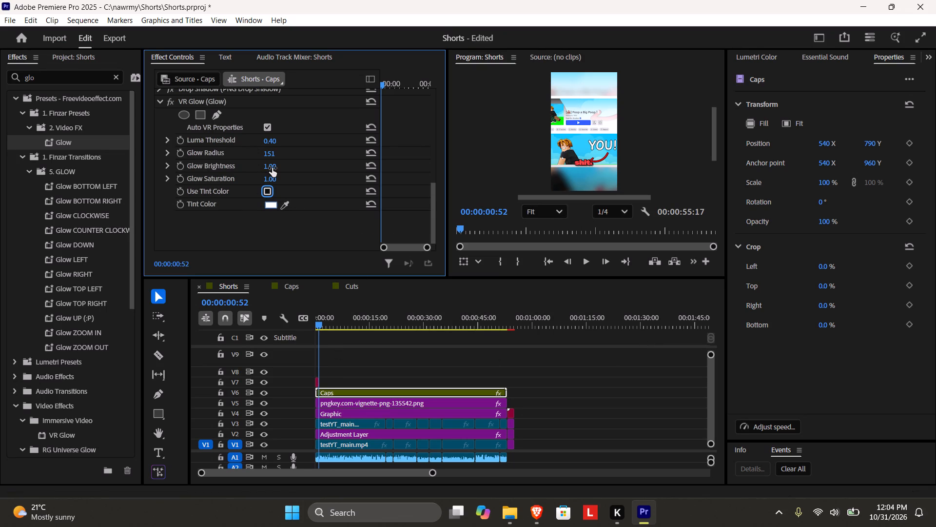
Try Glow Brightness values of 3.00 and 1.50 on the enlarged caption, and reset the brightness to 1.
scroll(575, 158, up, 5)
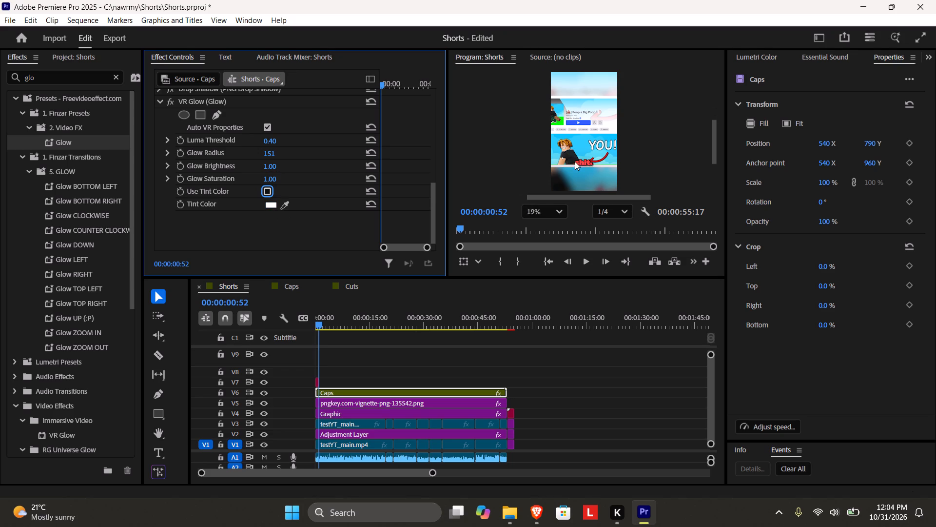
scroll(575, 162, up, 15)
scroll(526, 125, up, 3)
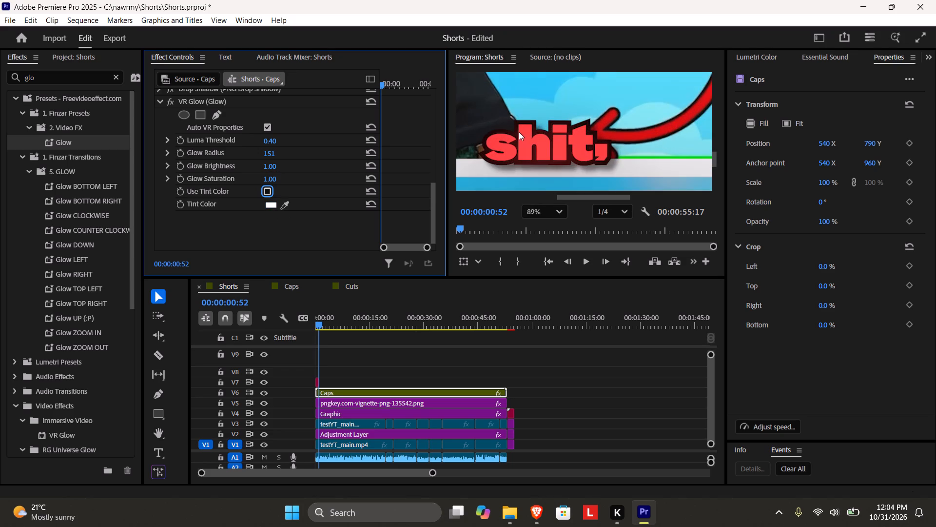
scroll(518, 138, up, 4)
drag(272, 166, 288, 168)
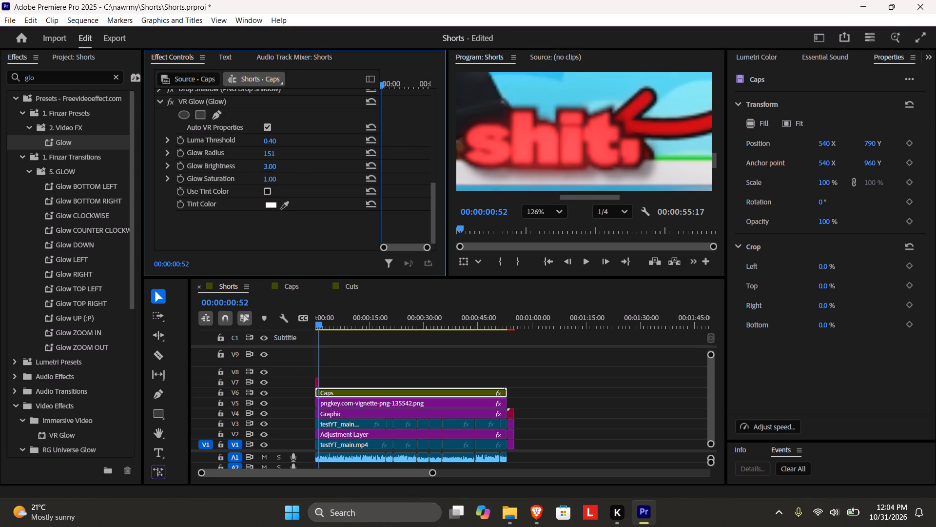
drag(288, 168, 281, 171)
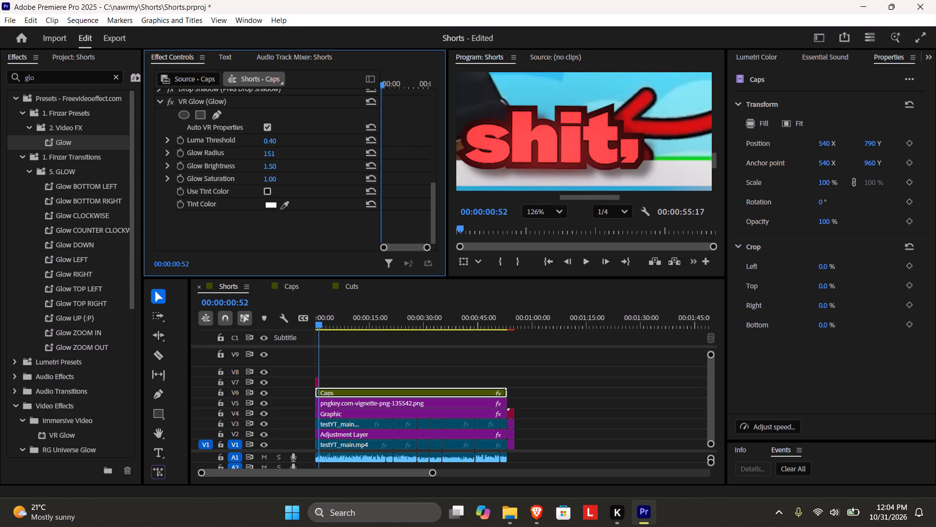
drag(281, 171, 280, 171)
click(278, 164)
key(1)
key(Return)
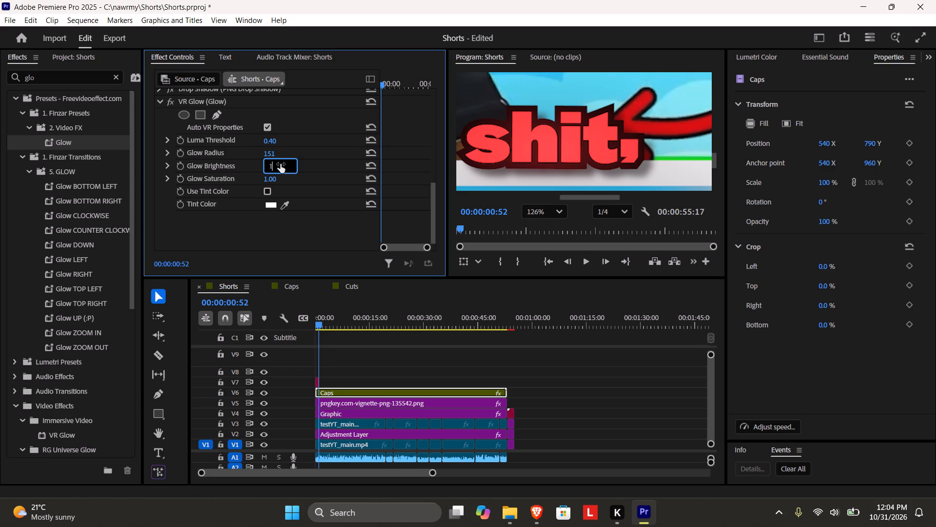
Try Glow Radius values down to 0 on the caption, and set the radius to 62.
drag(275, 152, 265, 156)
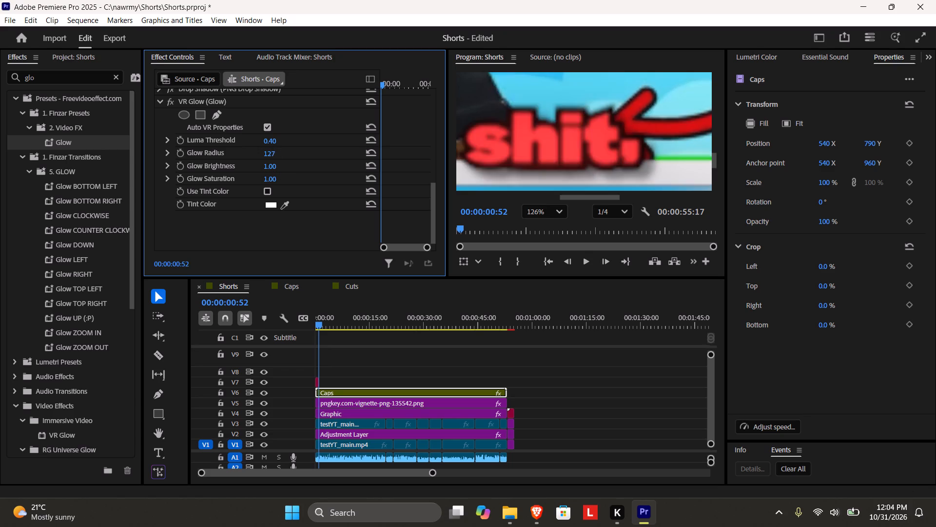
drag(265, 156, 231, 162)
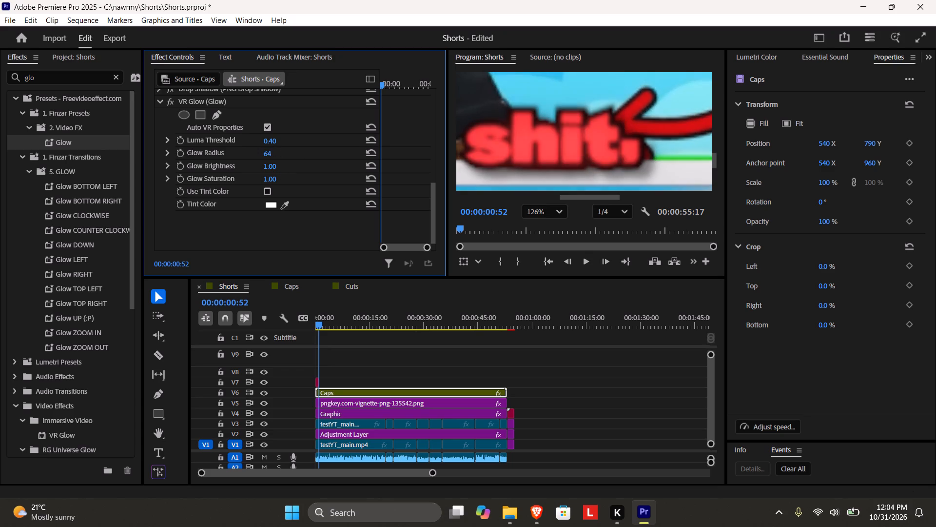
drag(231, 162, 191, 163)
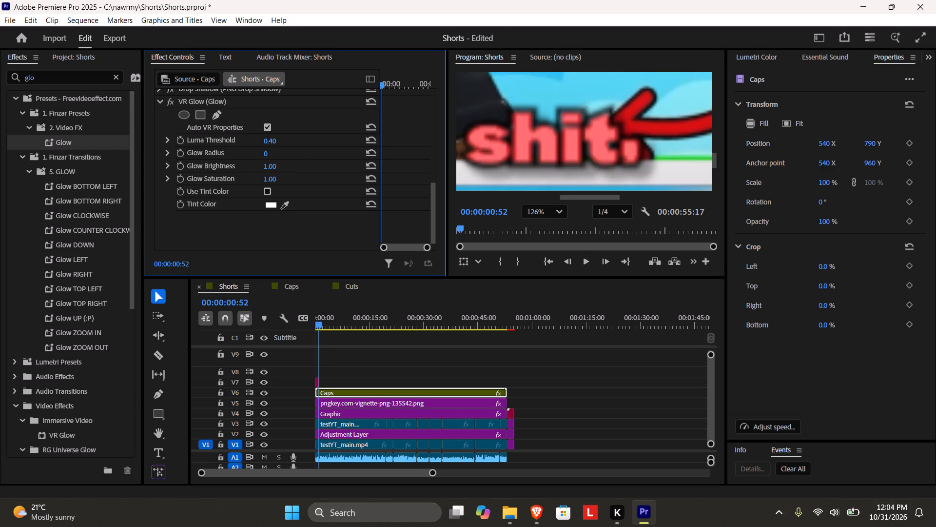
drag(191, 163, 195, 163)
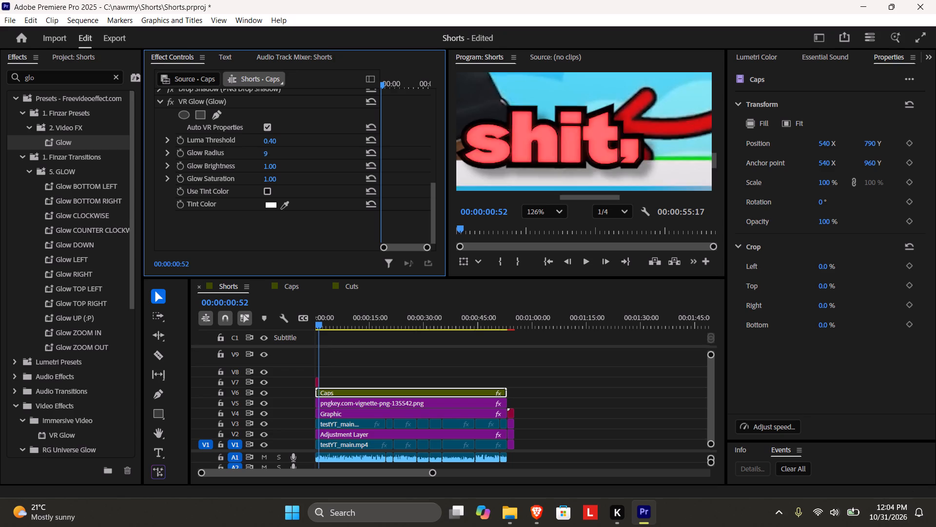
drag(195, 163, 200, 163)
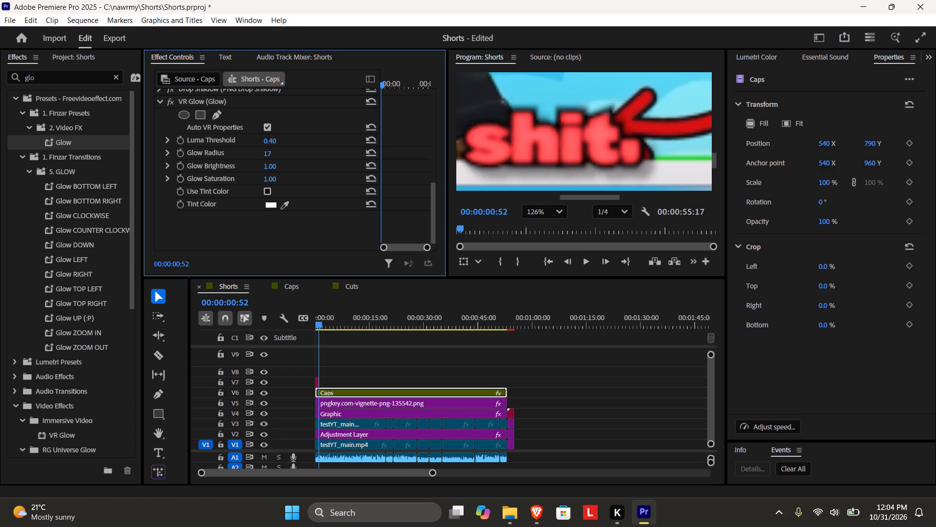
drag(200, 163, 206, 165)
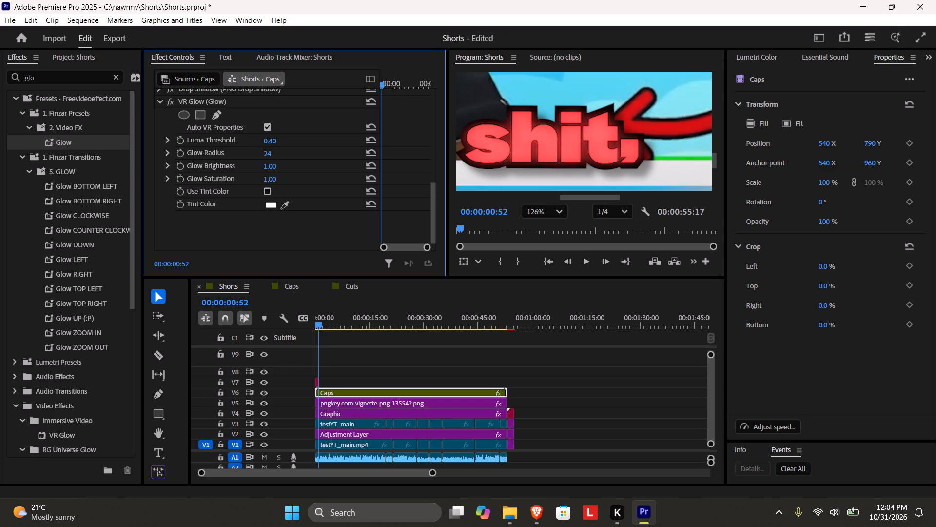
drag(206, 165, 212, 166)
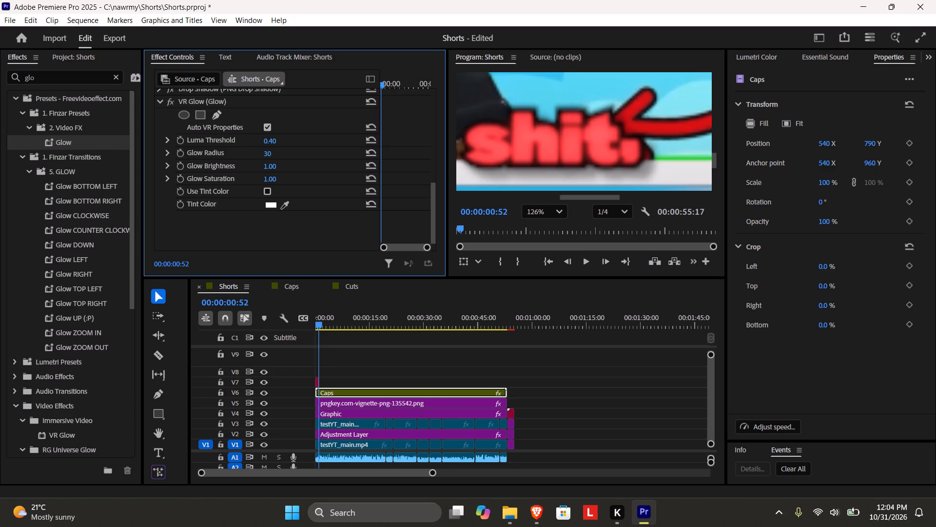
drag(212, 166, 231, 166)
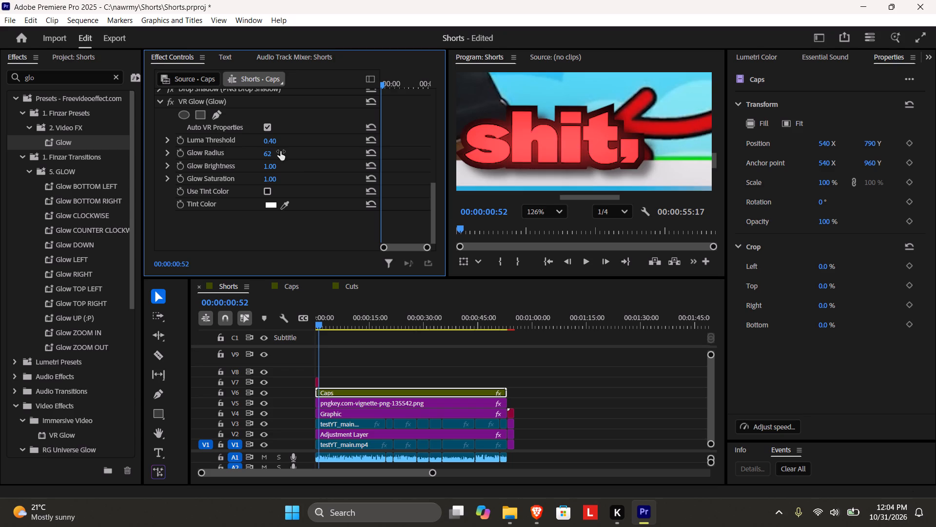
Fit the preview and play Shorts full screen from the current caption to check the adjusted glow.
click(546, 209)
click(550, 226)
click(604, 357)
click(924, 43)
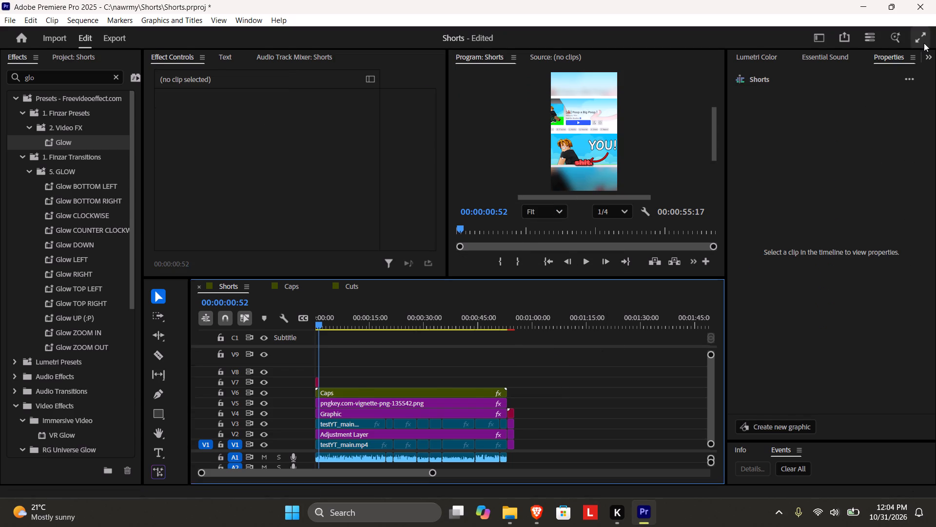
key(space)
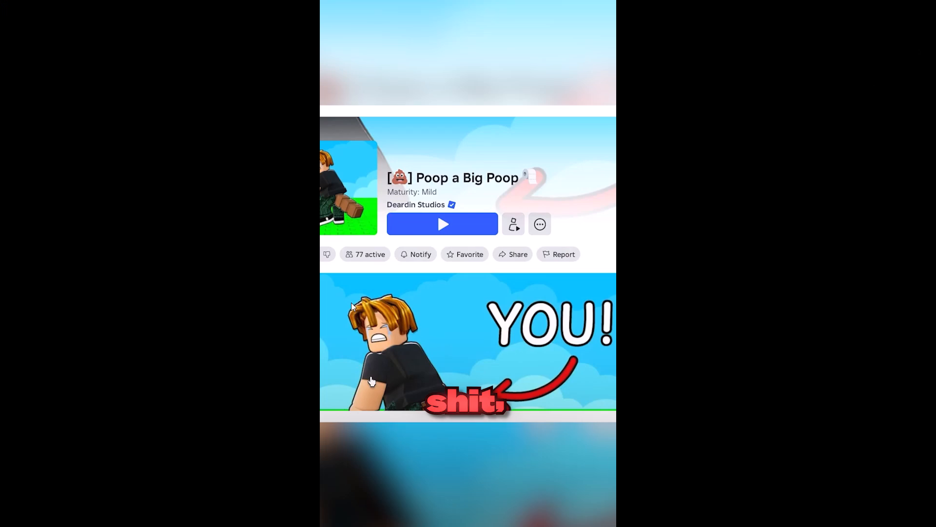
key(space)
key(Escape)
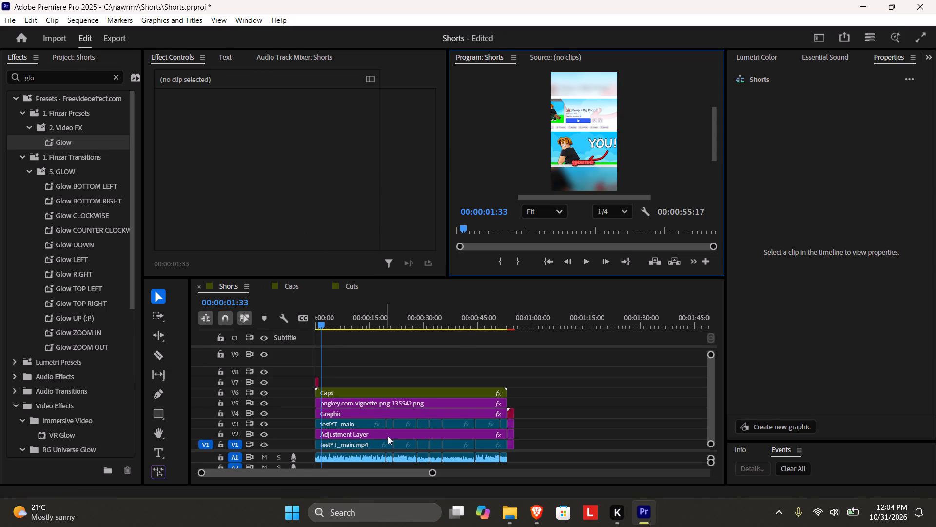
Try VR Glow radius values up to 149 on the Caps clip with the caption enlarged, settle on 128, and save the project.
click(341, 399)
click(342, 393)
scroll(276, 204, down, 15)
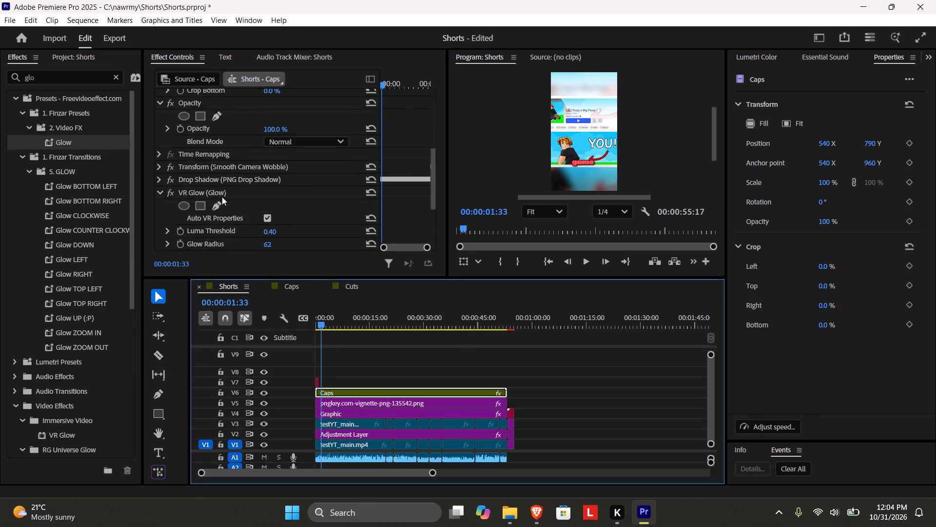
scroll(222, 197, down, 3)
drag(272, 182, 277, 185)
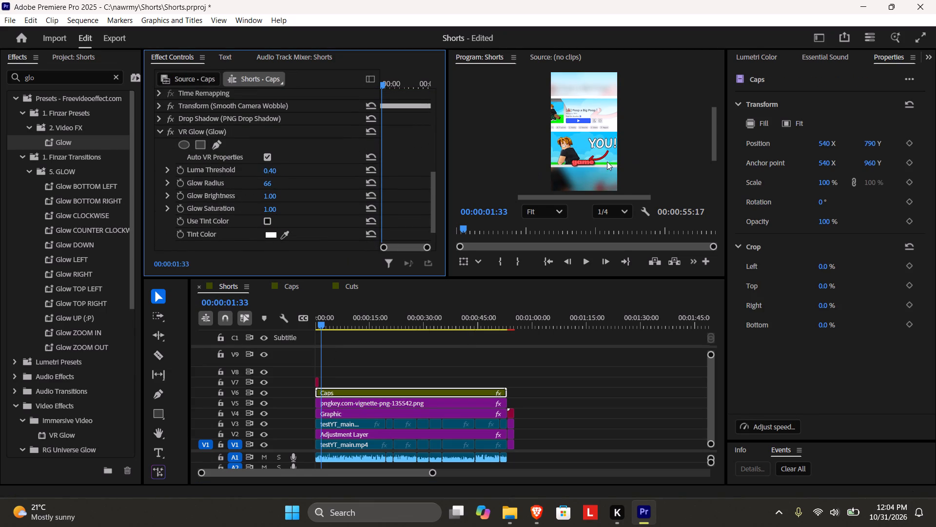
scroll(565, 163, up, 17)
scroll(486, 84, up, 5)
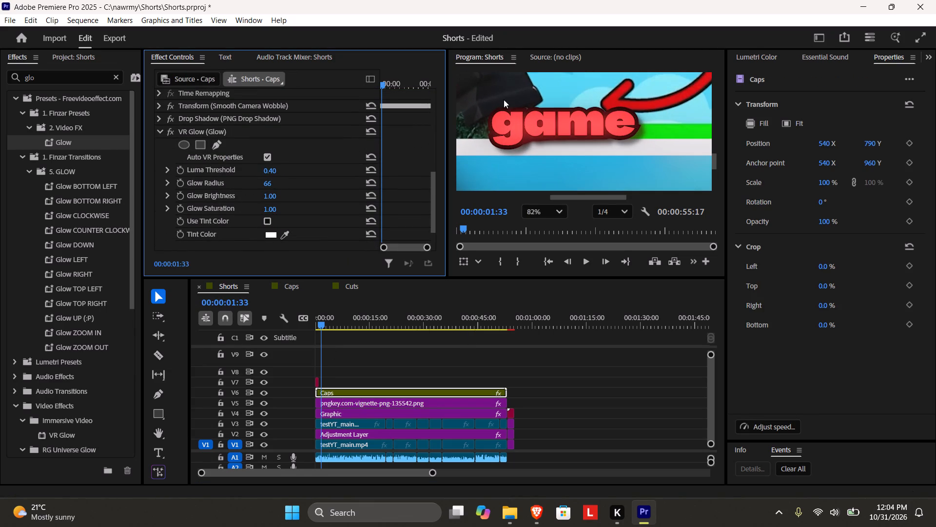
drag(271, 181, 287, 182)
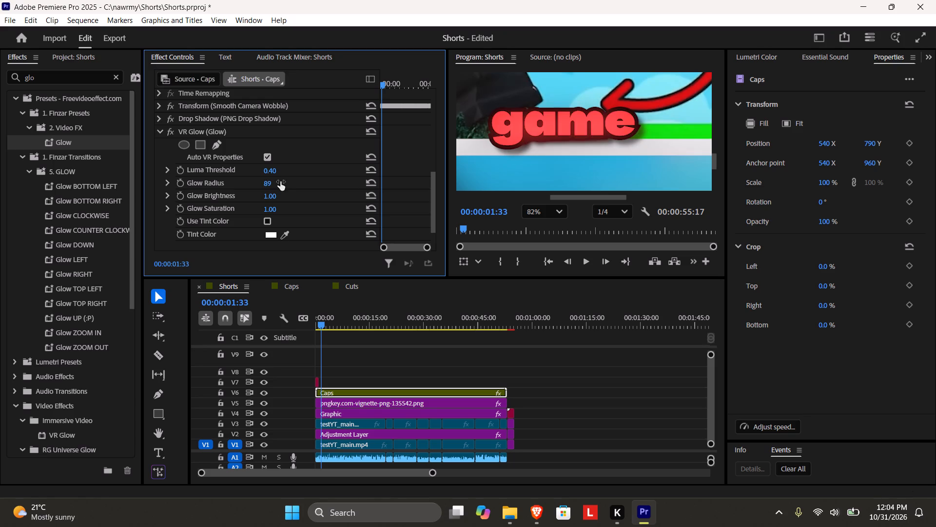
drag(275, 185, 312, 185)
drag(278, 182, 277, 182)
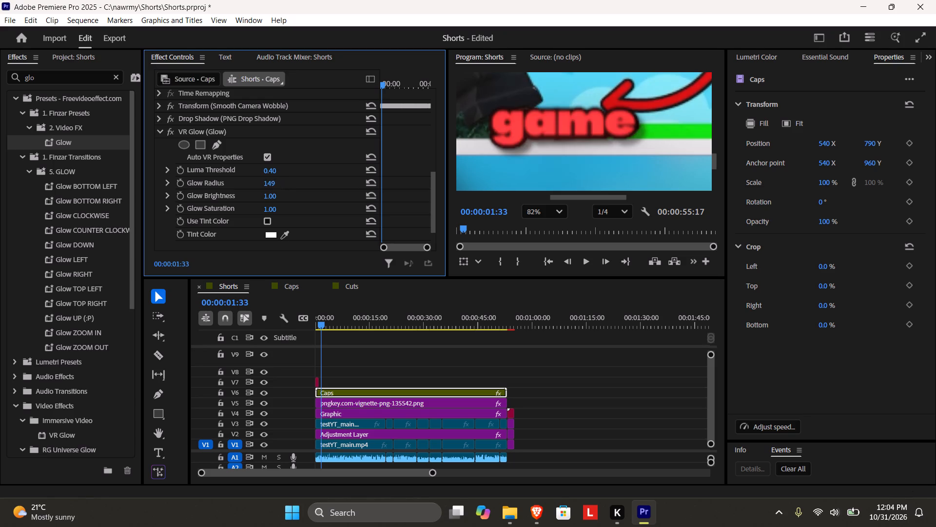
drag(277, 182, 268, 187)
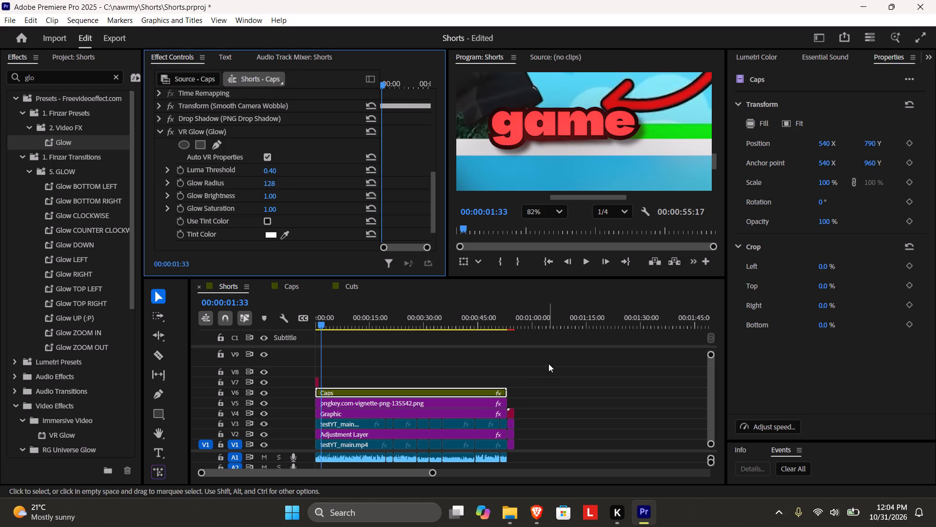
click(548, 364)
key(ctrl+s)
click(533, 205)
click(538, 227)
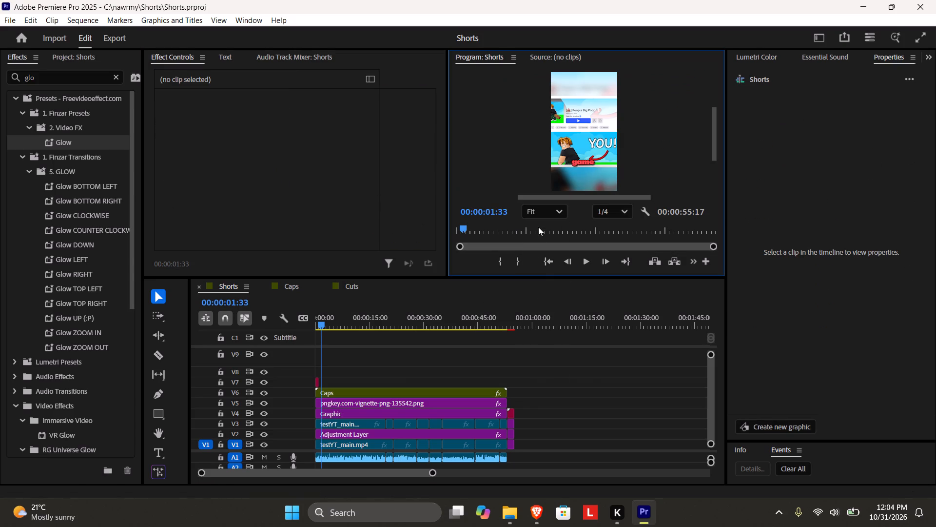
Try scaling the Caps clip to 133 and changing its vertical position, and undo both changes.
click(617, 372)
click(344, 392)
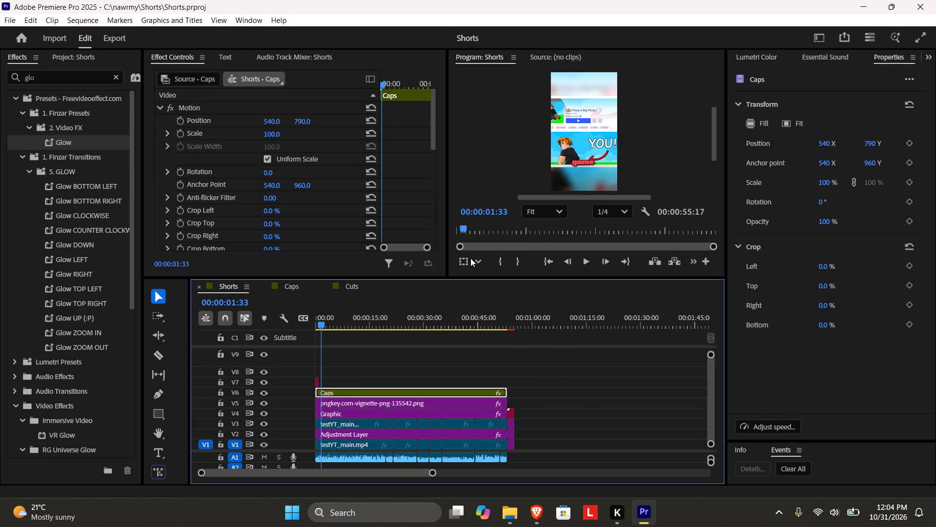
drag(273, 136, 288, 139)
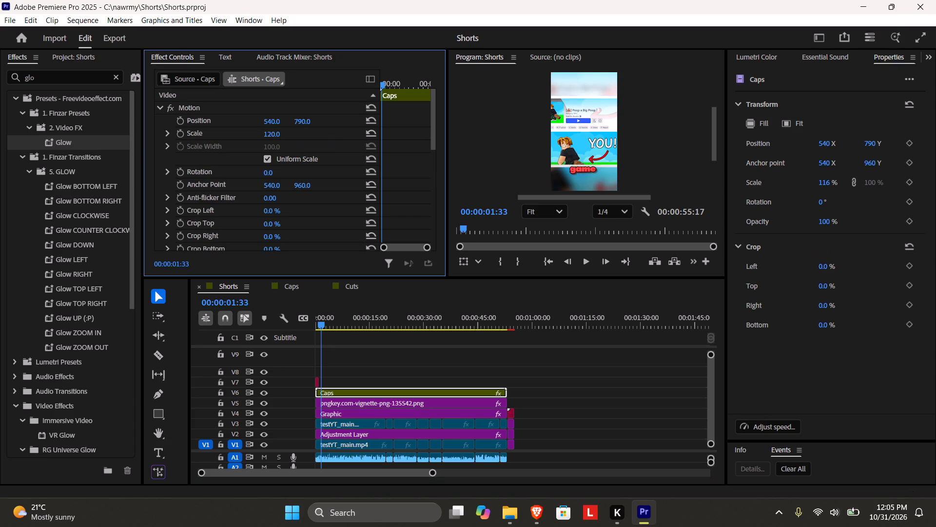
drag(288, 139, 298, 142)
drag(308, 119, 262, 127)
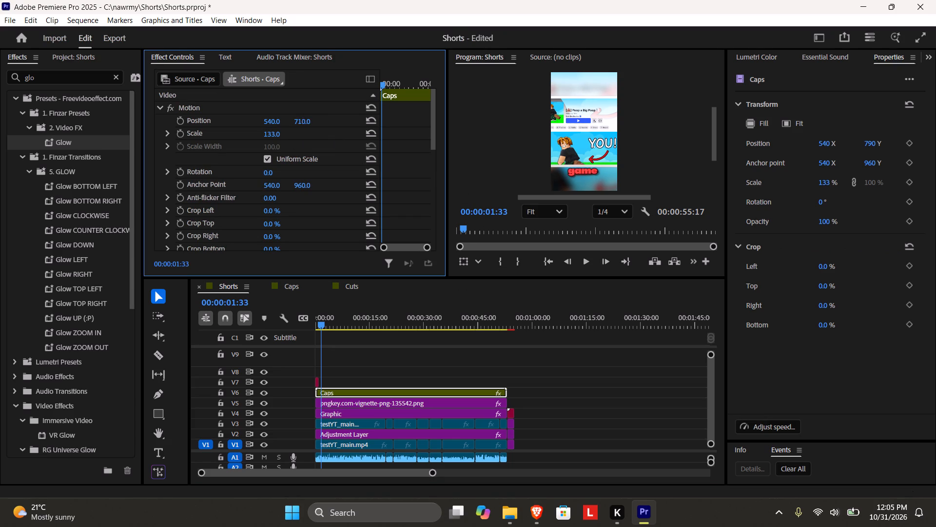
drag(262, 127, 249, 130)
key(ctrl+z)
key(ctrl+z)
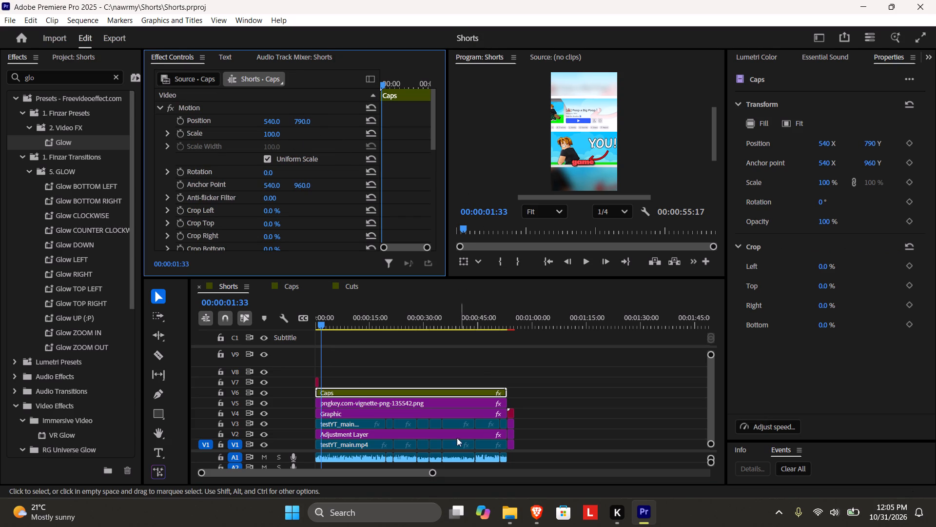
Open the nested Caps sequence and set the font size of all its caption clips to 130.
click(359, 382)
double_click(368, 394)
drag(625, 425, 623, 430)
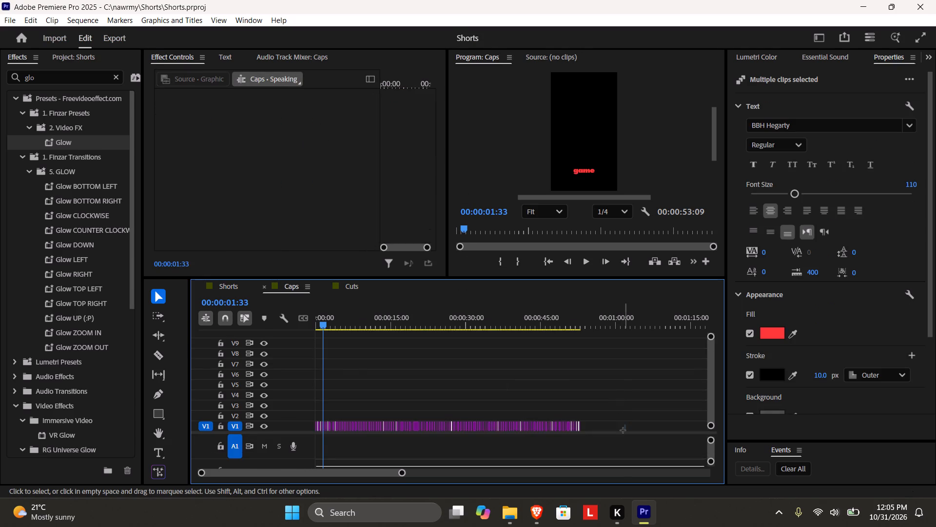
drag(623, 430, 214, 414)
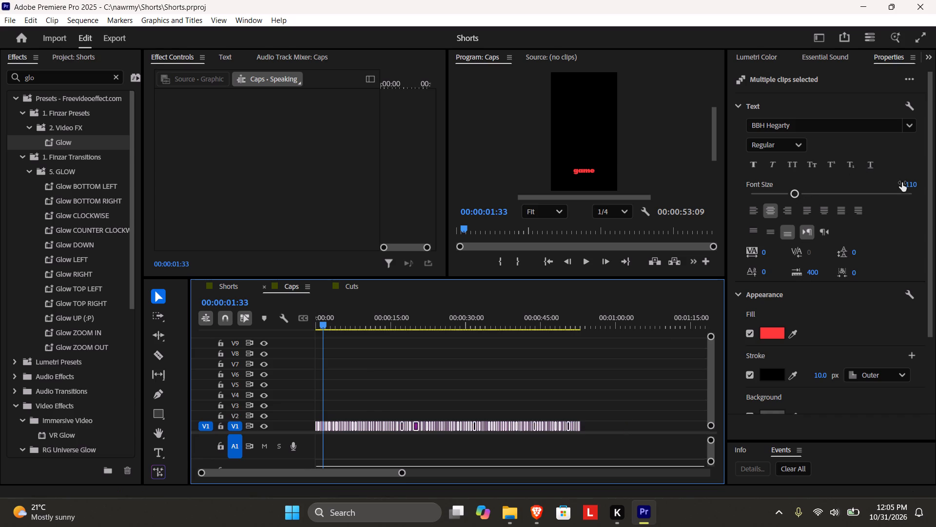
click(911, 184)
click(905, 179)
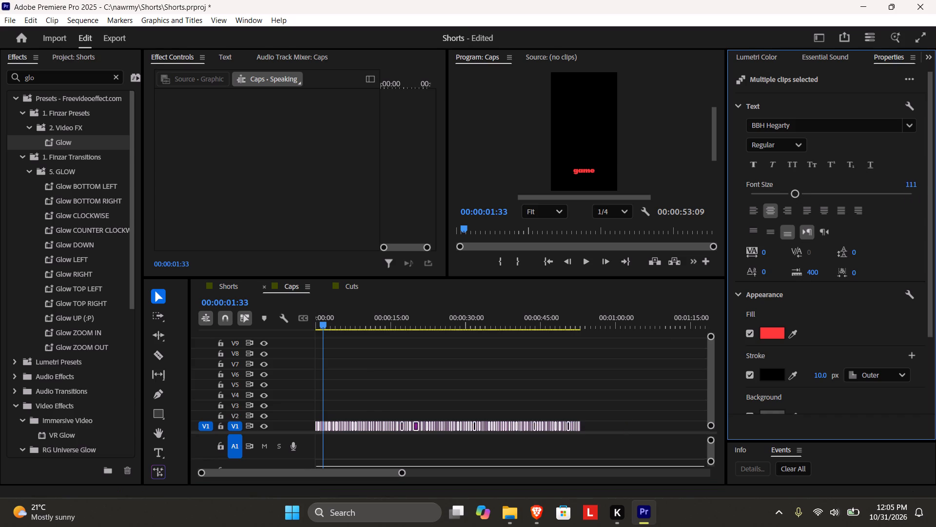
text(130)
key(Return)
click(472, 366)
drag(619, 423, 580, 431)
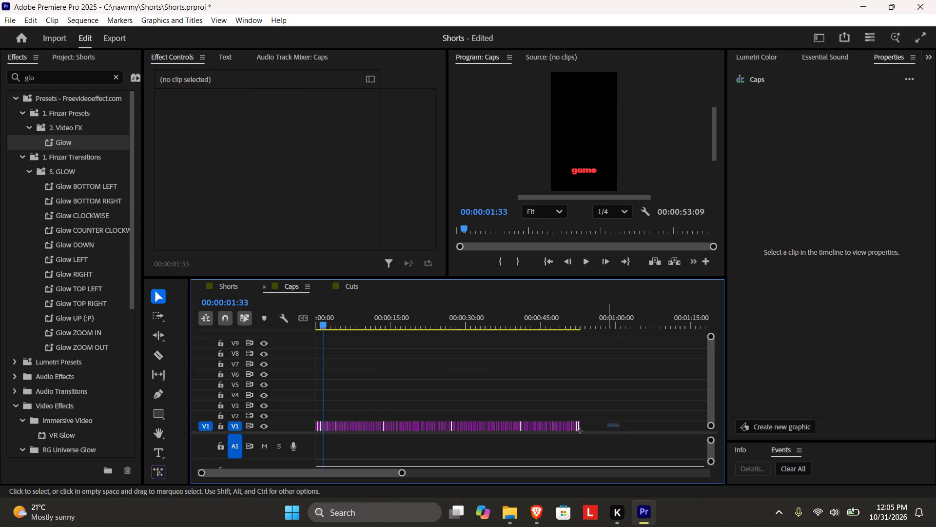
drag(580, 431, 278, 433)
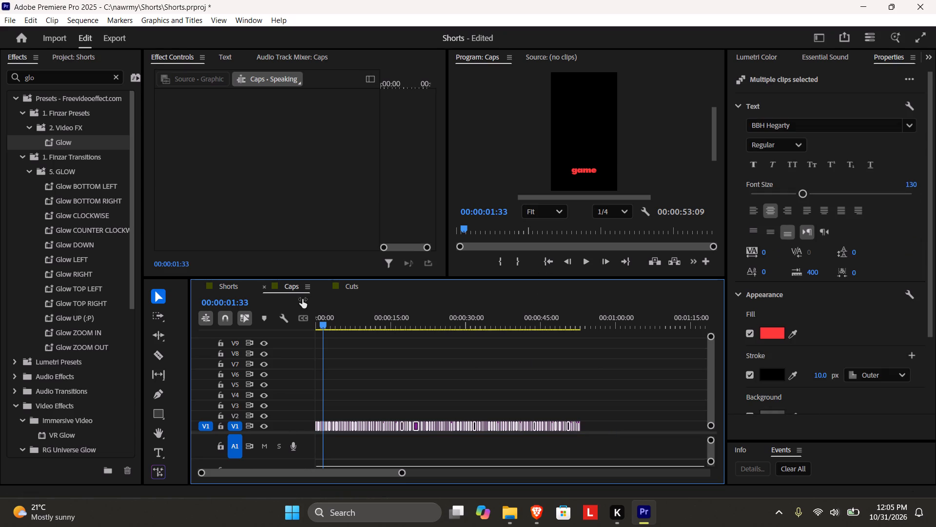
Return to the Shorts sequence and save the project.
click(246, 290)
click(606, 375)
key(ctrl+s)
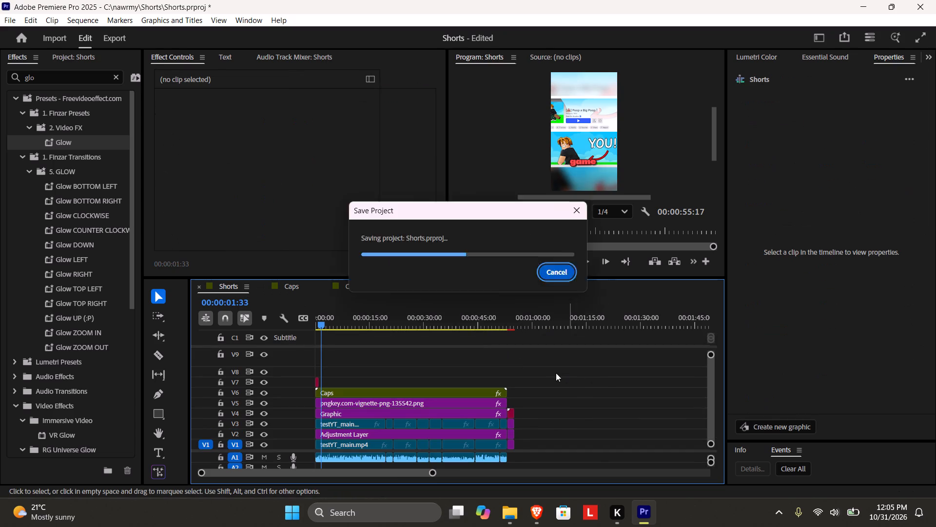
Play Shorts full screen from the "game" caption to check the larger captions, and save the project again.
key(space)
key(space)
click(925, 36)
key(space)
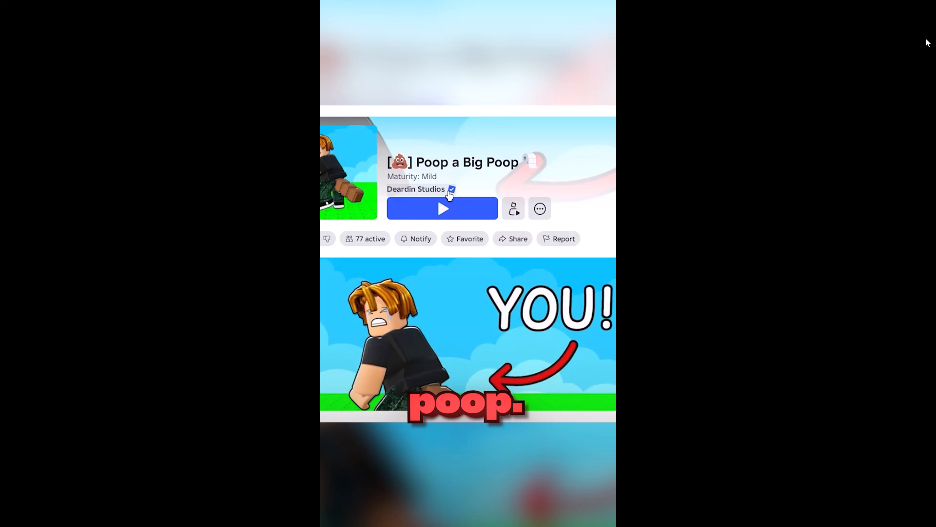
key(space)
key(space)
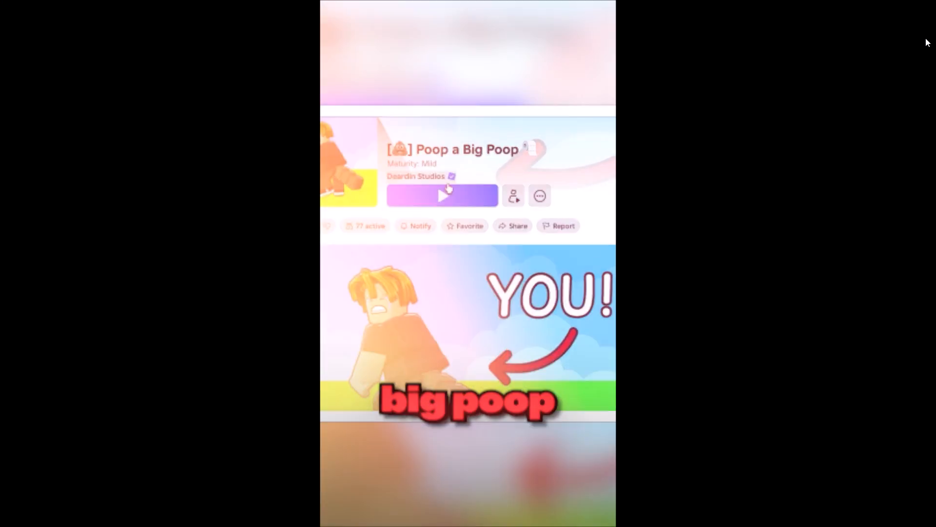
key(space)
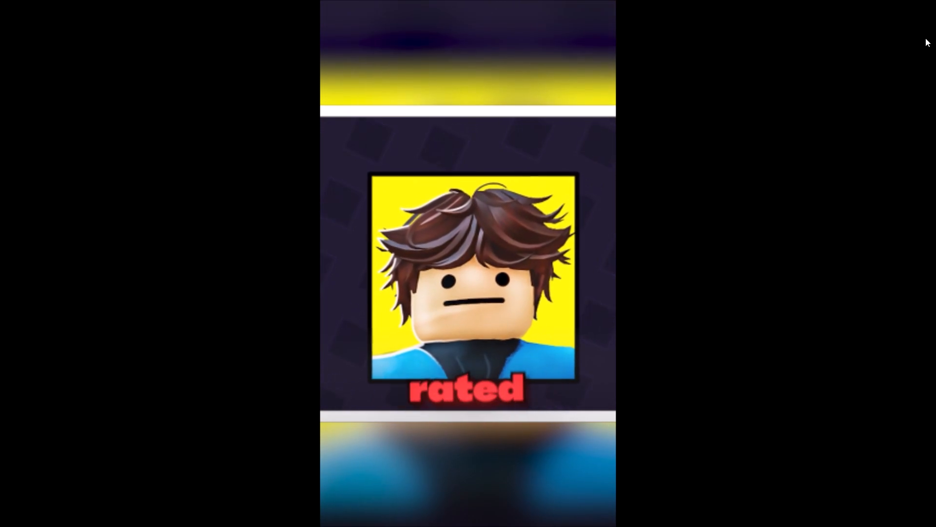
key(Escape)
key(ctrl+a)
key(ctrl+s)
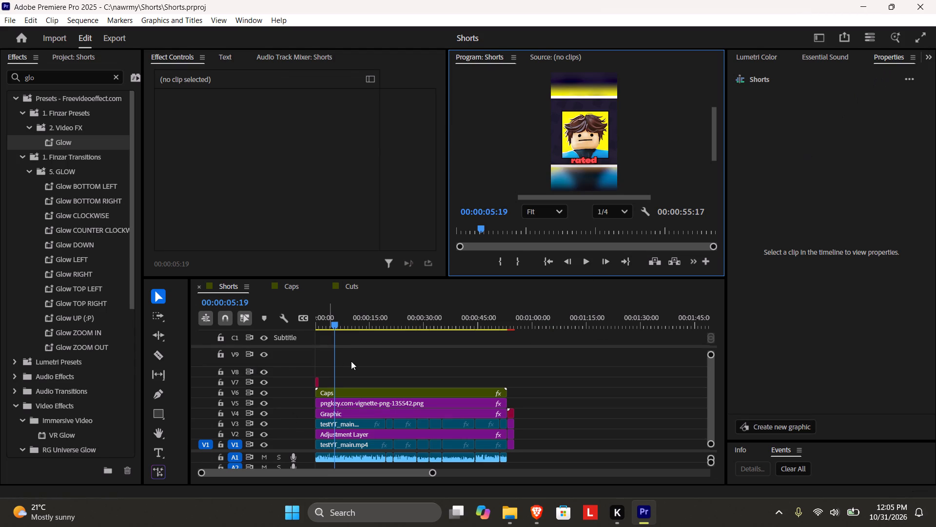
Return the playhead to the start of Shorts and export the entire sequence as the H.264 file Shorts_2.mp4 on drive D.
click(377, 358)
drag(341, 321, 204, 332)
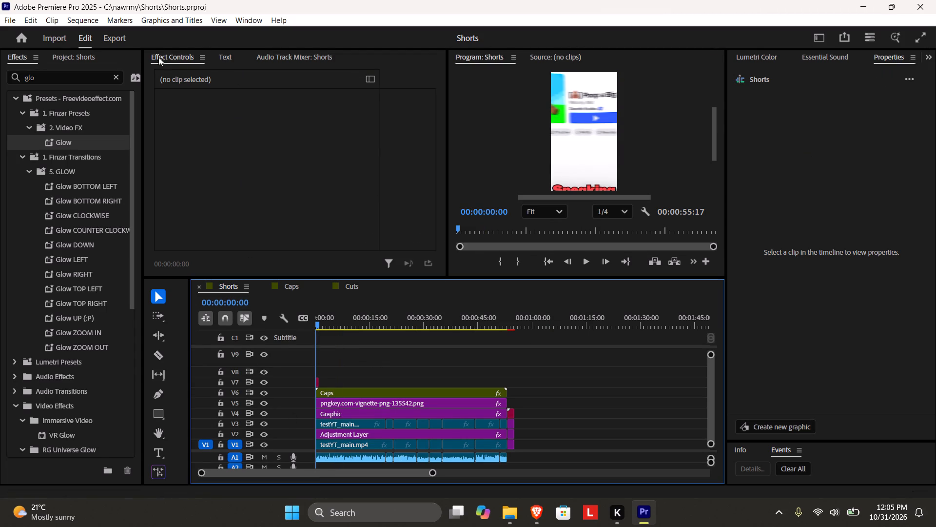
click(98, 39)
click(115, 38)
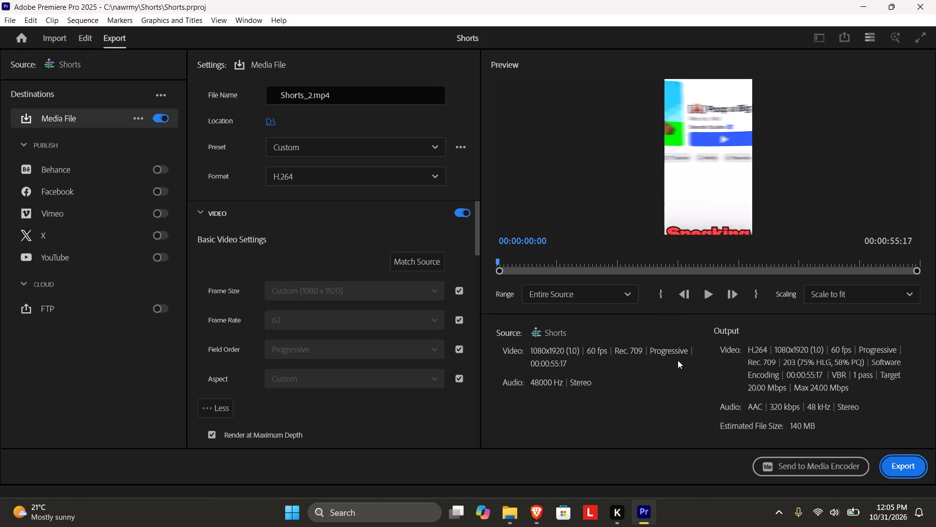
click(898, 471)
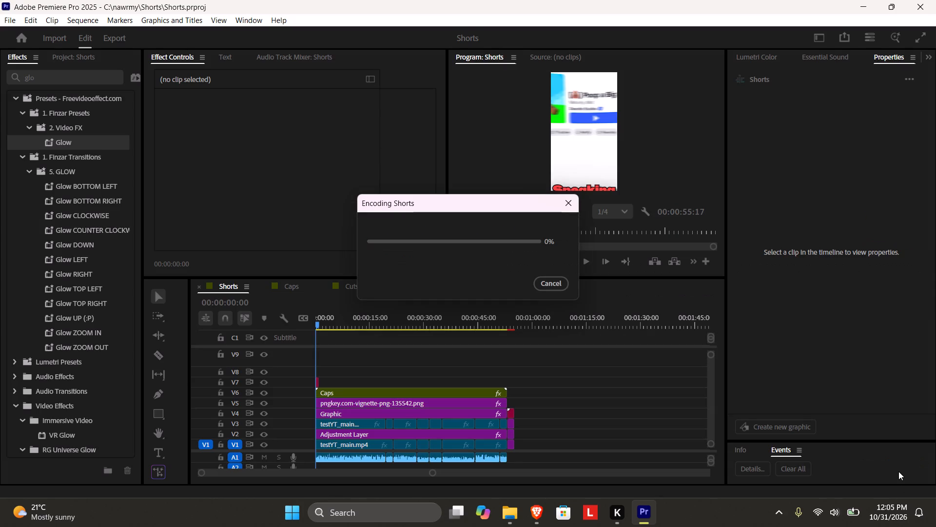
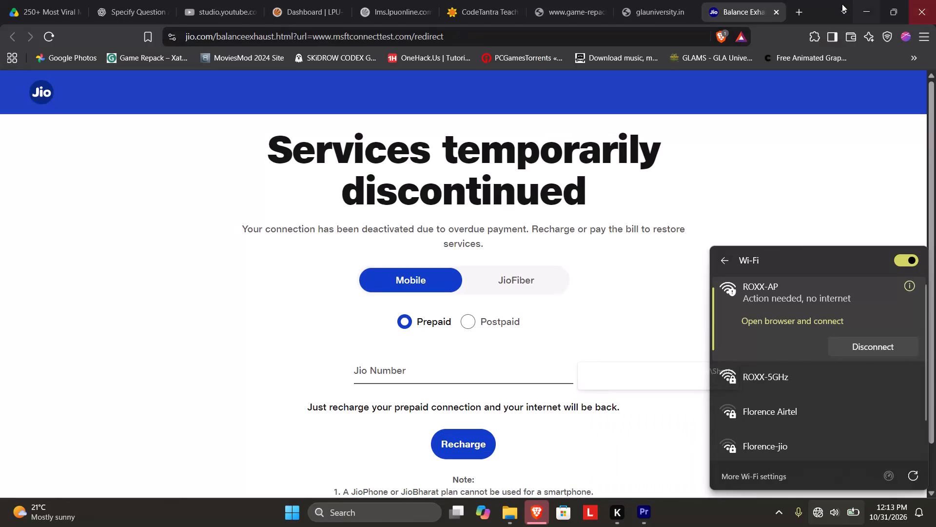
Close the Jio recharge page and open the bookmarked GLAMS site in the glauniversity.in tab.
click(780, 14)
click(706, 56)
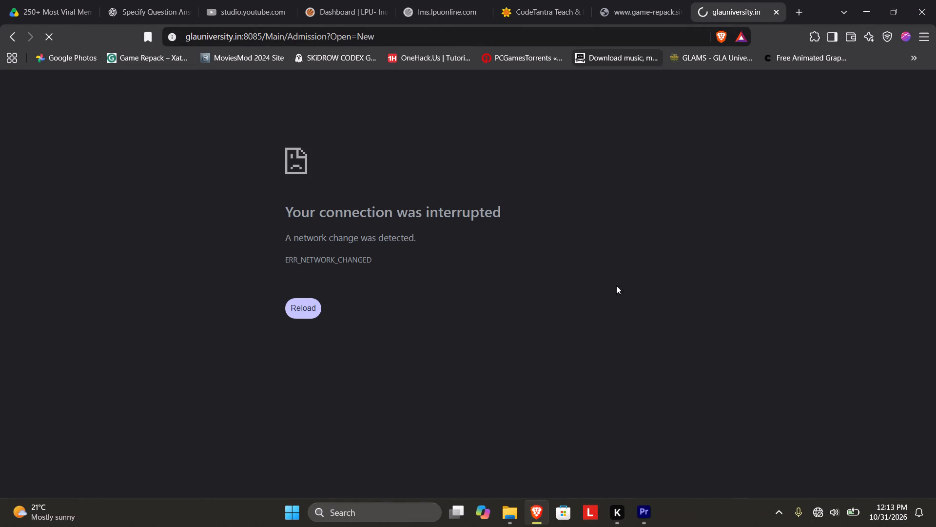
Switch to Premiere Pro and save the Shorts project.
click(650, 520)
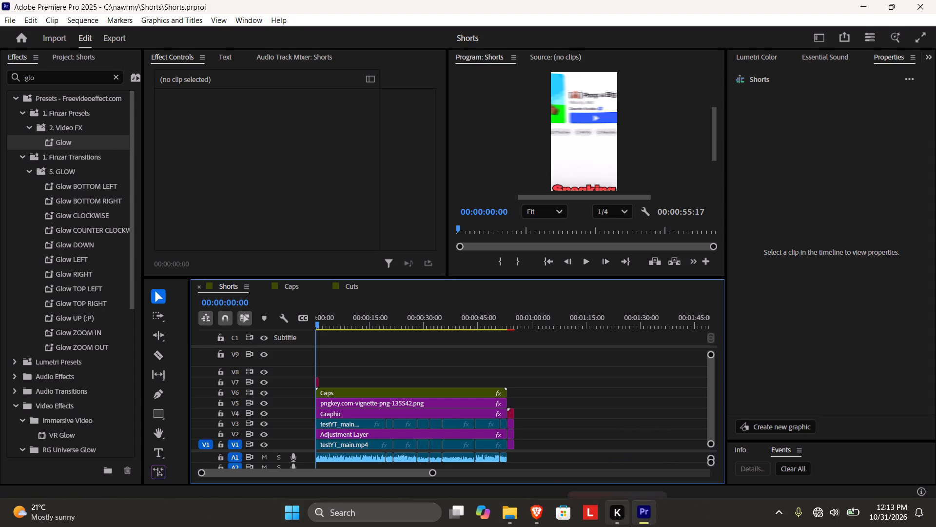
key(ctrl+s)
Return to the Brave browser and reload the glauniversity.in and game-repack.site pages to check the internet connection.
click(546, 515)
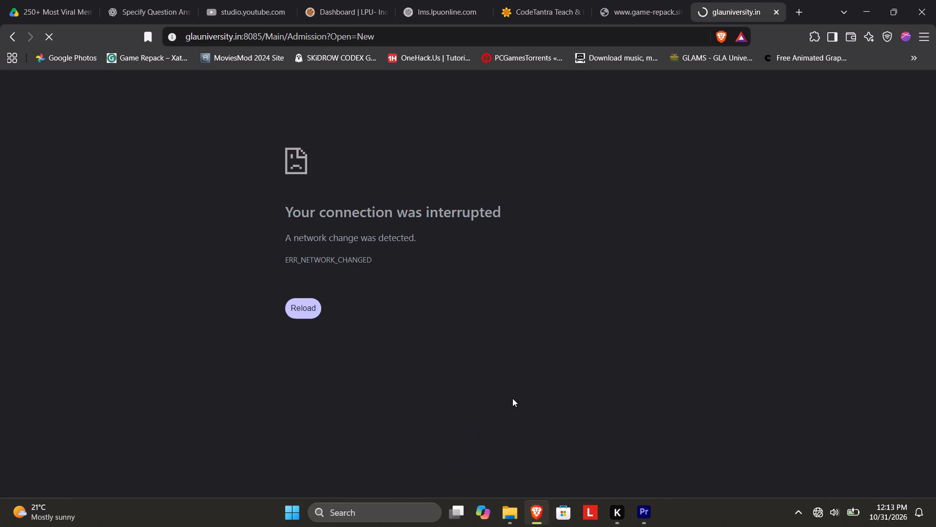
key(ctrl+r)
ctrl+click(612, 3)
key(ctrl+r)
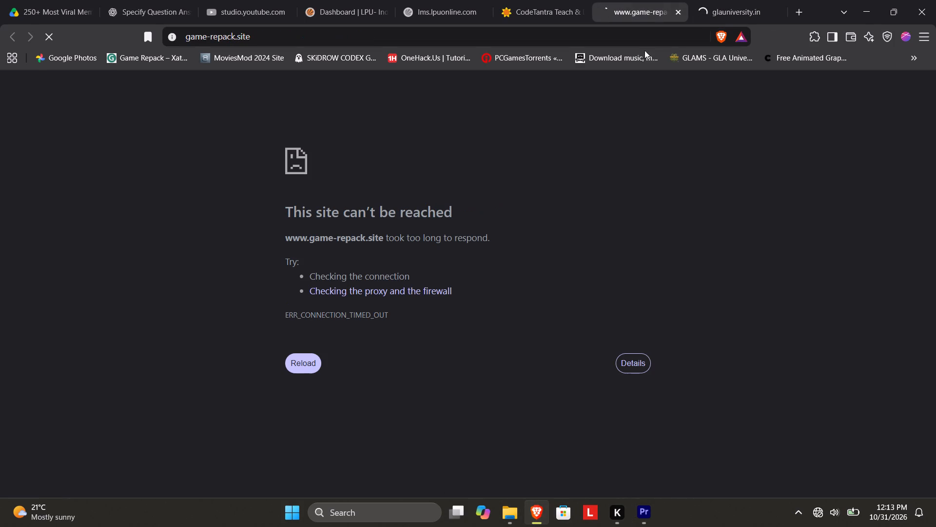
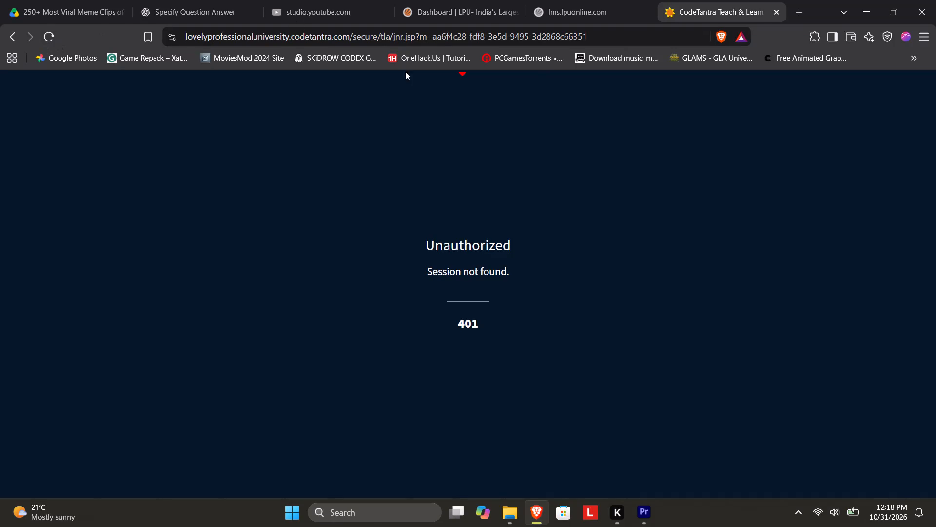
Close the CodeTantra and lms.lpuonline.com tabs and reload the LPU Dashboard page.
click(778, 16)
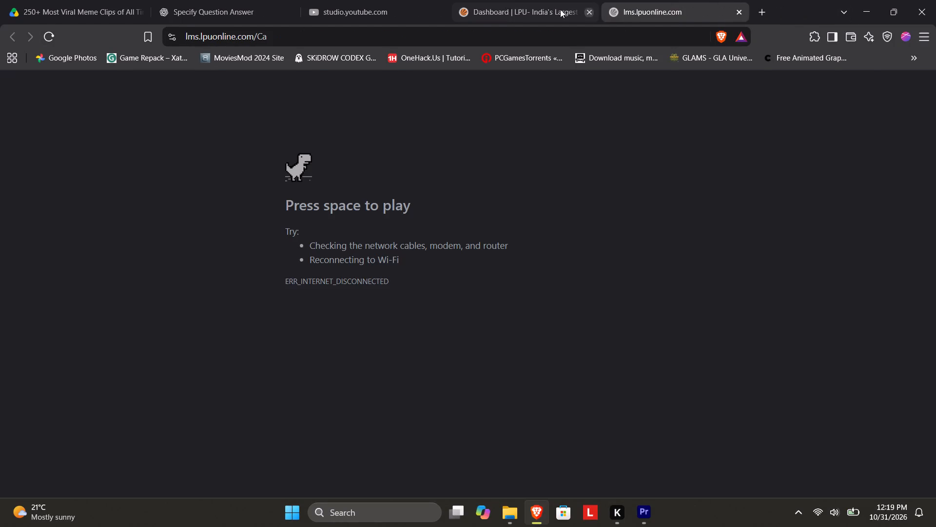
click(505, 0)
key(ctrl+r)
click(700, 0)
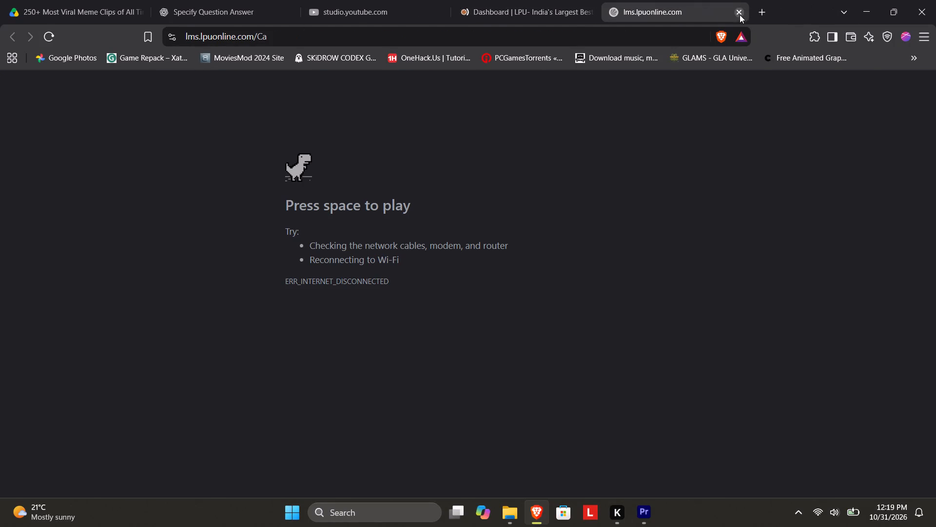
click(739, 18)
Reload the studio.youtube.com page and close the Specify Question Answer tab.
click(387, 0)
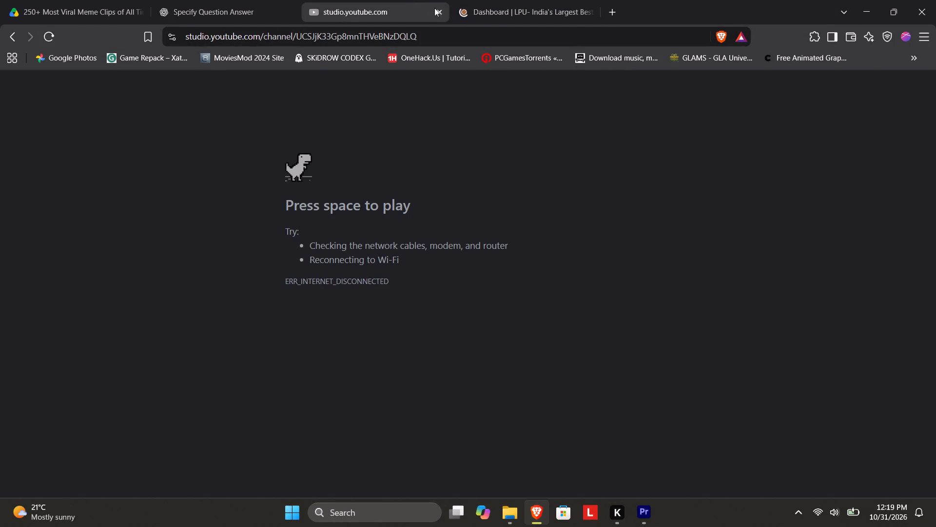
key(ctrl+r)
click(258, 0)
click(289, 15)
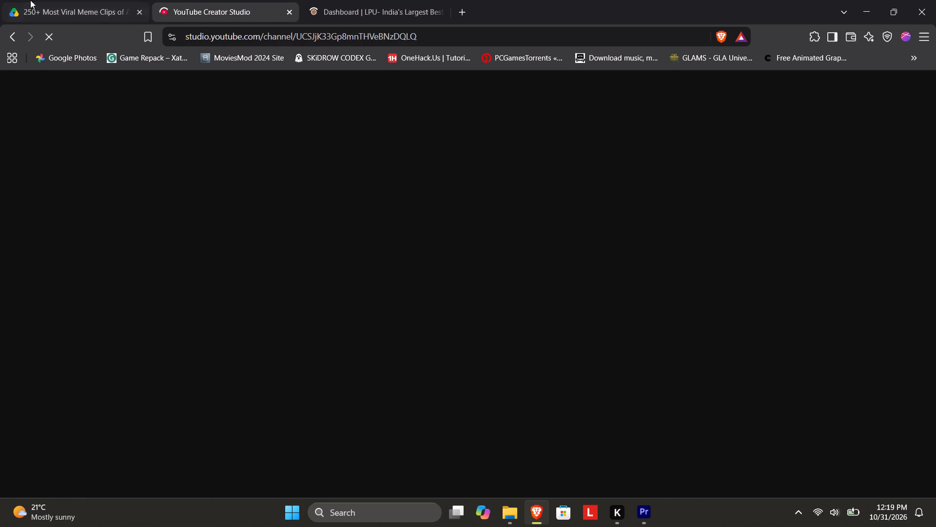
click(32, 0)
click(365, 0)
Switch to Premiere Pro and, in the Cuts sequence, move the remaining testYT_main.mp4 clip back to 00:00:00:00.
click(638, 512)
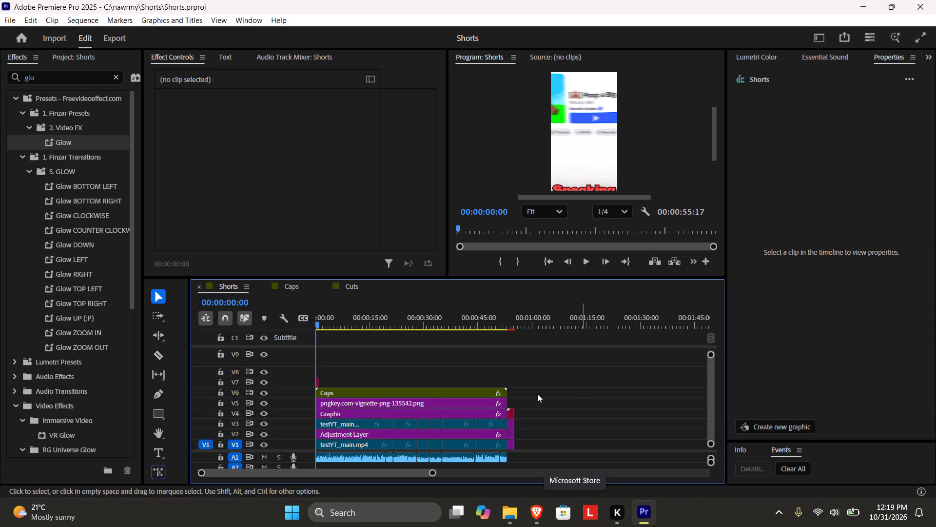
click(362, 287)
drag(526, 472, 546, 472)
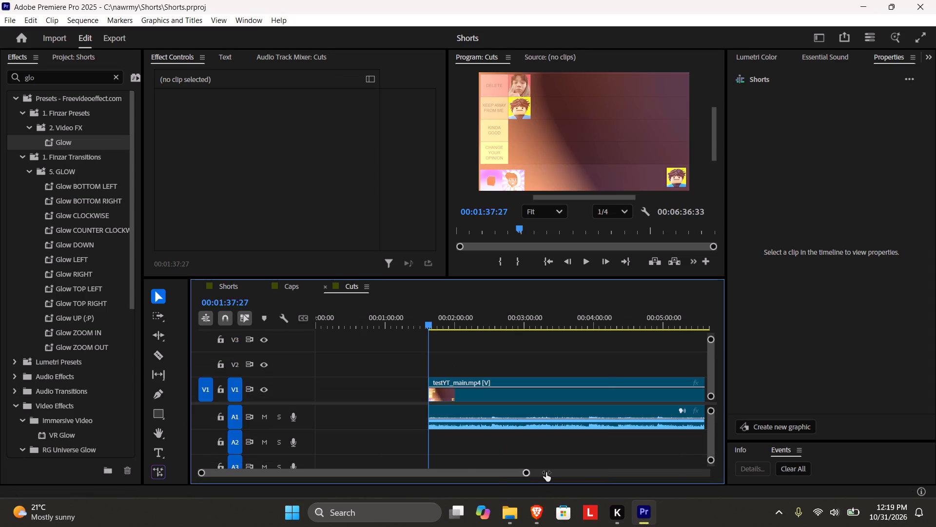
drag(546, 472, 672, 470)
drag(429, 395, 343, 392)
drag(348, 323, 224, 318)
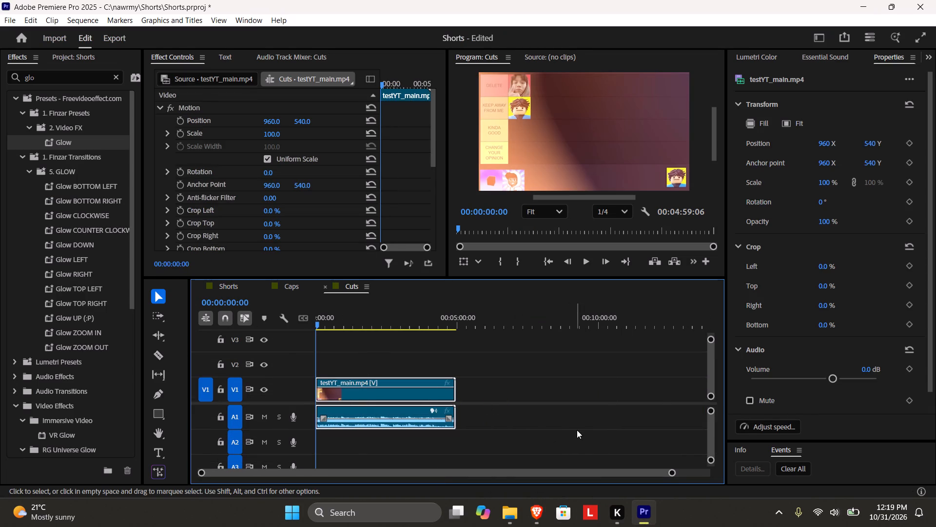
Play and scrub through the Cuts sequence from the start to review the footage and find where the next character's segment begins.
click(577, 430)
key(space)
drag(670, 473, 619, 471)
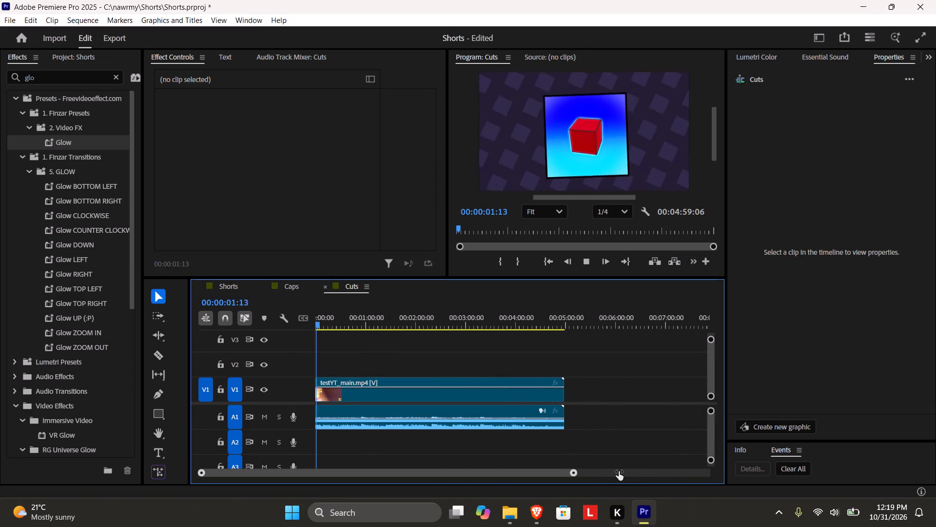
drag(619, 471, 627, 469)
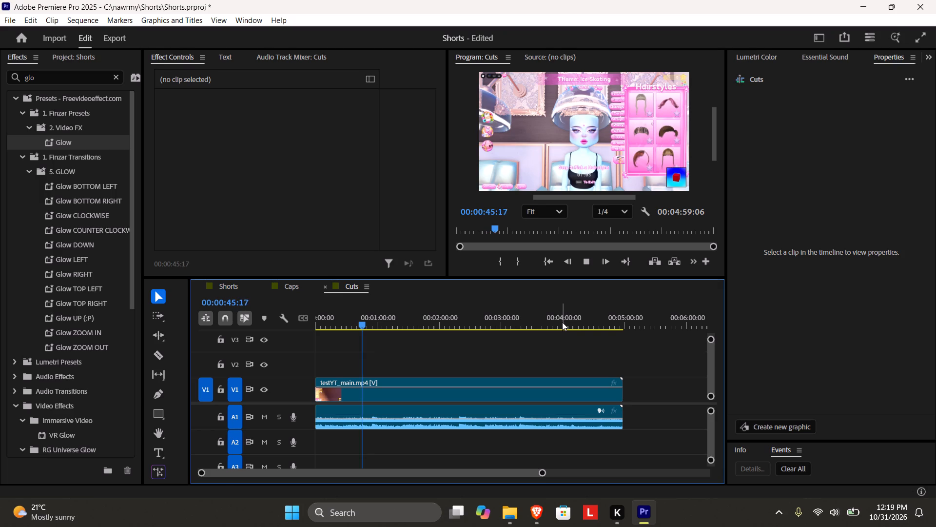
drag(376, 325, 421, 331)
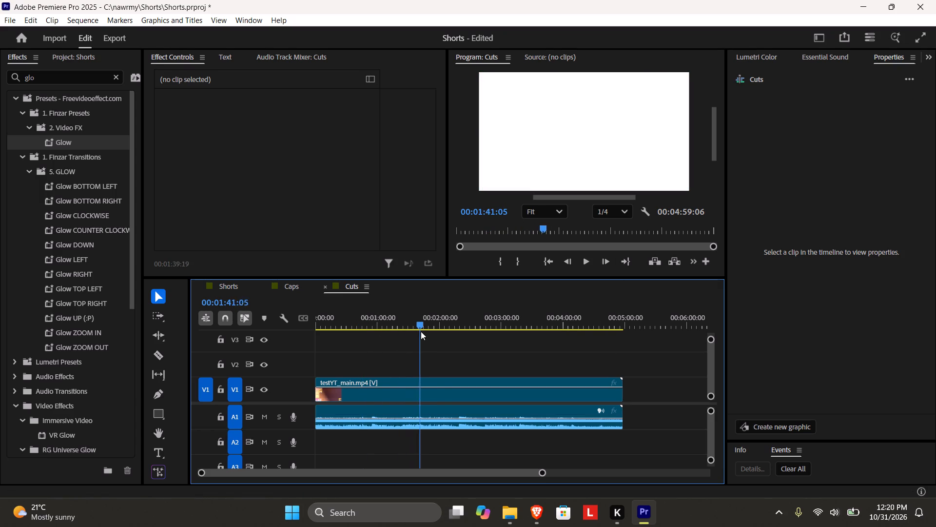
drag(421, 331, 452, 335)
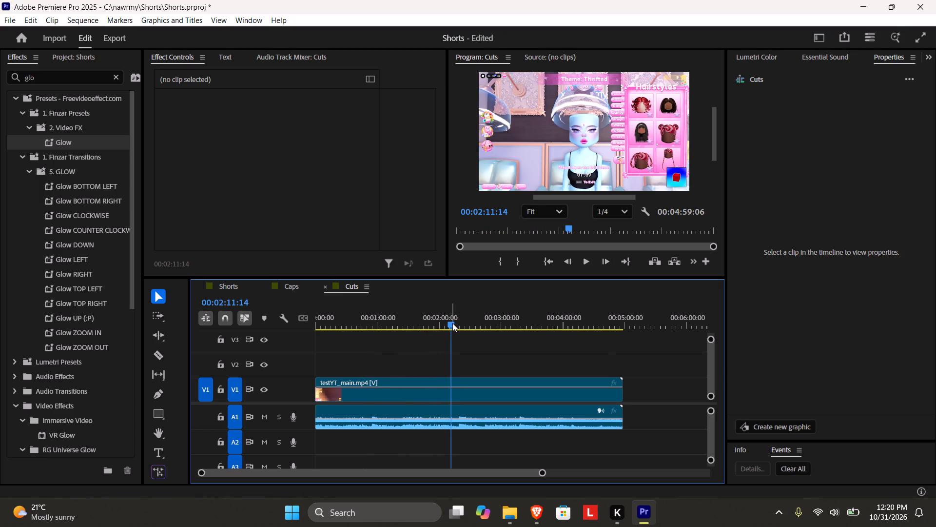
drag(452, 322, 489, 335)
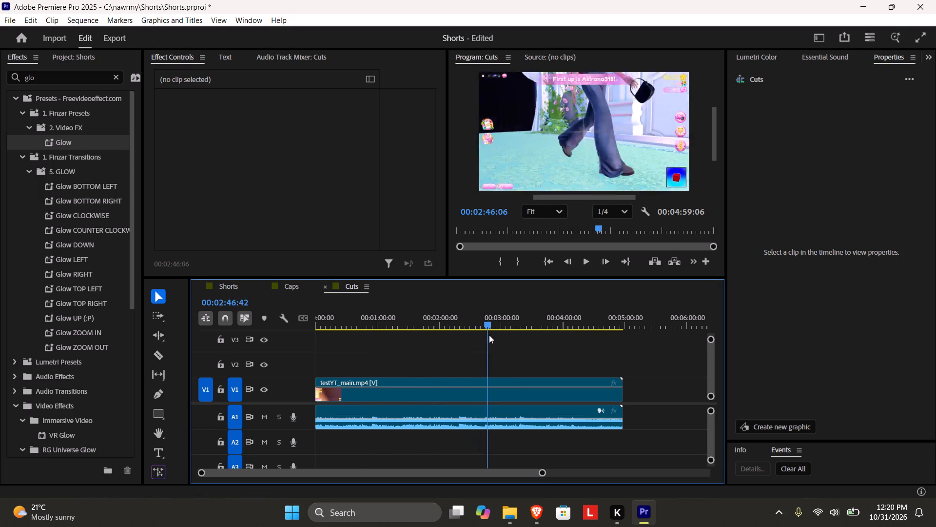
drag(489, 335, 506, 339)
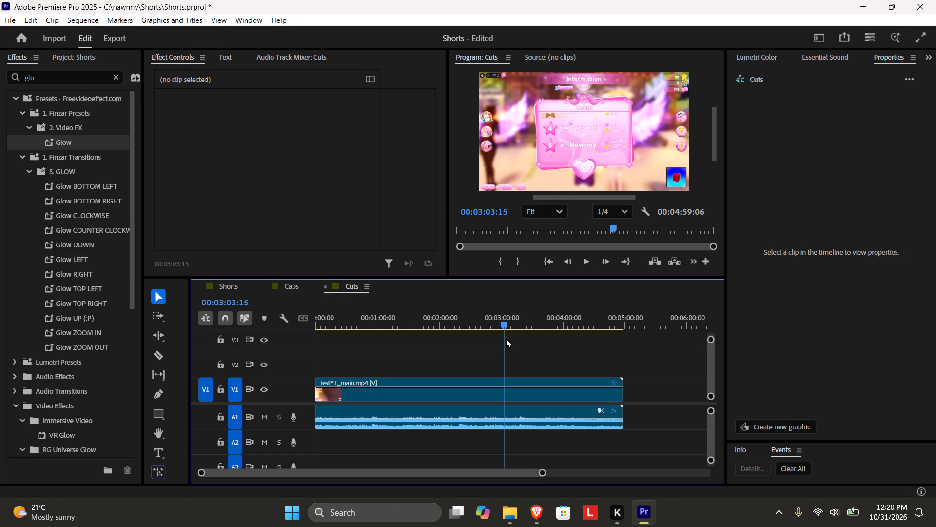
drag(506, 339, 523, 345)
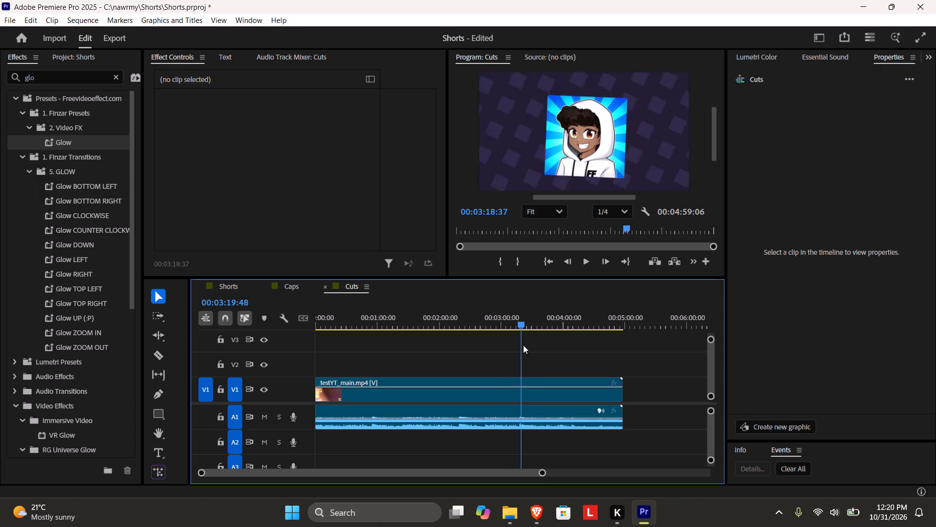
Split the testYT_main.mp4 clip at 00:03:17:07, on the white flash before the next character's intro.
drag(523, 345, 520, 345)
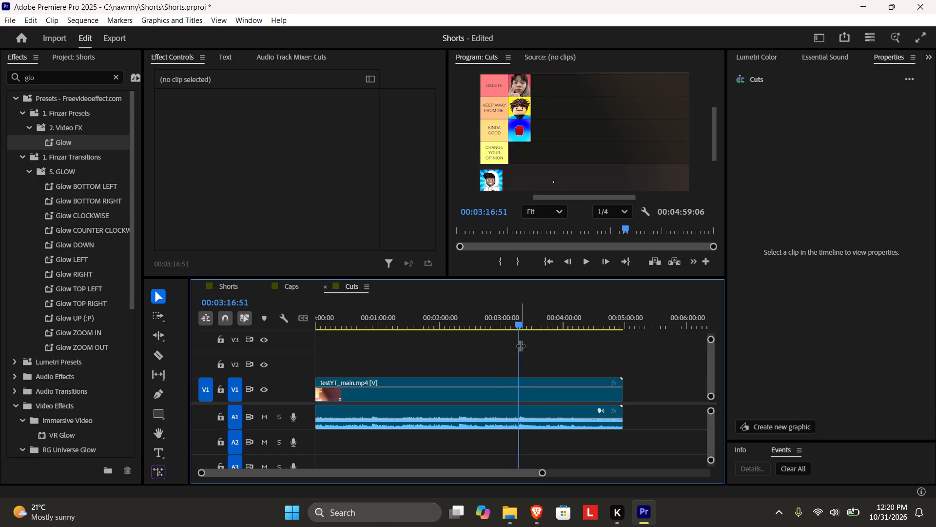
key(space)
key(space)
key(Left)
key(Left)
key(Left)
key(Left)
key(Left)
key(Left)
key(Left)
key(Left)
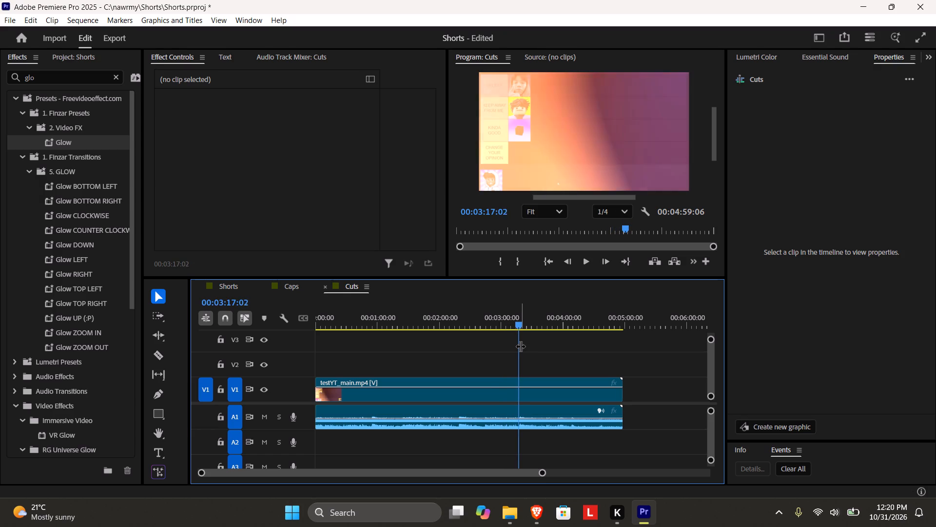
key(Right)
key(Right)
key(Right)
key(Right)
key(Right)
key(Right)
key(Right)
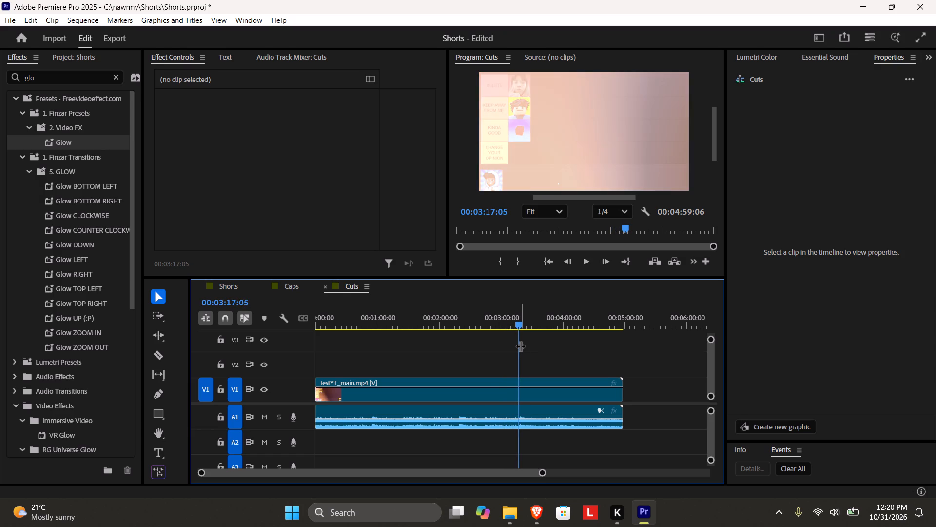
key(Right)
key(c)
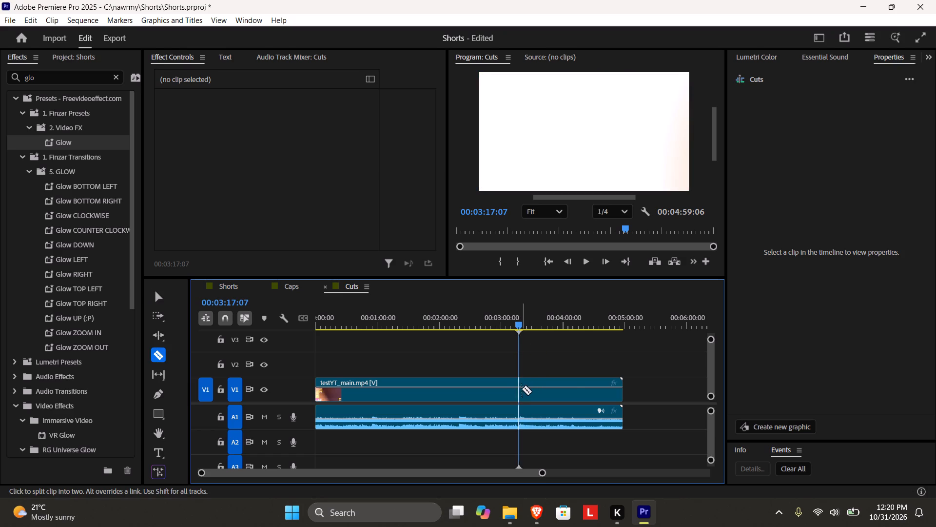
click(519, 389)
key(v)
key(space)
key(space)
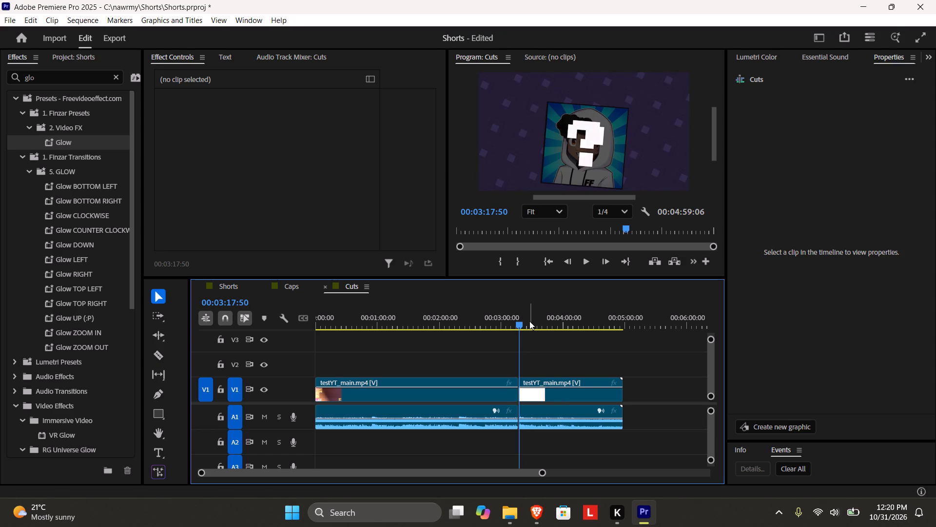
Trim the start of the first testYT_main.mp4 clip to the white flash frame at 00:00:00:13.
drag(521, 320, 302, 349)
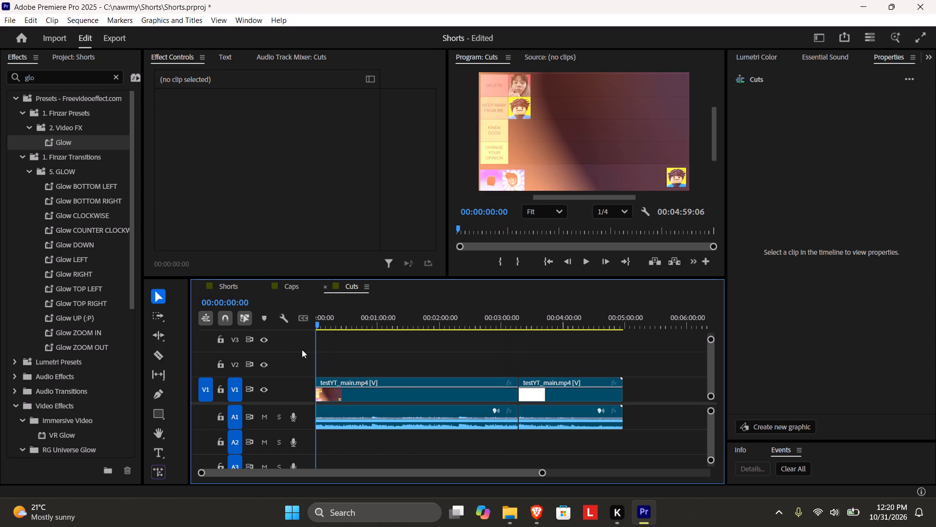
key(space)
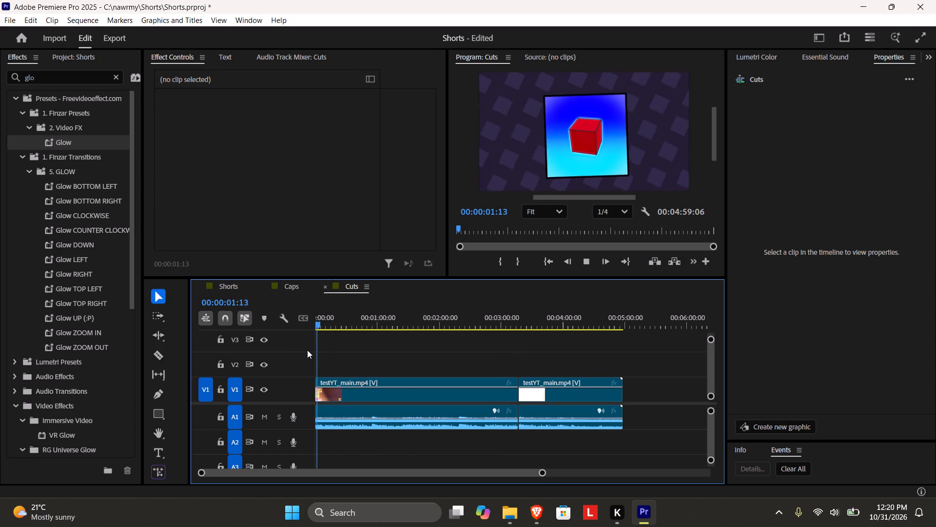
drag(315, 325, 304, 325)
drag(314, 325, 302, 328)
click(313, 323)
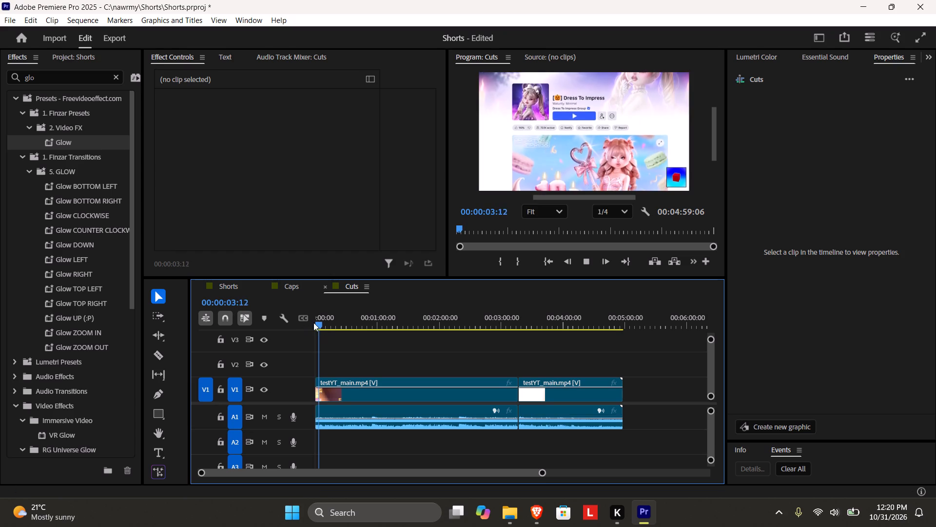
drag(321, 324, 276, 326)
key(space)
key(space)
drag(543, 472, 431, 472)
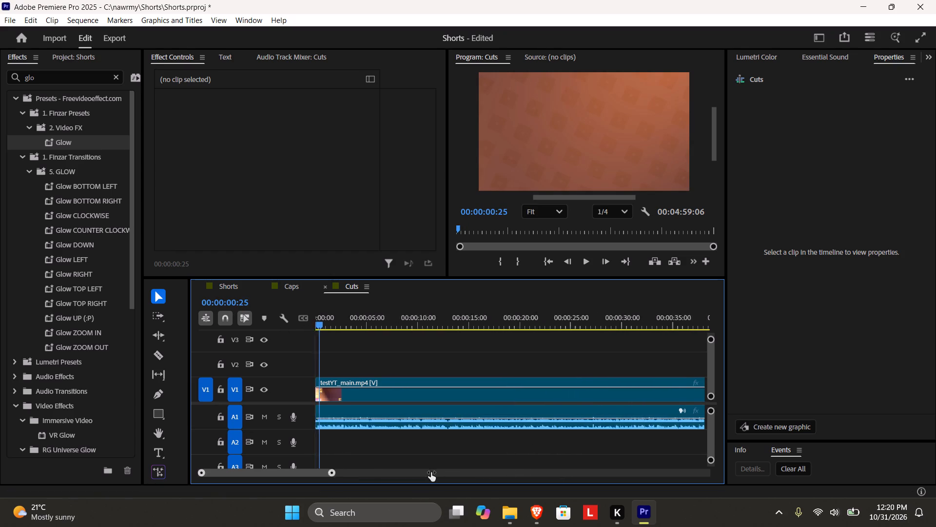
drag(431, 472, 414, 474)
click(350, 330)
click(321, 327)
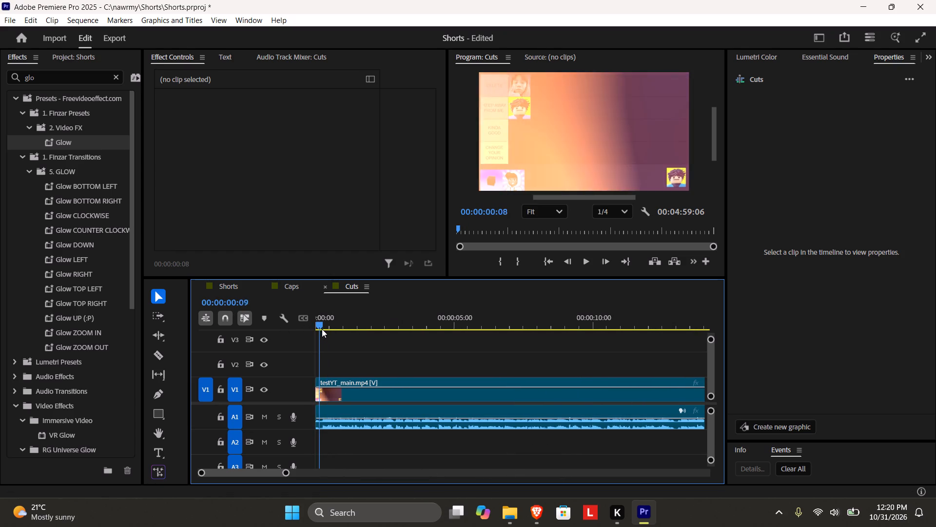
key(Left)
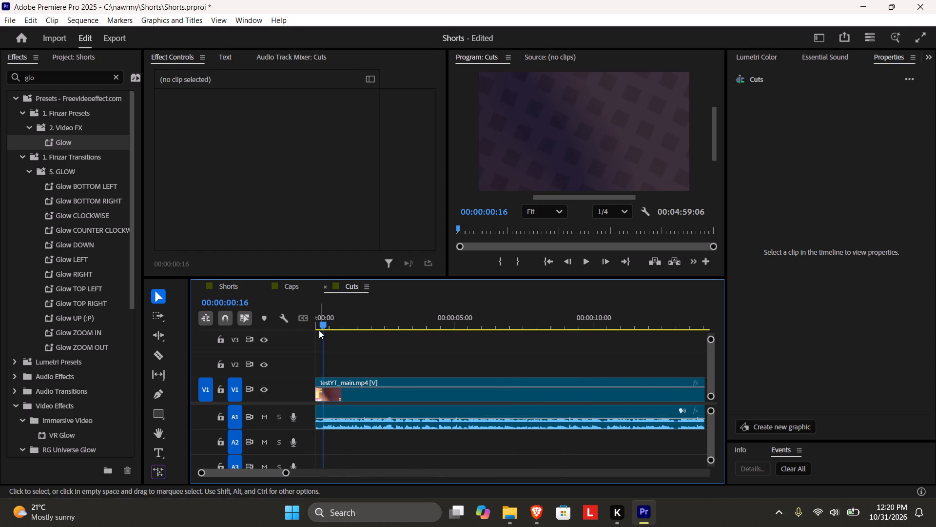
key(Left)
key(Left)
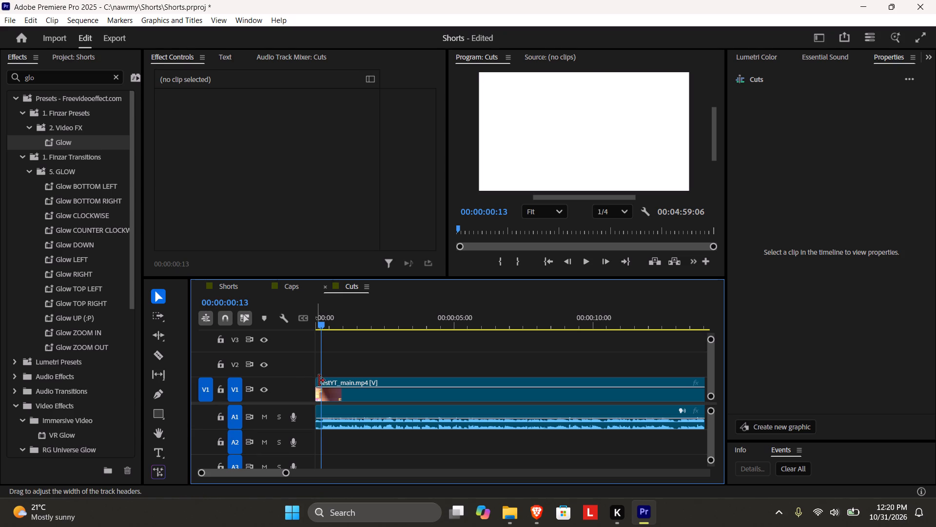
drag(316, 384, 324, 385)
Move the trimmed first clip to 00:00:00:00 to close the gap at the start of the Cuts sequence.
drag(346, 397, 326, 397)
drag(345, 403, 320, 403)
drag(342, 401, 280, 399)
drag(324, 325, 251, 324)
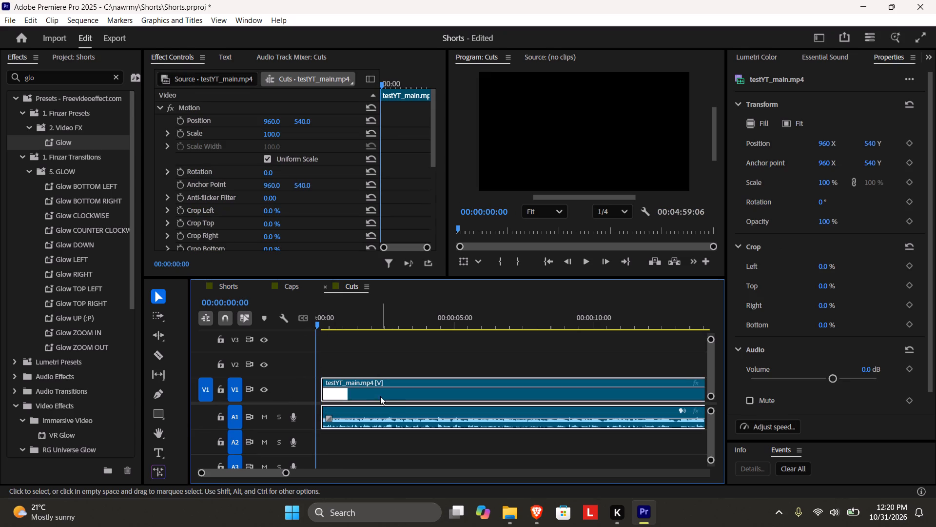
drag(380, 396, 315, 395)
Split the first testYT_main.mp4 clip at 00:00:06:59, during the "You go, girl" horse image.
key(space)
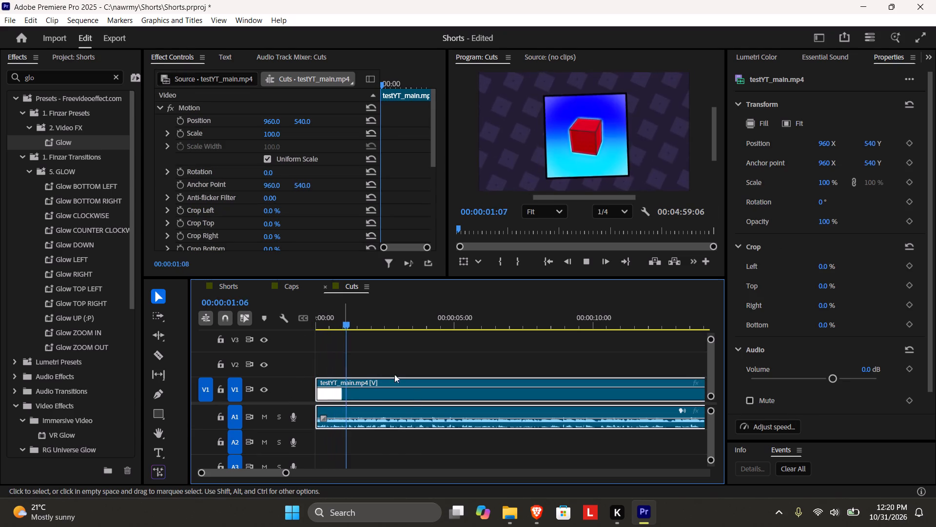
drag(286, 474, 320, 475)
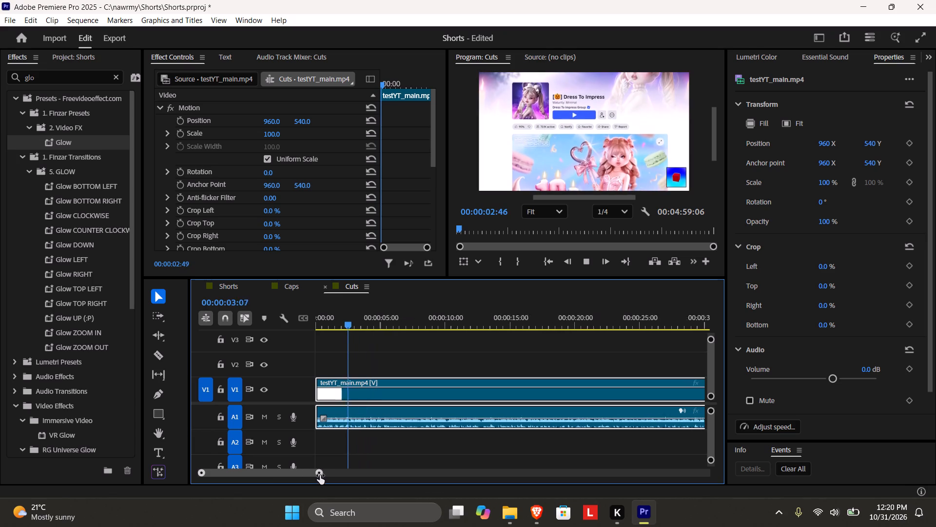
drag(320, 475, 322, 475)
drag(322, 475, 333, 475)
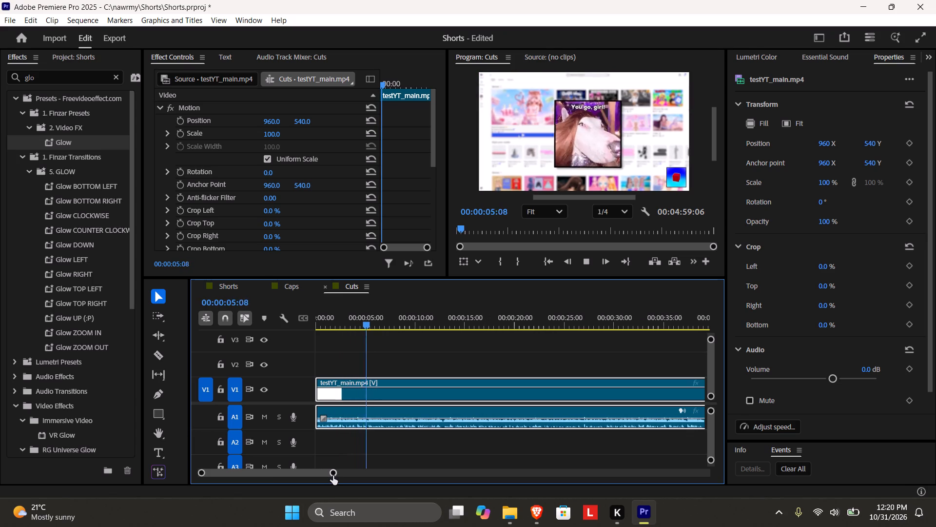
drag(333, 476, 343, 476)
key(space)
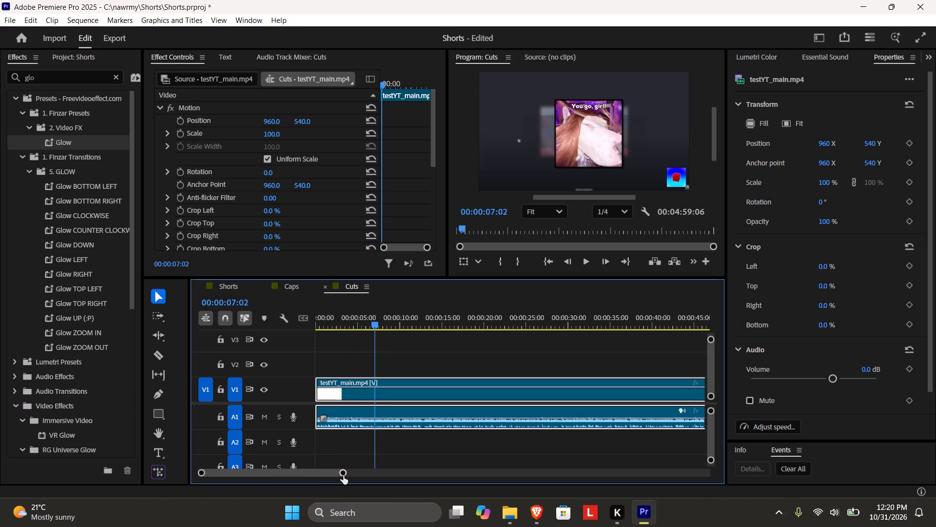
drag(343, 475, 303, 475)
key(Left)
key(Left)
key(Left)
key(Left)
key(Left)
key(Left)
key(Left)
key(Left)
key(Left)
key(Left)
key(Left)
key(Left)
key(Left)
key(Left)
key(Left)
key(Left)
key(Left)
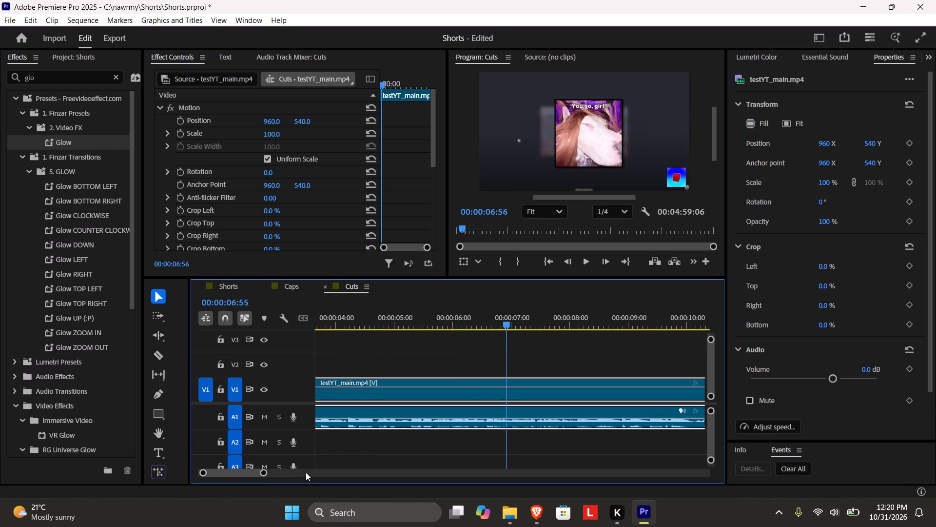
key(space)
key(space)
click(512, 324)
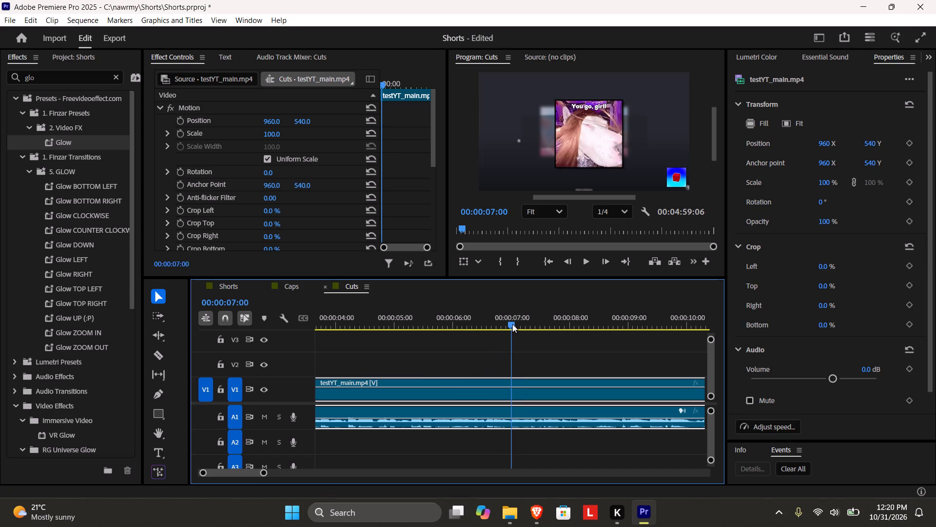
key(space)
key(space)
drag(260, 474, 248, 473)
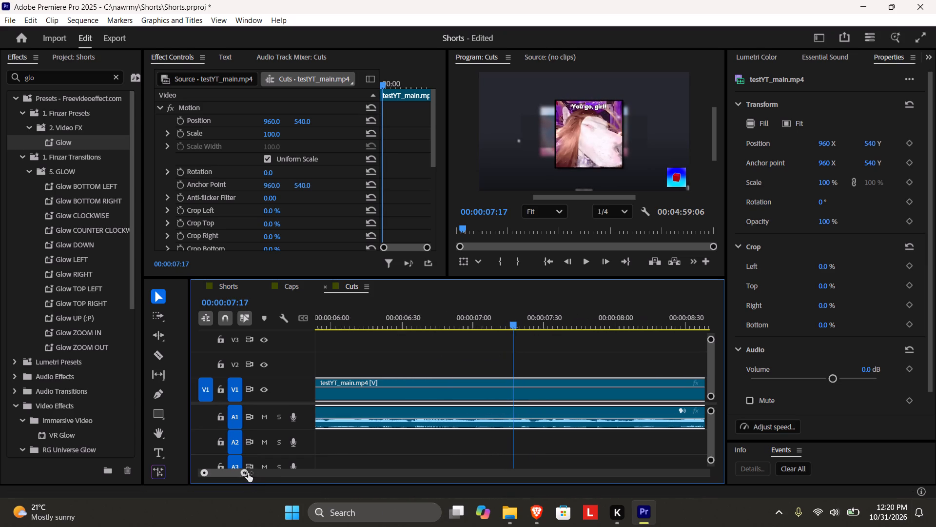
drag(248, 473, 243, 473)
click(423, 323)
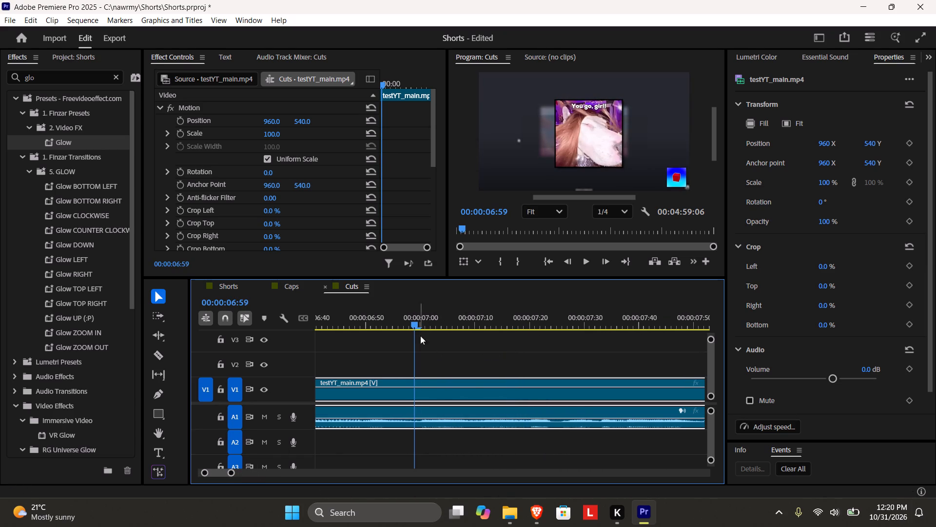
key(c)
click(415, 387)
key(v)
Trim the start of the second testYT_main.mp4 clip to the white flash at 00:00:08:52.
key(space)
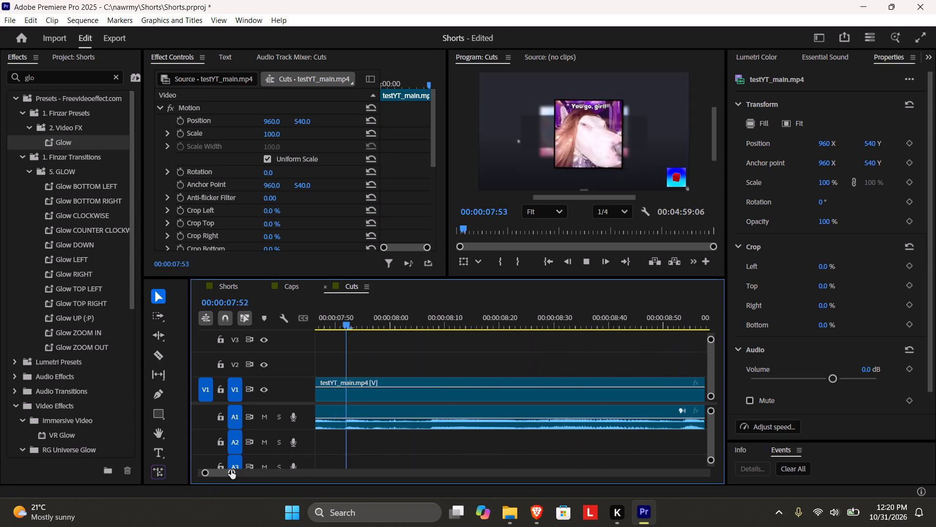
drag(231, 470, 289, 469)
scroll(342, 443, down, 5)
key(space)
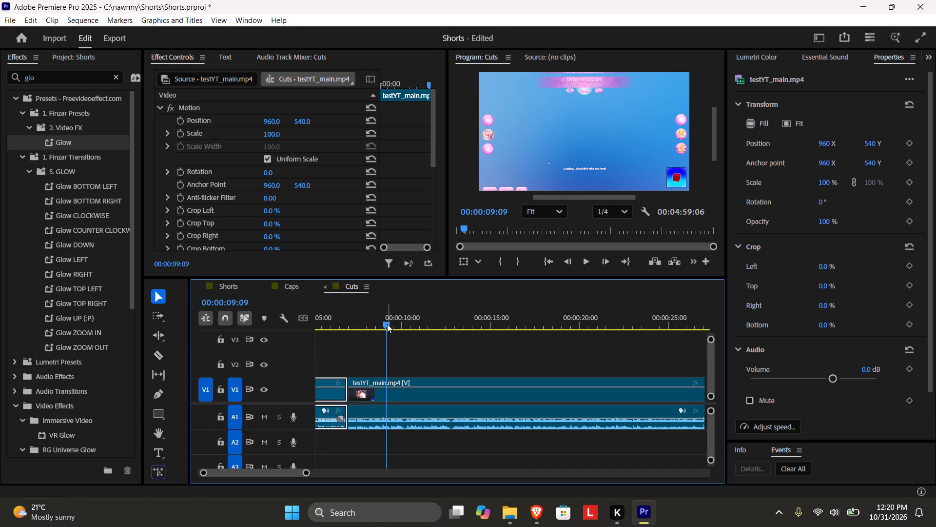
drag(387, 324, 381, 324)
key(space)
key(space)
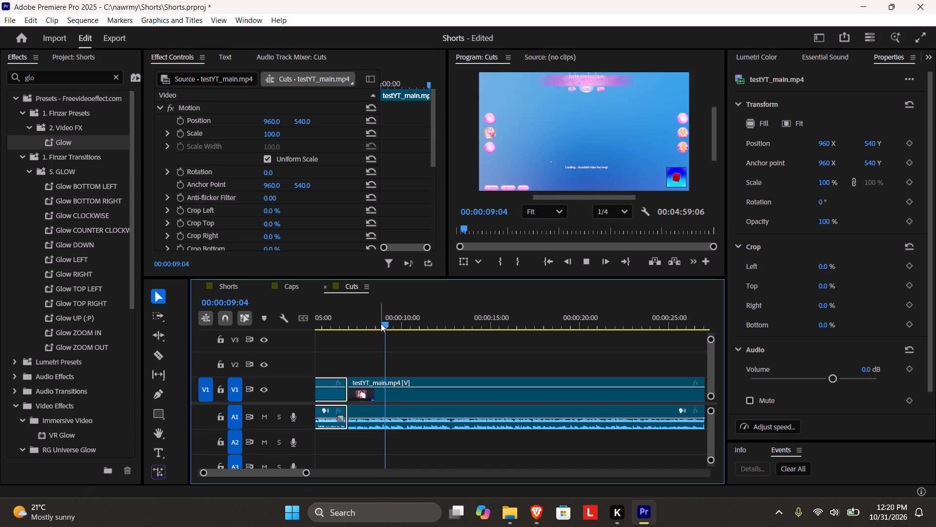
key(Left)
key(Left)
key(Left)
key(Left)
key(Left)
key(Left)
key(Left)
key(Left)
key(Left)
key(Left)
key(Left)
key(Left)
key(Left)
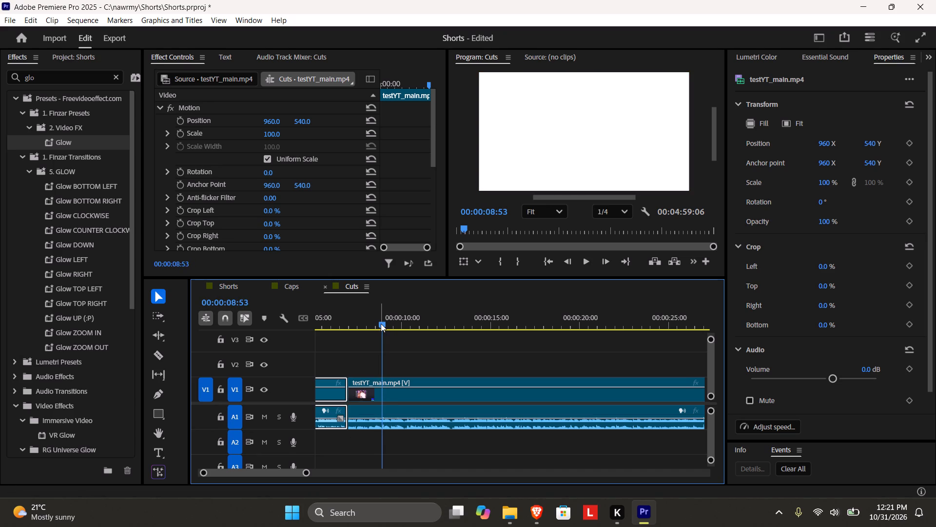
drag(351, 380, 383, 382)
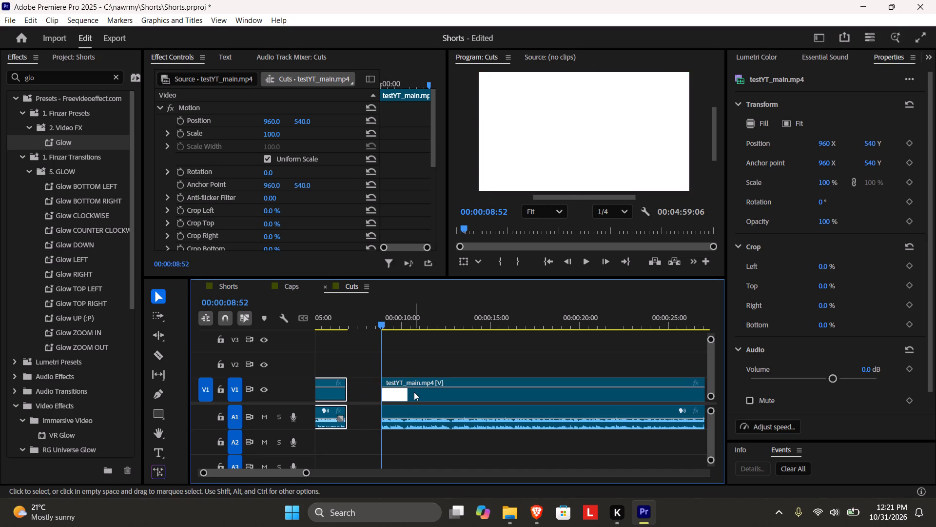
Trim the second clip's start to the beginning of the Ice Skating round, just after 00:00:12:43, and move it against the first clip.
key(space)
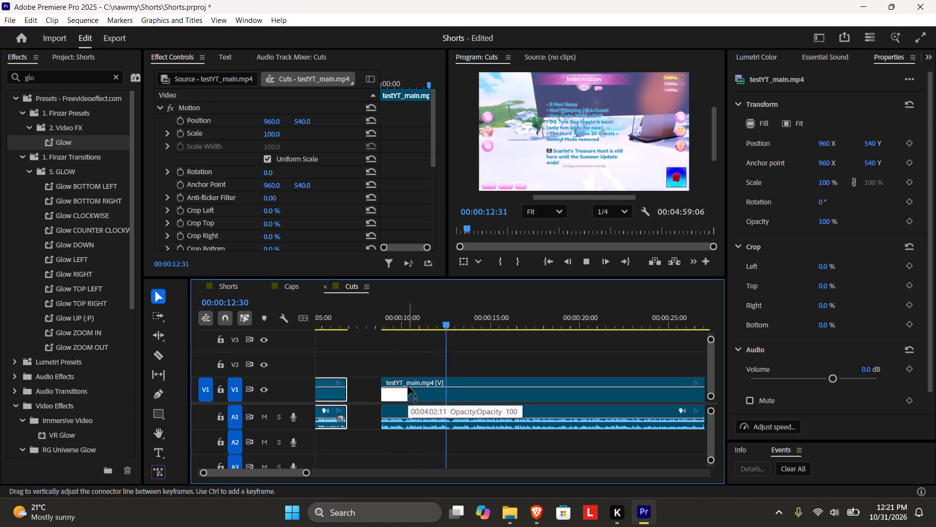
key(space)
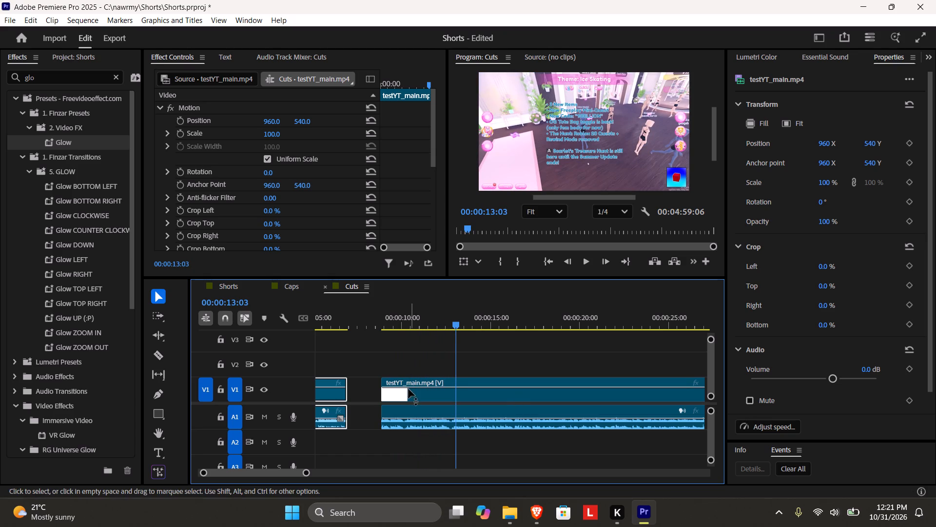
drag(457, 324, 451, 324)
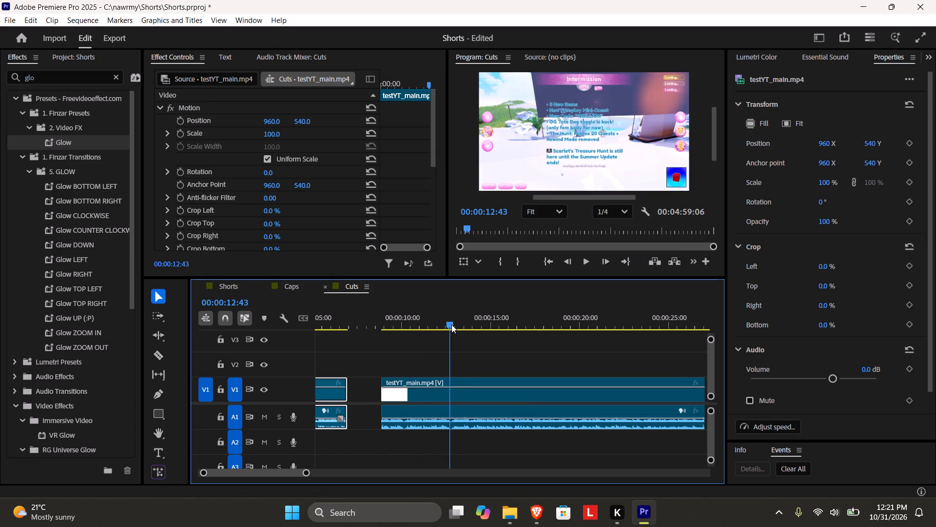
drag(451, 324, 452, 326)
drag(382, 379, 452, 379)
drag(478, 397, 377, 392)
Trim the second clip's start to 00:00:07:08 and move it back 9 frames against the first clip at 00:00:06:59.
click(337, 307)
key(space)
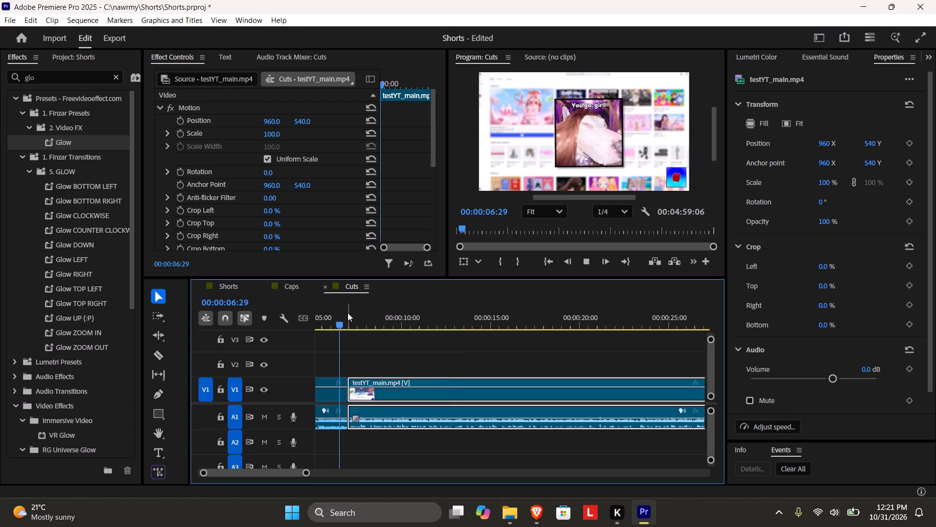
key(space)
drag(357, 325, 347, 324)
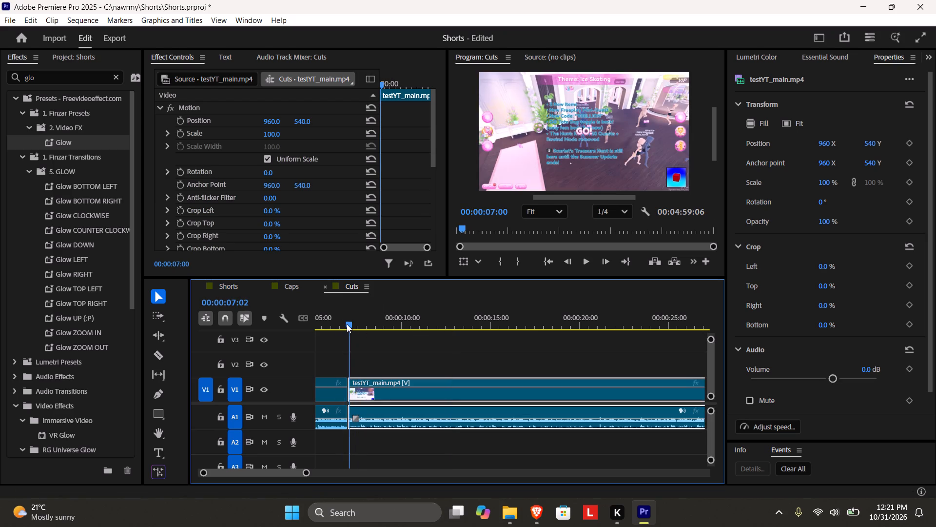
drag(347, 324, 347, 325)
key(space)
key(space)
drag(307, 472, 288, 470)
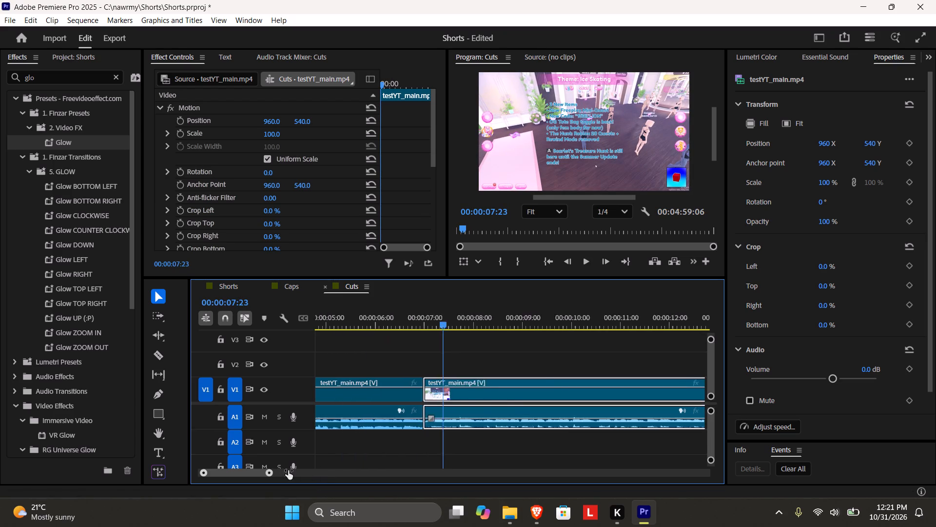
drag(288, 470, 272, 468)
click(442, 341)
drag(449, 311, 459, 317)
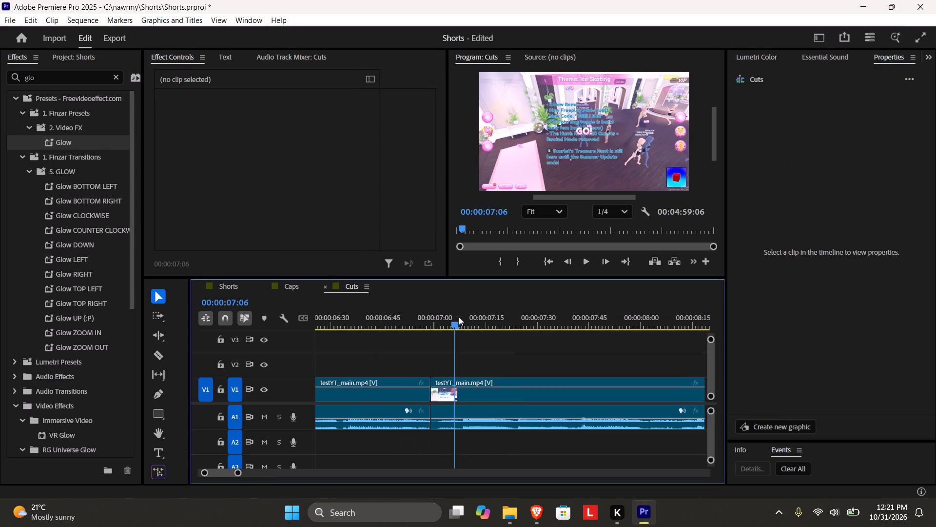
drag(459, 317, 463, 320)
key(space)
key(space)
drag(469, 305, 461, 306)
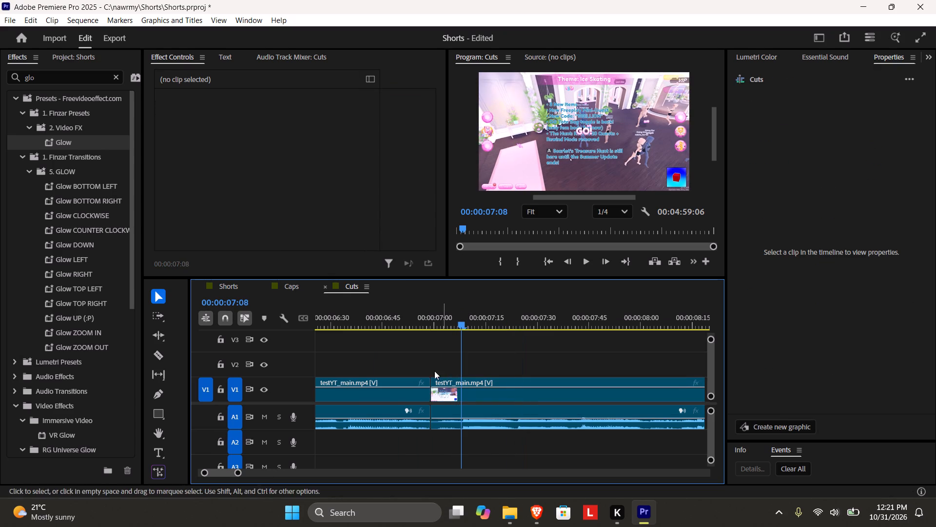
drag(434, 380, 465, 378)
drag(477, 399, 443, 389)
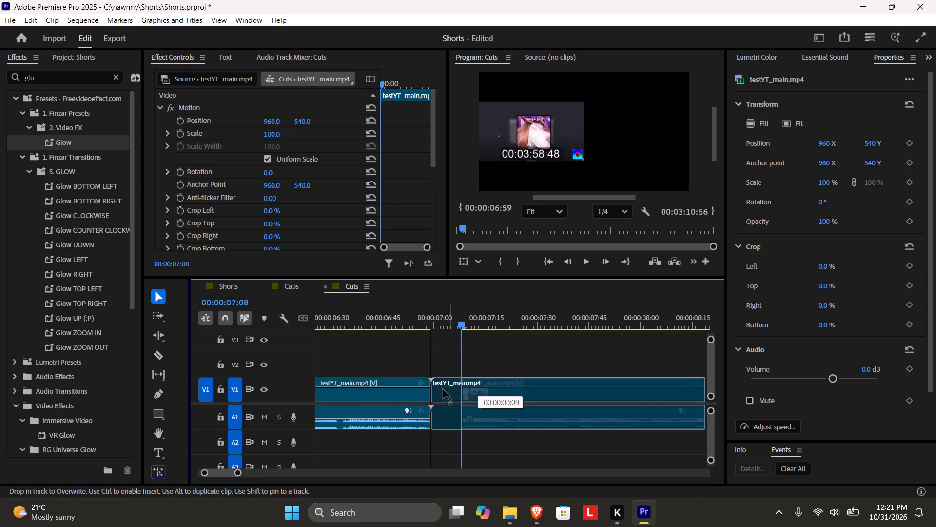
drag(443, 389, 448, 398)
Play and scrub repeatedly across the join at 00:00:06:59 to check how the cut looks and sounds.
click(422, 317)
key(space)
click(378, 314)
key(space)
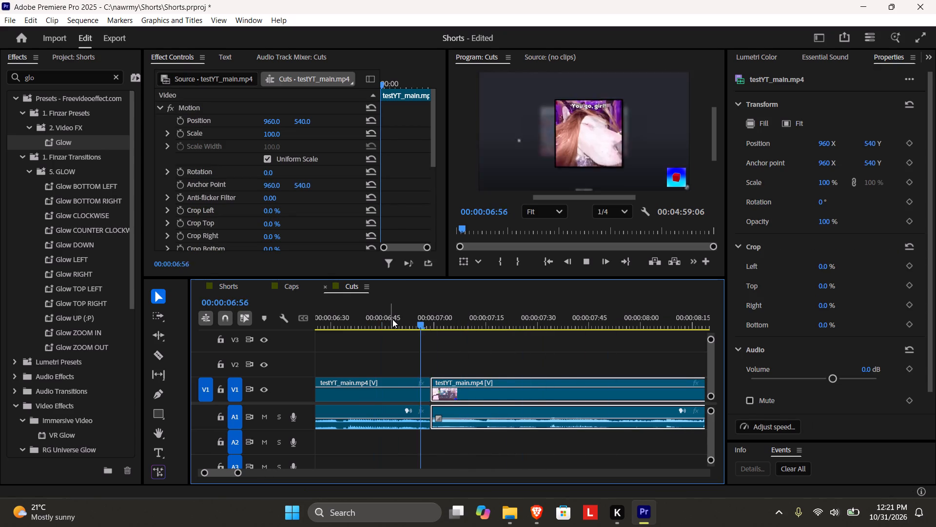
key(space)
drag(392, 319, 336, 327)
key(space)
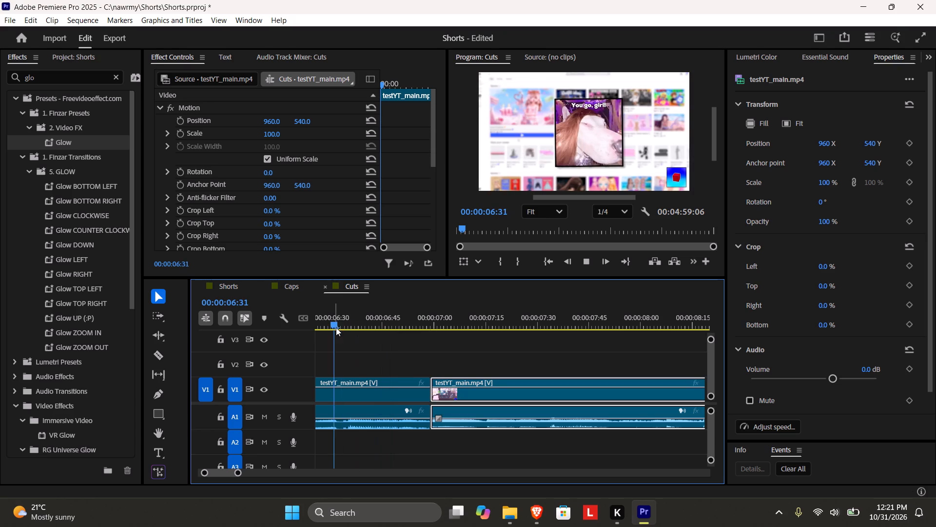
key(space)
key(space)
key(space)
drag(411, 320, 407, 320)
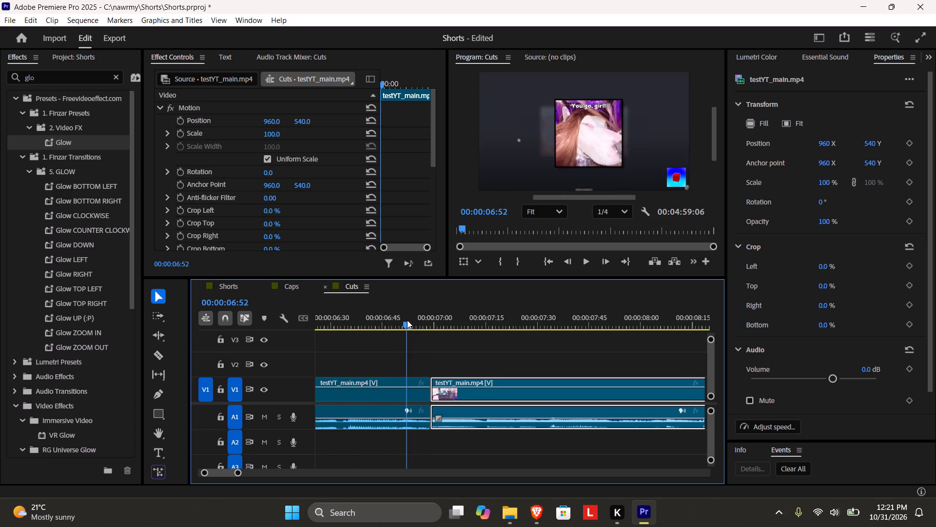
drag(407, 320, 348, 330)
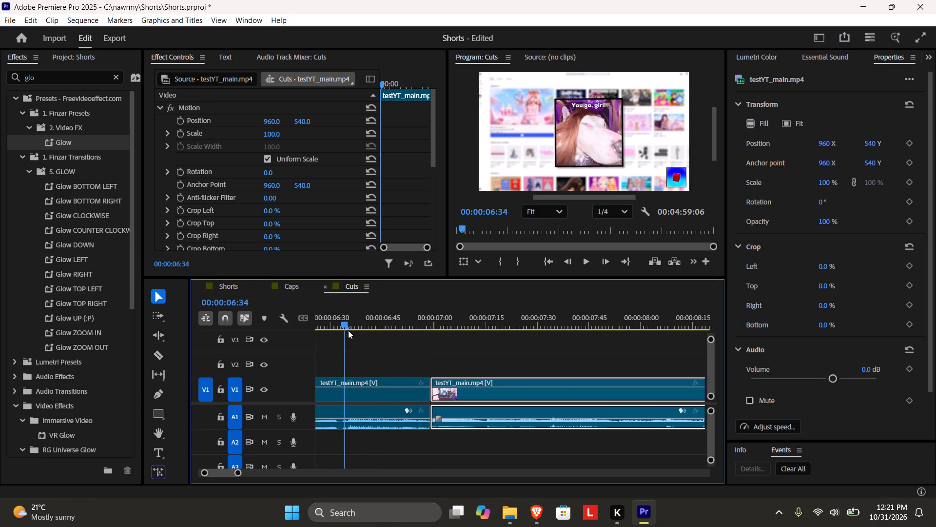
drag(348, 330, 333, 330)
scroll(362, 345, up, 4)
click(337, 317)
key(space)
key(space)
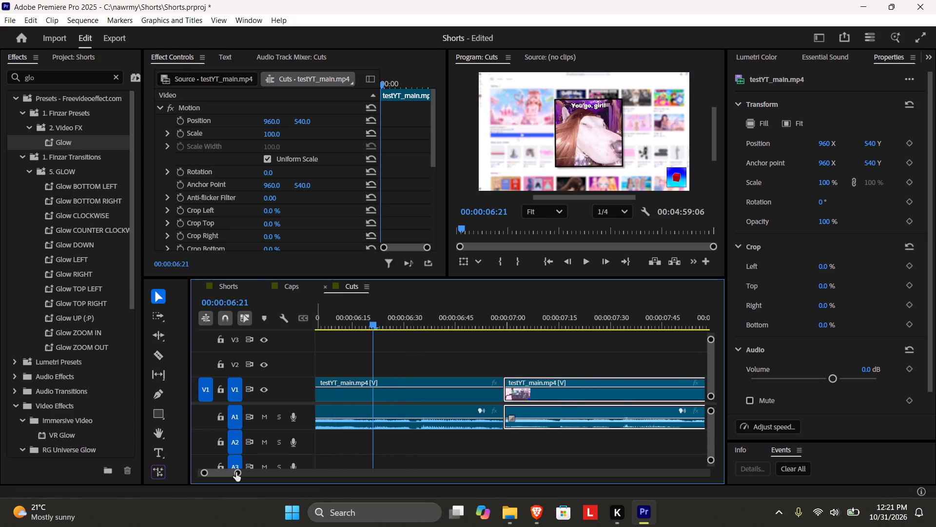
drag(236, 472, 260, 473)
click(475, 319)
key(space)
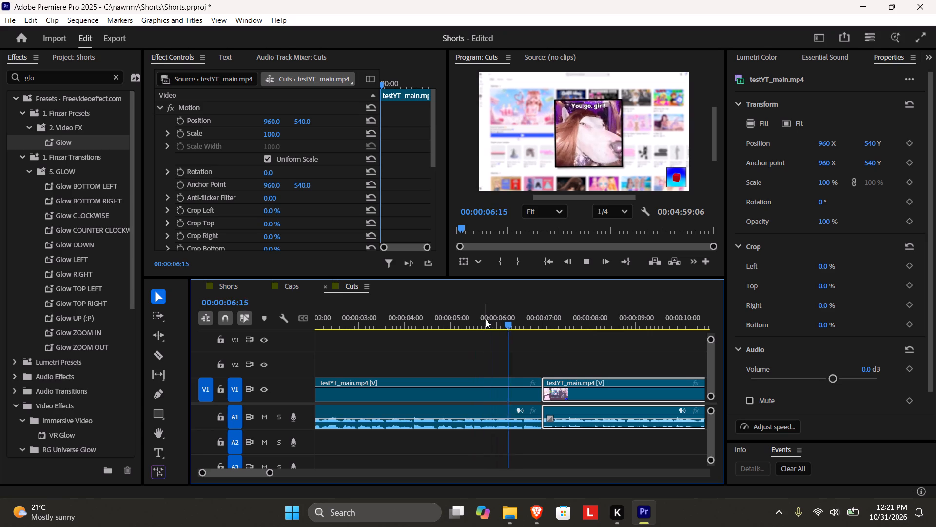
key(space)
key(space)
key(space)
key(space)
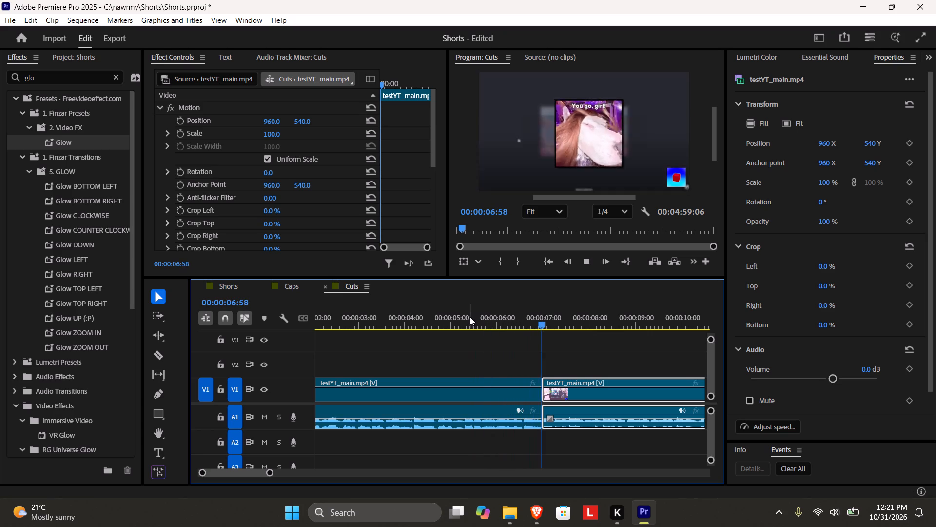
key(space)
click(457, 315)
key(space)
key(space)
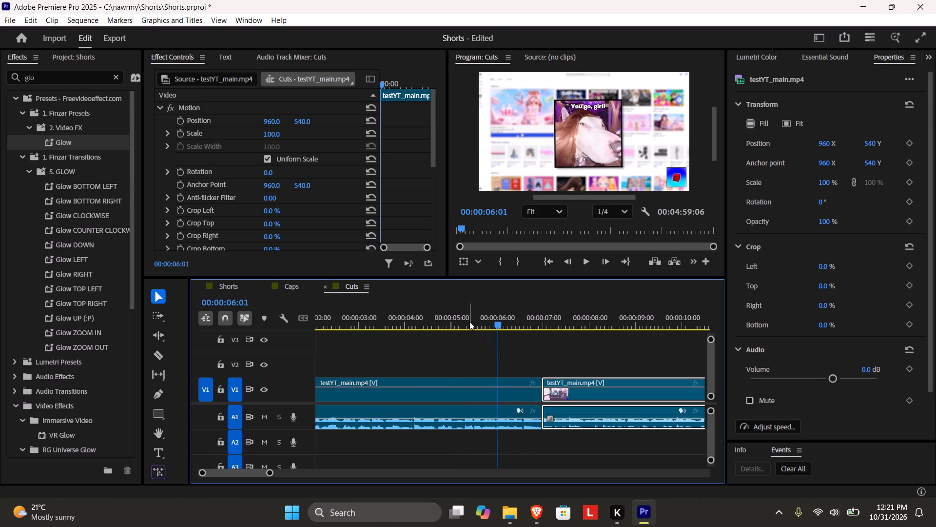
key(space)
key(space)
key(space)
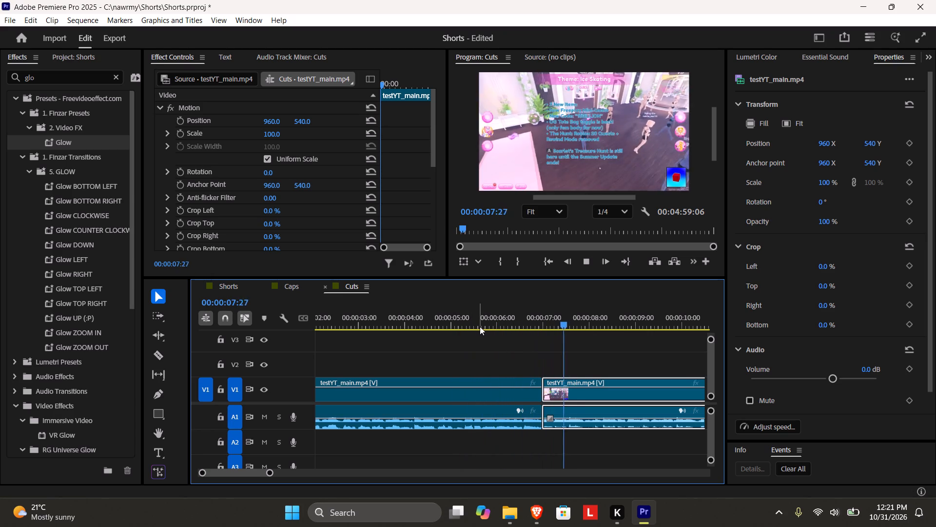
Play and scrub the second clip from 00:00:07:27 to about 00:00:15:19, examining where the Daily Login pop-up closes near 00:00:12:52.
drag(271, 471, 296, 474)
scroll(462, 440, down, 3)
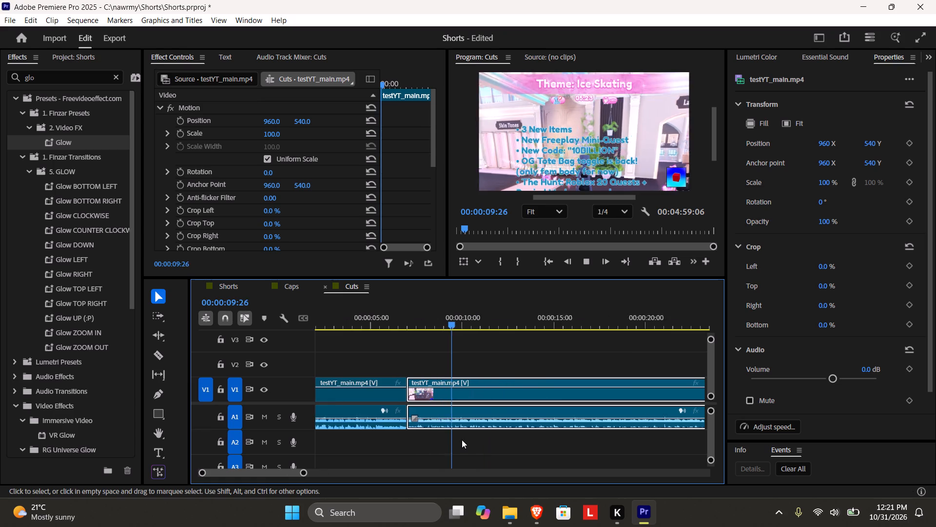
scroll(462, 440, down, 1)
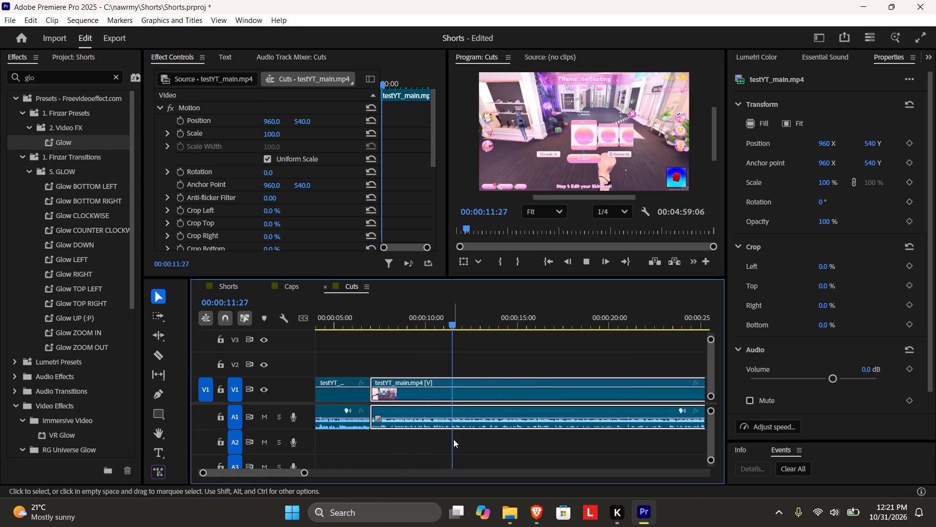
key(space)
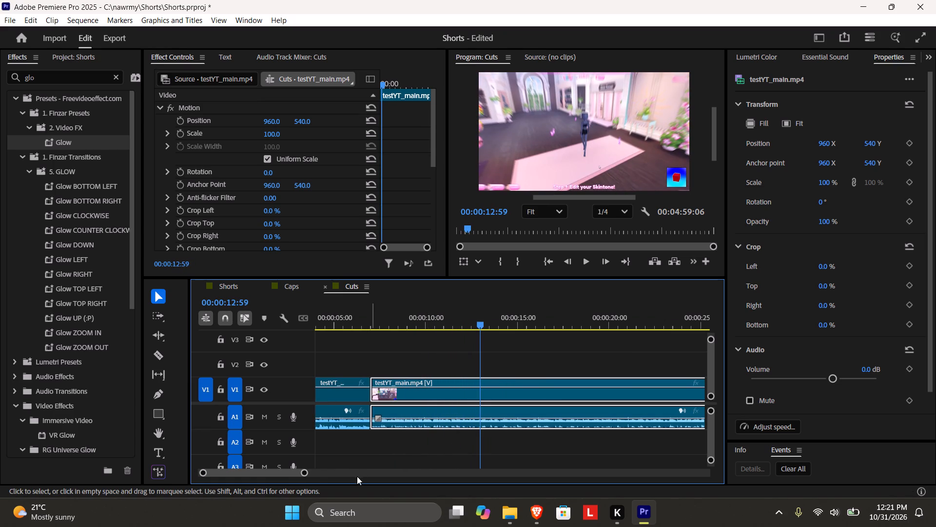
drag(305, 473, 280, 472)
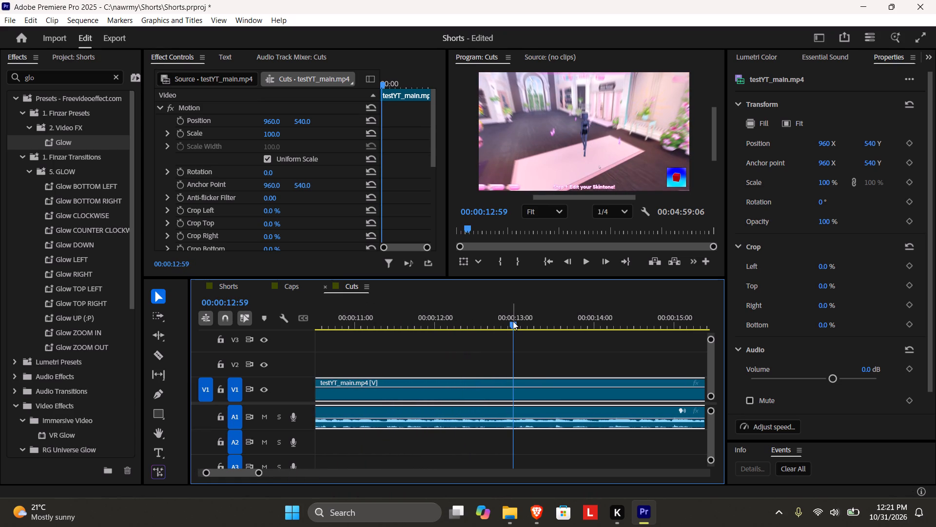
drag(513, 321, 505, 323)
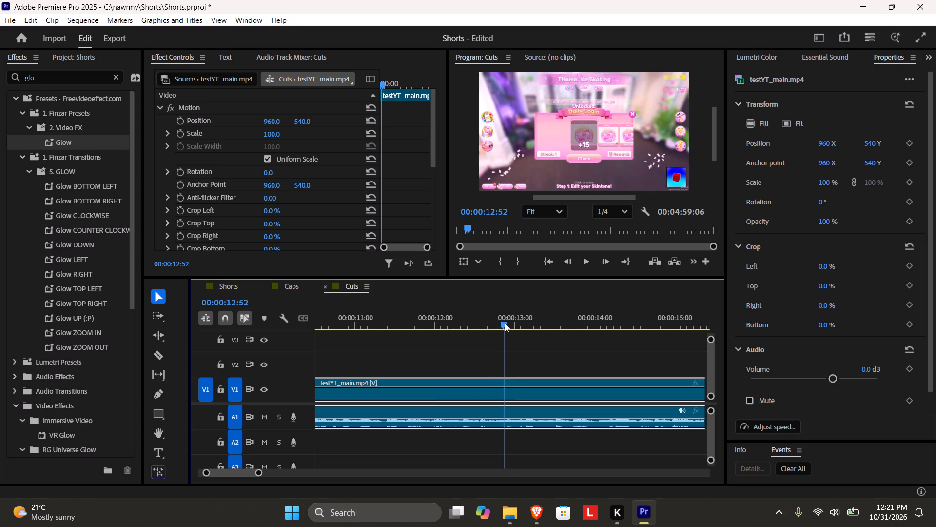
drag(505, 323, 504, 324)
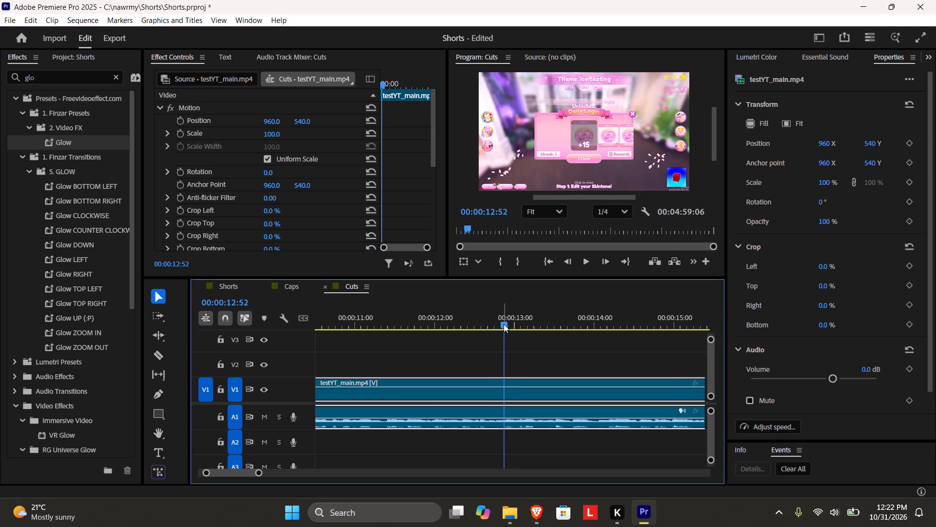
key(space)
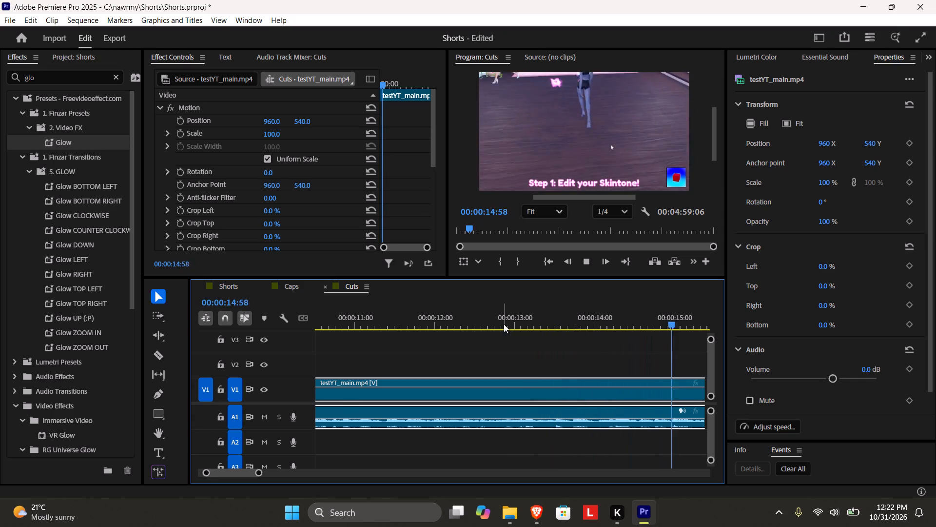
key(space)
Save the project.
key(ctrl+s)
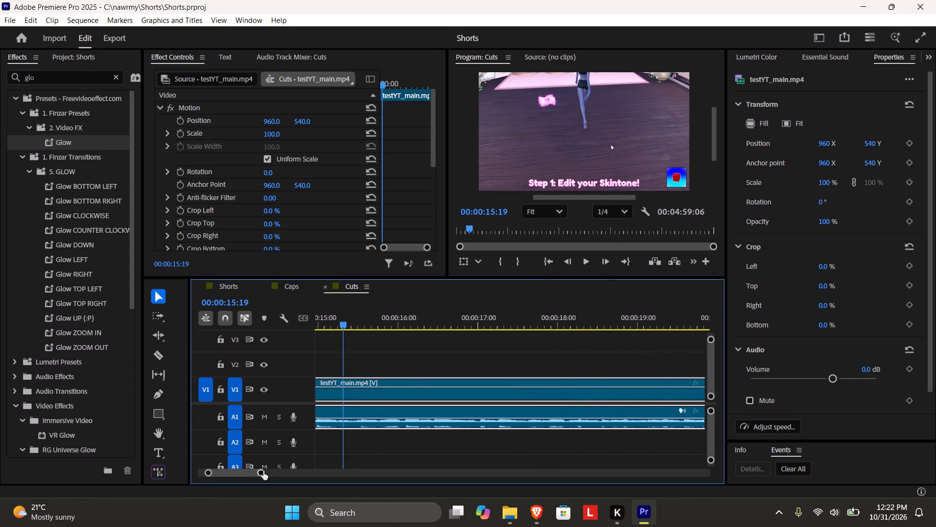
Replay the second clip up to 00:00:12:52 to locate the cut point at the Daily Login claim.
drag(258, 474, 327, 463)
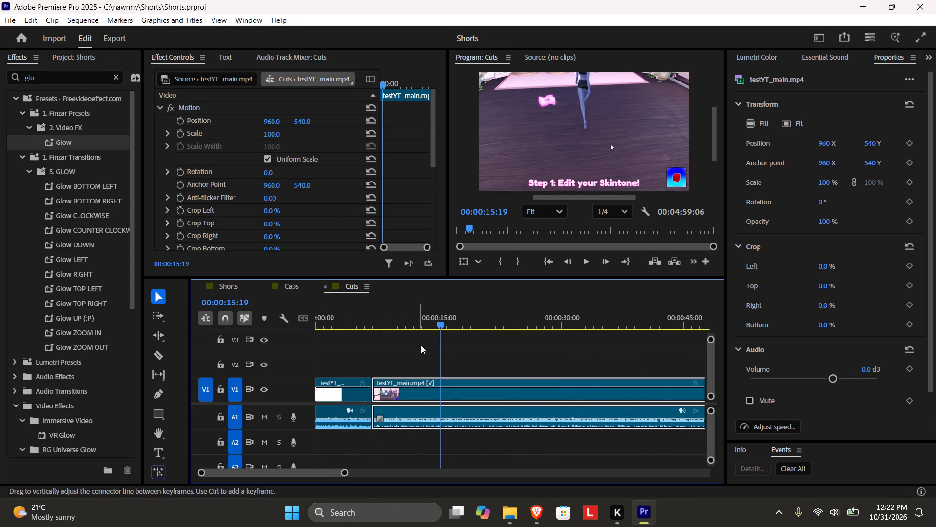
click(421, 336)
click(429, 318)
key(space)
key(space)
drag(427, 327, 396, 325)
key(space)
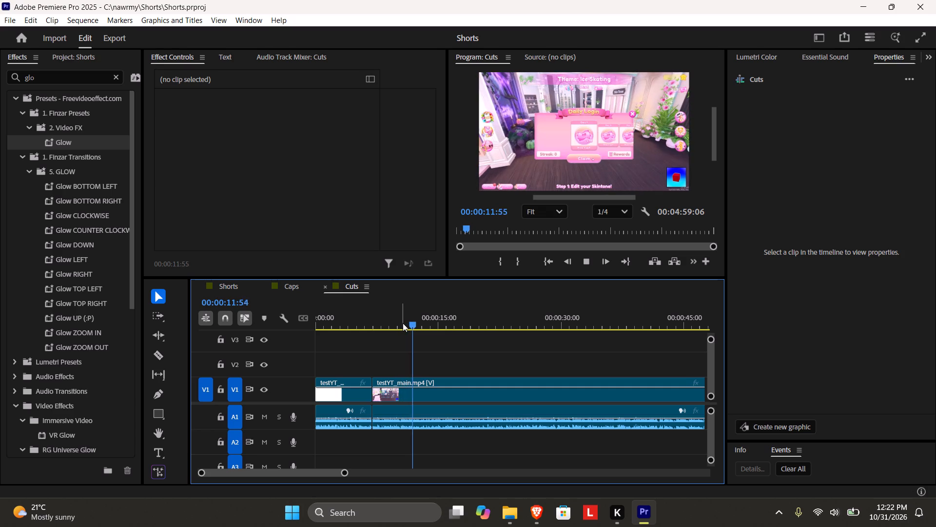
key(space)
key(space)
key(space)
key(space)
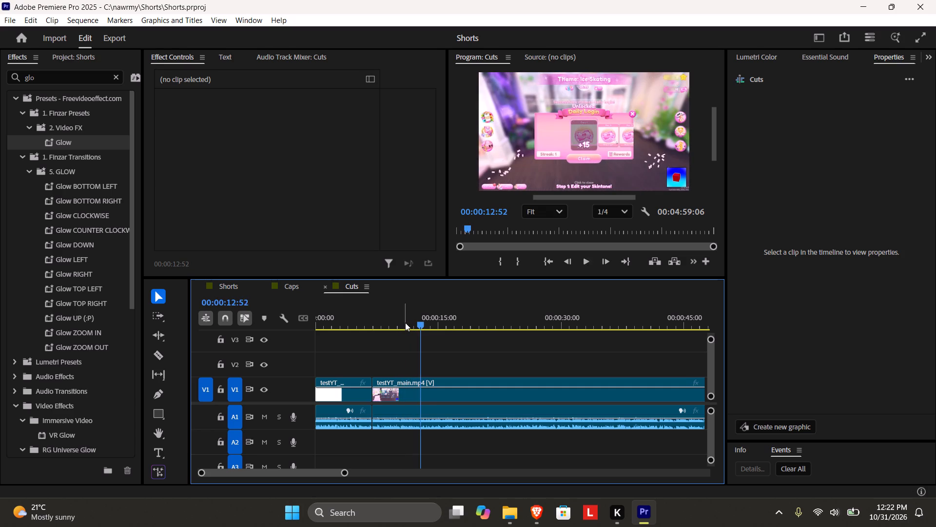
Step frame by frame to 00:00:12:53 and split the testYT_main.mp4 clip there, at the Daily Login claim.
key(space)
key(Left)
key(Left)
key(Left)
key(Left)
key(Left)
key(Left)
key(Left)
key(Left)
key(Left)
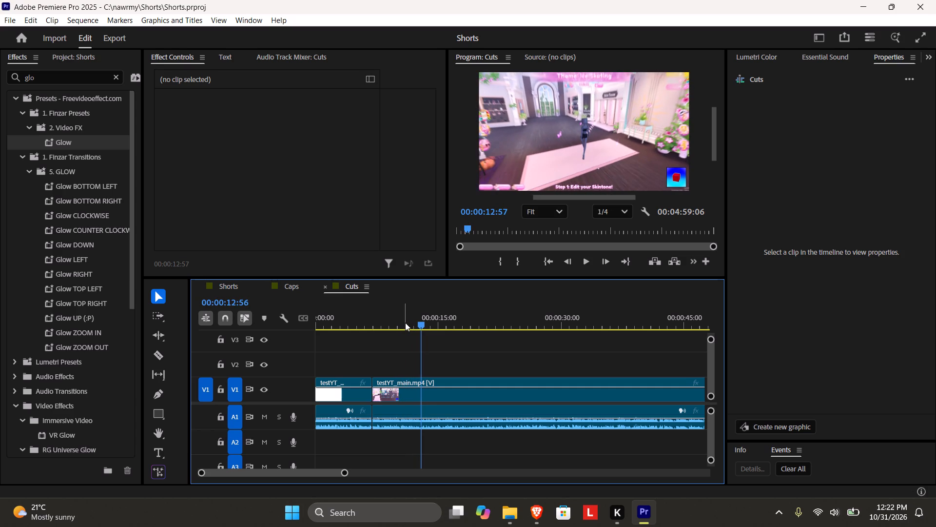
key(Left)
key(Left)
key(Left)
key(Left)
key(Right)
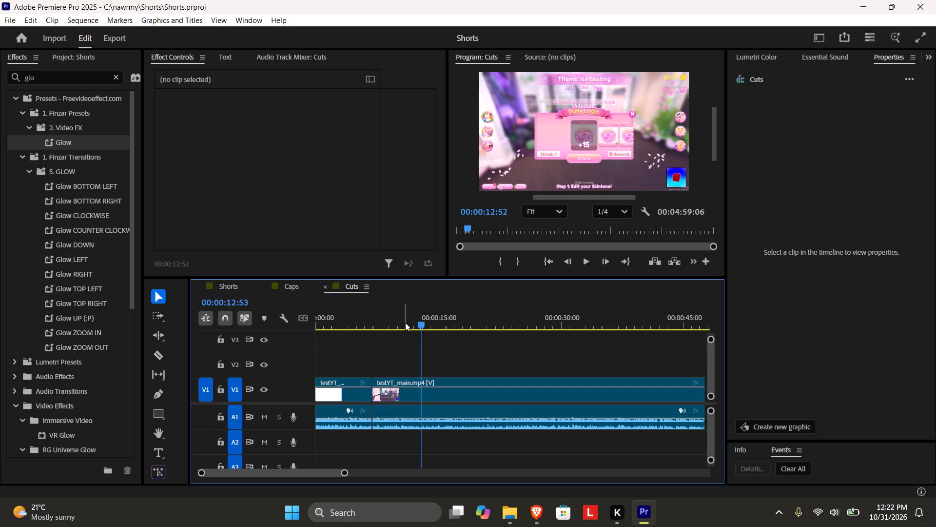
key(c)
click(422, 388)
key(v)
Play and scrub the footage after the split, through the skintone and makeup steps, to examine which part to keep.
key(space)
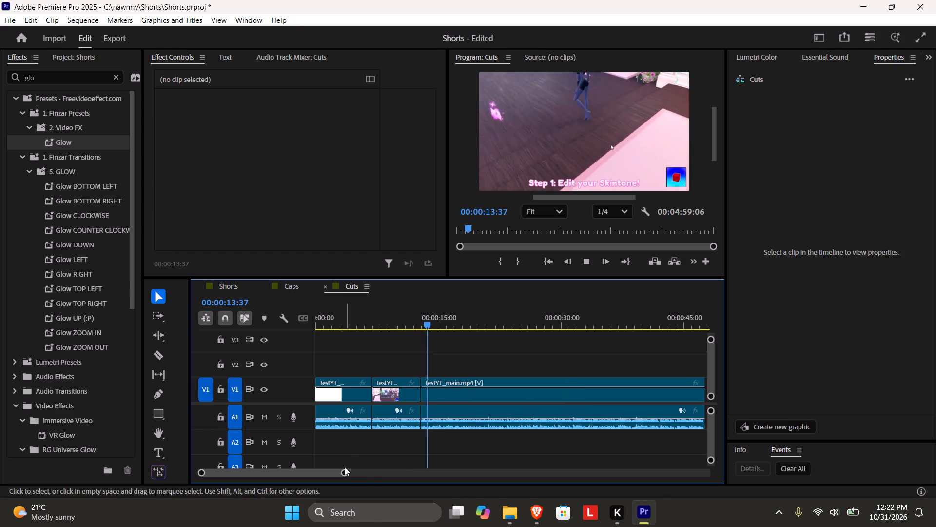
drag(344, 475, 380, 471)
scroll(412, 458, down, 5)
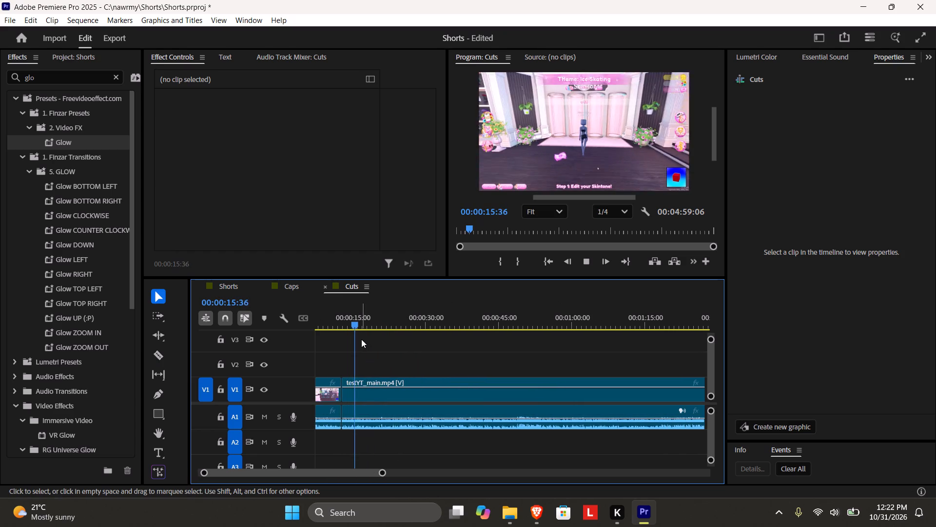
key(space)
drag(358, 324, 545, 328)
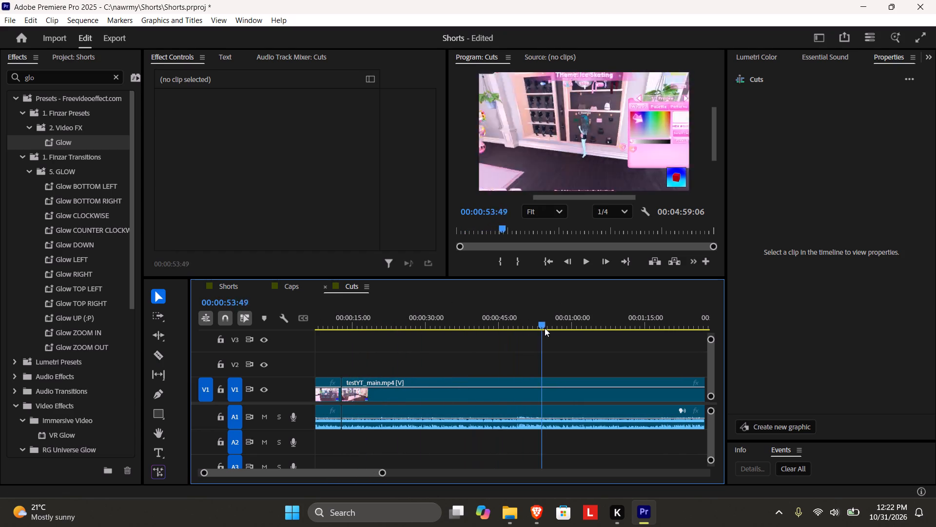
drag(545, 328, 399, 345)
key(space)
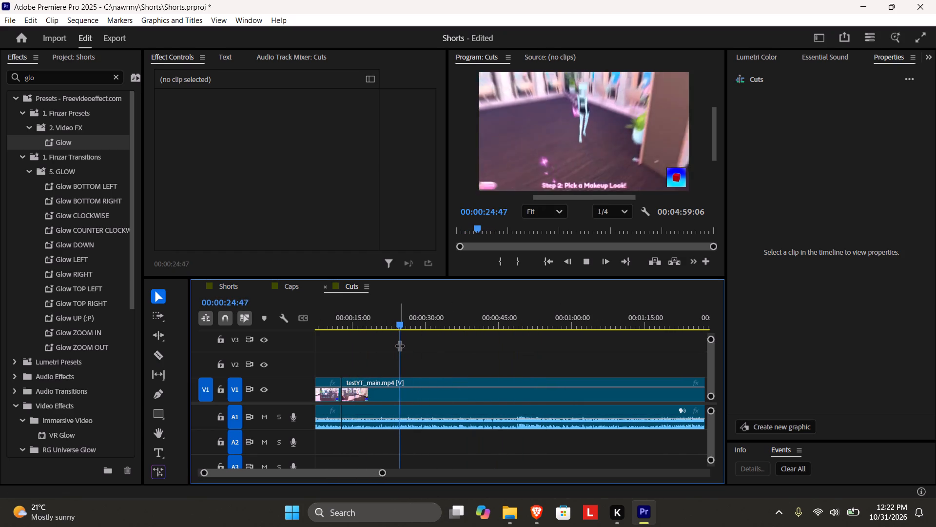
key(space)
key(space)
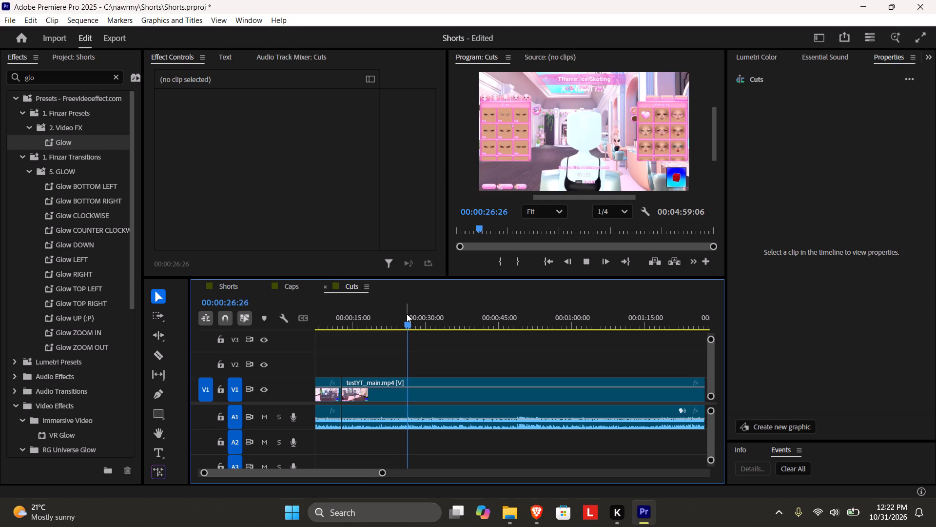
key(space)
key(space)
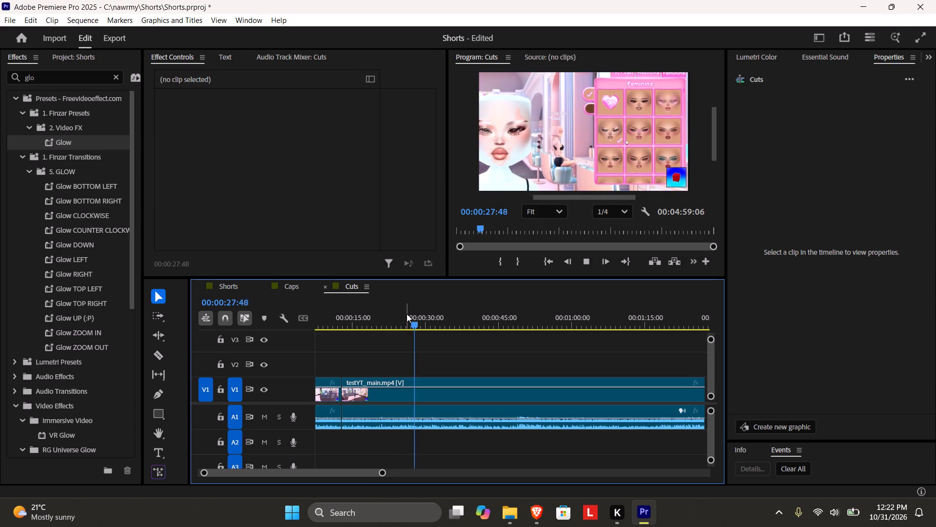
key(space)
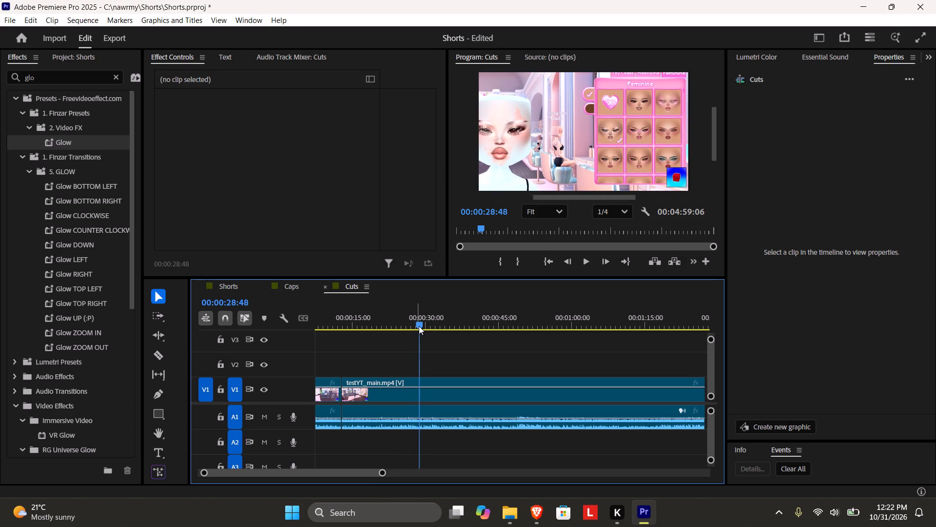
drag(419, 326, 432, 329)
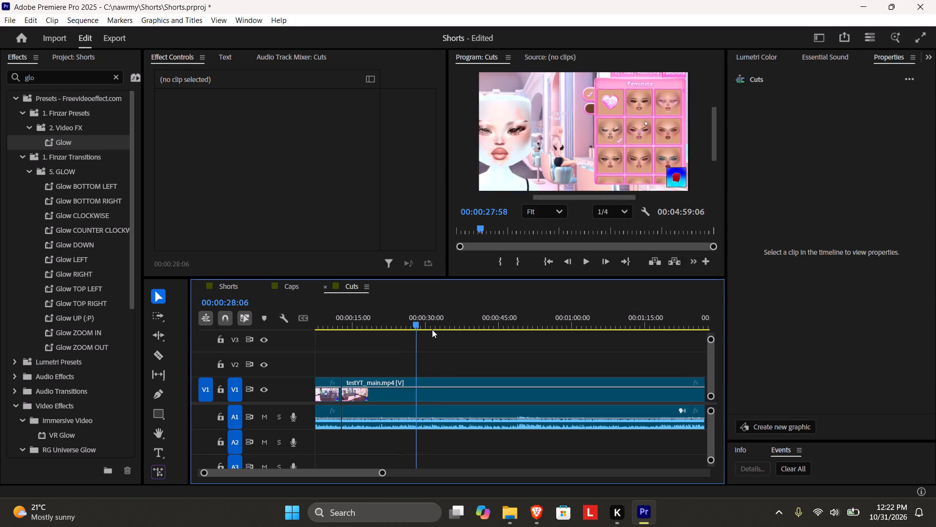
drag(432, 329, 465, 332)
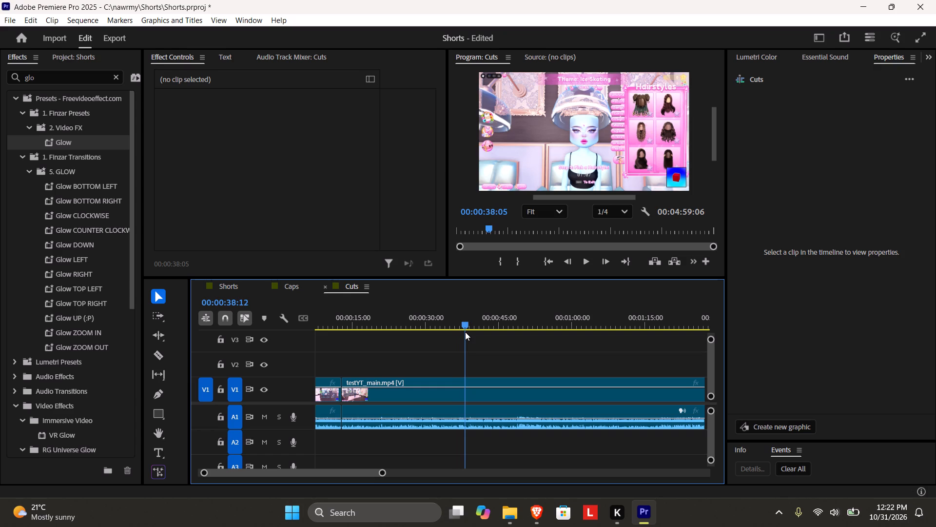
drag(465, 332, 436, 329)
Play and scrub through the hairstyle, nails and outfit parts up to about 00:00:56:03 to find where the outfit reveal starts.
key(space)
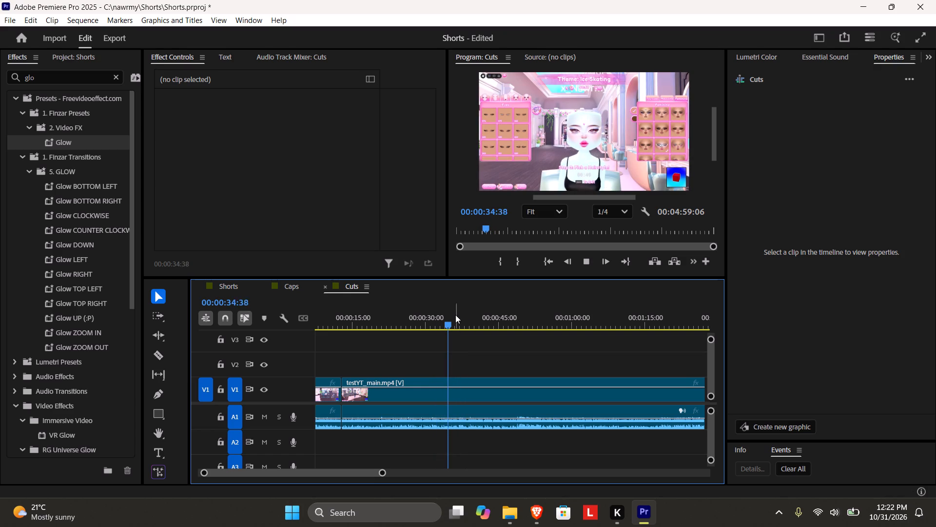
key(space)
key(space)
key(space)
drag(455, 321, 458, 322)
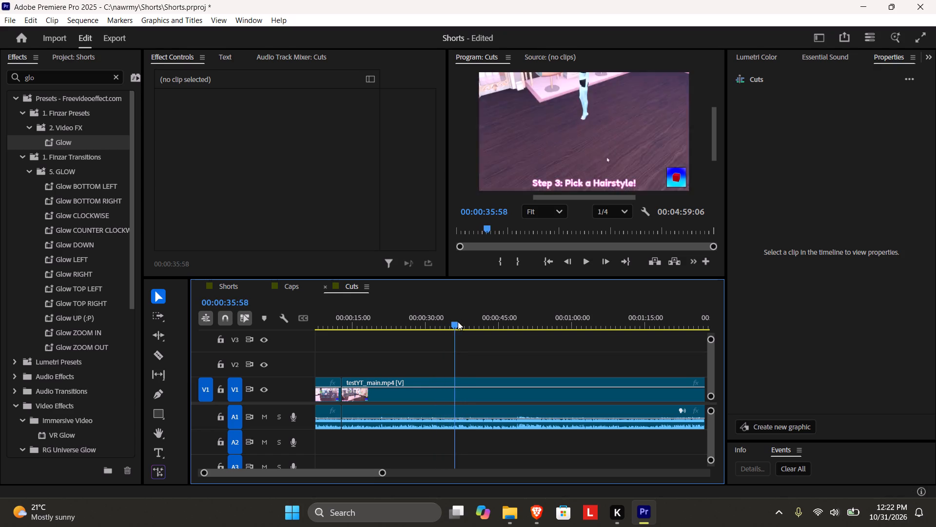
drag(458, 322, 484, 329)
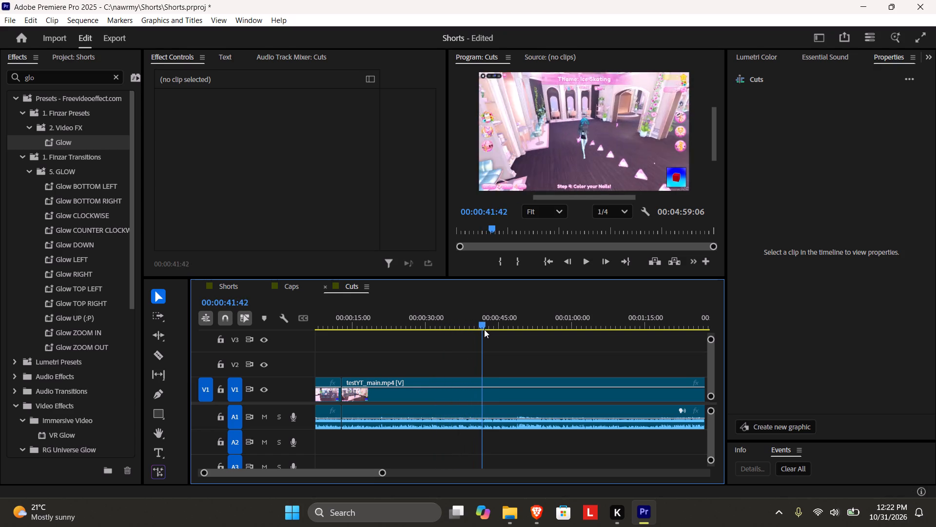
drag(484, 329, 510, 331)
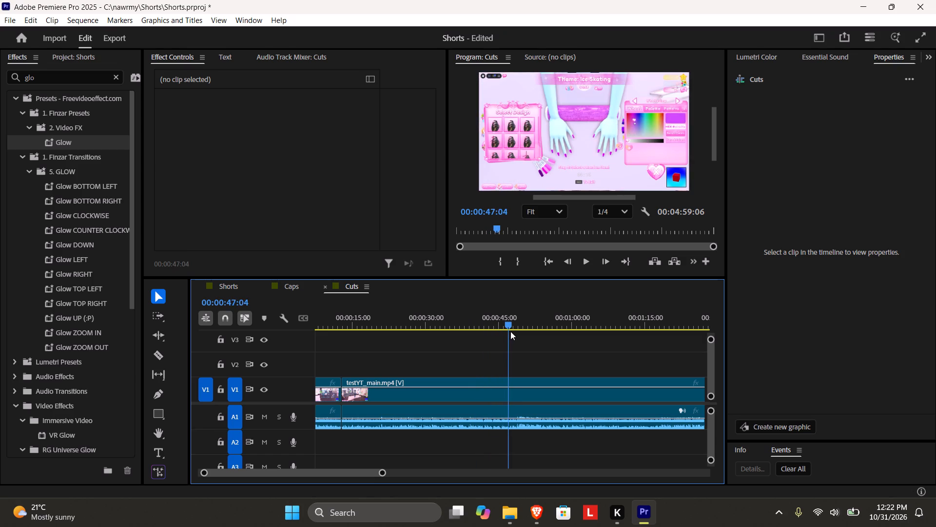
drag(510, 331, 542, 332)
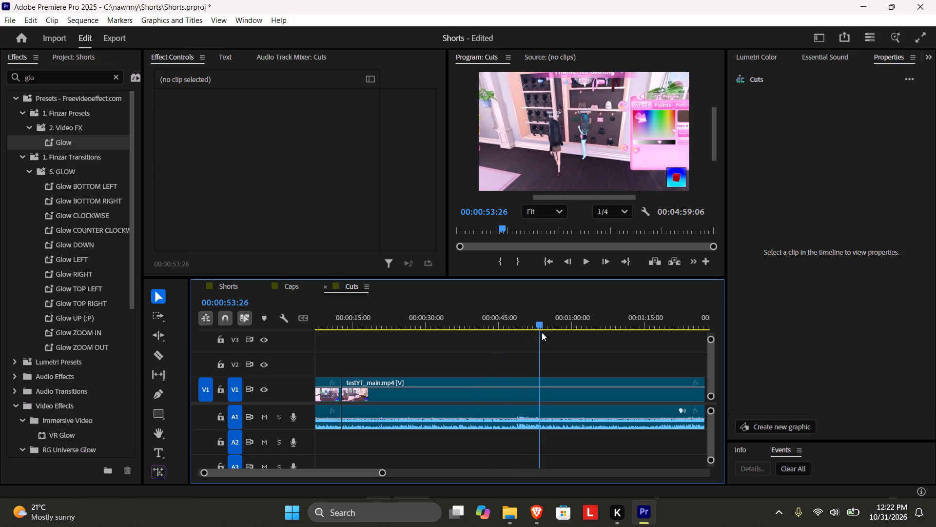
drag(542, 332, 525, 329)
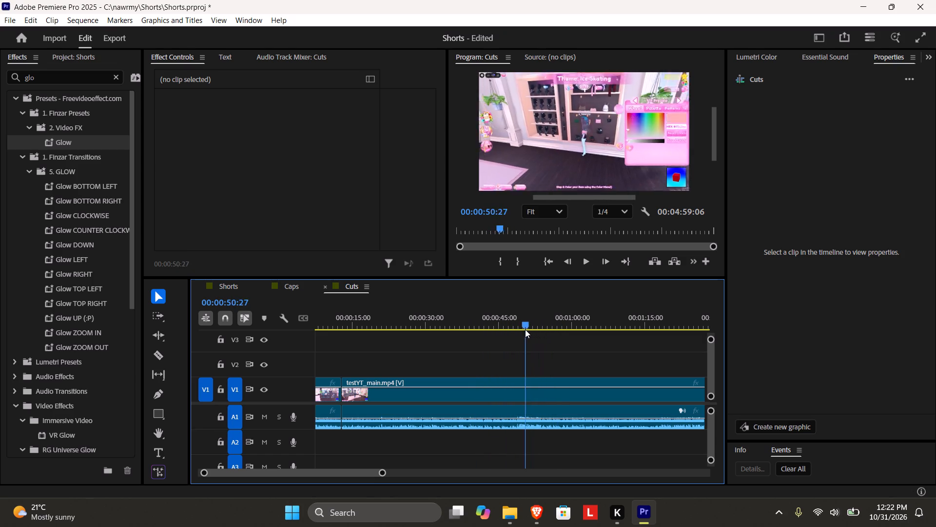
drag(525, 329, 518, 329)
key(space)
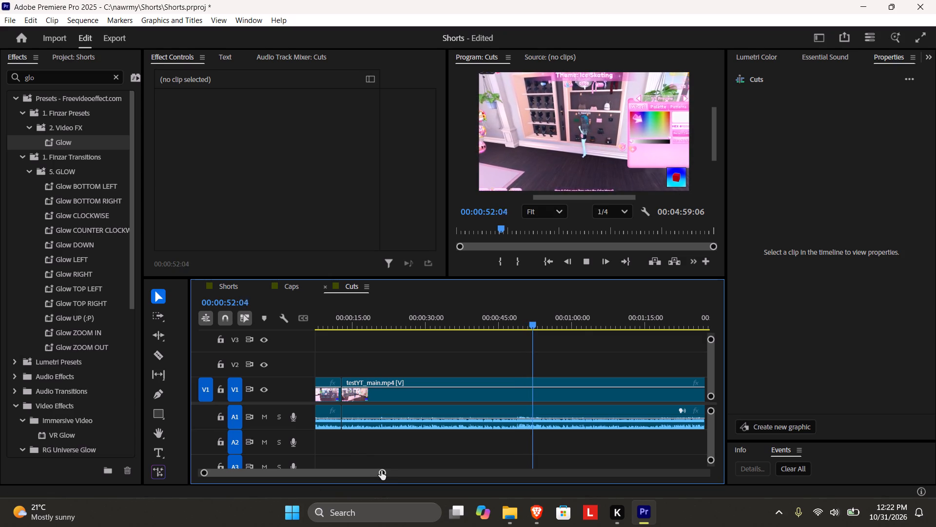
drag(381, 471, 403, 478)
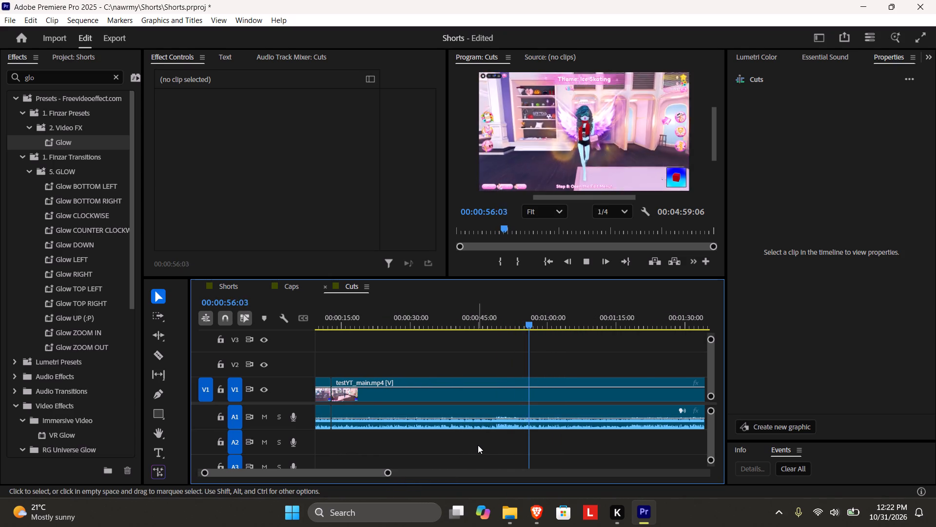
key(space)
Find the first frame of the winged outfit shot and split the testYT_main.mp4 clip at 00:00:55:57.
click(529, 323)
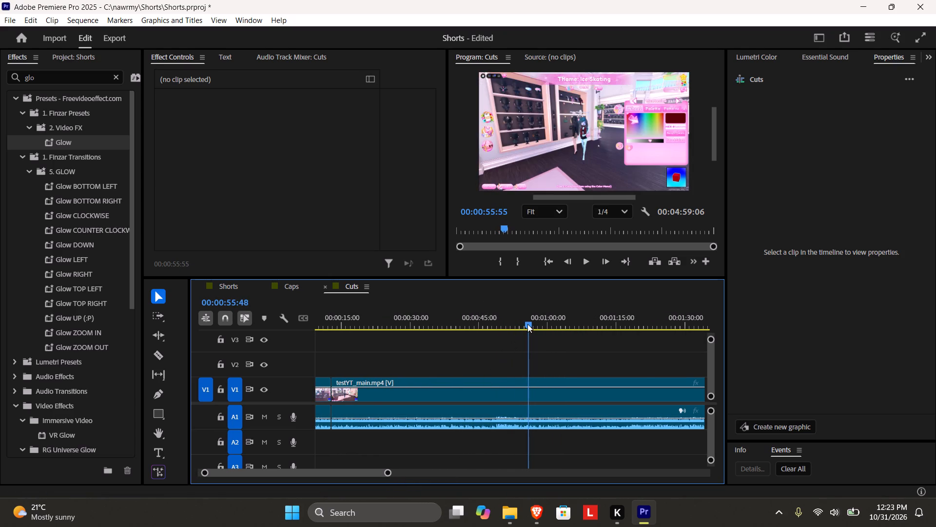
key(space)
key(space)
key(Left)
key(Left)
key(Left)
key(Left)
key(Left)
key(Left)
key(Left)
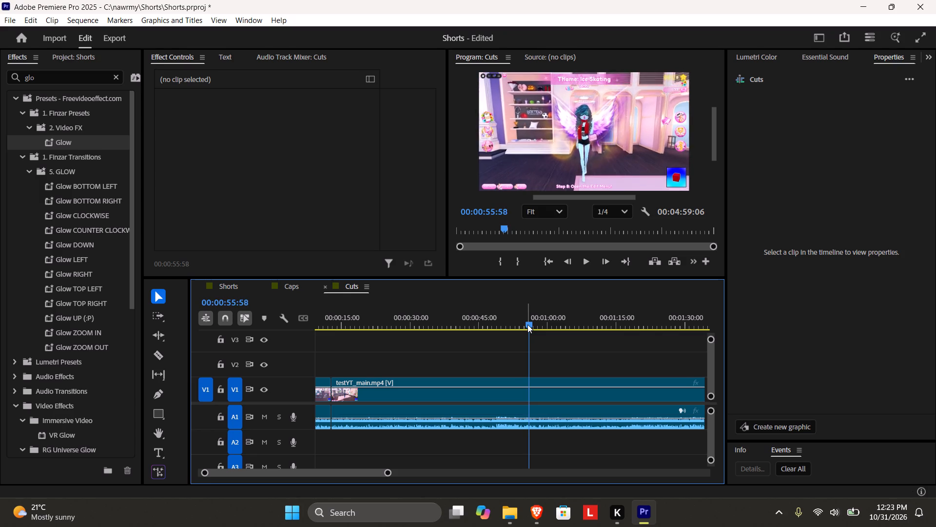
key(Left)
key(Right)
key(c)
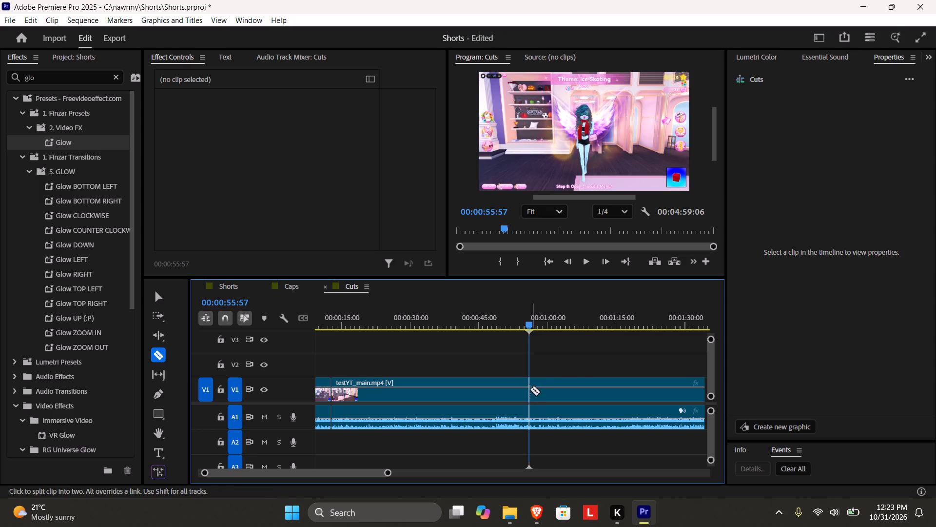
click(529, 390)
key(v)
Delete the segment between the 00:00:12:53 and 00:00:55:57 splits and move the following clip against the second clip's end.
click(456, 406)
key(Delete)
drag(554, 394, 381, 397)
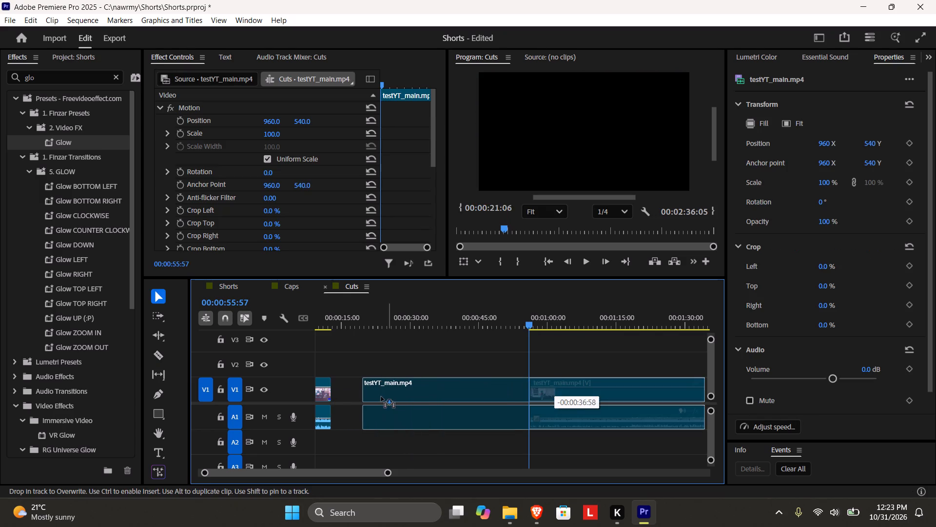
drag(381, 397, 362, 395)
Go back to just before the new join at 00:00:12:53 to check the cut.
scroll(487, 380, up, 9)
click(355, 323)
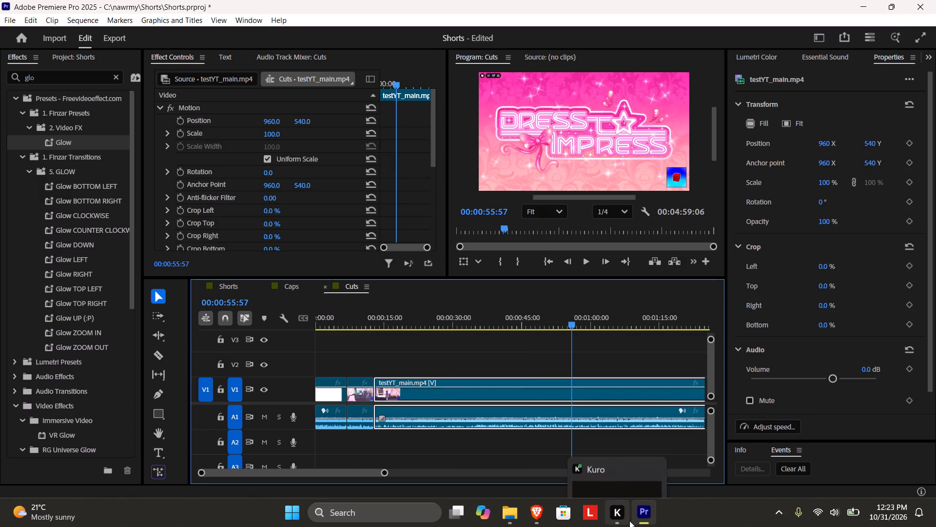
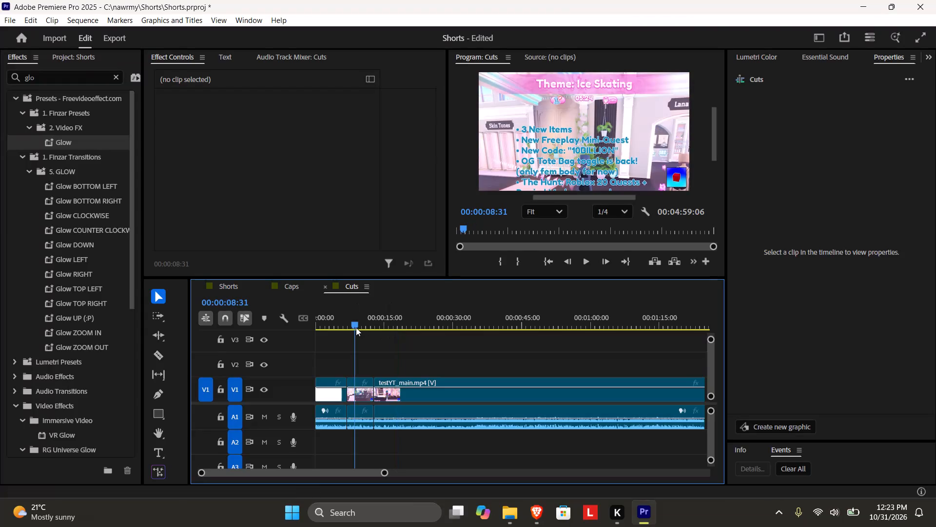
Play the Cuts sequence across the join at 00:00:12:53 to check the cut.
key(space)
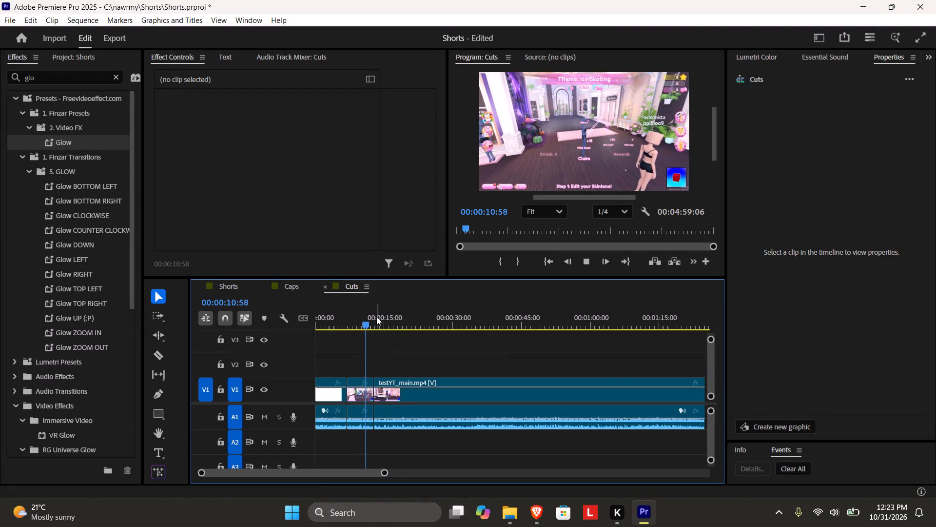
click(372, 320)
key(space)
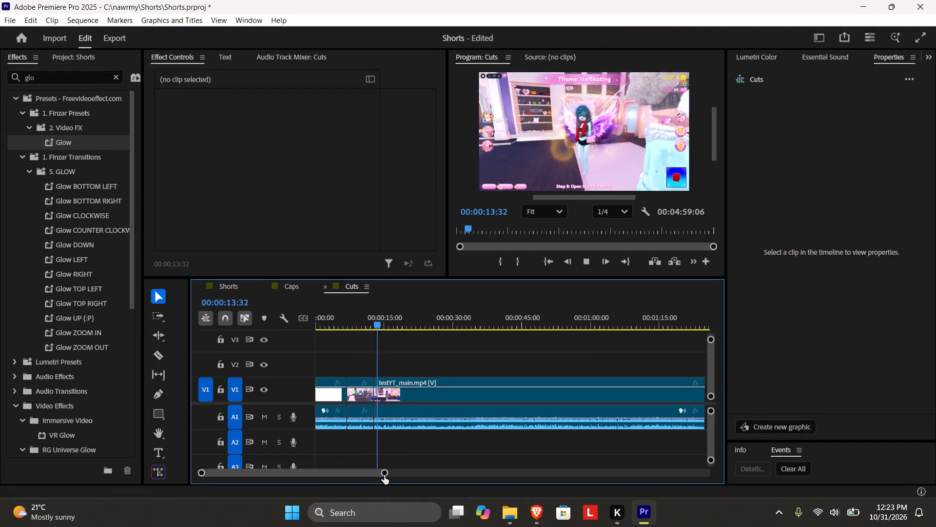
Find the cut point in the trophy walk shot by replaying around 00:00:19:00 and split the testYT_main.mp4 clip at 00:00:18:51.
drag(388, 474, 367, 471)
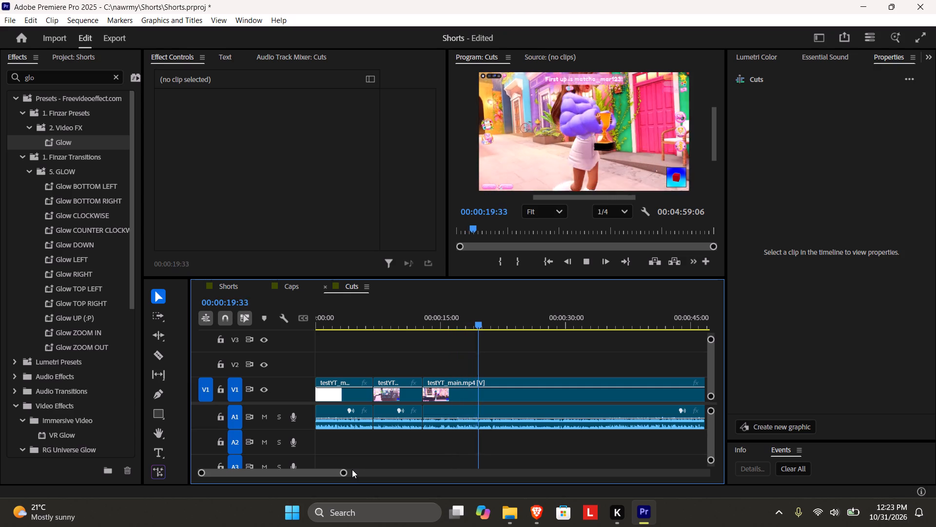
key(space)
click(471, 321)
key(space)
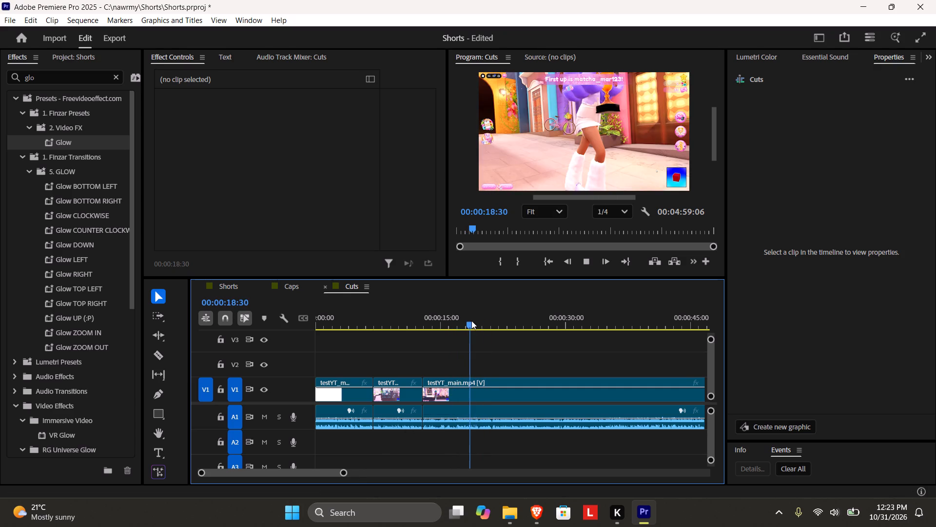
key(space)
drag(341, 473, 326, 471)
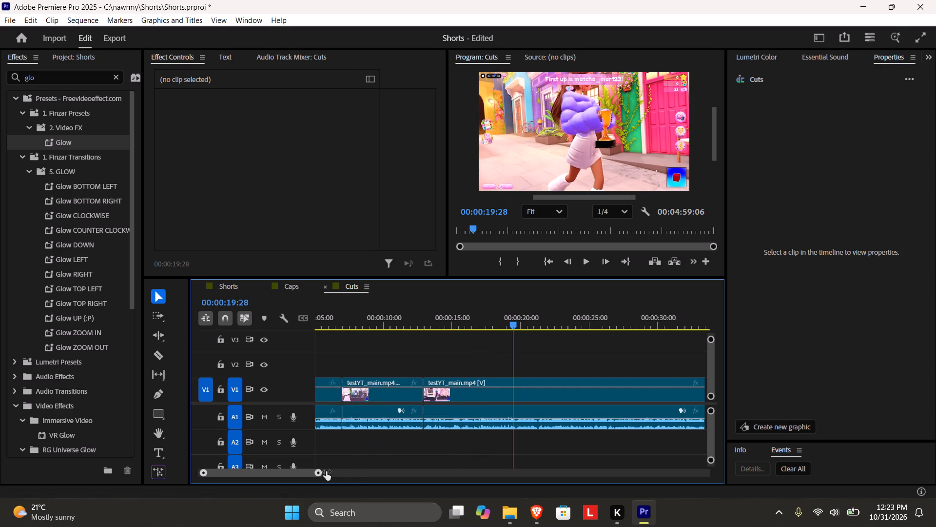
drag(326, 471, 305, 469)
click(443, 346)
click(473, 316)
key(space)
key(space)
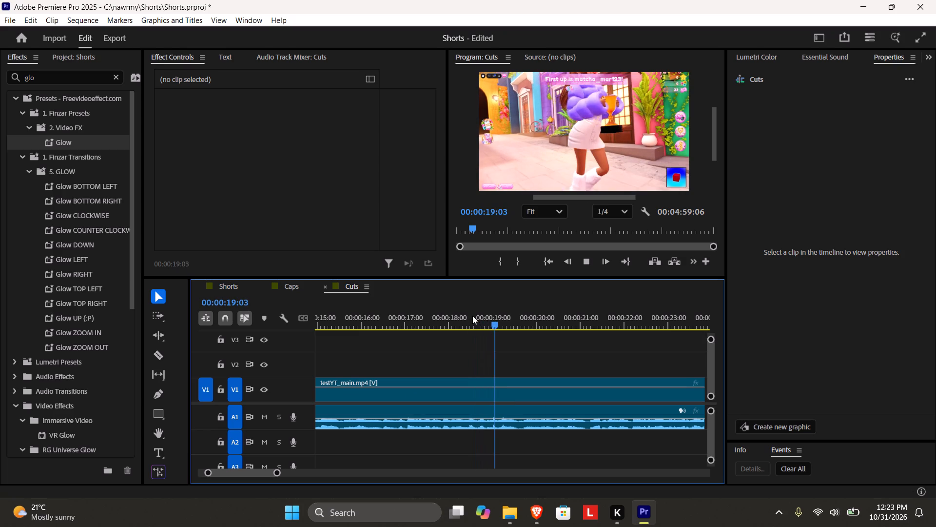
drag(496, 319, 488, 323)
key(space)
key(space)
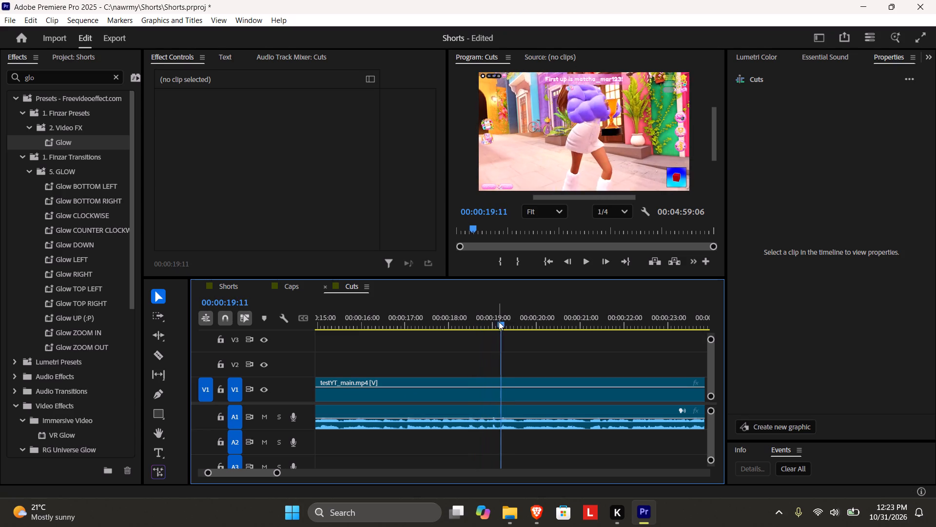
drag(499, 322, 461, 319)
key(space)
key(space)
key(space)
key(space)
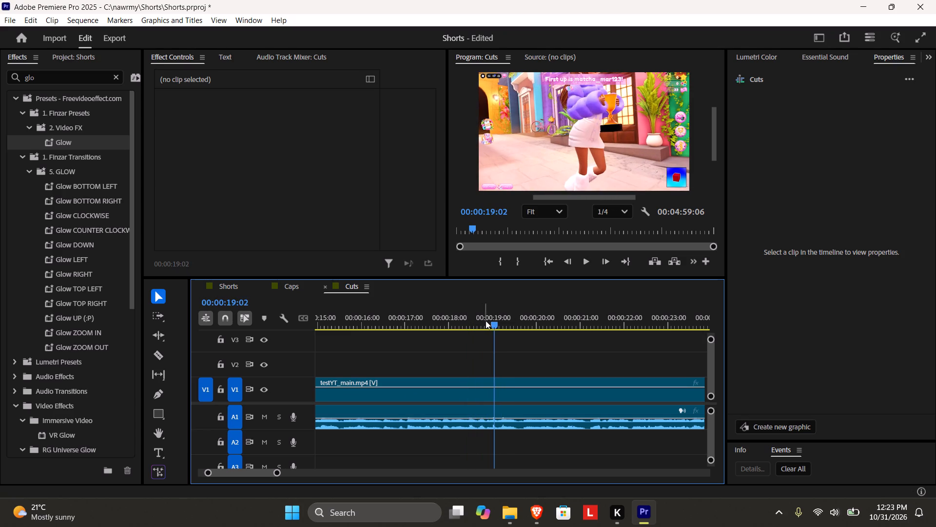
drag(492, 321, 485, 325)
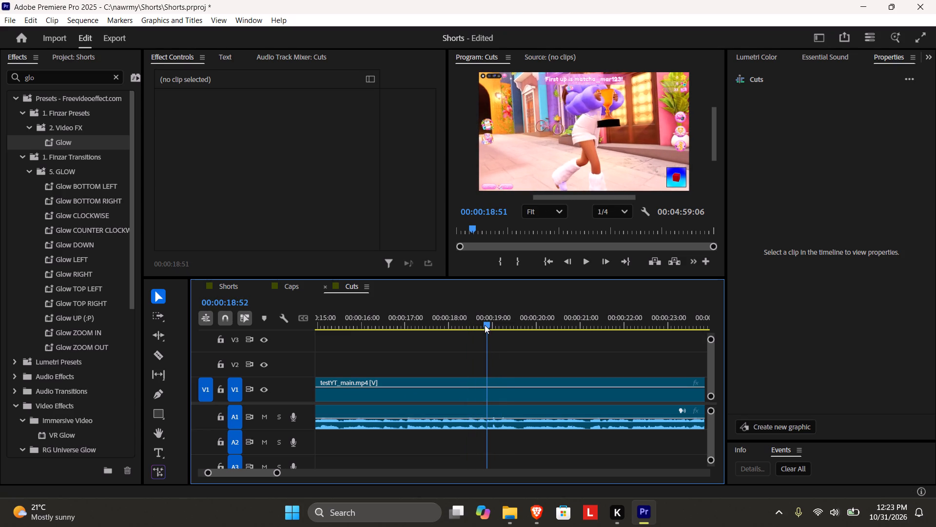
drag(485, 325, 484, 325)
key(c)
click(488, 392)
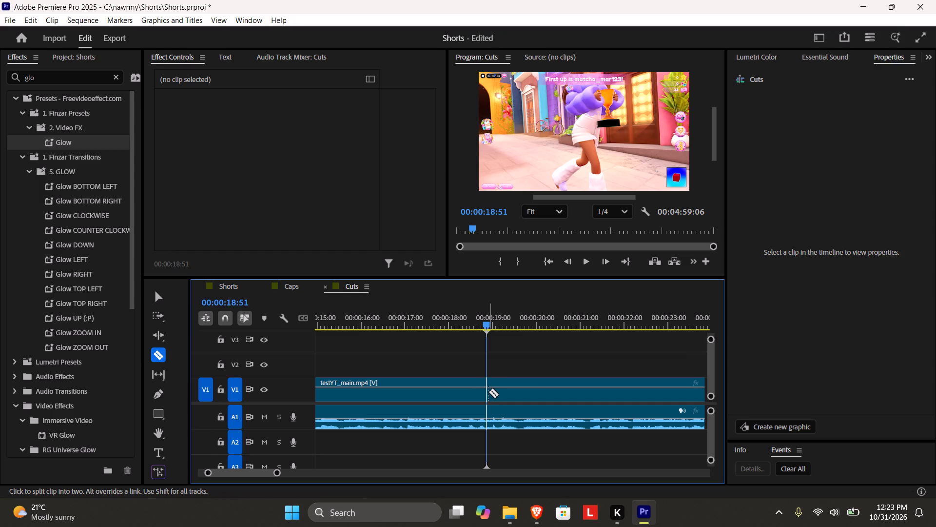
key(v)
Replay the footage from about 00:00:17:35 across the split at 00:00:18:51 to check its placement.
click(477, 317)
key(space)
key(space)
click(432, 316)
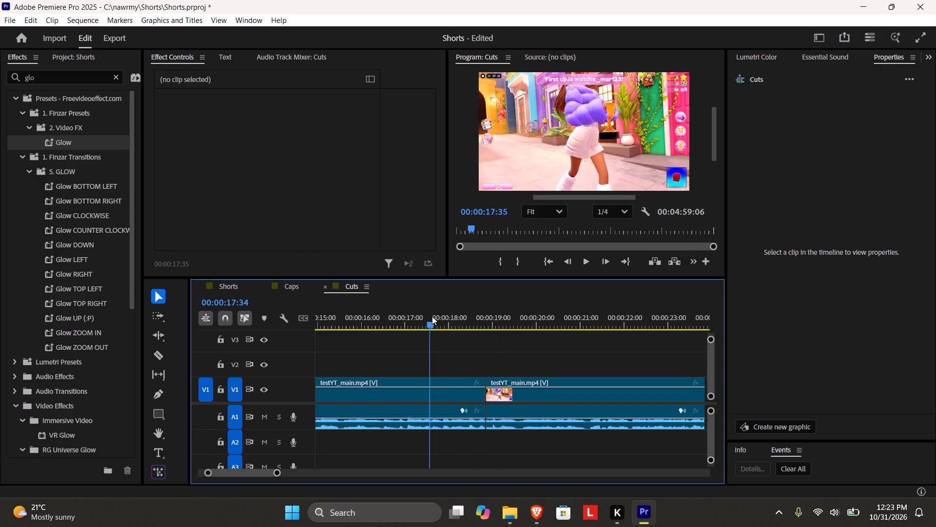
key(space)
key(space)
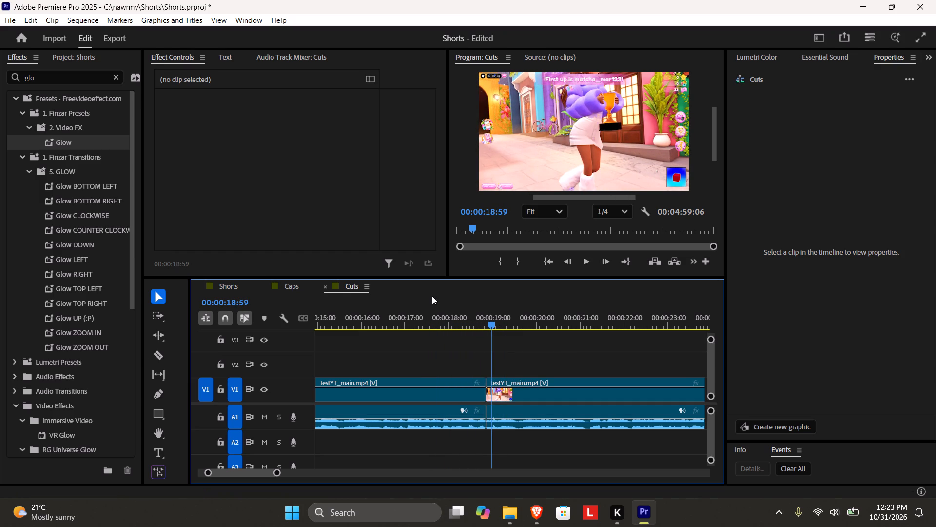
Play from just before the 00:00:18:51 split through the star voting shot to about 00:00:29:00, looking for the next cut point.
click(419, 308)
key(space)
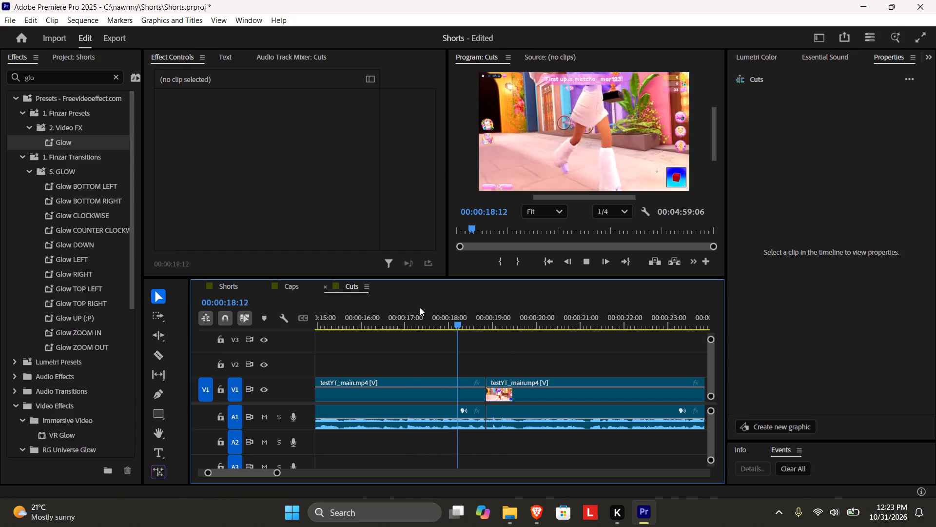
drag(277, 475, 306, 474)
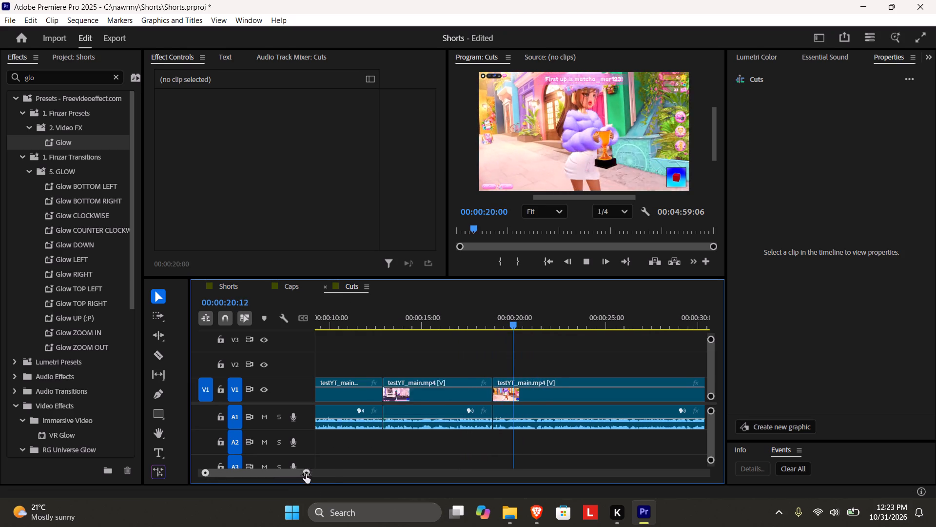
drag(306, 474, 311, 473)
scroll(370, 438, down, 5)
key(space)
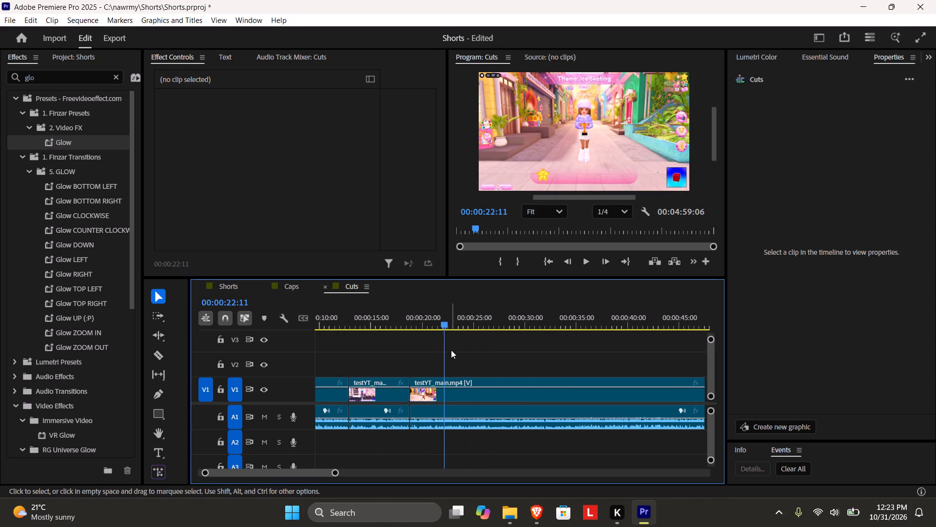
drag(444, 326, 433, 322)
key(space)
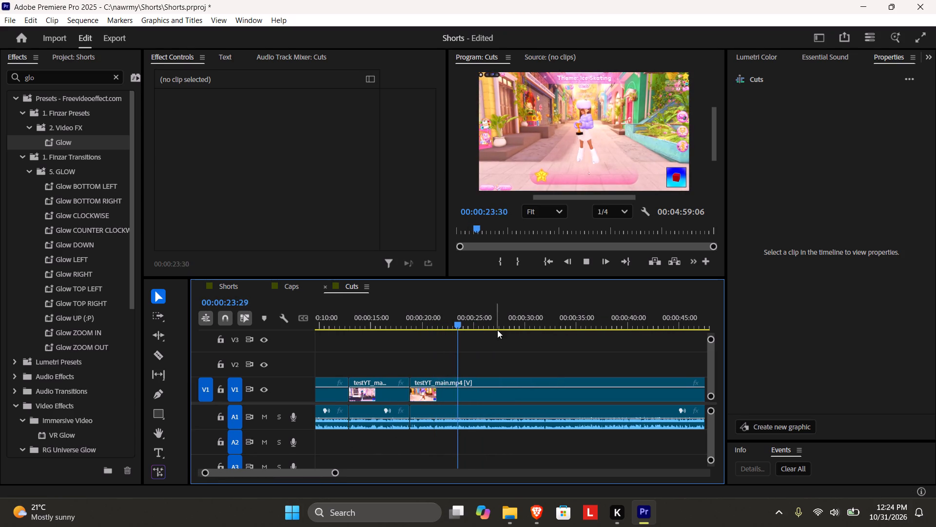
key(space)
key(space)
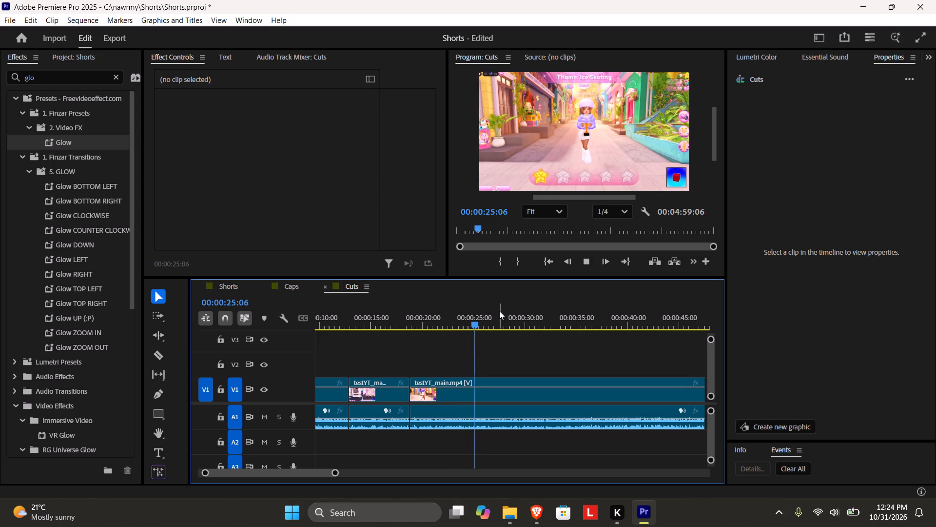
key(space)
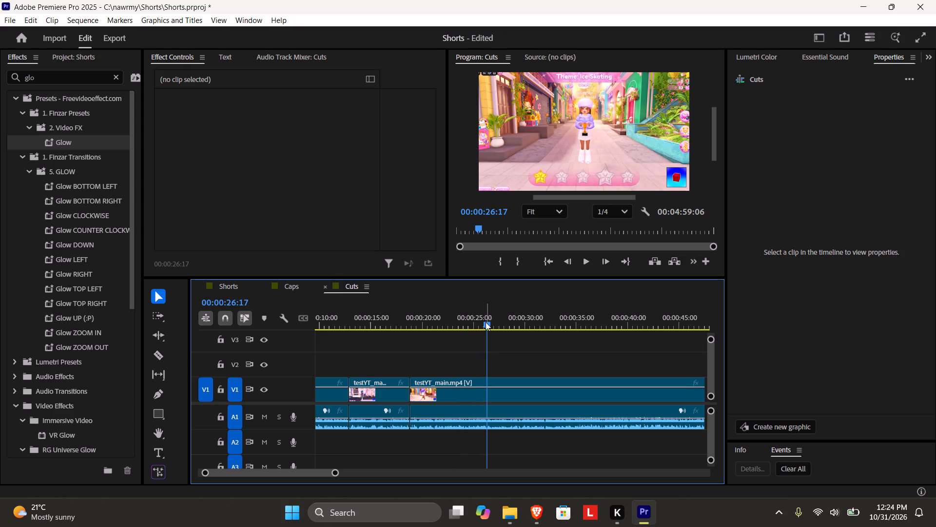
key(space)
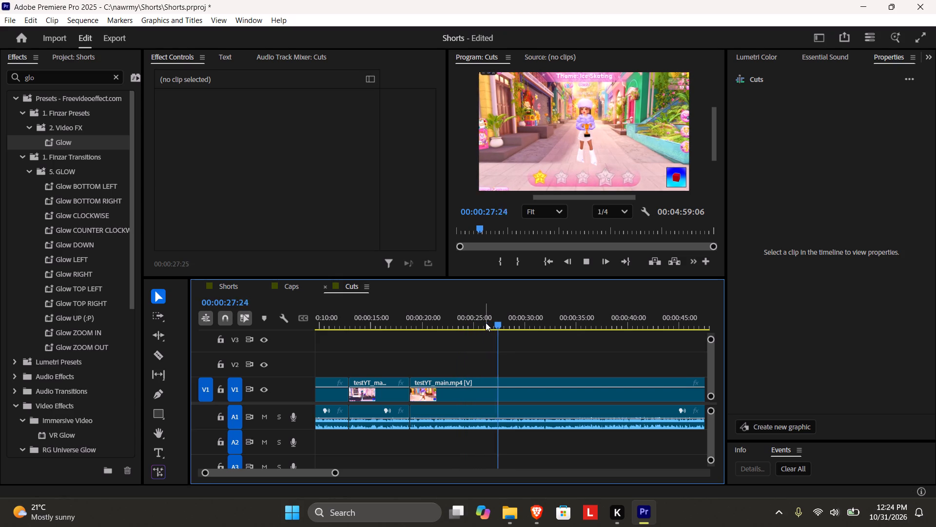
key(space)
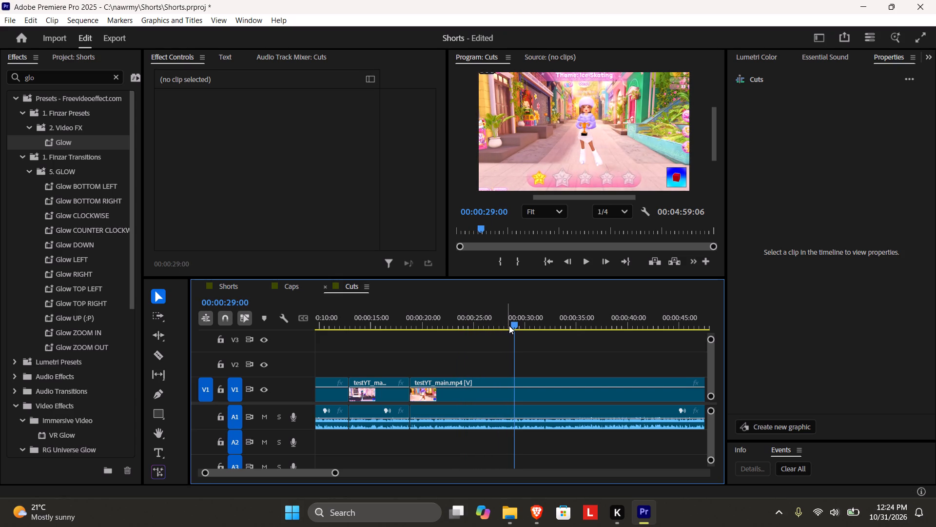
drag(509, 324, 481, 322)
key(space)
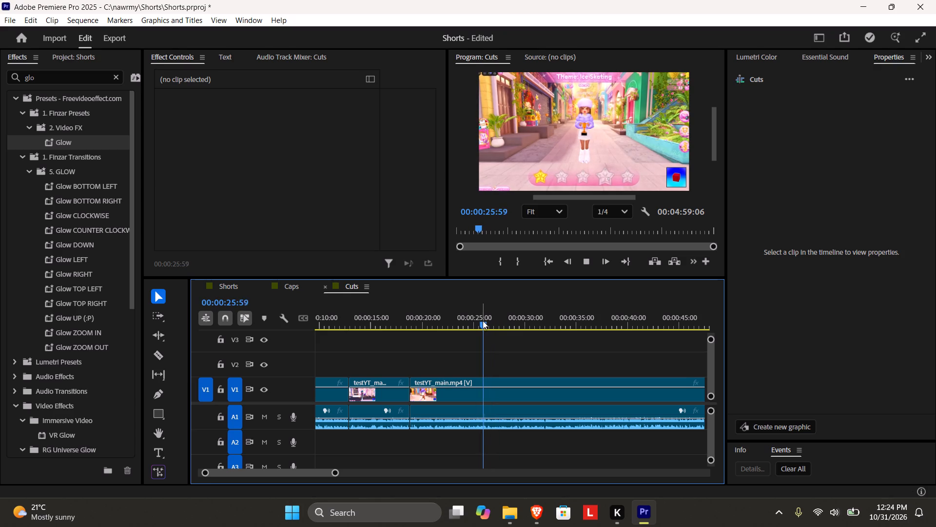
key(space)
Examine the star voting shot closely from about 00:00:26:15 to 00:00:30:31 to narrow down where the next part should start.
drag(336, 474, 326, 472)
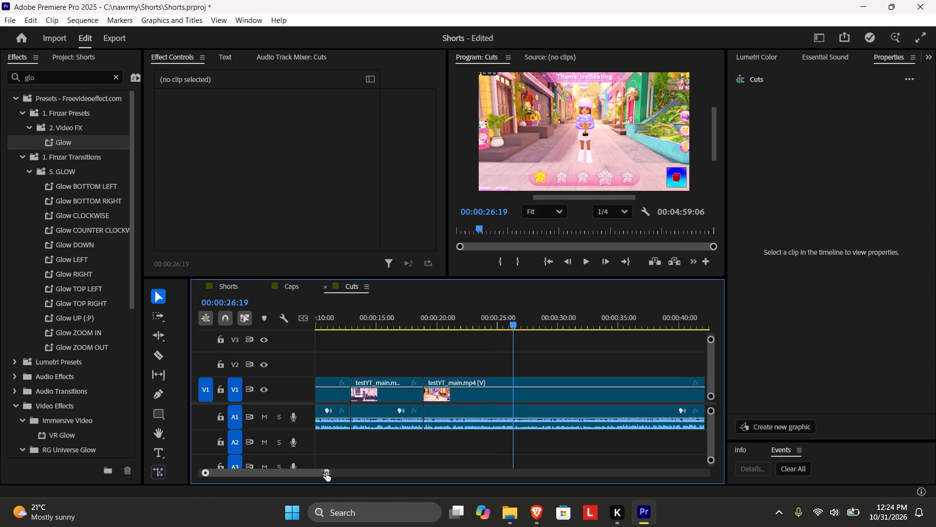
drag(326, 472, 289, 466)
click(497, 323)
key(space)
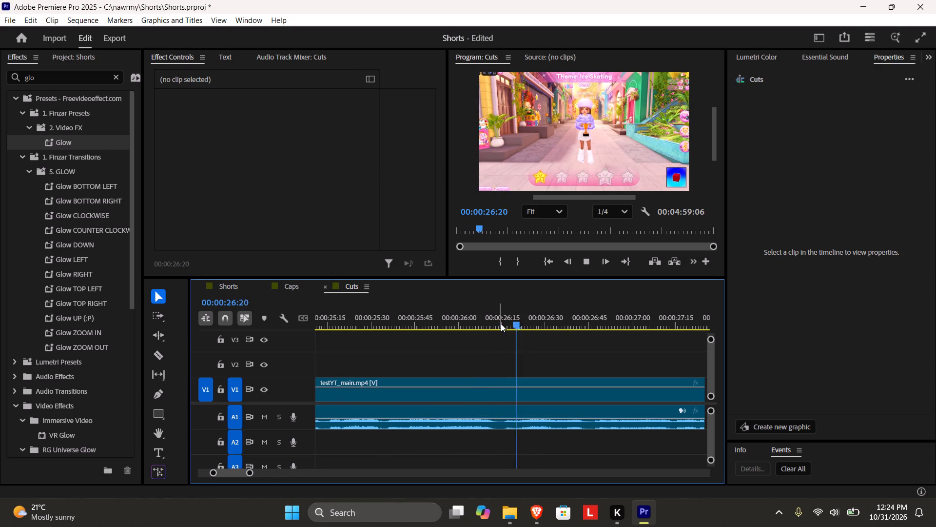
key(space)
key(space)
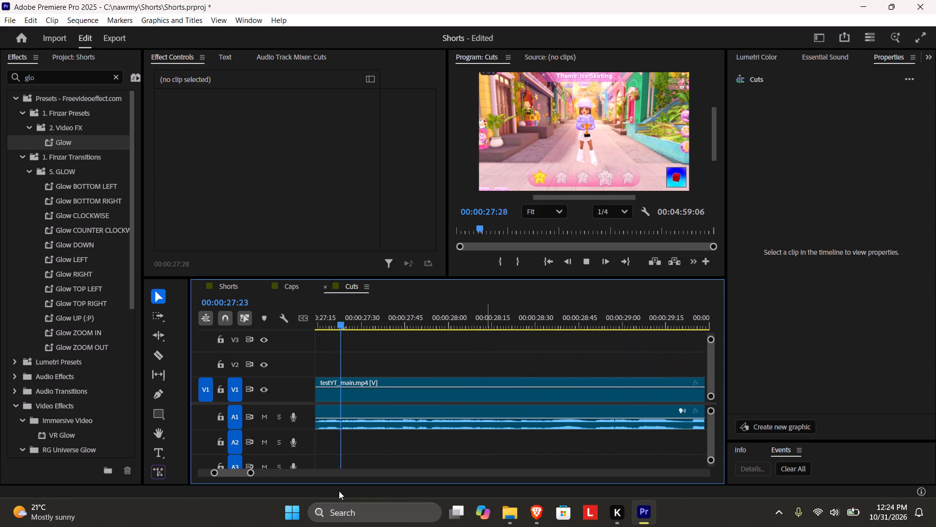
key(space)
drag(254, 470, 281, 472)
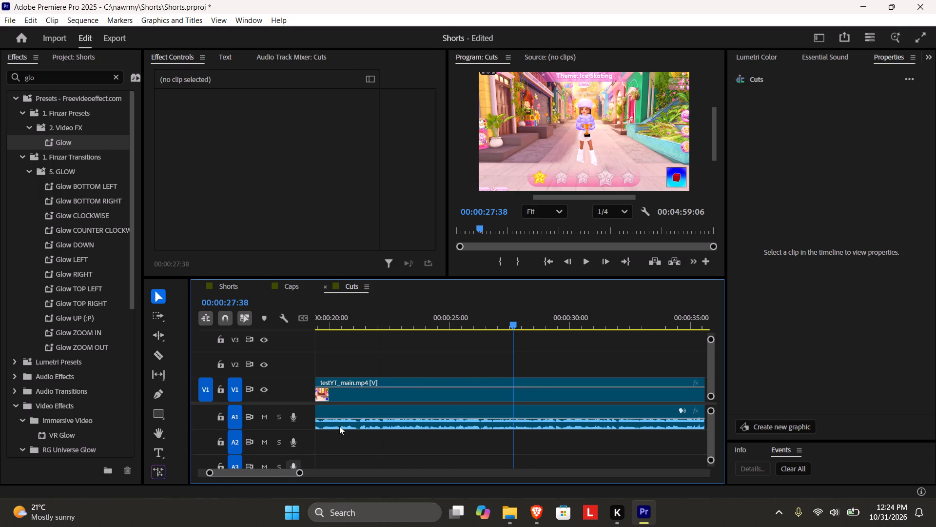
click(499, 322)
key(space)
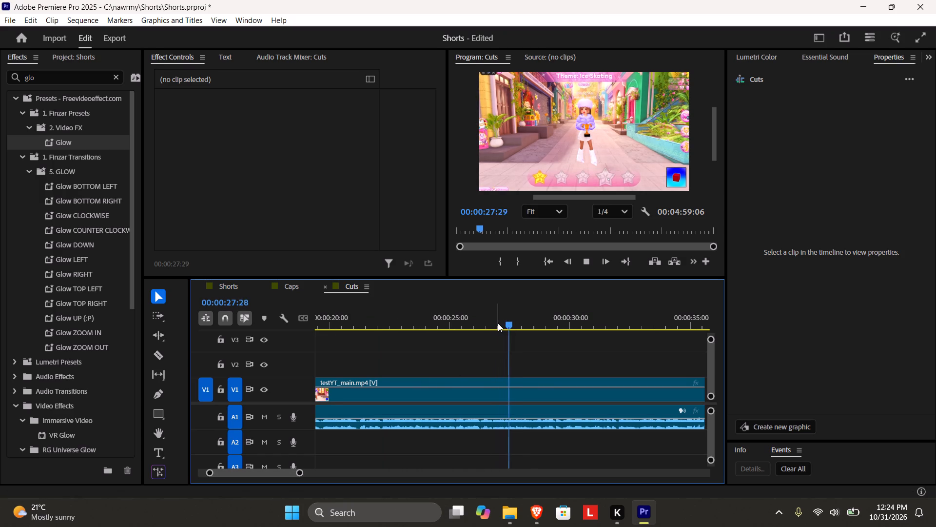
key(space)
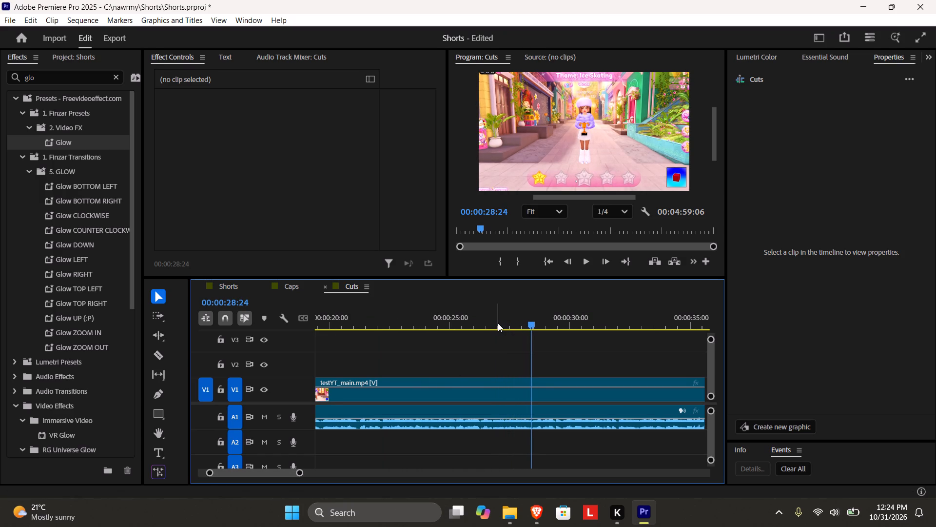
drag(297, 474, 265, 468)
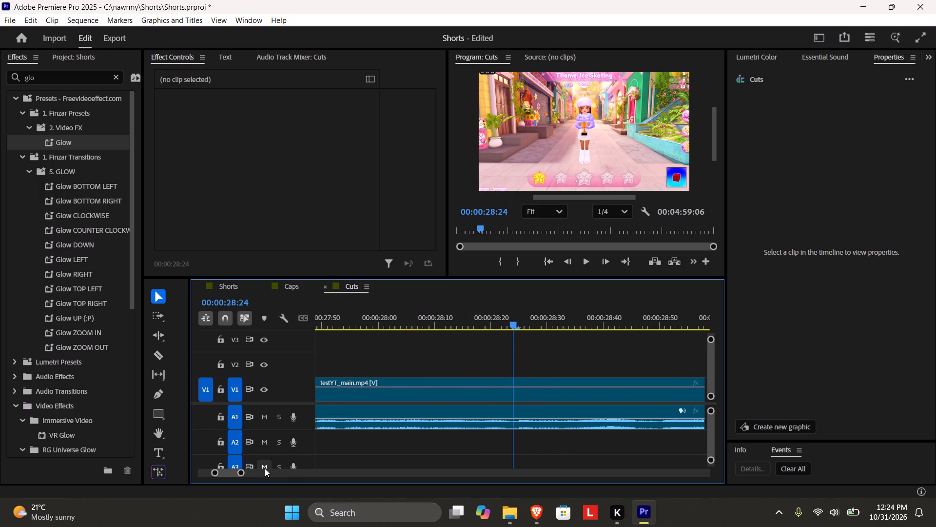
key(space)
key(space)
key(space)
key(space)
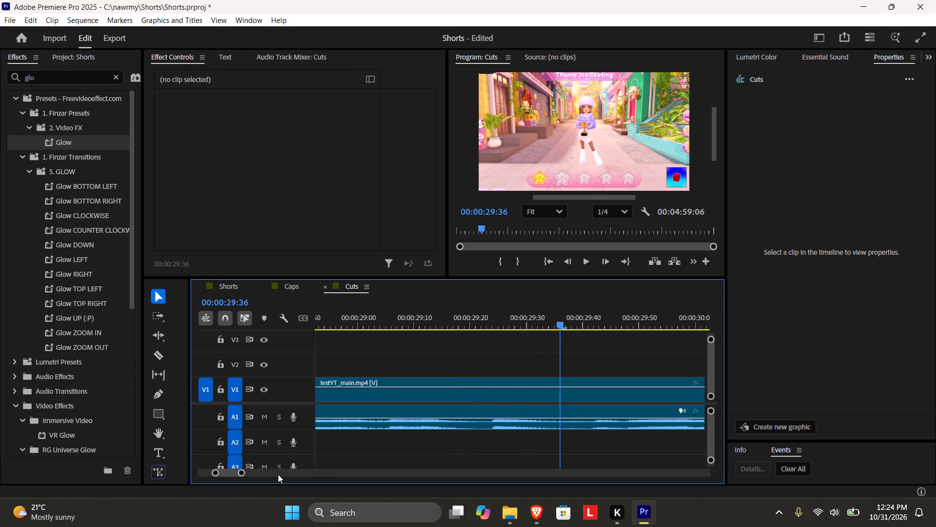
key(space)
key(space)
drag(242, 473, 257, 473)
key(space)
key(space)
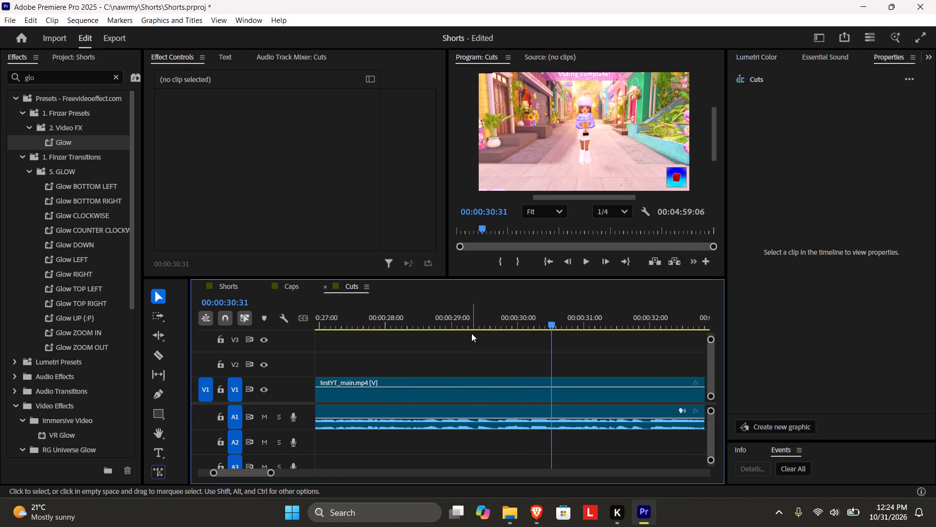
Examine the star voting shot in short passes, working back from about 00:00:29:20 to 00:00:27:09, to narrow down the next cut point.
click(476, 324)
key(space)
key(space)
drag(426, 316, 415, 316)
key(space)
key(space)
drag(432, 314, 371, 318)
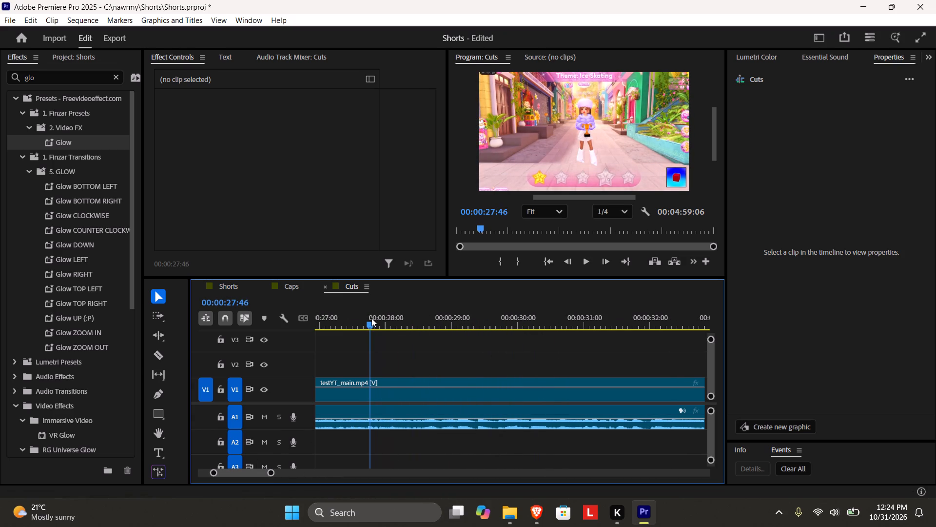
drag(371, 318, 368, 318)
key(space)
scroll(448, 348, up, 4)
key(space)
click(404, 316)
key(space)
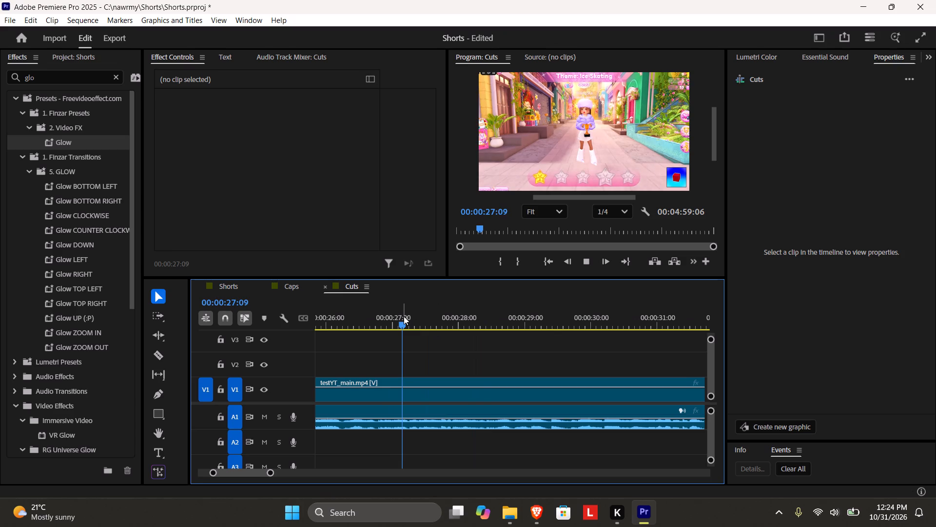
key(space)
Replay the star voting shot repeatedly between about 00:00:26:16 and 00:00:27:30 to judge where the next part should start.
drag(385, 321, 379, 323)
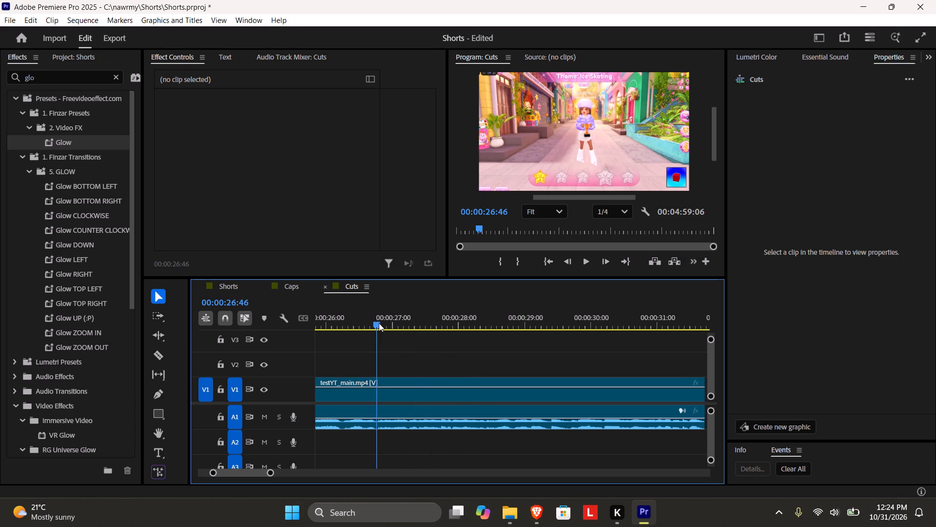
key(space)
key(space)
drag(390, 323, 378, 324)
key(space)
key(space)
drag(386, 323, 369, 323)
scroll(376, 333, up, 6)
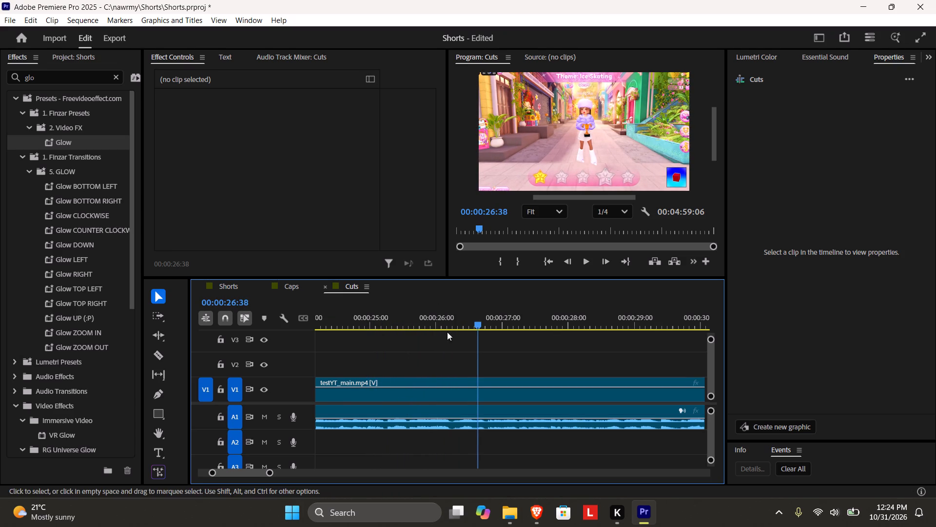
click(412, 319)
click(418, 323)
key(space)
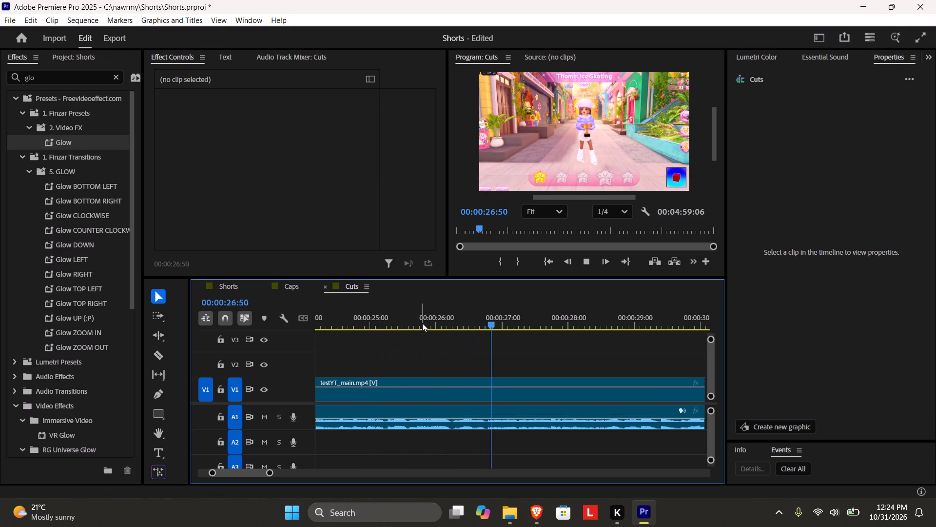
key(space)
drag(501, 323, 456, 321)
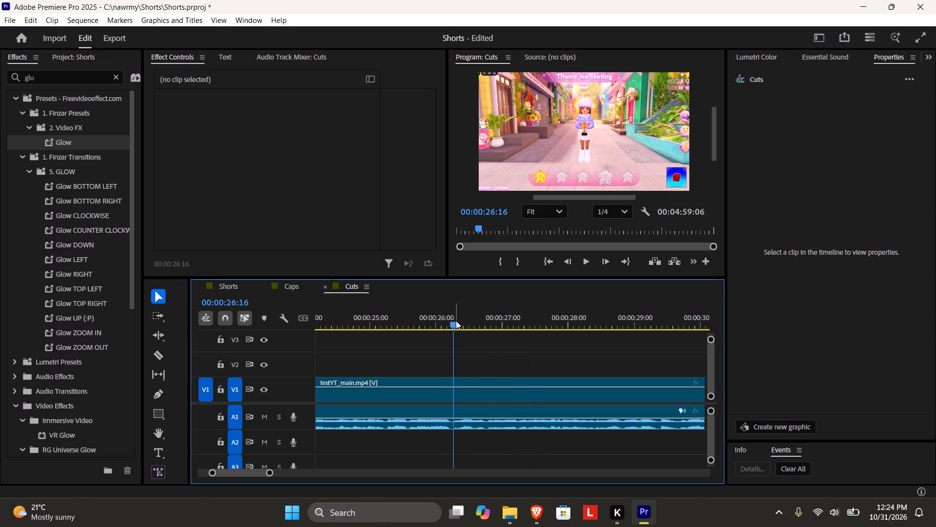
key(space)
key(space)
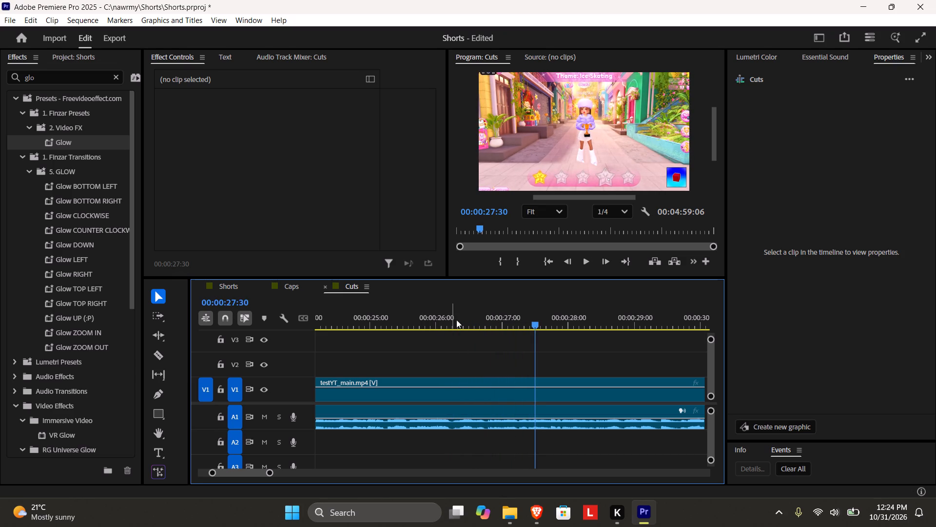
Find the cut point in the star voting shot around 00:00:26:30 and split the testYT_main.mp4 clip at 00:00:26:45.
drag(476, 316, 454, 315)
key(space)
key(space)
drag(474, 319, 468, 319)
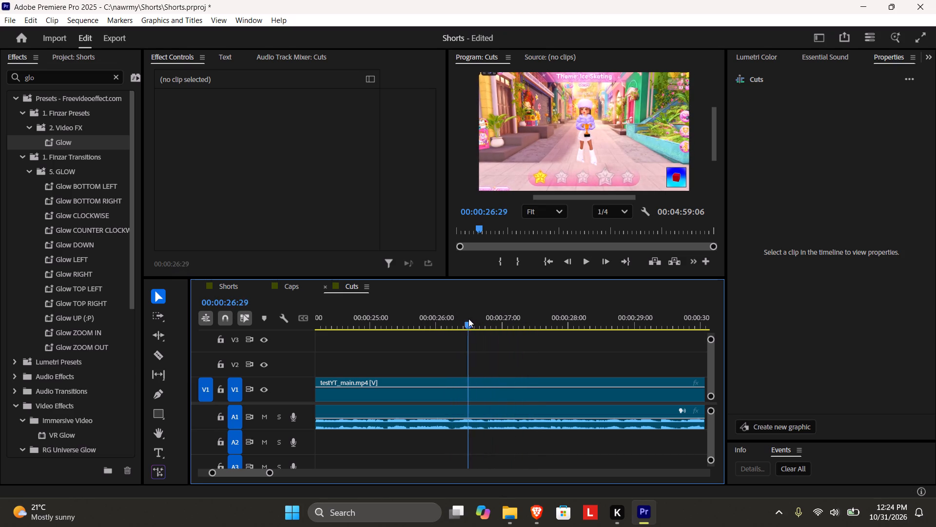
drag(468, 319, 487, 329)
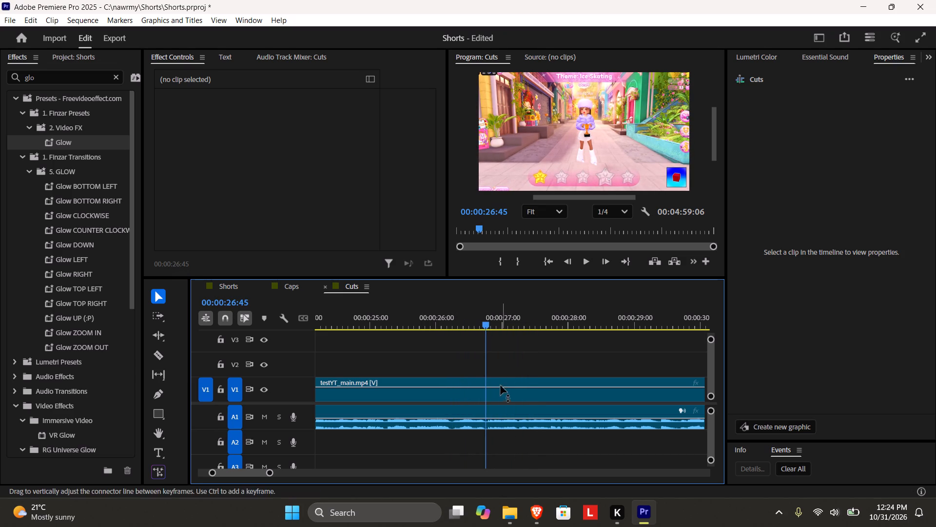
key(c)
click(487, 395)
key(v)
Delete the piece between 00:00:18:51 and 00:00:26:45 and move the remaining clip back to close the gap.
click(475, 393)
drag(270, 470, 311, 474)
key(Delete)
drag(548, 396, 498, 398)
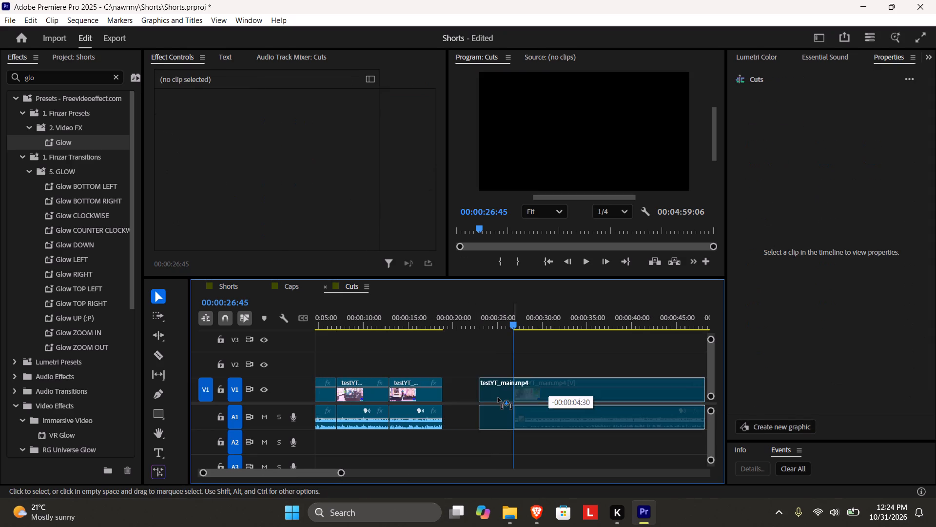
drag(498, 398, 474, 398)
Play the footage across the join at 00:00:18:51 through to about 00:00:24:06 and save the project.
click(436, 320)
key(space)
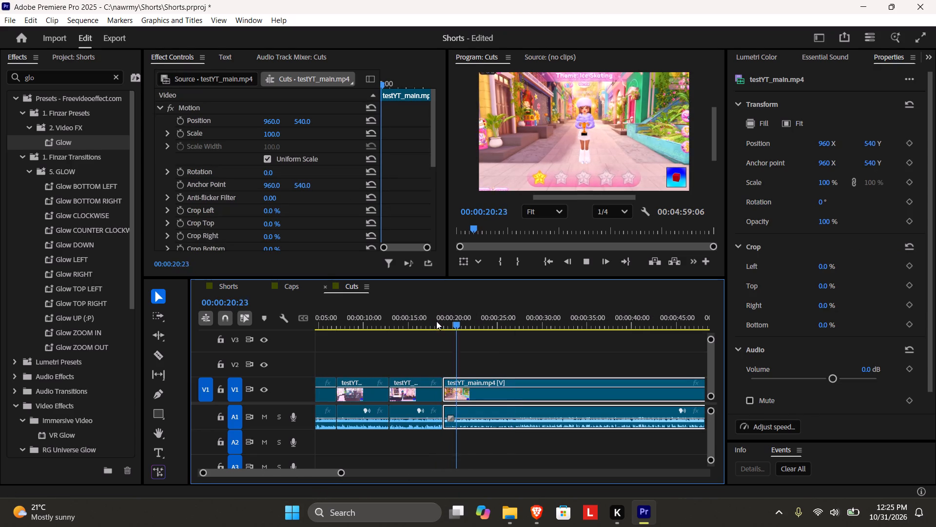
key(space)
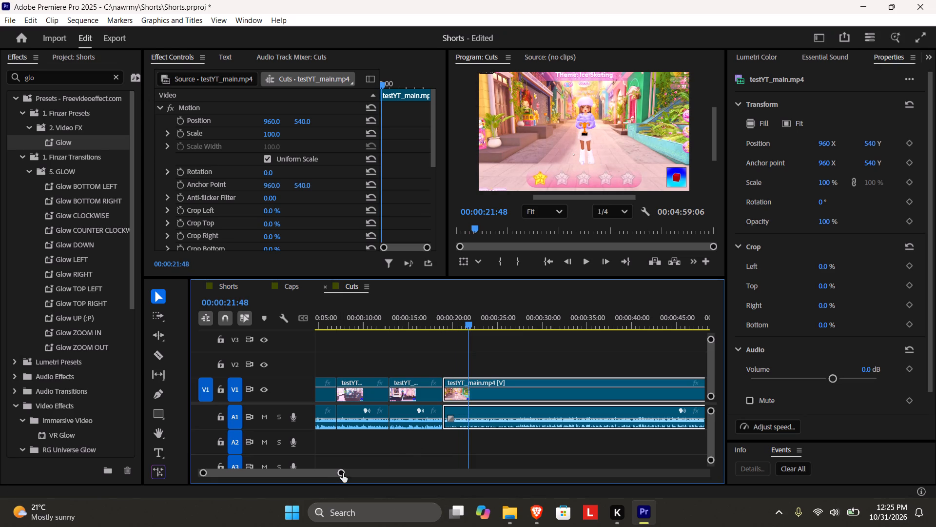
drag(343, 473, 326, 473)
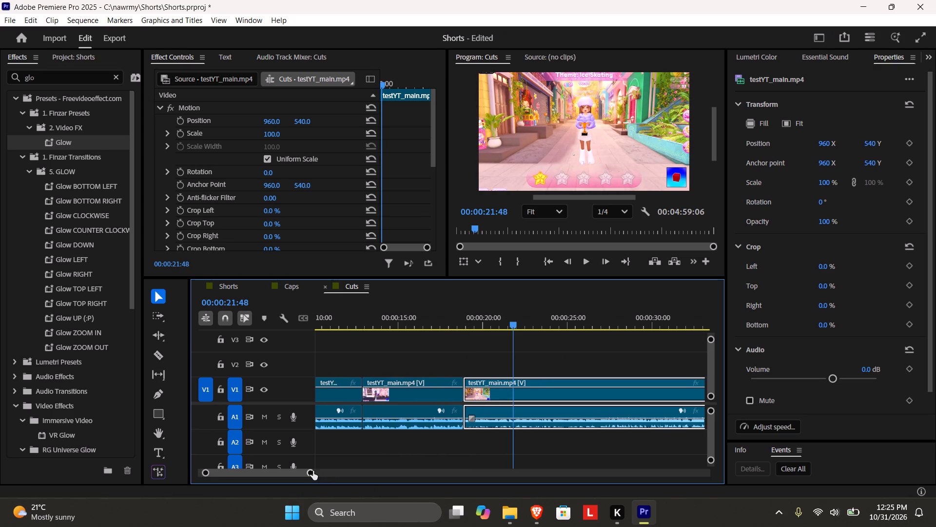
drag(313, 471, 298, 469)
key(space)
drag(285, 471, 290, 471)
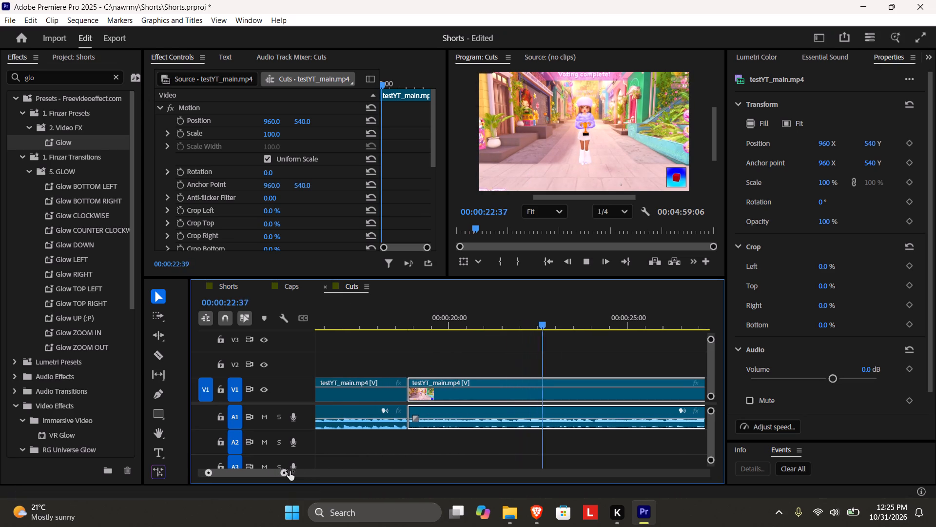
drag(290, 471, 303, 470)
key(space)
key(space)
key(space)
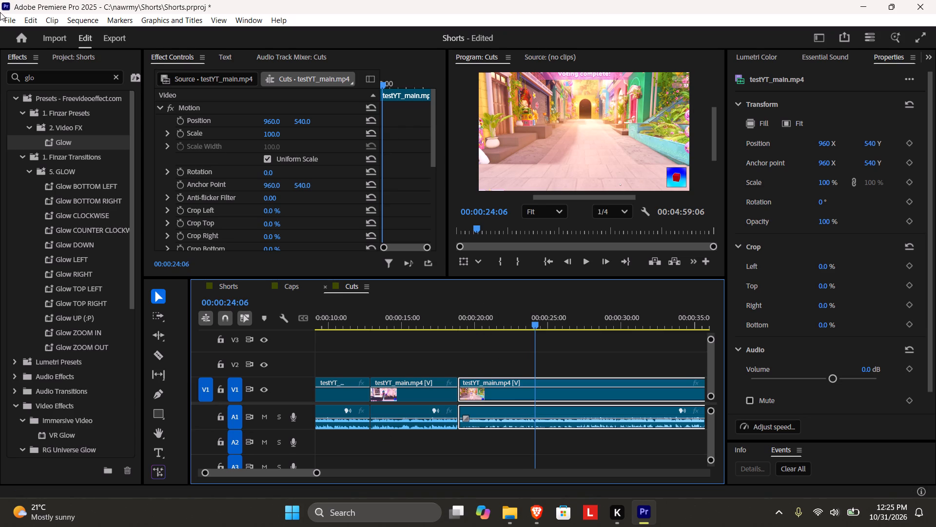
key(ctrl+s)
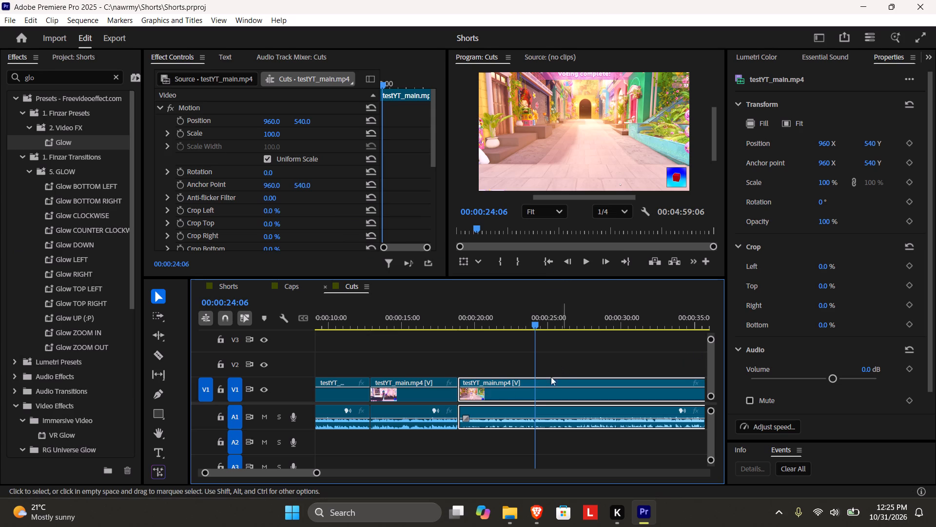
Find the cut point in the trophy shot around 00:00:22:37, where voting is complete, and split the testYT_main.mp4 clip at 00:00:22:34.
click(493, 320)
key(space)
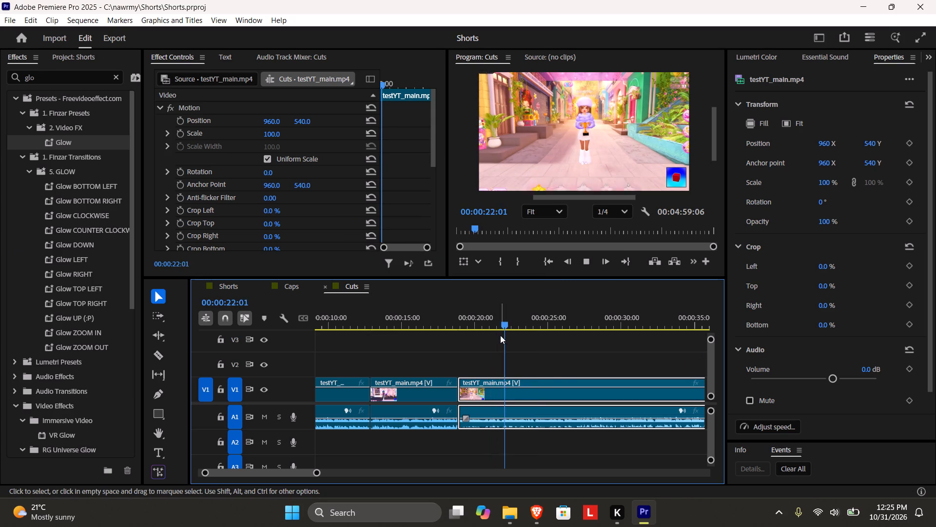
key(space)
drag(319, 474, 283, 474)
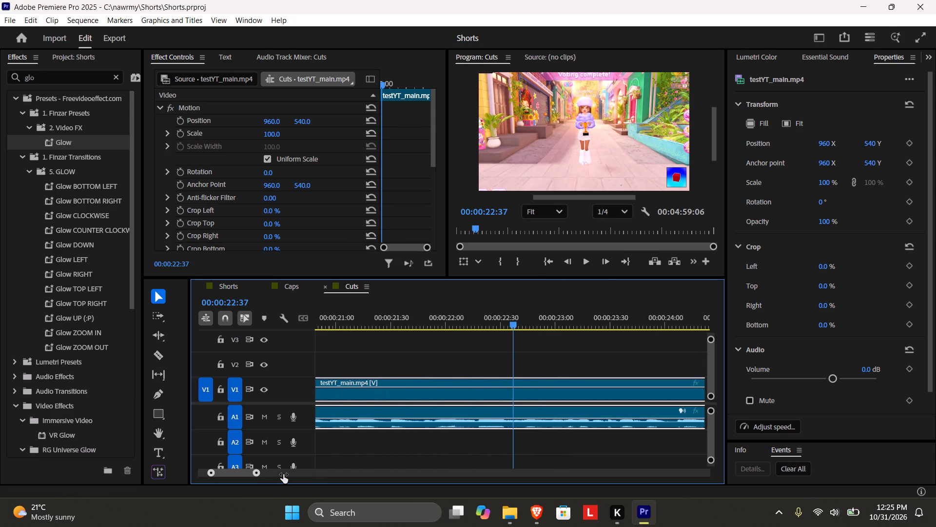
drag(283, 474, 278, 474)
key(space)
key(space)
click(512, 307)
key(space)
key(space)
drag(544, 314, 512, 316)
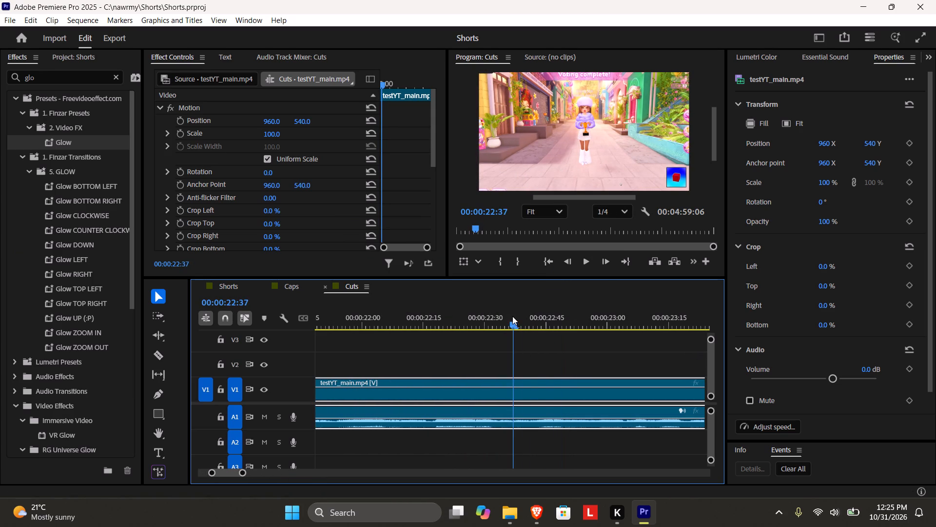
drag(512, 316, 503, 317)
key(c)
click(503, 390)
key(v)
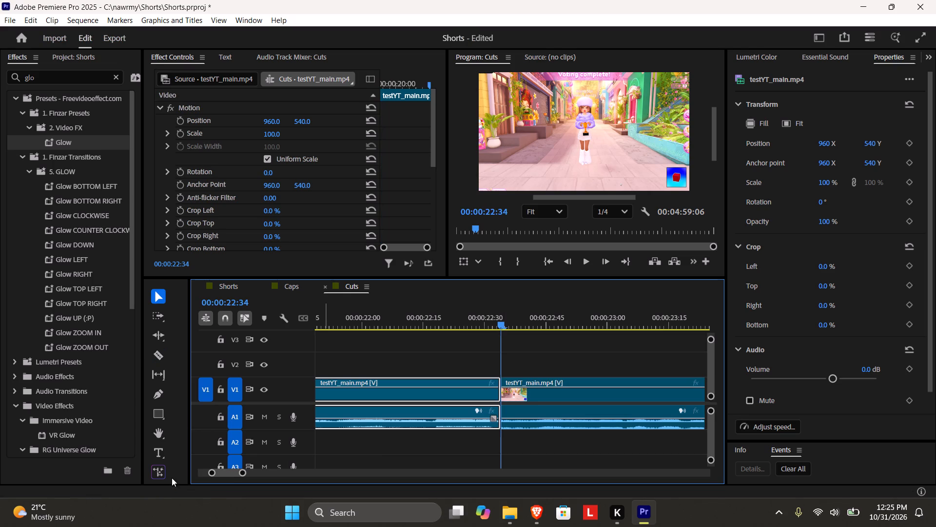
Trim the start of the clip after 00:00:22:34 to the doorway shot at 00:00:34:21 and move it back to close the gap.
drag(245, 472, 367, 448)
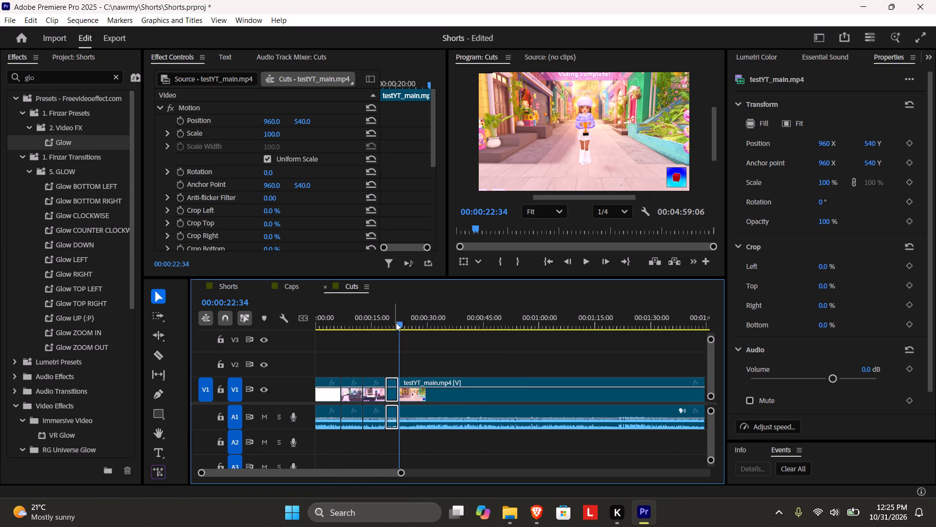
drag(399, 323, 441, 335)
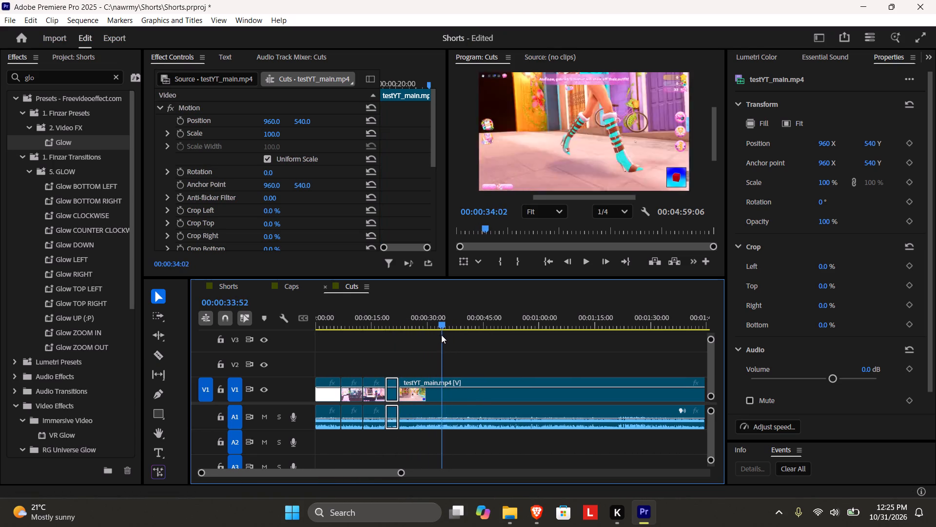
drag(441, 335, 443, 336)
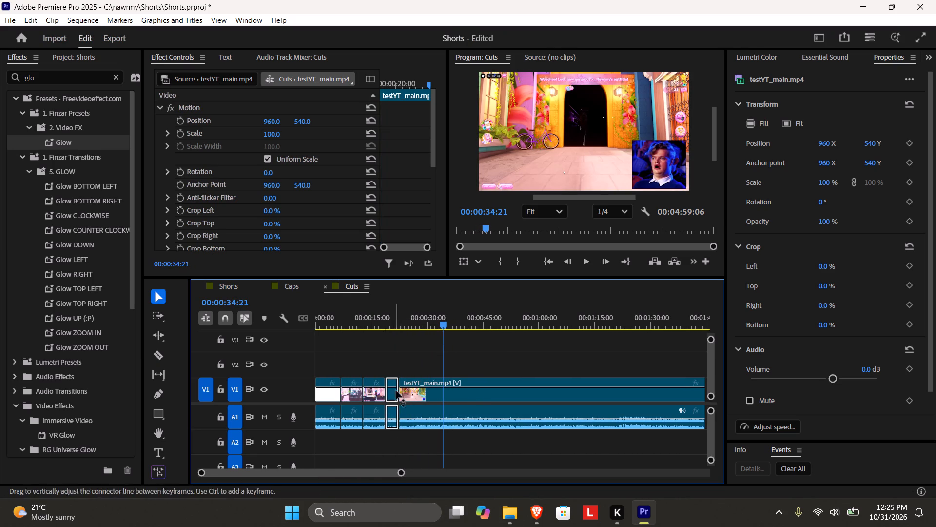
drag(404, 379, 445, 377)
drag(469, 397, 422, 393)
Play the footage across the join at 00:00:22:34 through to about 00:00:30:00 and save the project.
click(393, 315)
key(space)
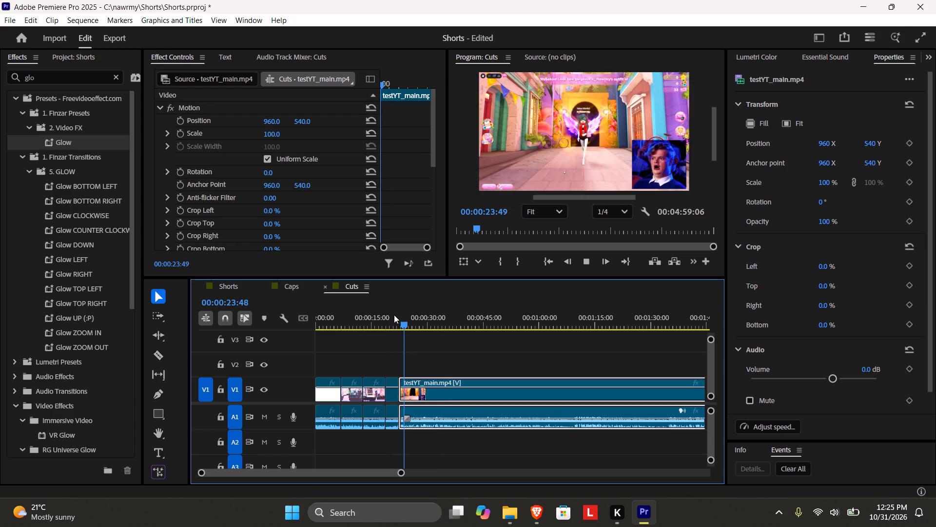
key(space)
key(ctrl+s)
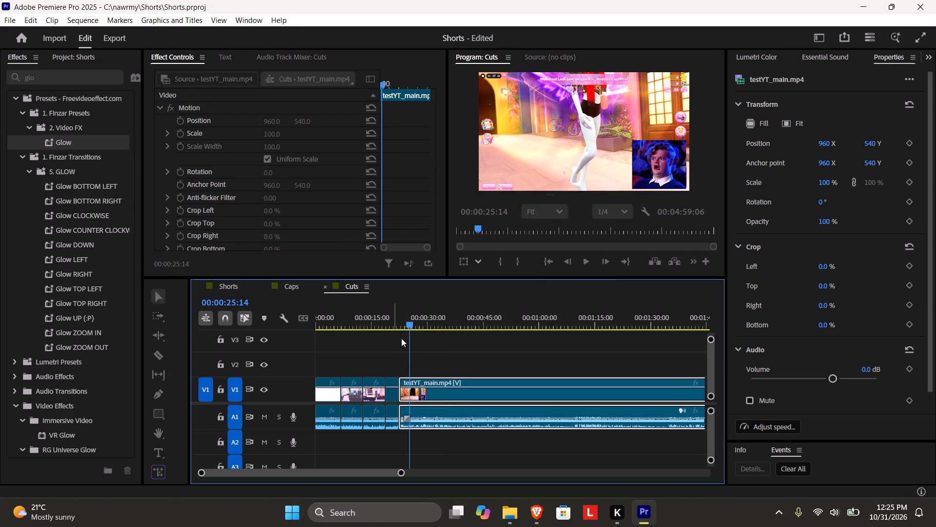
click(380, 319)
key(space)
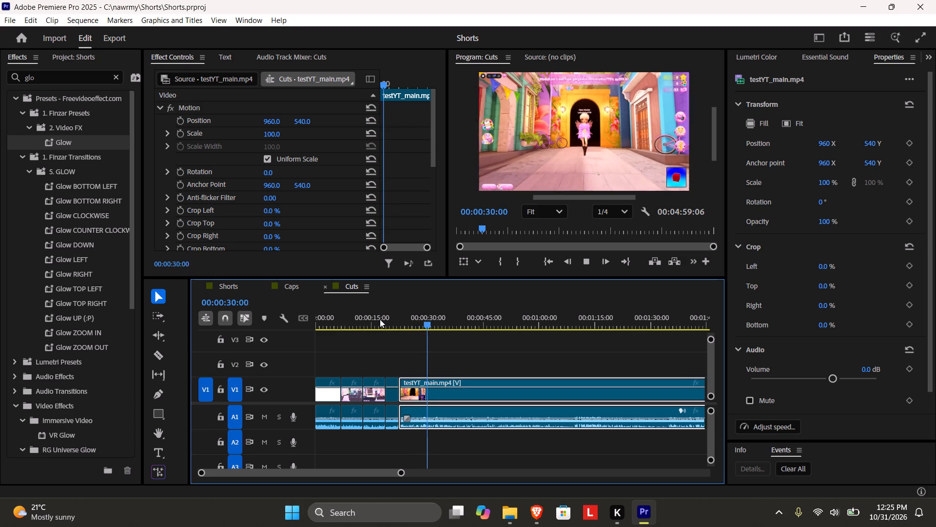
key(space)
key(ctrl+s)
Examine the winged avatar's walk and pose from about 00:00:24:51 to 00:00:29:55, looking for the next cut point.
drag(406, 348, 412, 338)
click(421, 312)
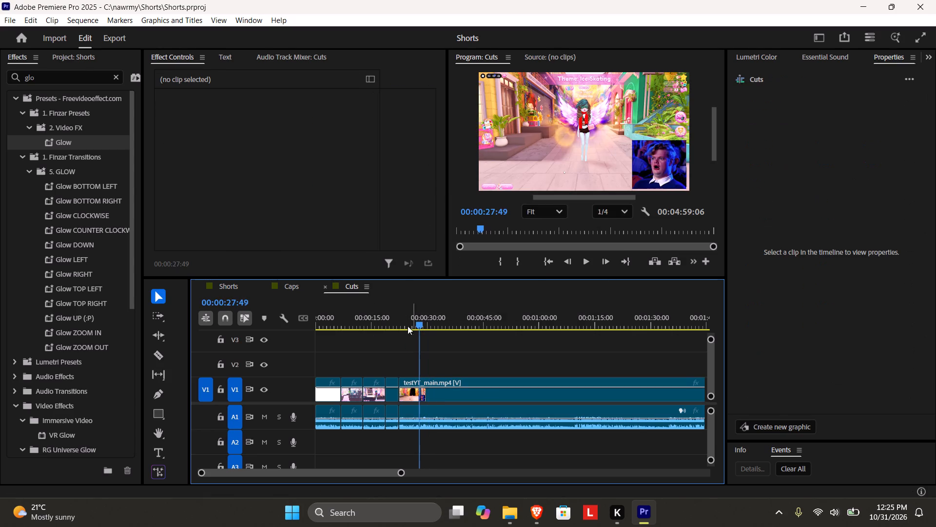
key(space)
key(space)
drag(400, 474, 414, 471)
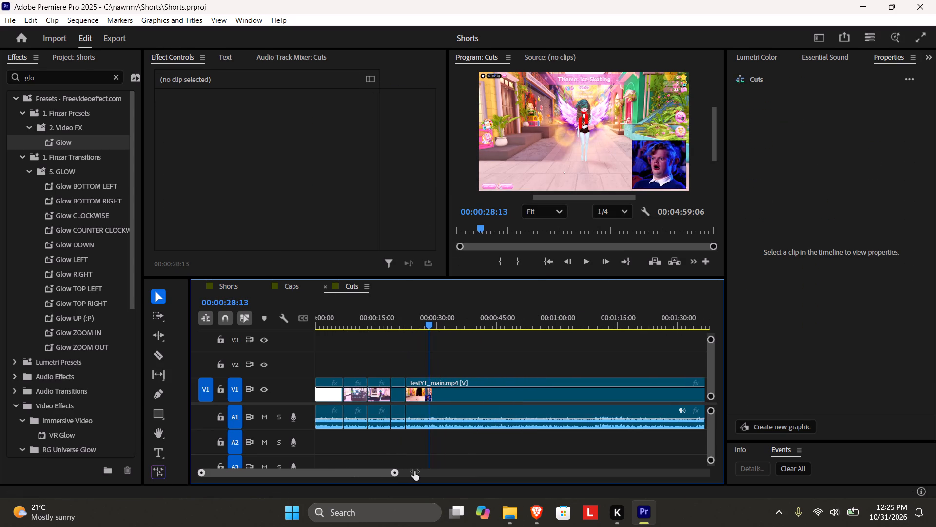
drag(414, 471, 409, 446)
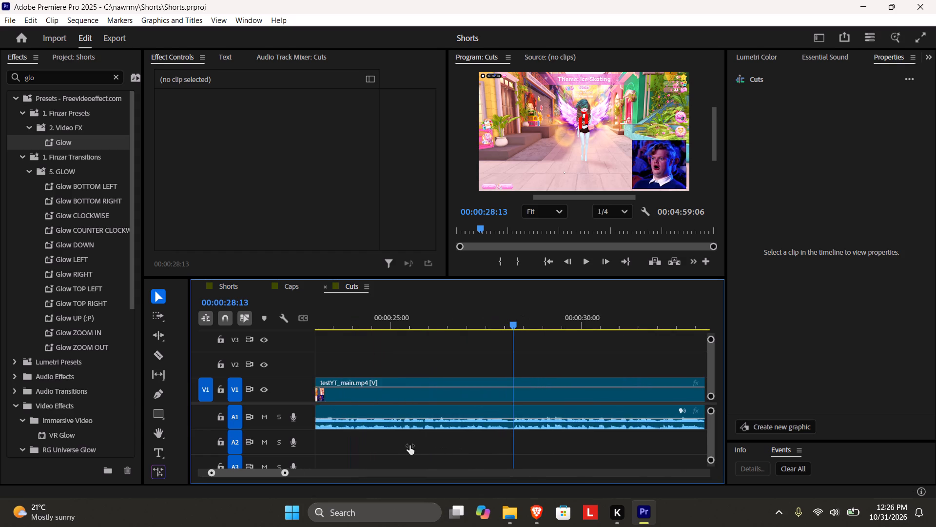
drag(409, 446, 450, 453)
click(501, 339)
click(486, 312)
key(space)
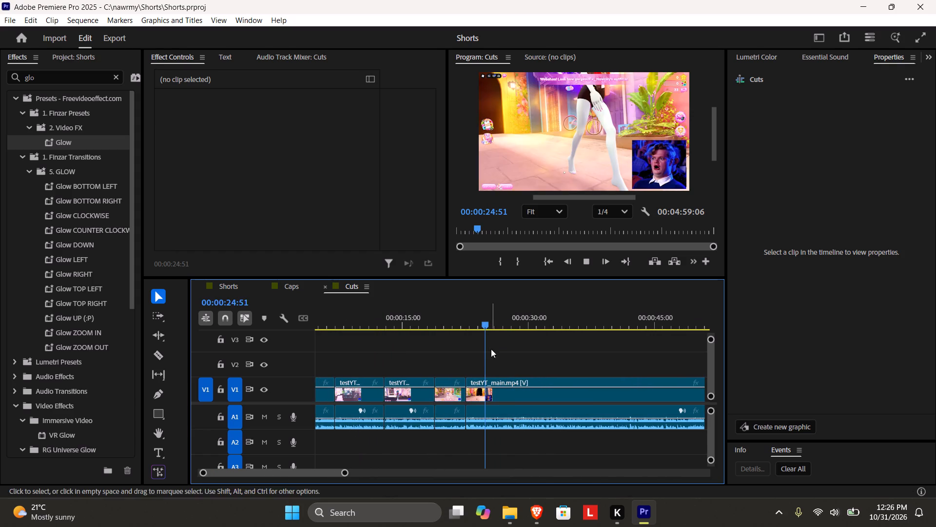
drag(347, 470, 336, 470)
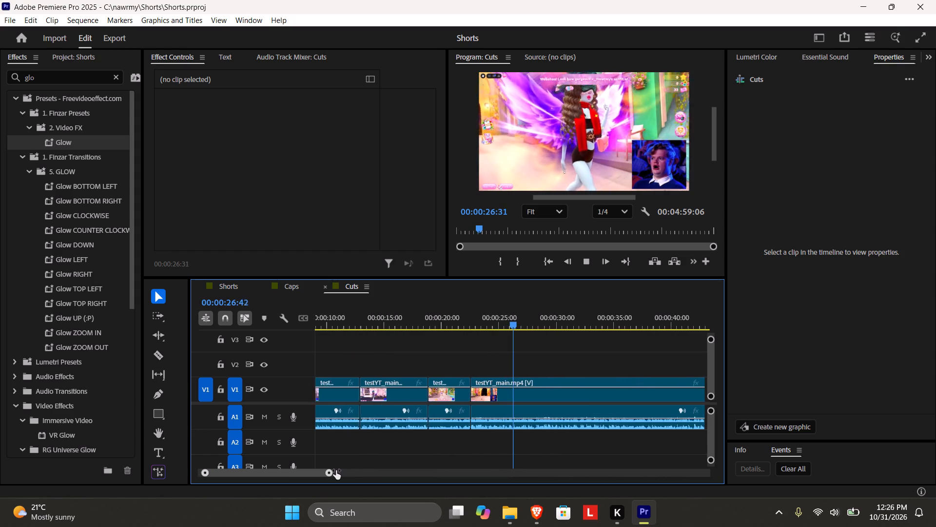
drag(336, 470, 331, 470)
key(space)
key(space)
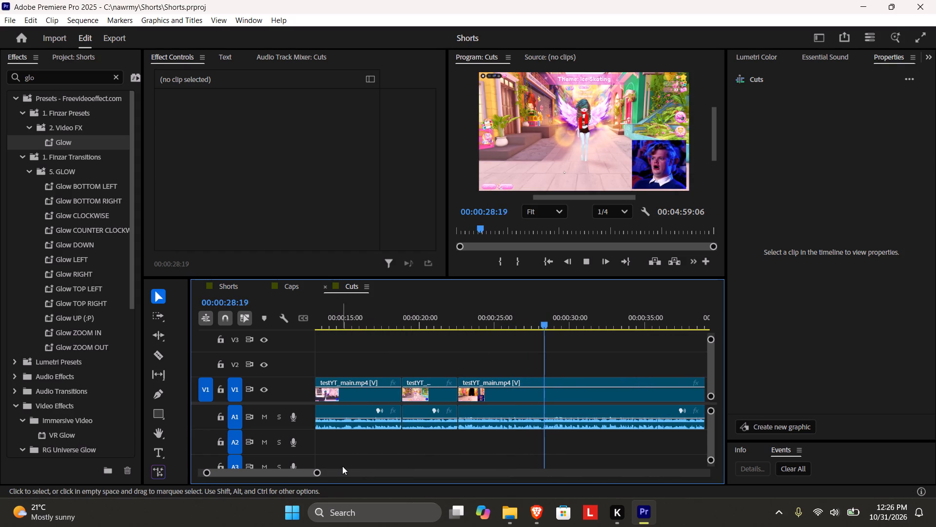
key(space)
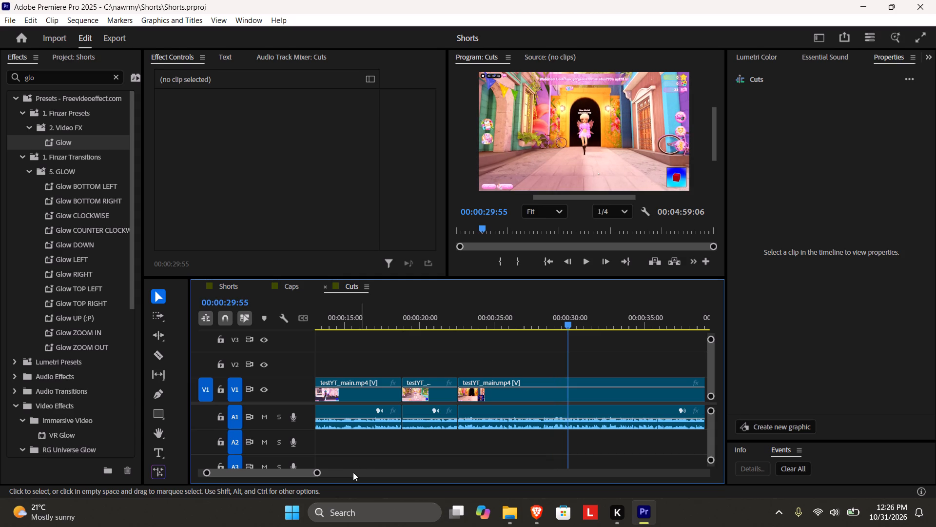
Find the frame where the next avatar stands in the doorway and split the testYT_main.mp4 clip at 00:00:29:37.
drag(318, 472, 292, 475)
drag(496, 309, 492, 310)
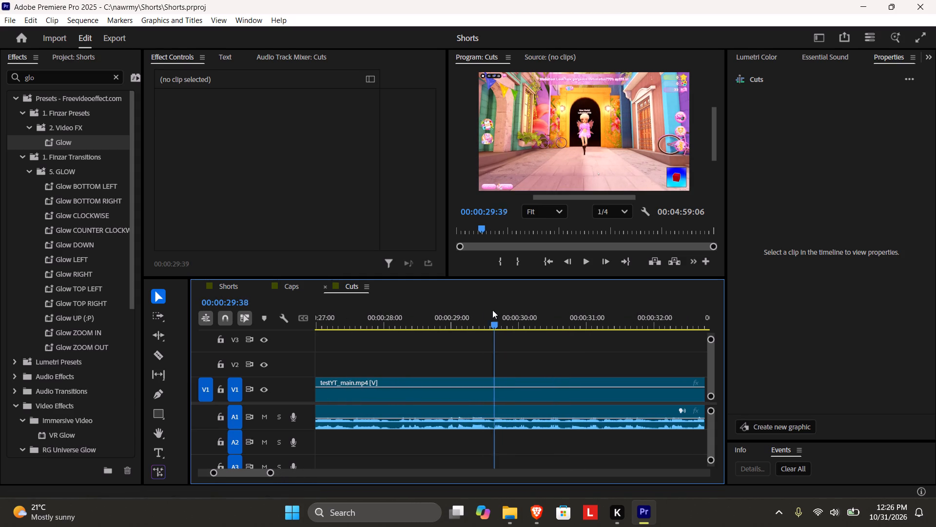
drag(492, 310, 455, 311)
key(space)
key(space)
drag(486, 317, 480, 325)
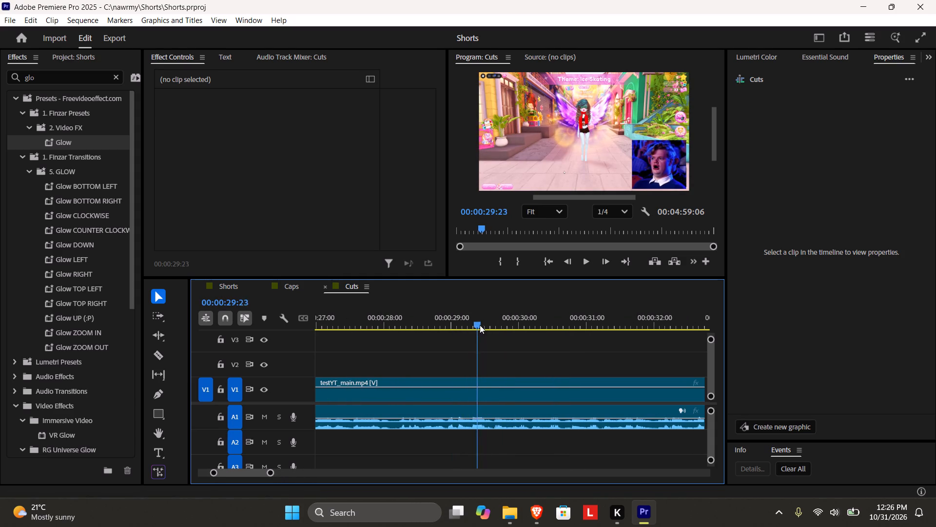
drag(480, 325, 493, 333)
key(Right)
key(c)
click(495, 384)
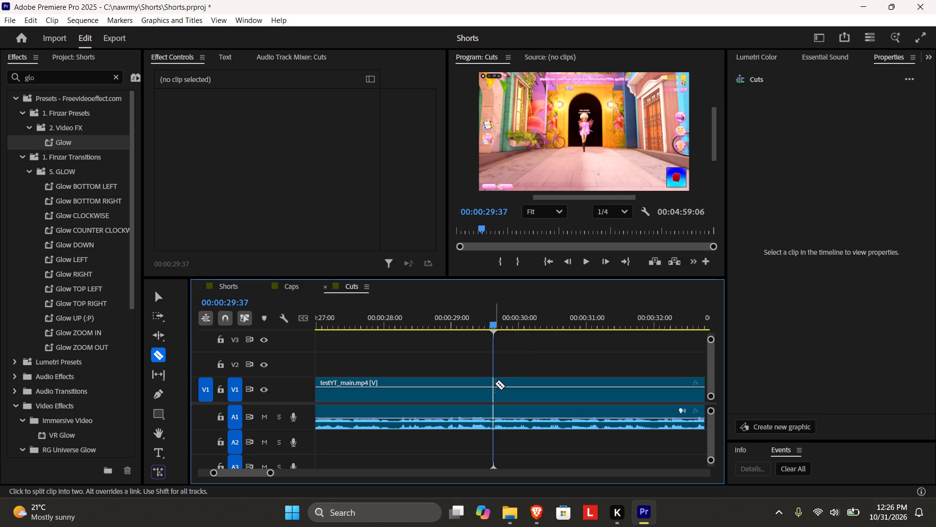
key(v)
Play the footage after the 00:00:29:37 split to about 00:00:37:11, looking for the next avatar's entrance in the doorway.
drag(270, 473, 340, 470)
key(space)
scroll(482, 448, down, 5)
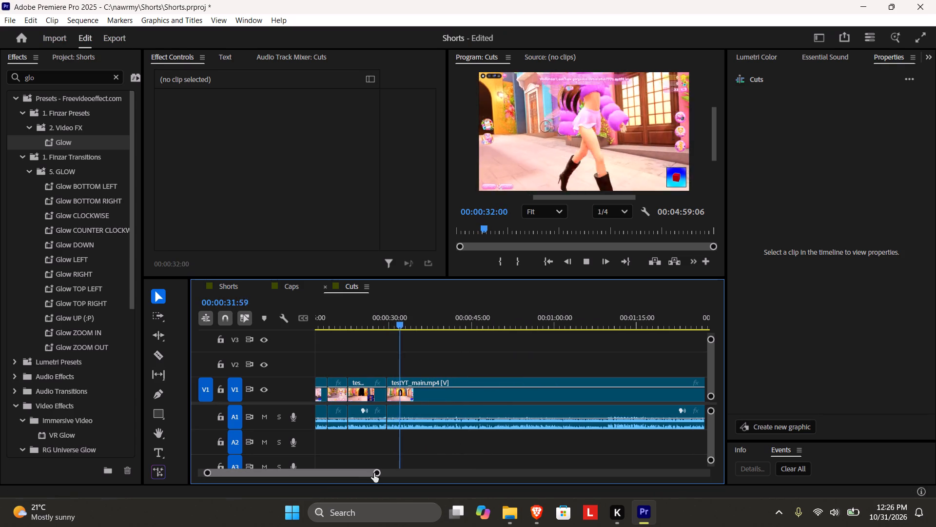
drag(379, 473, 416, 471)
scroll(455, 408, down, 3)
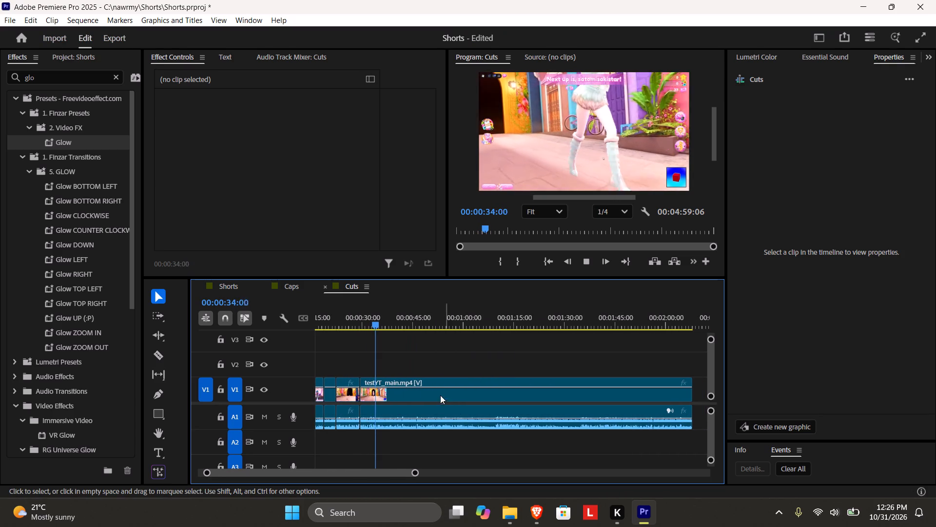
key(space)
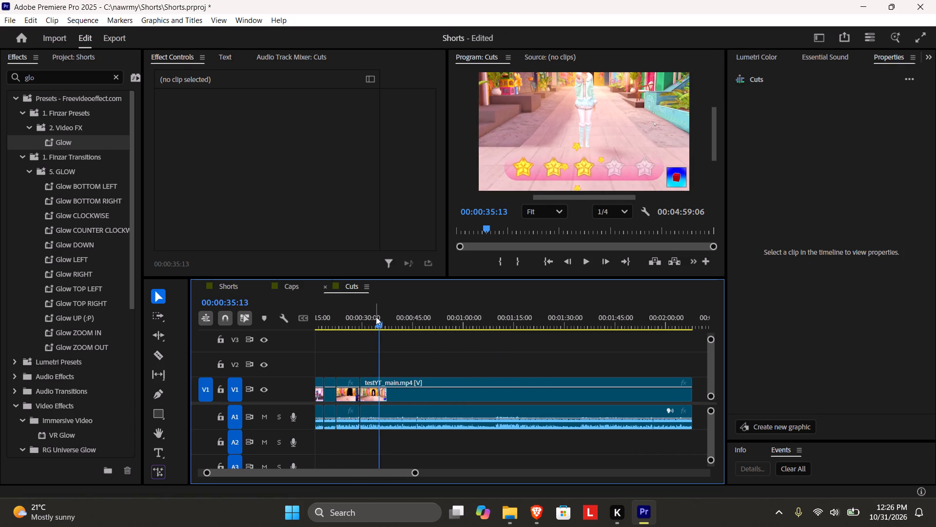
key(space)
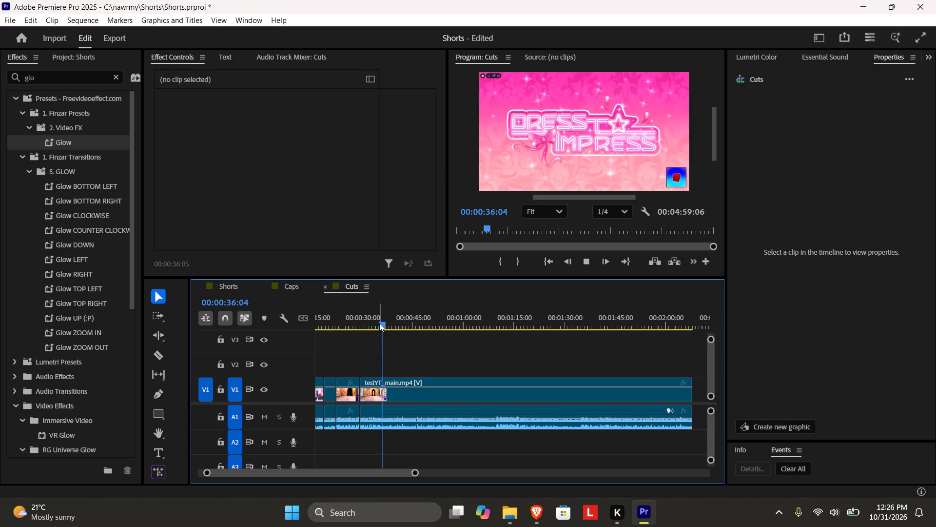
key(space)
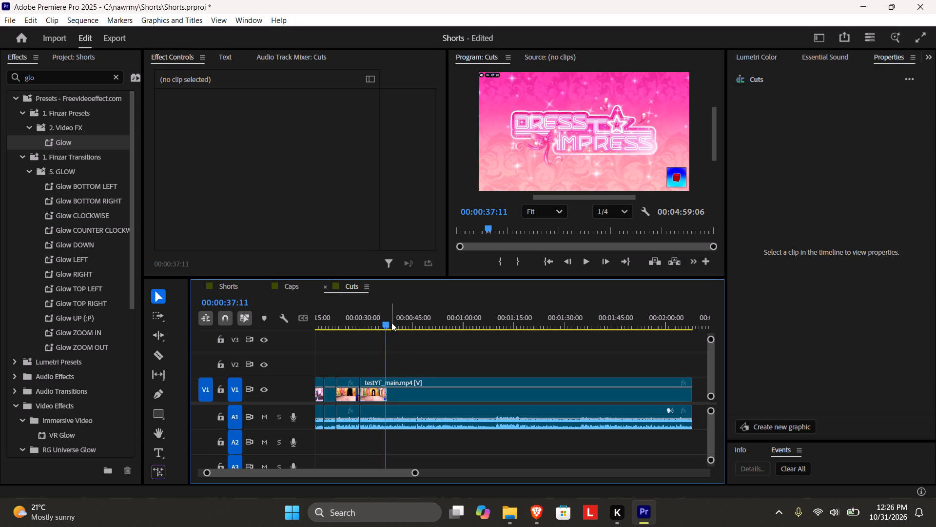
drag(388, 324, 383, 324)
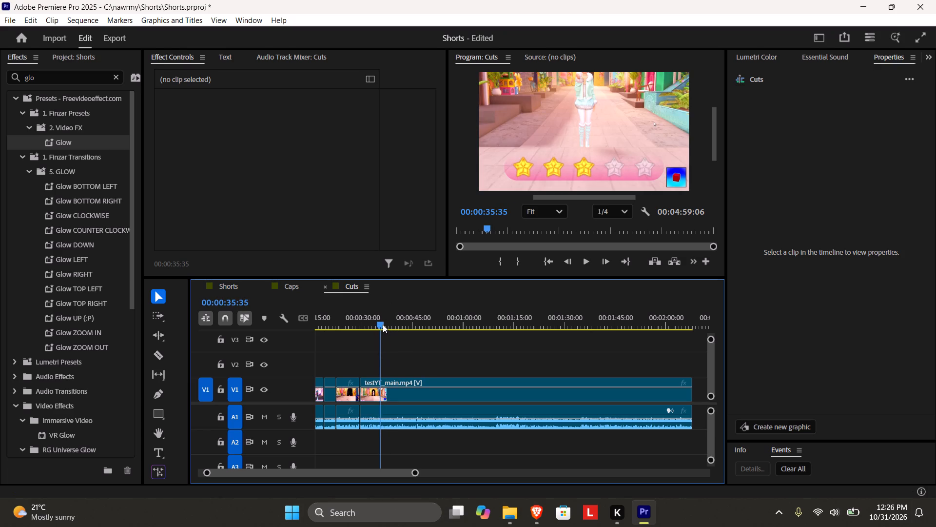
drag(383, 324, 362, 324)
key(space)
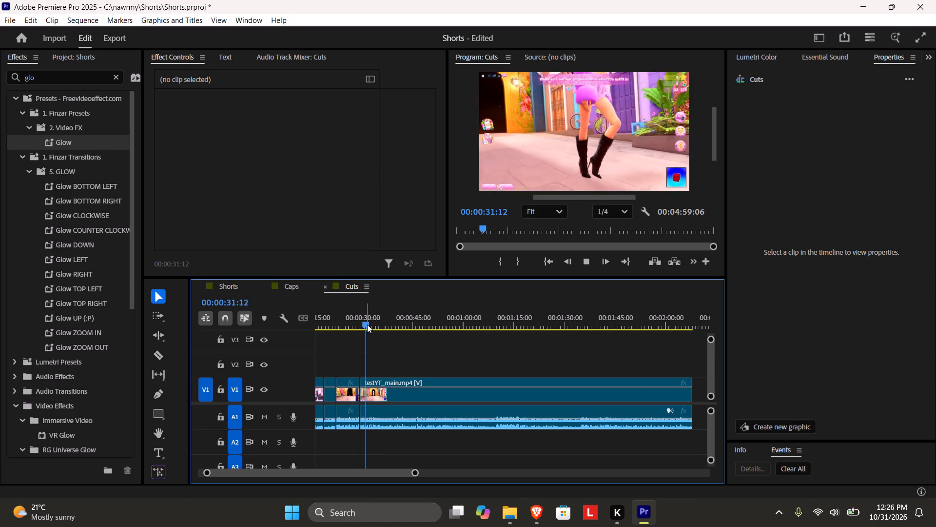
key(space)
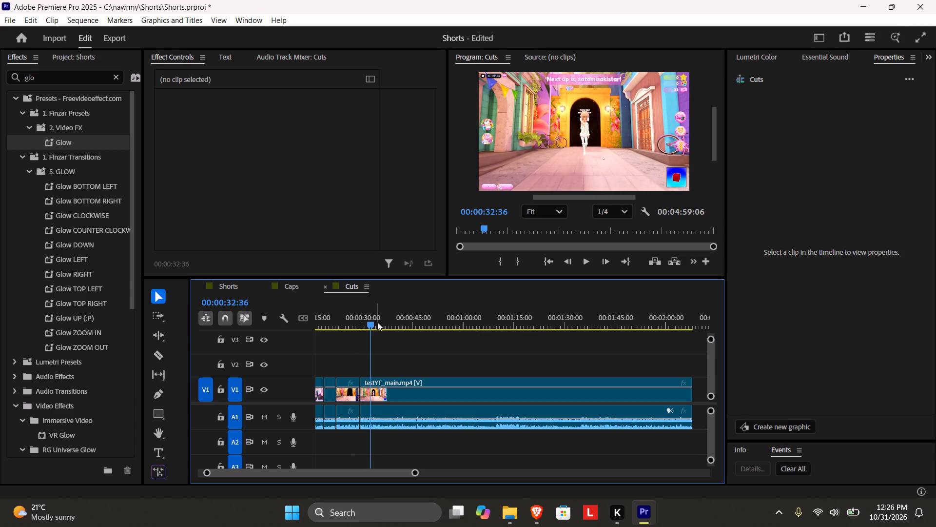
Trim the start of the clip after 00:00:29:37 to the doorway shot at 00:00:32:04 and move it back to close the gap.
drag(415, 470, 373, 459)
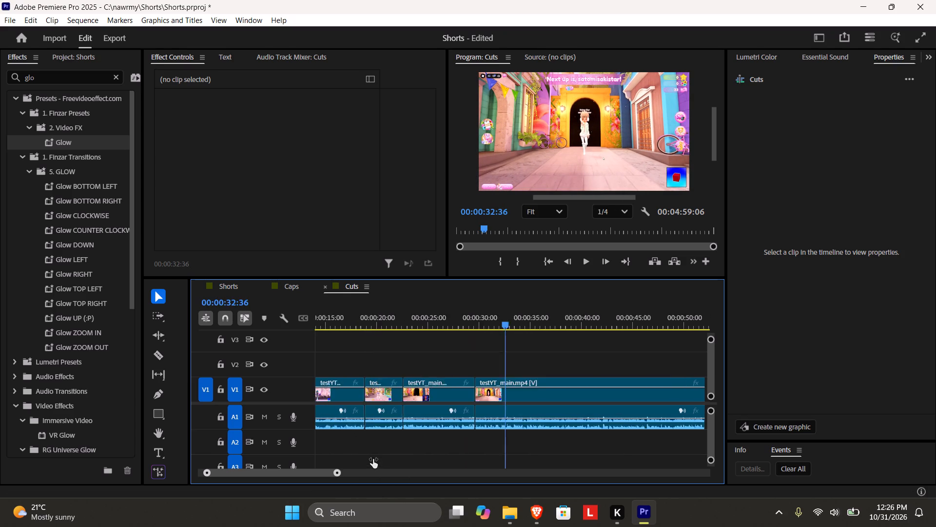
drag(373, 459, 346, 457)
key(Left)
key(Left)
key(Left)
key(Left)
key(Left)
key(Left)
key(Left)
key(Left)
key(Left)
key(Left)
key(Left)
key(Left)
key(Left)
key(Left)
key(Left)
key(Left)
key(Left)
key(Left)
key(Left)
key(Left)
key(Left)
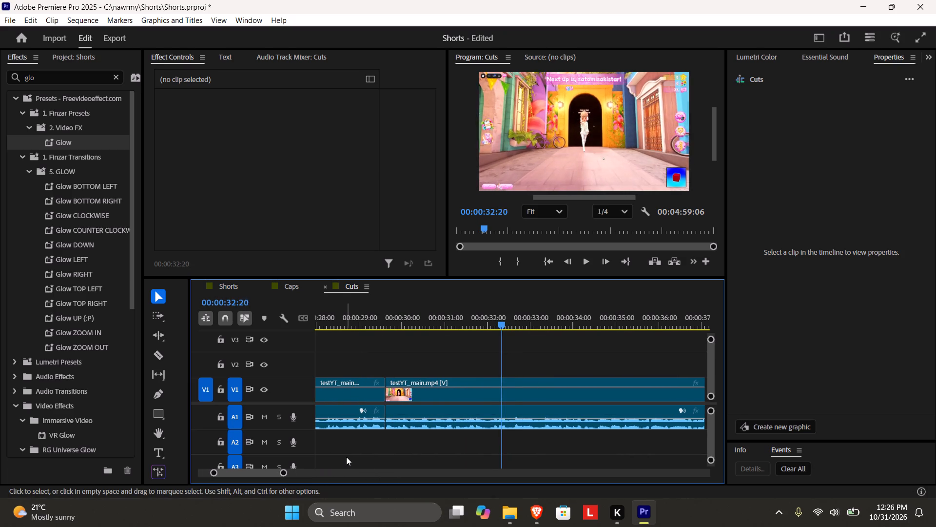
key(Right)
key(Right)
key(Right)
key(Right)
key(Right)
key(Right)
key(Right)
key(Right)
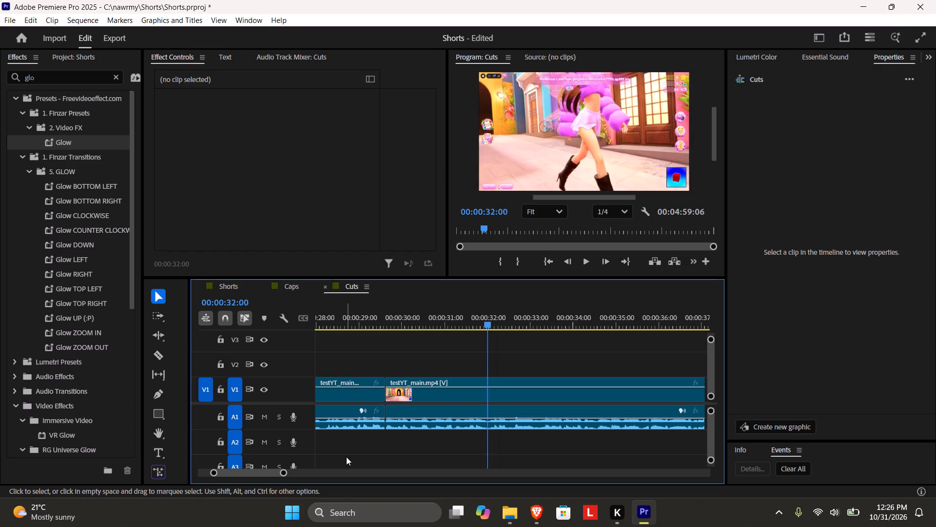
key(Left)
key(Right)
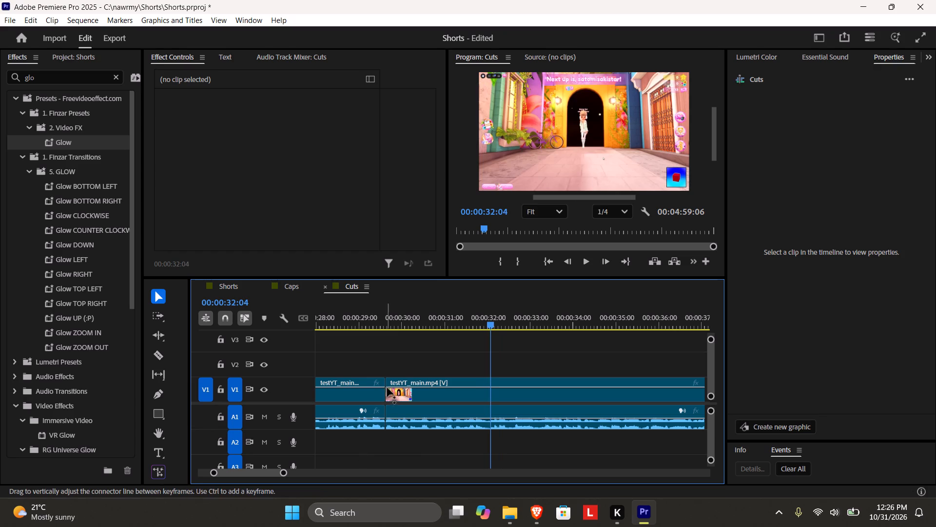
drag(388, 383, 491, 376)
drag(525, 397, 455, 400)
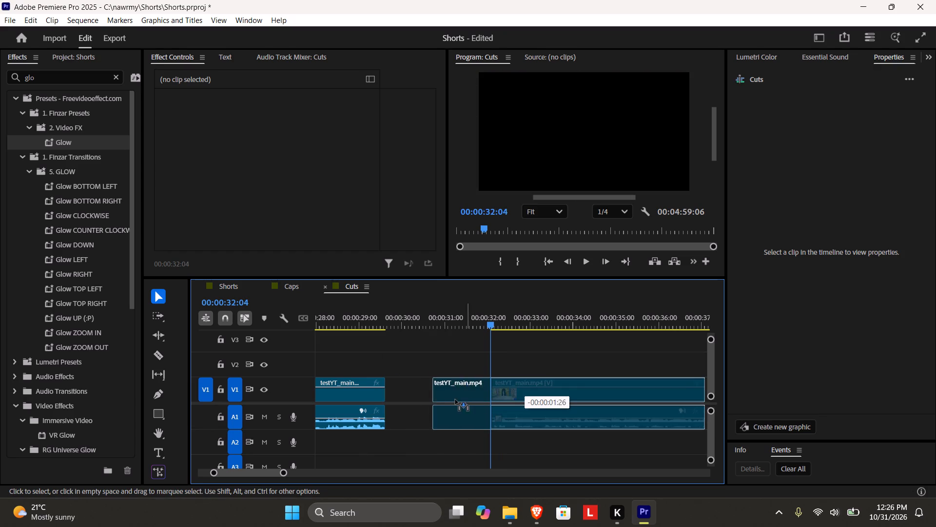
drag(455, 400, 418, 397)
Play the footage across the join at 00:00:29:37, through the podium and intermission shots, to about 00:00:49:33.
click(386, 319)
key(space)
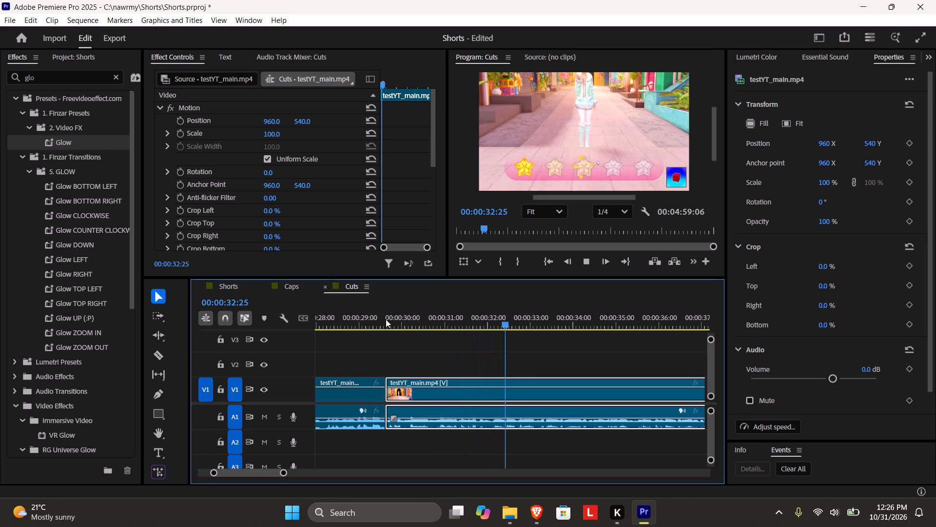
key(space)
key(space)
key(space)
key(space)
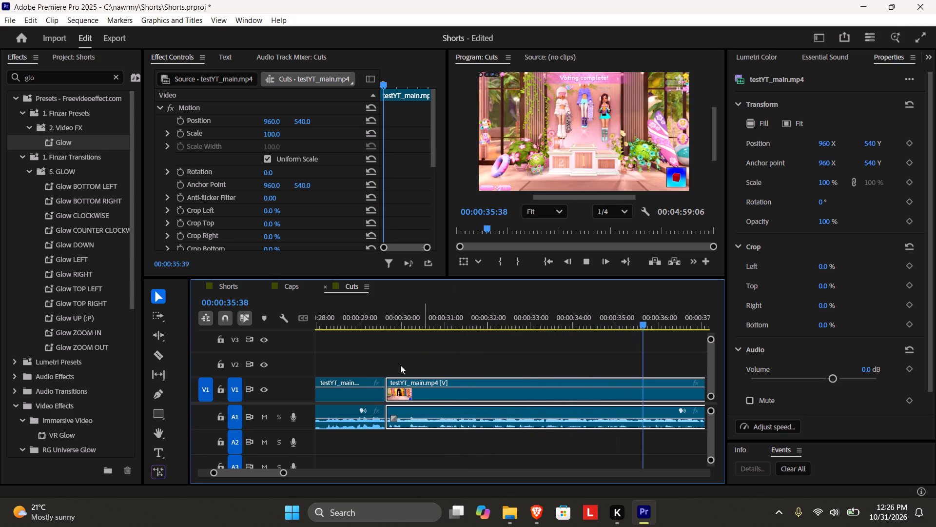
drag(284, 472, 304, 471)
scroll(395, 437, down, 1)
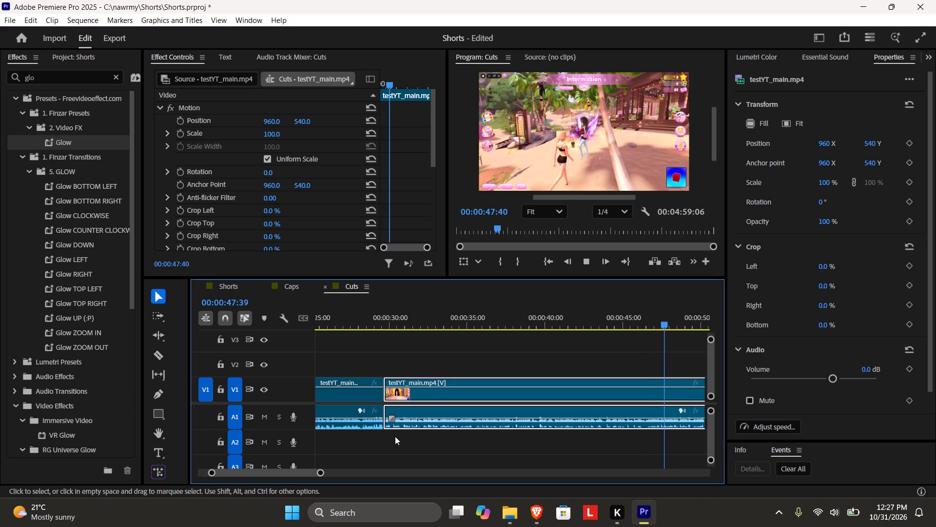
scroll(371, 427, down, 4)
key(space)
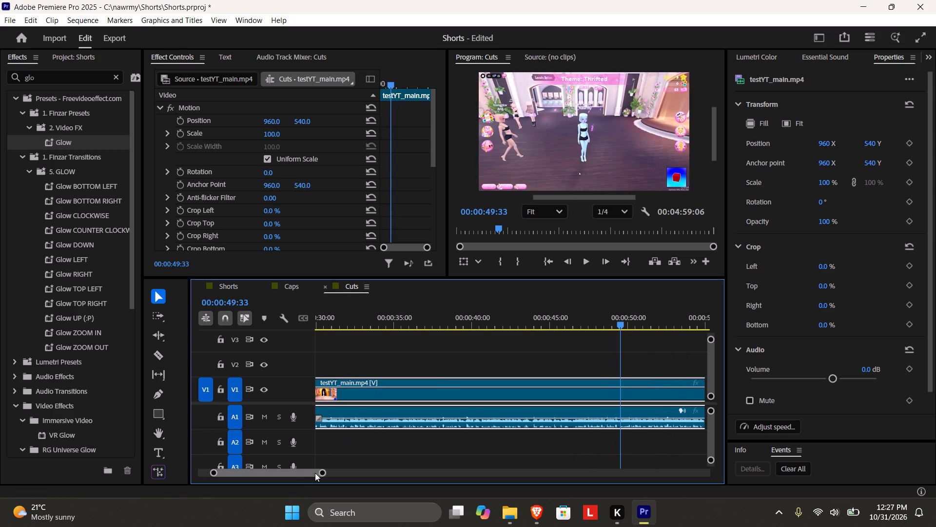
Find where the podium shot gives way to the intermission leaderboard and split the testYT_main.mp4 clip at 00:00:43:49.
drag(321, 474, 350, 475)
click(471, 311)
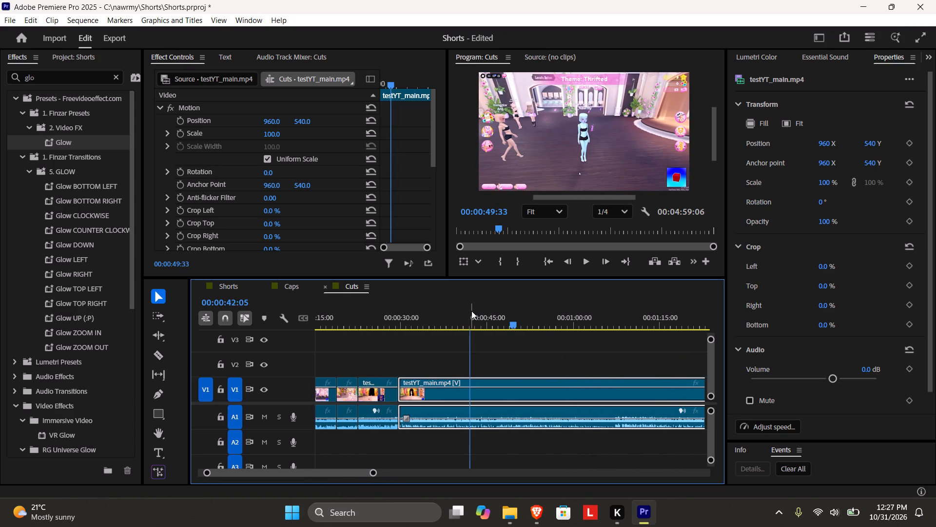
key(space)
drag(370, 474, 355, 472)
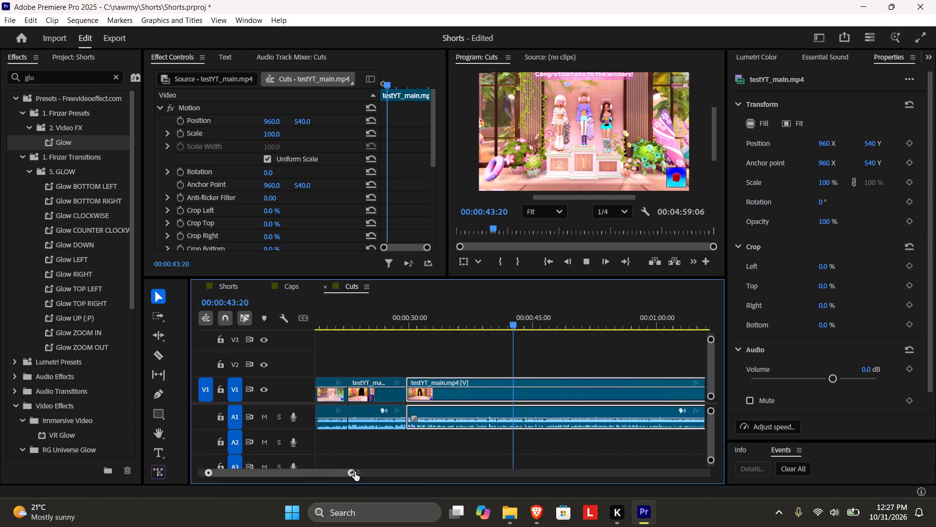
drag(355, 472, 354, 472)
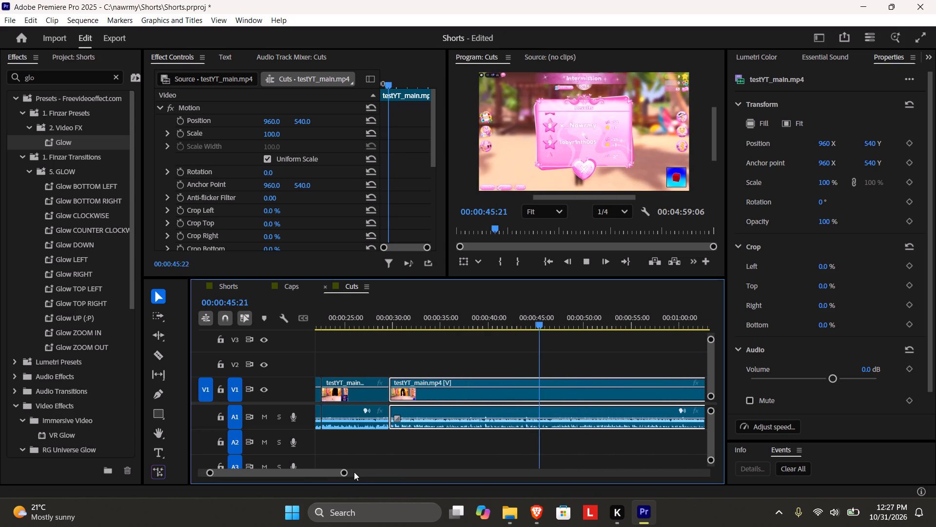
key(space)
drag(538, 322, 526, 320)
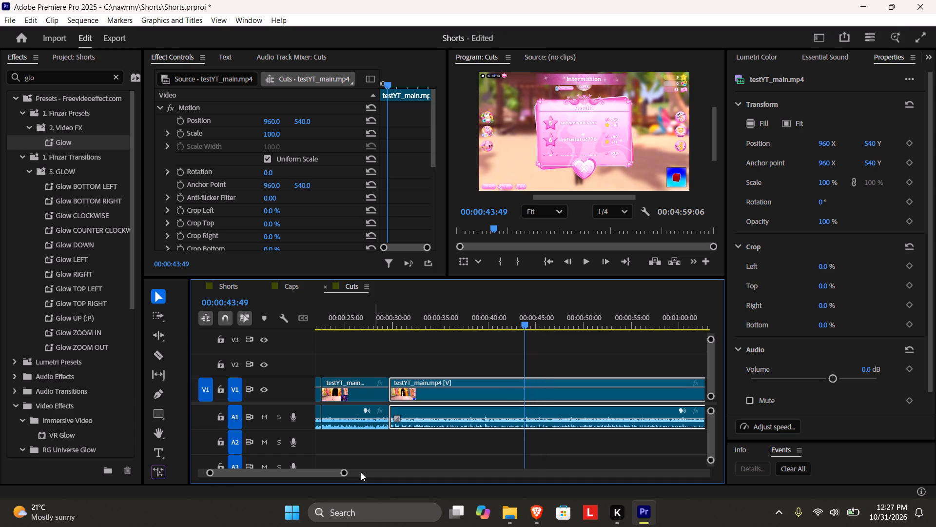
drag(348, 472, 300, 467)
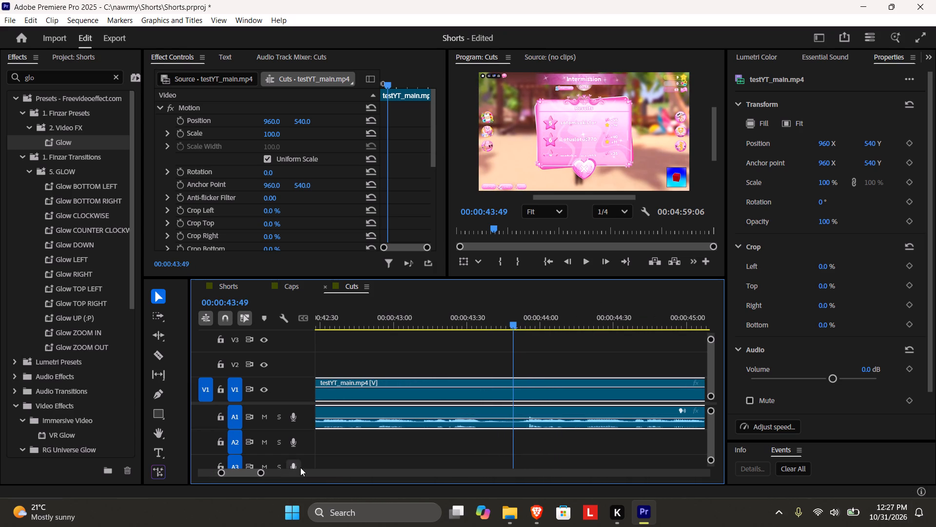
key(c)
click(514, 390)
Find the first beach intermission frame after the leaderboard and split the testYT_main.mp4 clip at 00:00:46:25.
key(space)
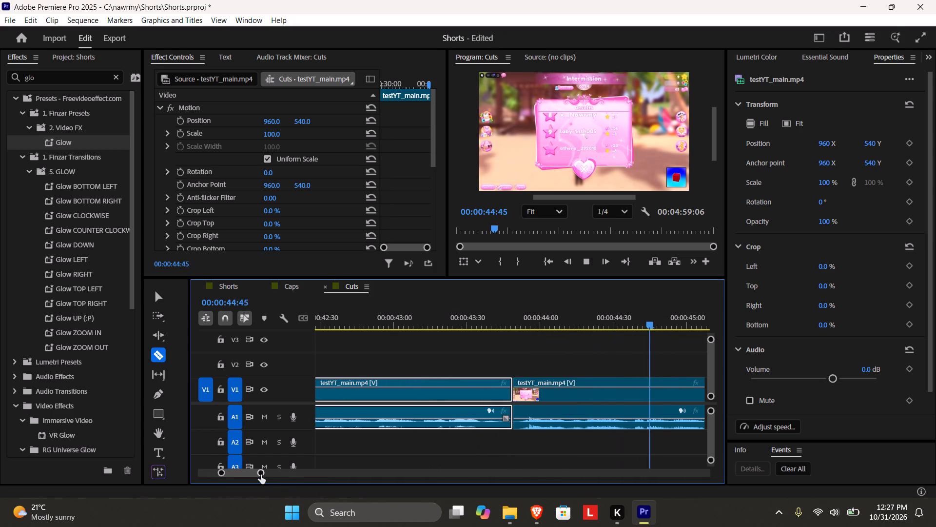
drag(261, 475, 299, 469)
scroll(480, 408, down, 4)
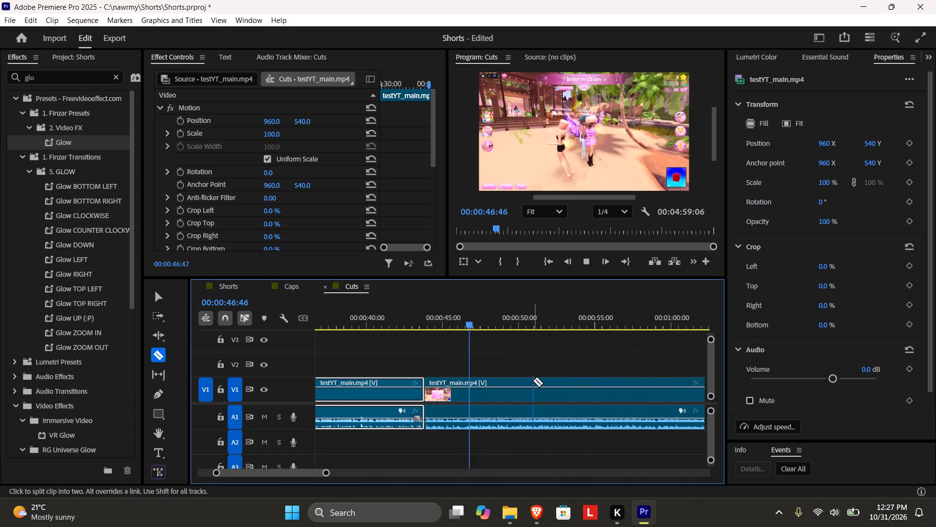
key(space)
drag(471, 324, 468, 324)
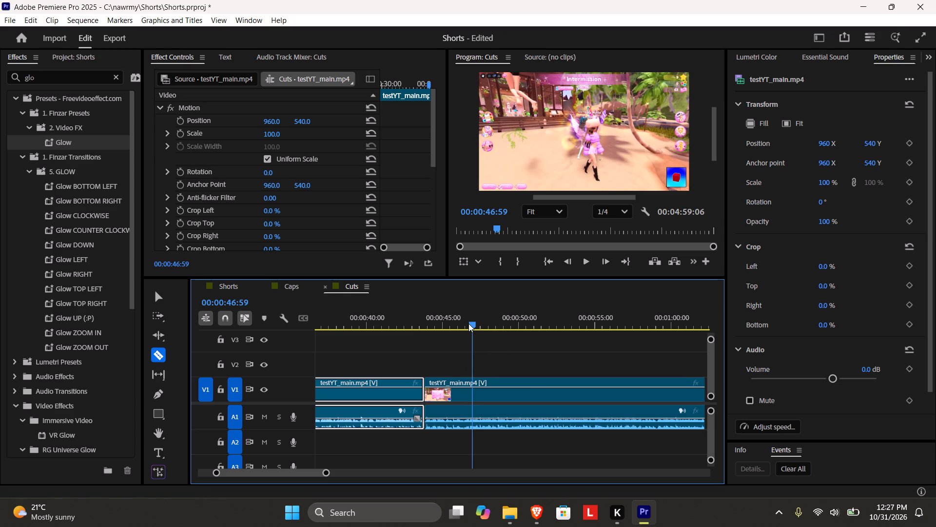
drag(468, 324, 459, 326)
key(Right)
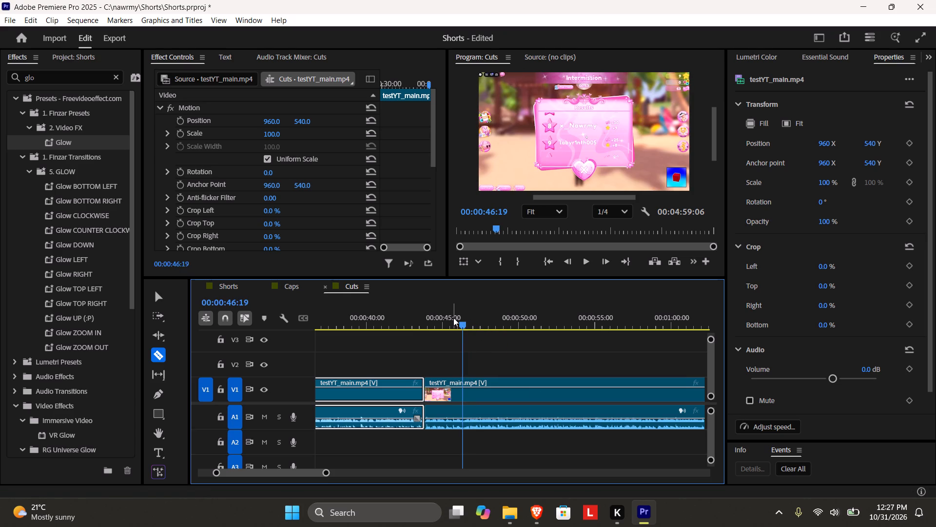
key(Right)
key(Right)
key(Right)
key(Right)
key(Right)
key(Right)
key(Left)
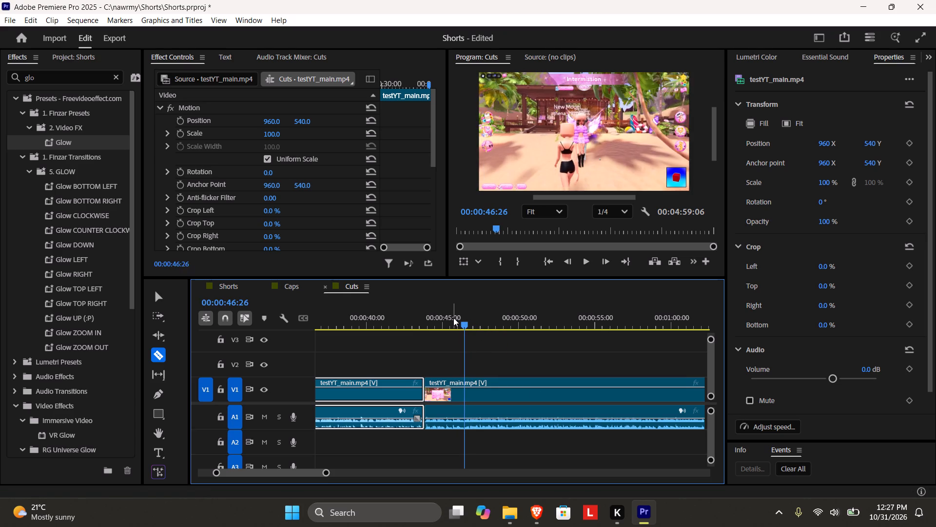
key(Left)
key(Right)
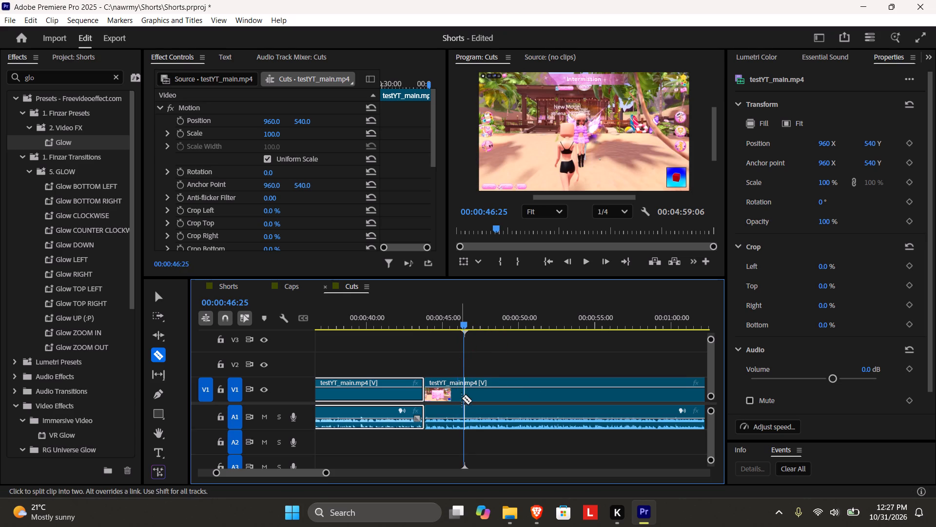
click(464, 396)
key(v)
Delete the leaderboard segment between 00:00:43:49 and 00:00:46:25 and move the following clip back to close the gap.
click(450, 392)
key(Delete)
drag(497, 392, 468, 389)
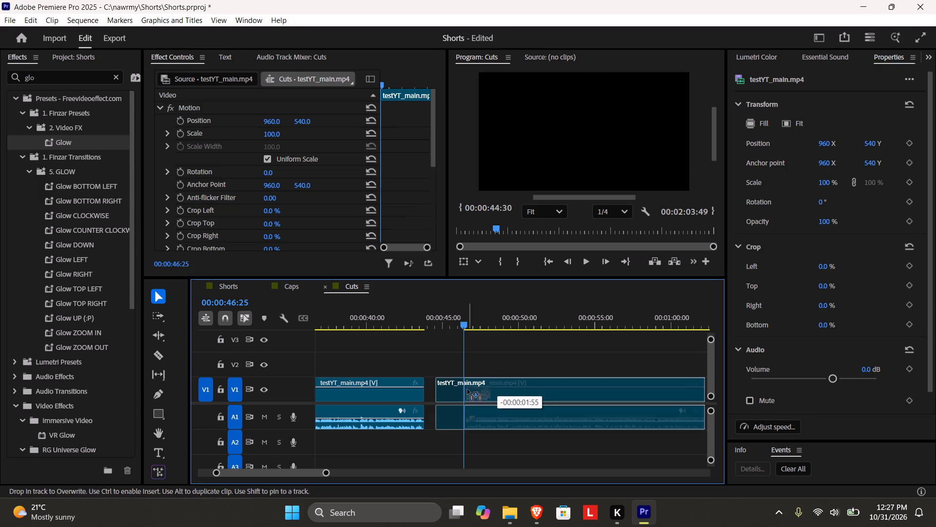
drag(468, 389, 458, 389)
Play the footage repeatedly across the join at 00:00:43:49 to check the change from podium to beach intermission.
click(410, 312)
key(space)
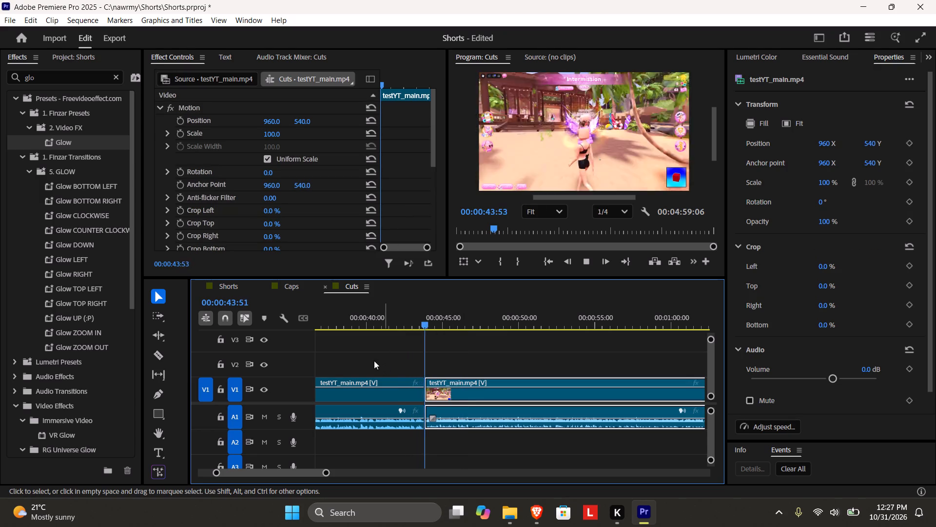
key(space)
drag(436, 319, 409, 322)
key(space)
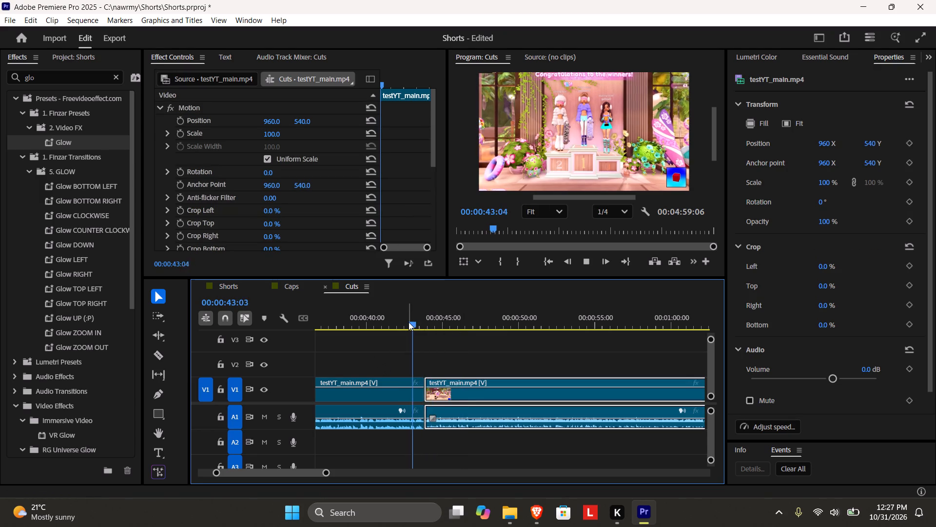
key(space)
key(space)
key(space)
key(space)
key(space)
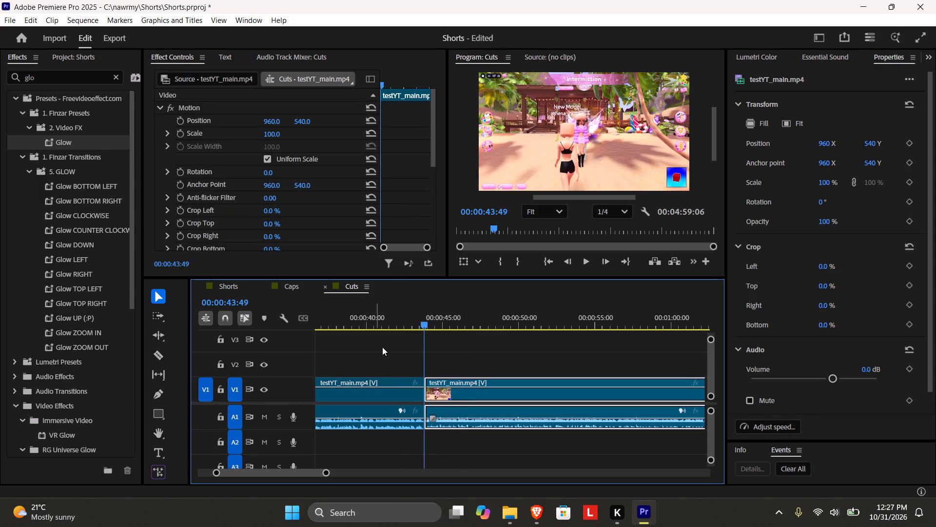
Play and step frame by frame through the end of the podium shot before the join to judge where it should end.
click(413, 328)
drag(327, 472, 305, 472)
key(space)
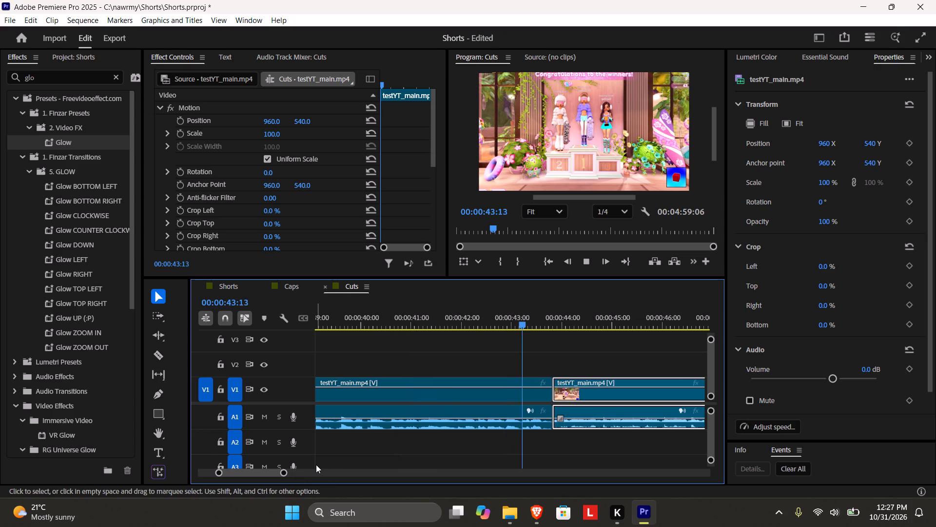
key(space)
key(space)
key(space)
key(Left)
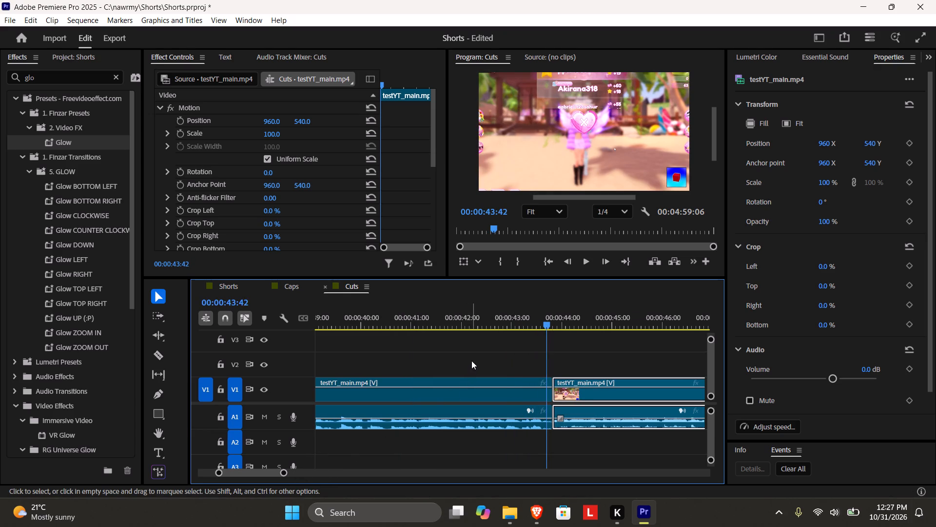
key(Left)
key(Left)
key(Left)
key(Left)
key(Left)
key(Left)
key(Left)
key(Left)
key(Left)
key(Left)
key(Left)
key(Left)
key(Left)
click(429, 327)
key(space)
key(space)
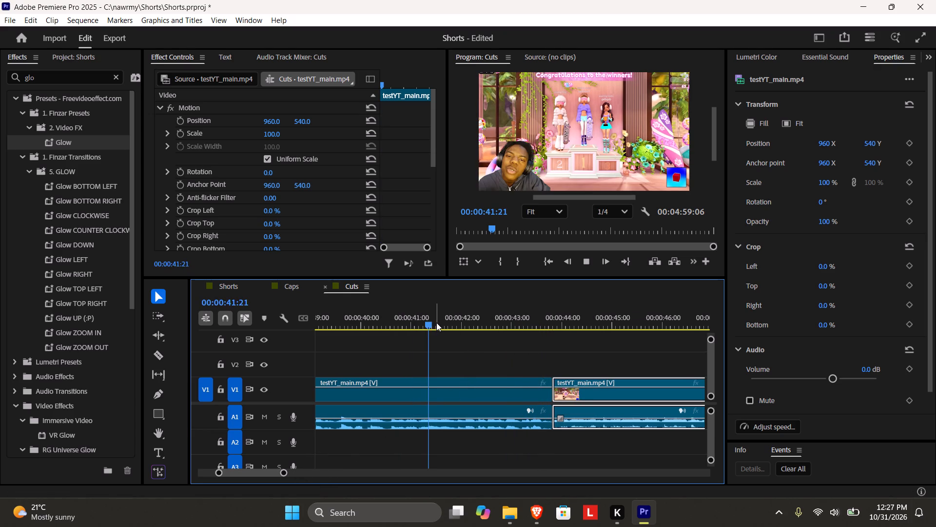
key(space)
Trim the end of the podium clip back to 00:00:43:11 and close the gap before the beach intermission clip.
drag(286, 471, 276, 470)
key(space)
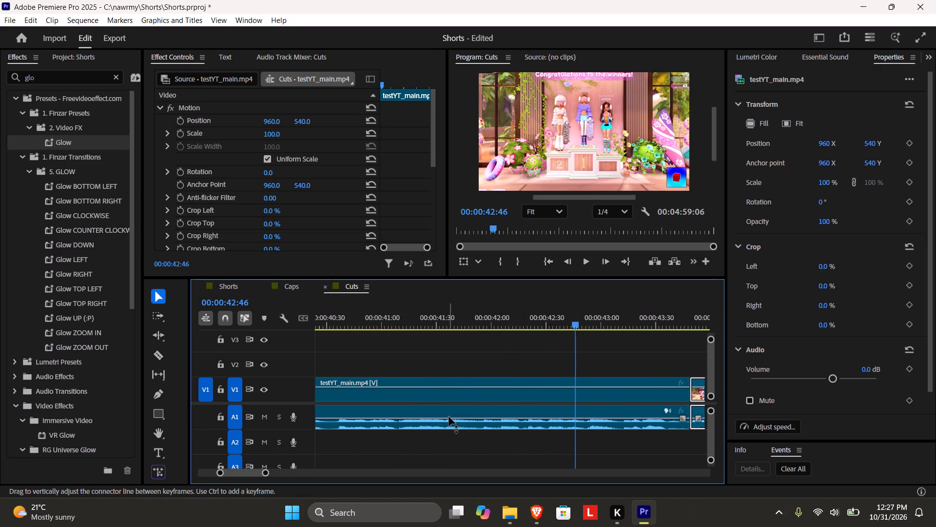
scroll(449, 417, down, 2)
key(space)
key(space)
key(space)
key(space)
drag(602, 323, 588, 324)
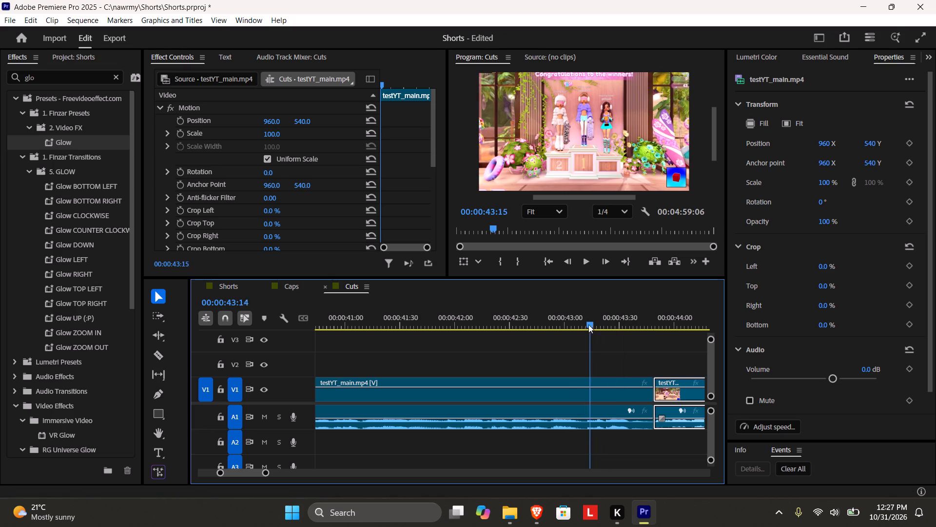
drag(588, 324, 586, 323)
drag(652, 380, 593, 378)
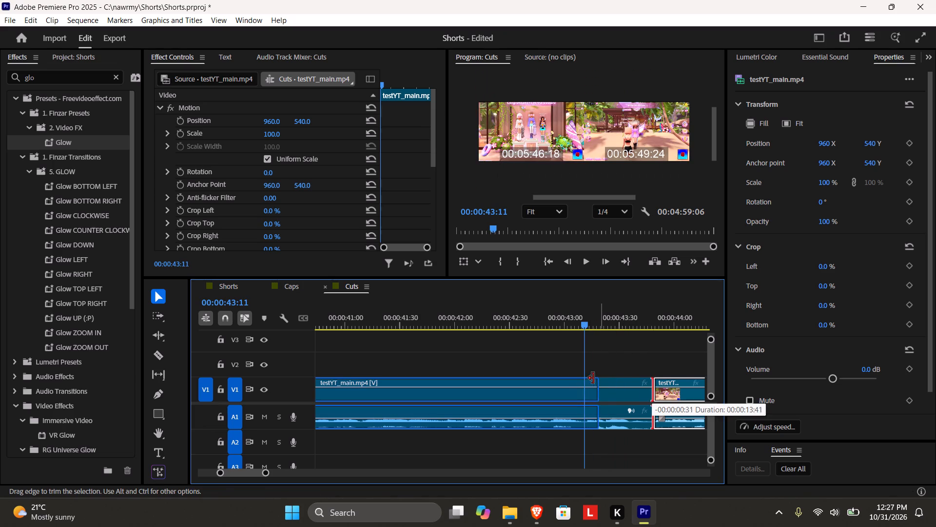
drag(593, 378, 583, 376)
click(605, 386)
key(BackSpace)
Play the footage across the join at 00:00:43:11 and on into the beach intermission clip.
click(547, 319)
key(space)
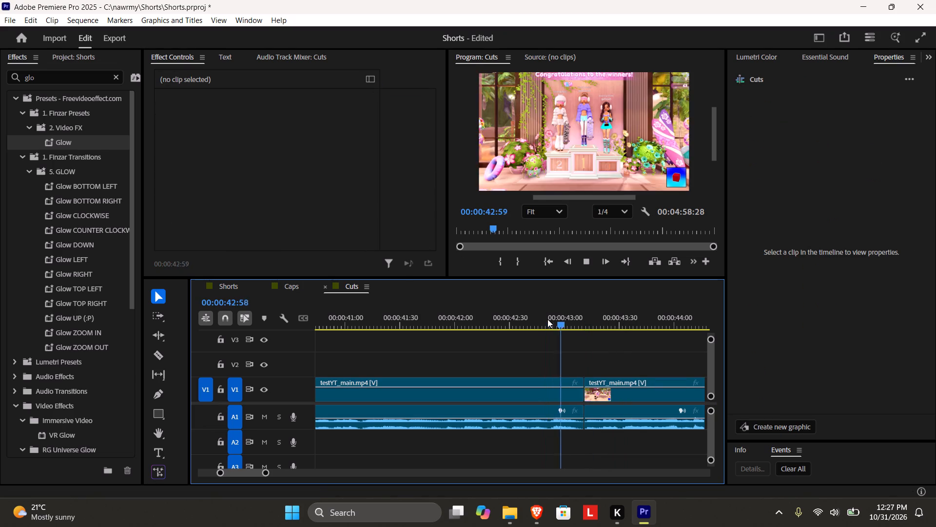
drag(267, 470, 293, 470)
scroll(459, 429, down, 5)
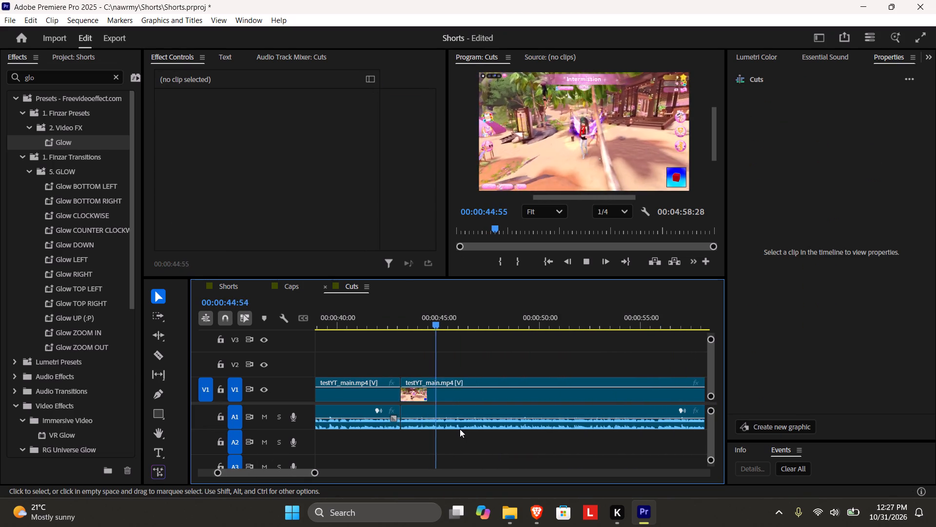
key(space)
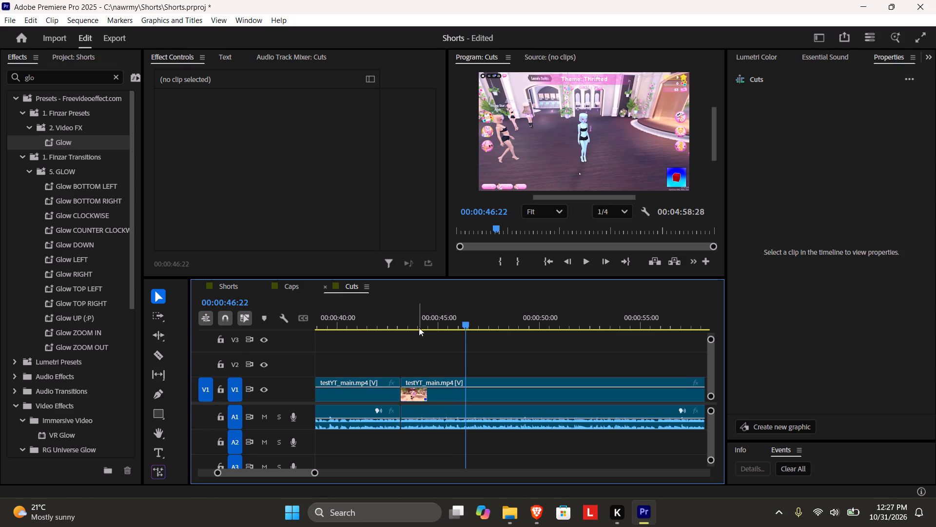
Skim the long testYT_main.mp4 clip after the podium and play its closing intermission up to the tier list.
drag(411, 324, 649, 331)
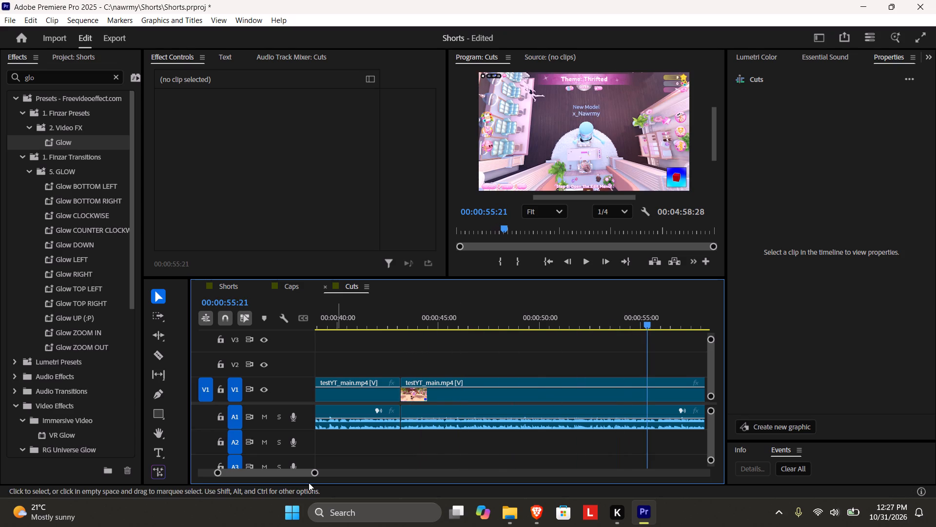
drag(316, 471, 445, 452)
drag(413, 324, 428, 327)
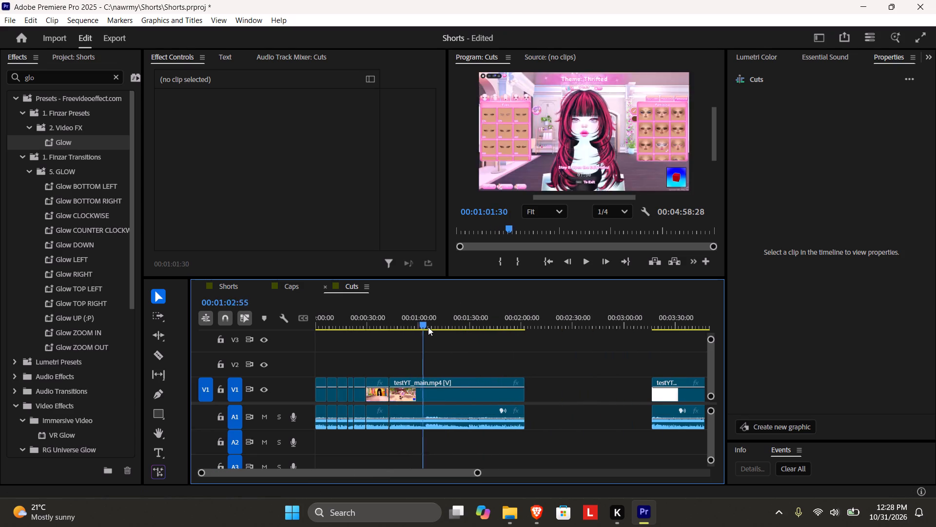
drag(428, 327, 487, 337)
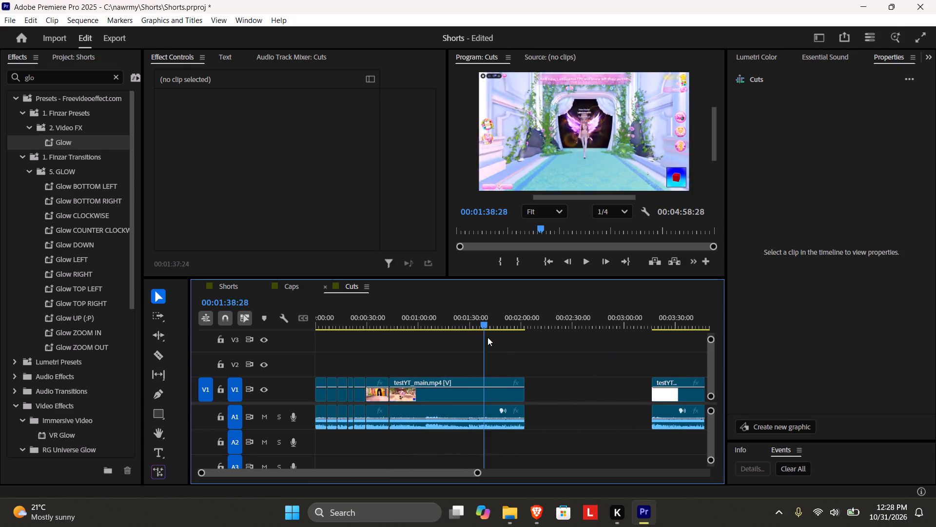
drag(487, 337, 514, 342)
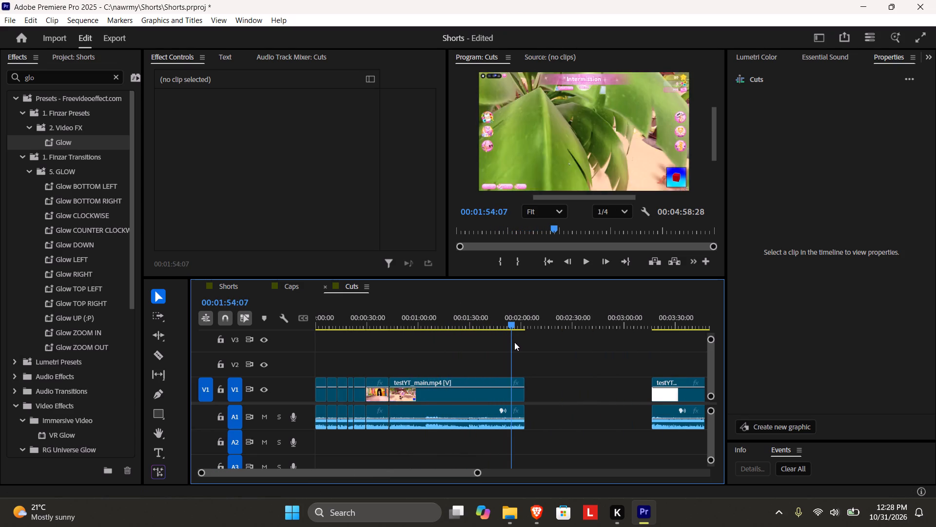
drag(514, 342, 494, 342)
key(space)
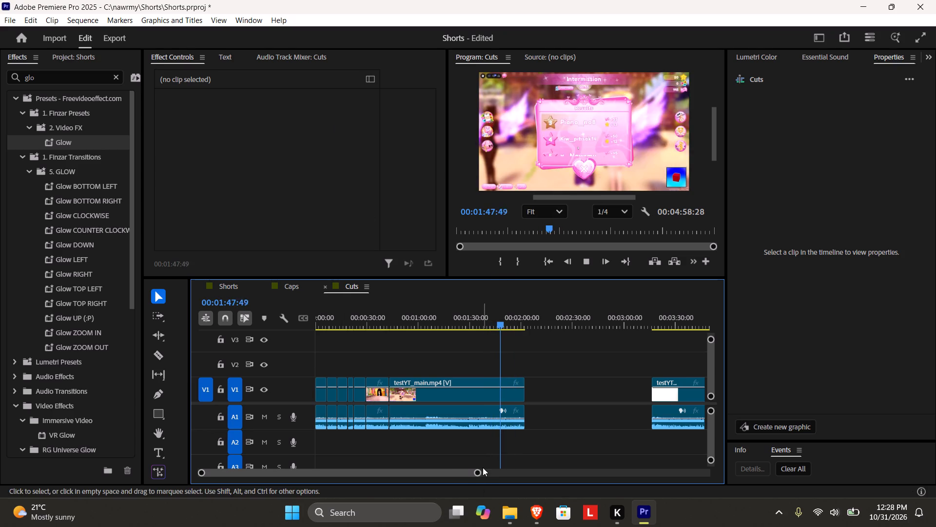
drag(478, 470, 403, 451)
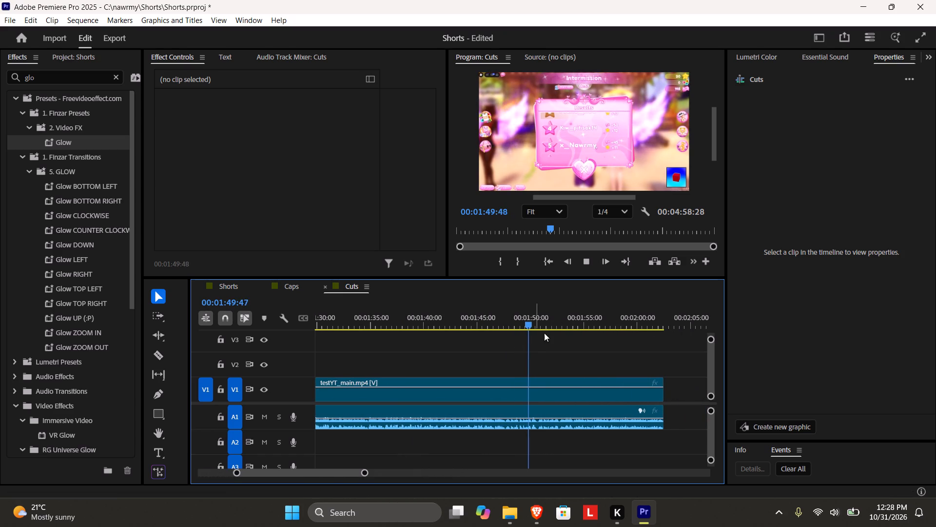
key(space)
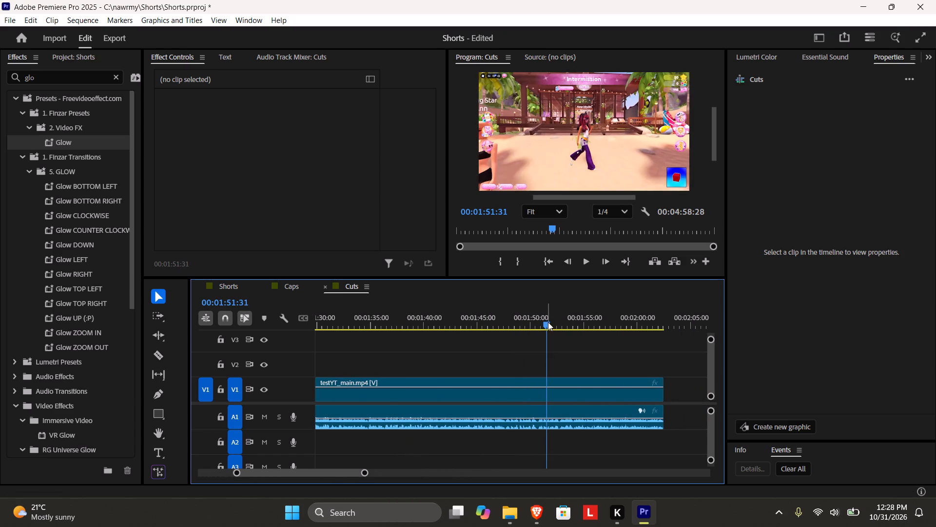
click(547, 323)
key(space)
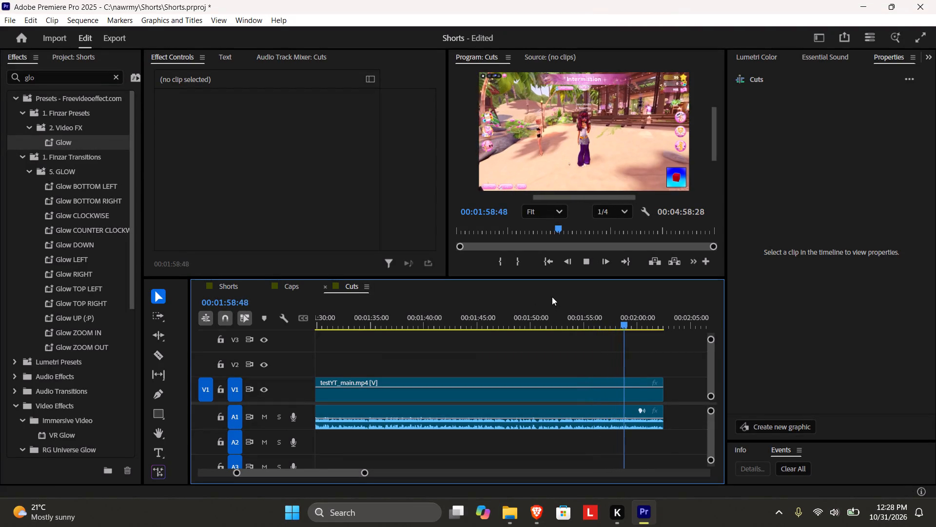
key(space)
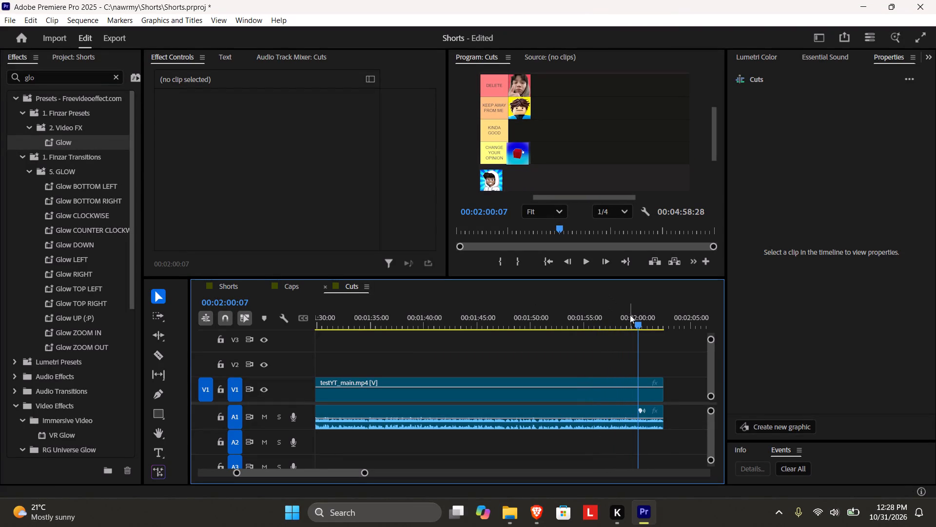
Find the point in the closing beach intermission before the tier list and split the testYT_main.mp4 clip at 00:01:54:00.
drag(638, 325, 628, 324)
drag(367, 474, 335, 477)
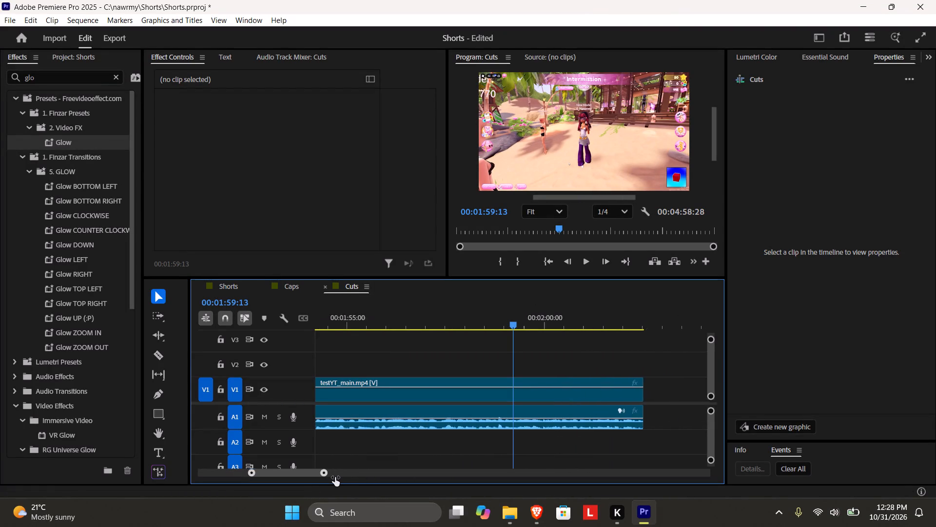
drag(335, 477, 329, 476)
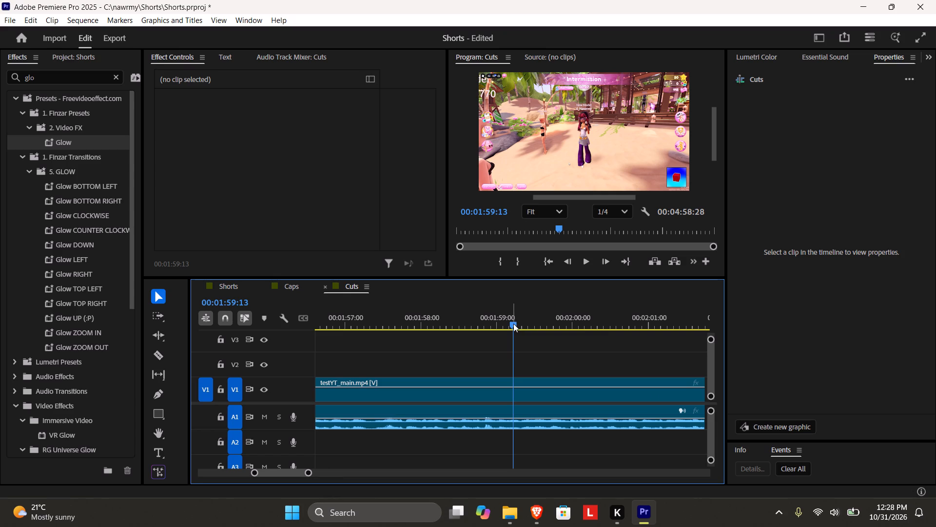
drag(513, 324, 355, 335)
drag(306, 472, 327, 470)
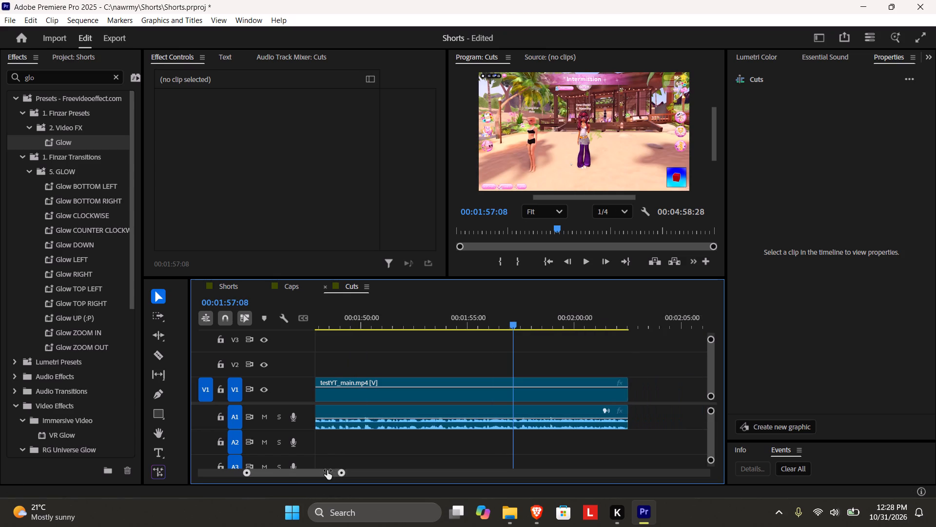
drag(327, 470, 344, 469)
click(481, 315)
key(space)
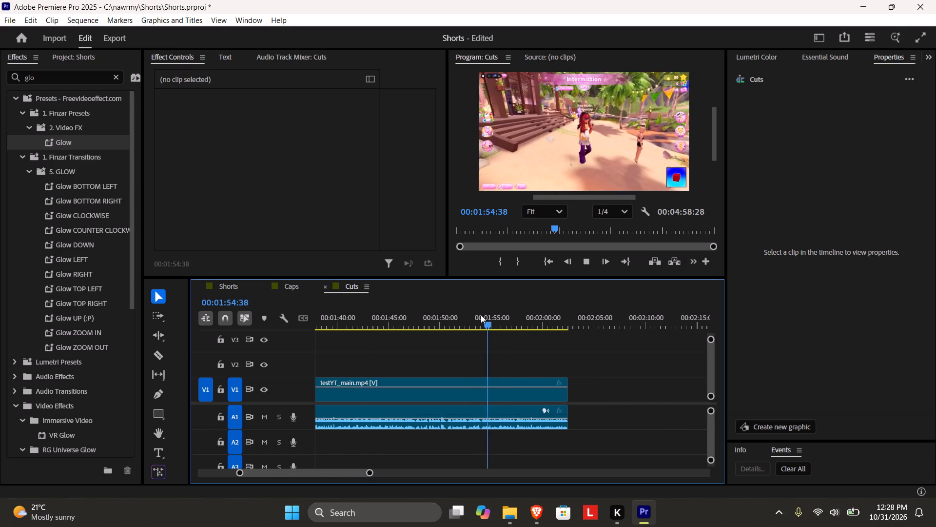
key(space)
key(space)
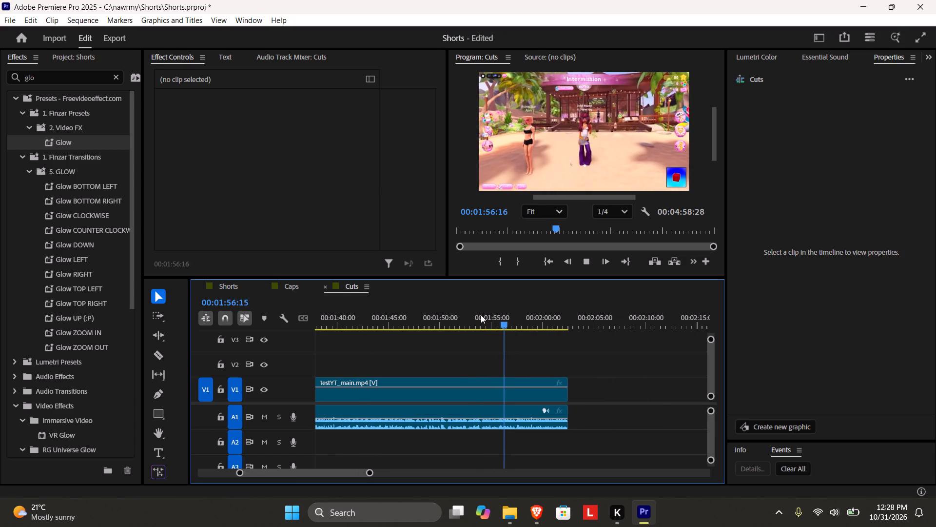
key(space)
click(470, 315)
key(space)
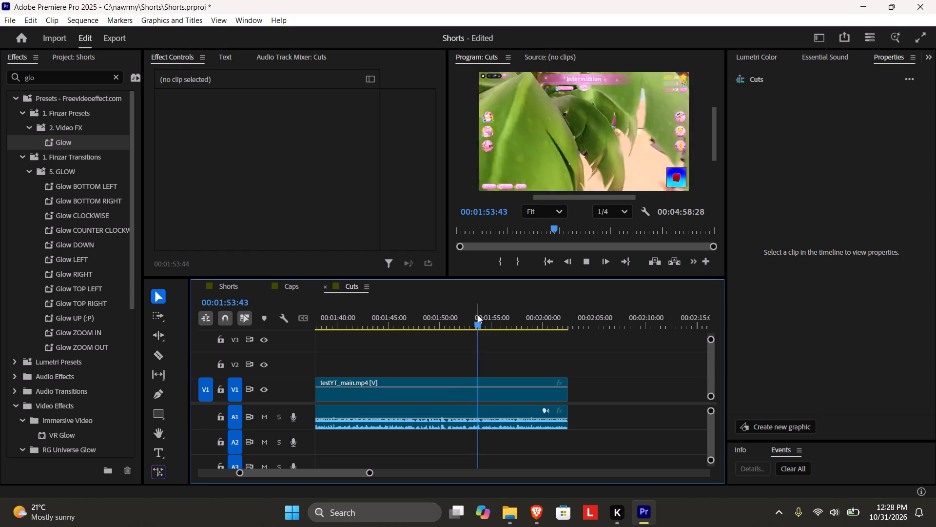
key(space)
key(space)
key(space)
drag(489, 321, 484, 322)
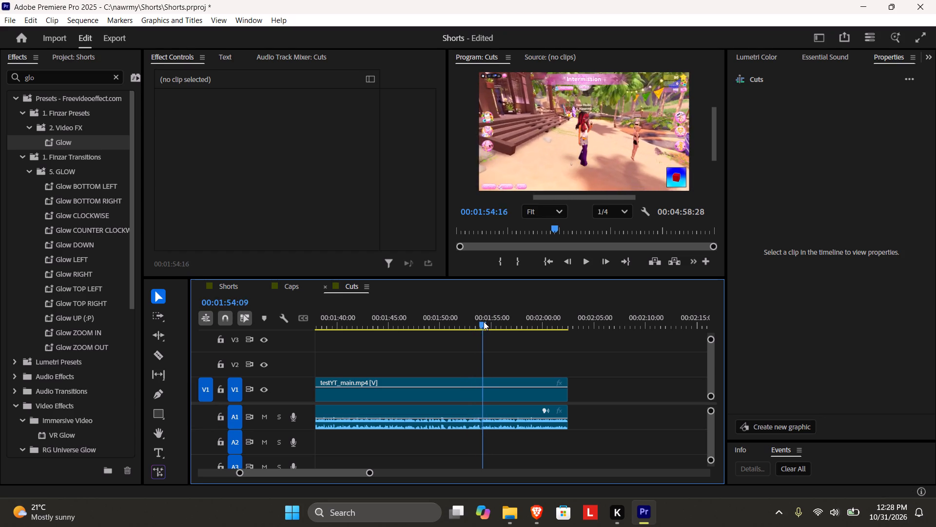
drag(484, 322, 482, 322)
drag(370, 472, 325, 461)
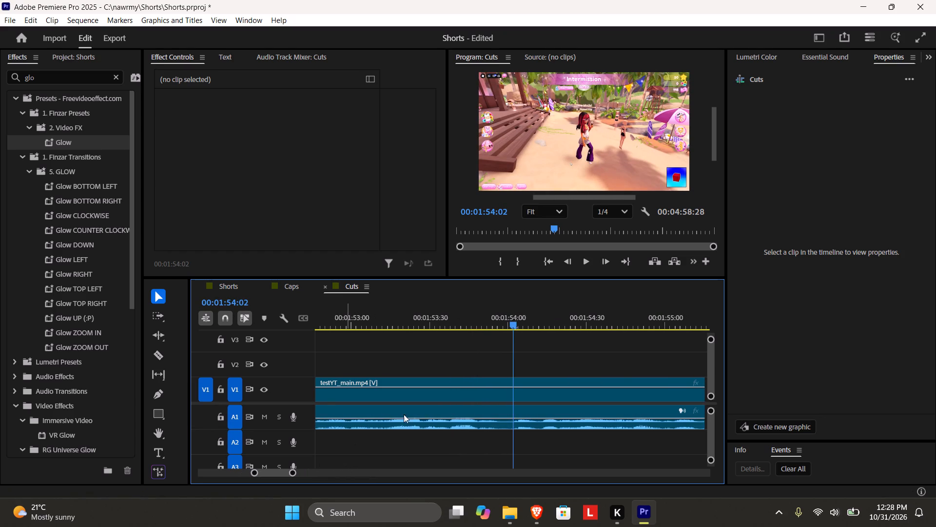
drag(517, 323, 509, 323)
key(c)
click(507, 392)
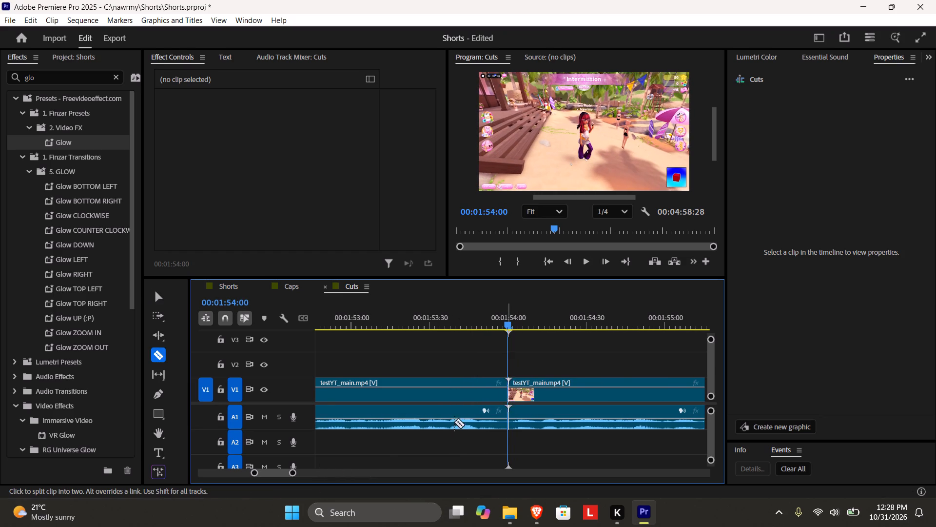
key(v)
Delete the long segment between 00:00:43:11 and 00:01:54:00 and move the remaining intermission and tier list clip against the podium clip.
drag(293, 469, 396, 459)
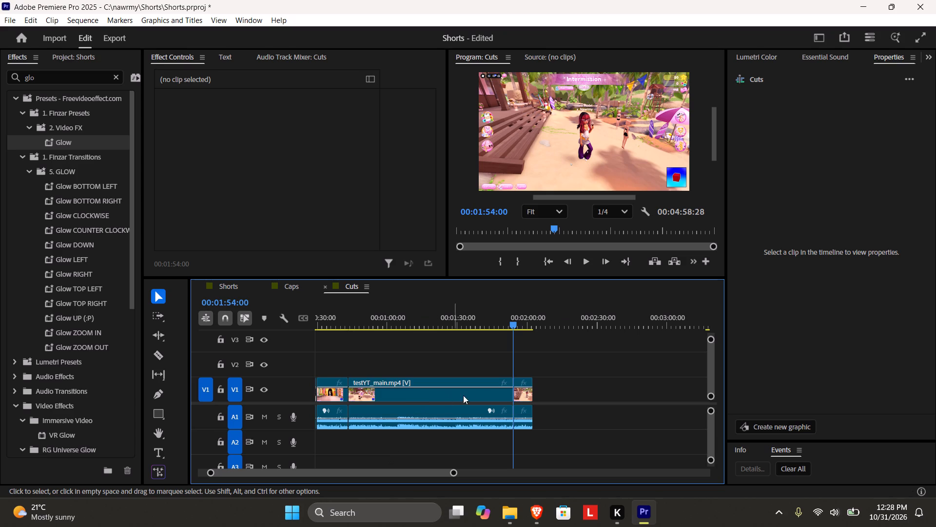
click(467, 398)
scroll(527, 426, up, 5)
key(Delete)
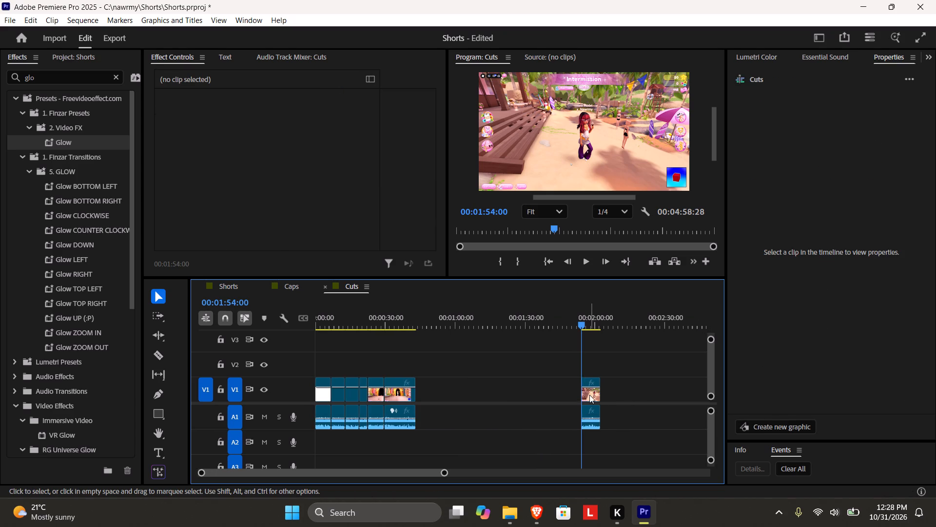
drag(593, 396, 431, 399)
Play the podium footage leading up to the new join with the closing clip.
click(405, 309)
key(space)
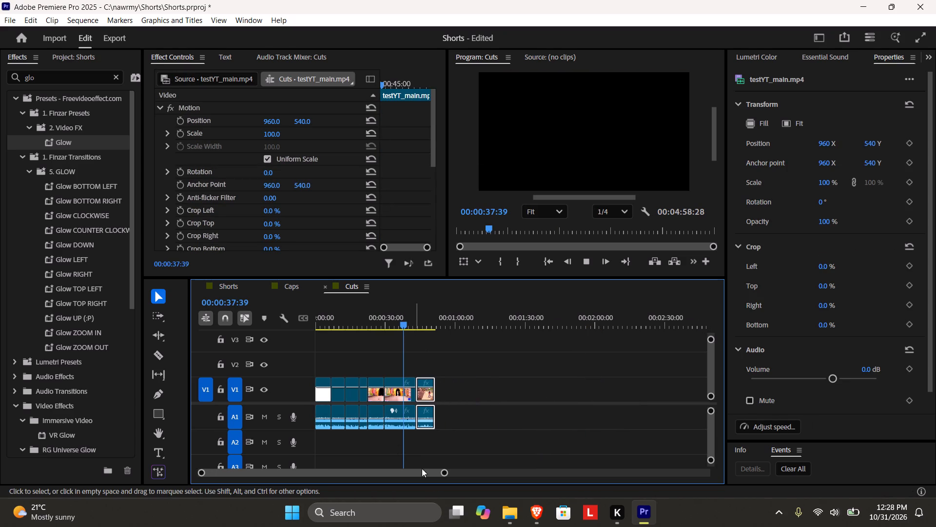
drag(445, 472, 400, 469)
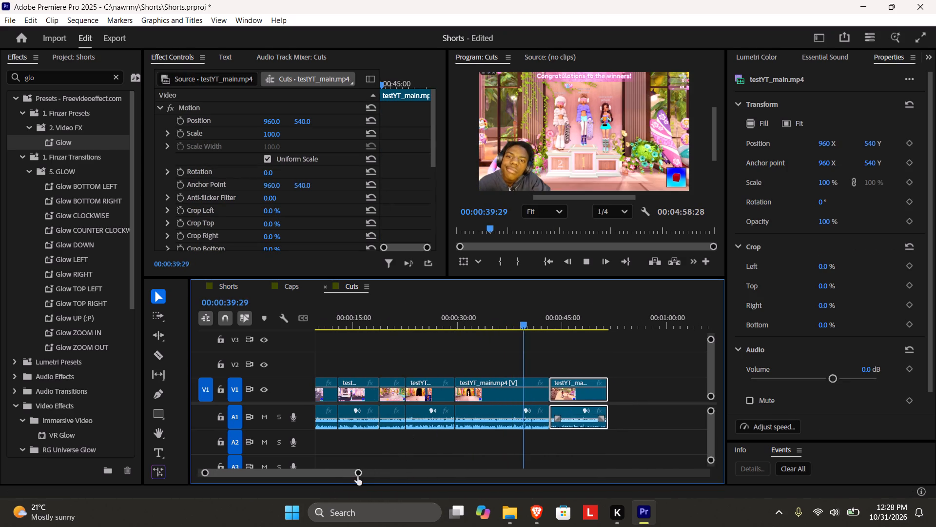
drag(358, 476, 376, 474)
key(space)
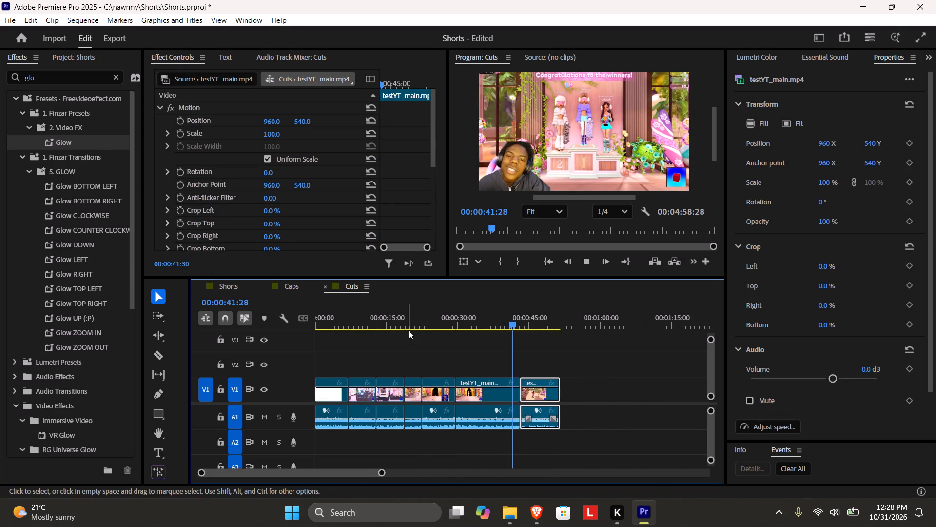
Play the Cuts sequence from its beginning through the runway footage and into the start of the podium clip.
drag(424, 319, 561, 328)
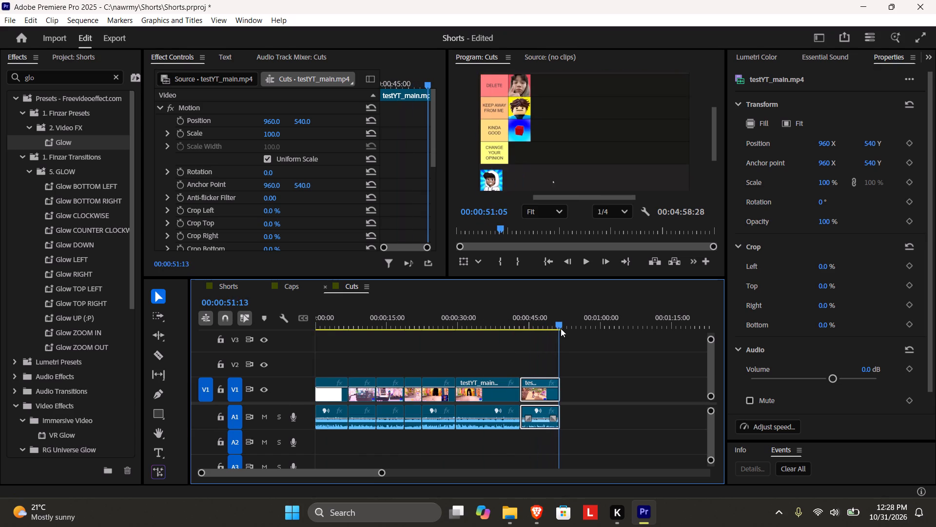
drag(561, 328, 267, 345)
key(space)
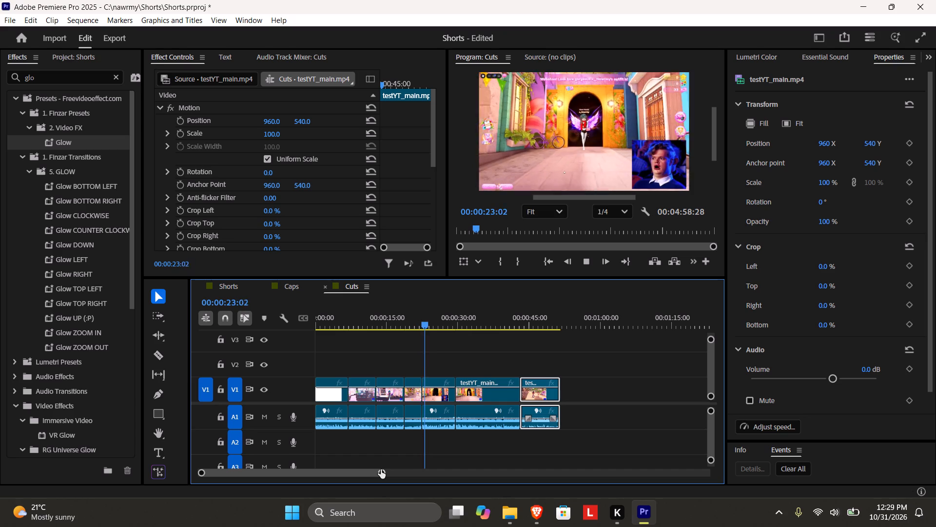
drag(381, 469, 371, 467)
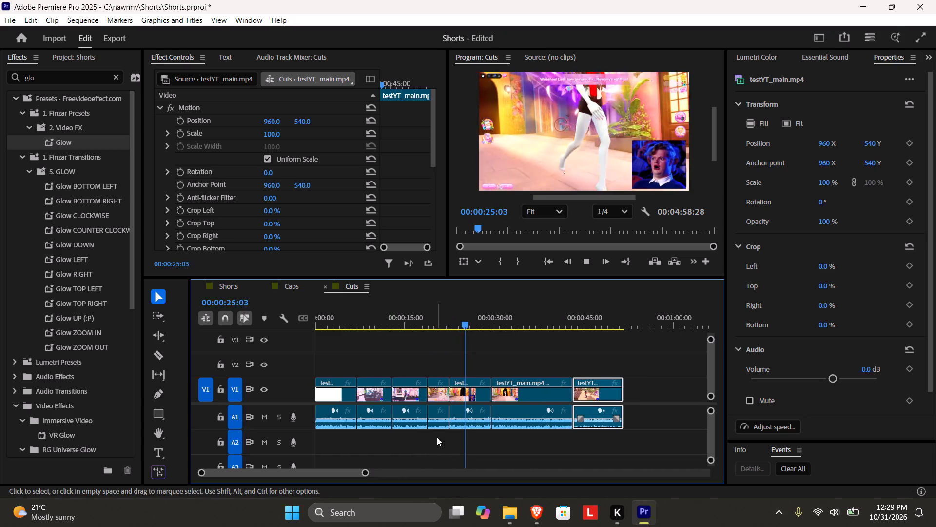
key(space)
drag(366, 476, 334, 476)
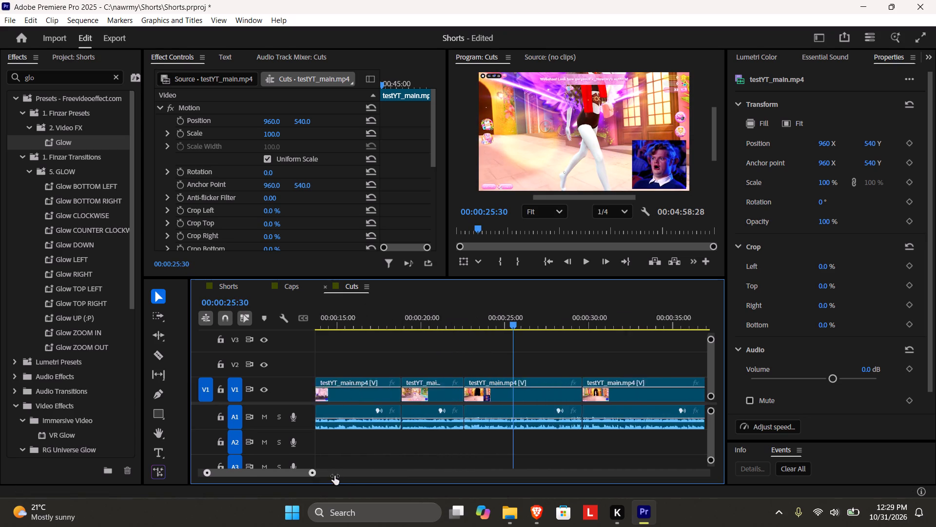
drag(334, 476, 313, 473)
key(space)
drag(268, 472, 283, 474)
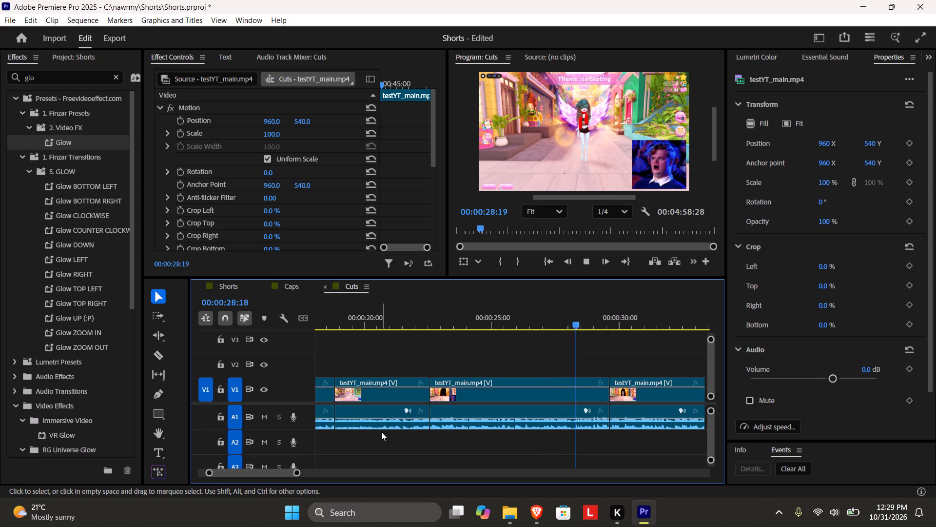
scroll(551, 394, down, 5)
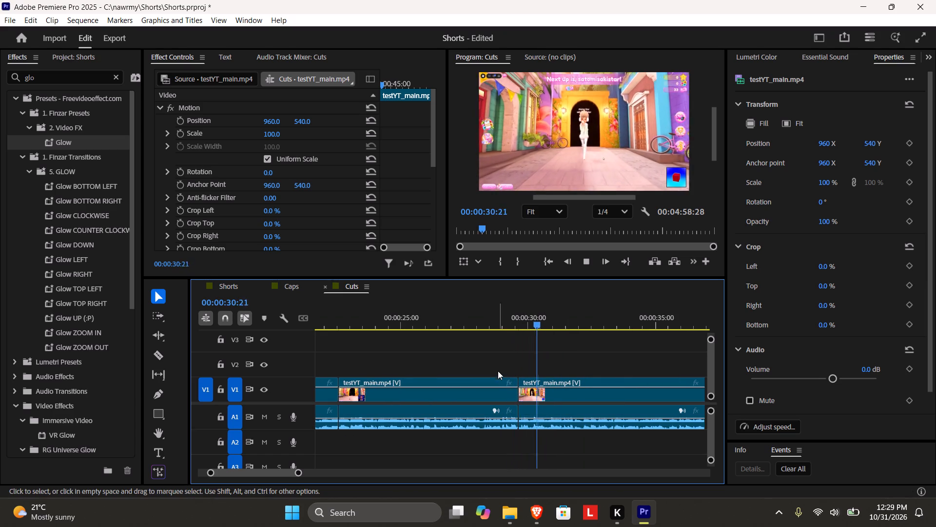
key(space)
Find the cut point near the end of the runway clip before the podium clip and split it at 00:00:27:32.
click(466, 318)
key(space)
key(space)
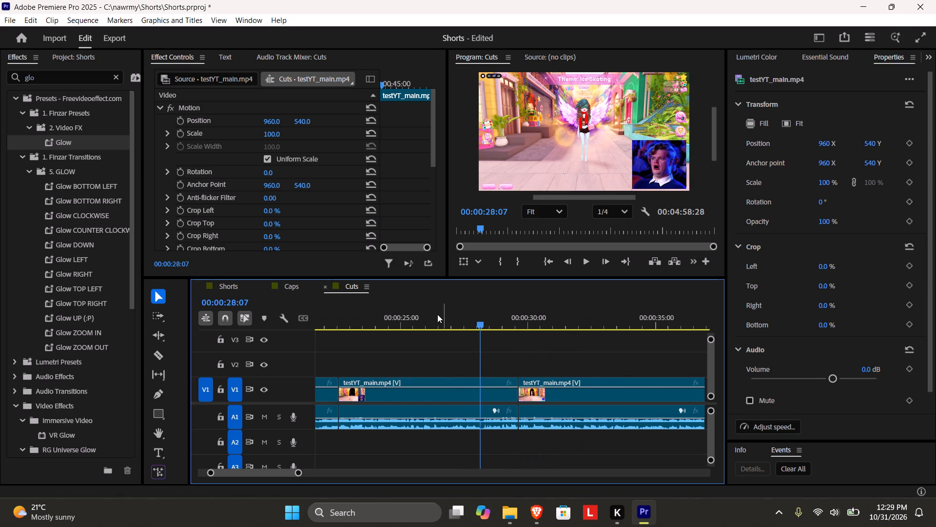
click(434, 314)
key(space)
key(space)
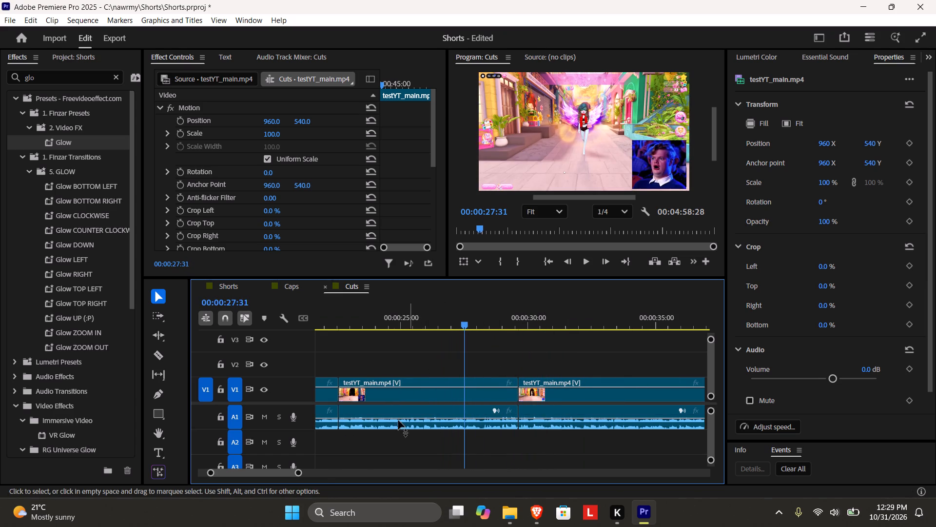
drag(299, 471, 255, 467)
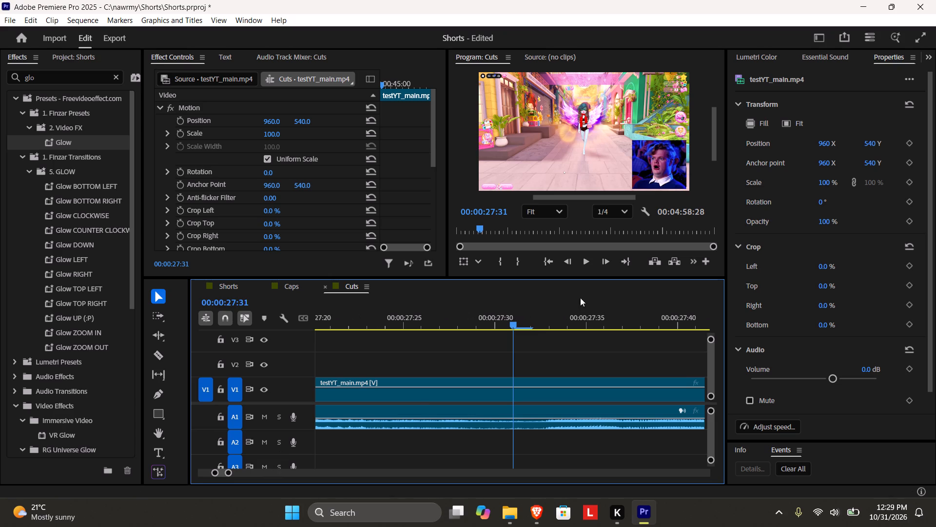
drag(515, 321, 535, 326)
key(c)
click(534, 391)
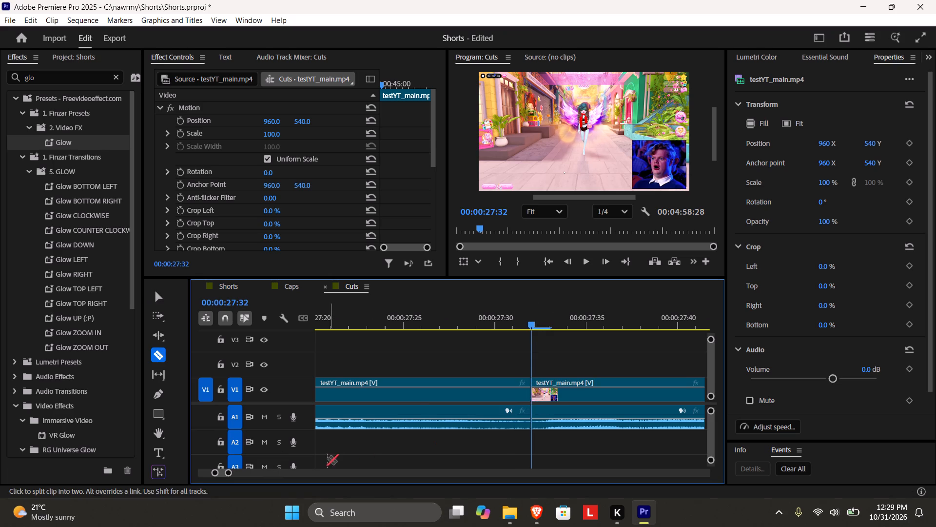
key(v)
Delete the short runway segment after 00:00:27:32 and close the gap before the podium clip.
drag(230, 472, 278, 473)
click(528, 384)
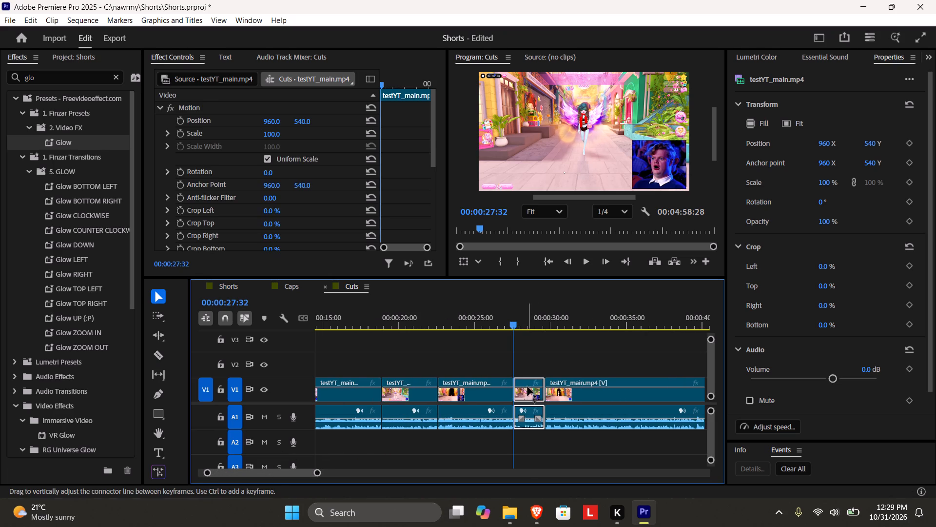
key(Delete)
click(531, 394)
key(BackSpace)
Play and step through the frames around the new join near 00:00:27:32 to check the transition.
click(507, 315)
key(space)
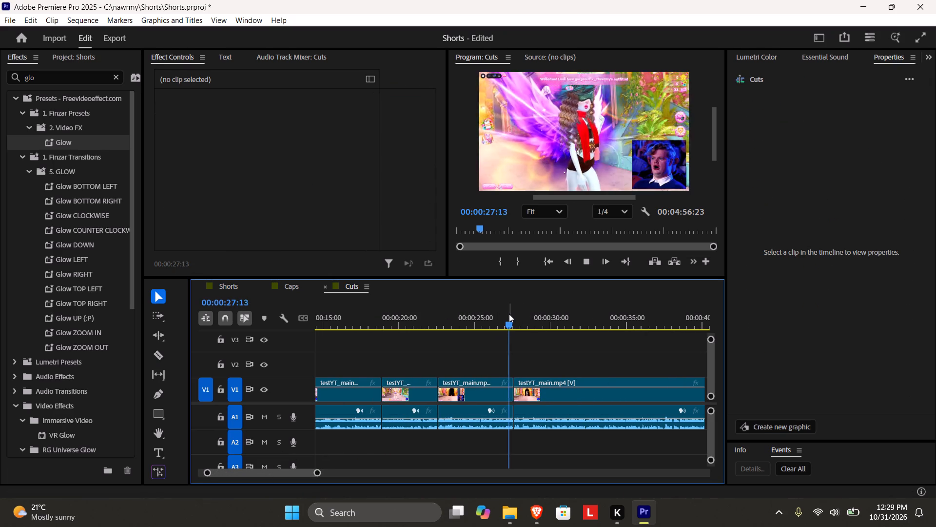
key(space)
drag(521, 312, 512, 317)
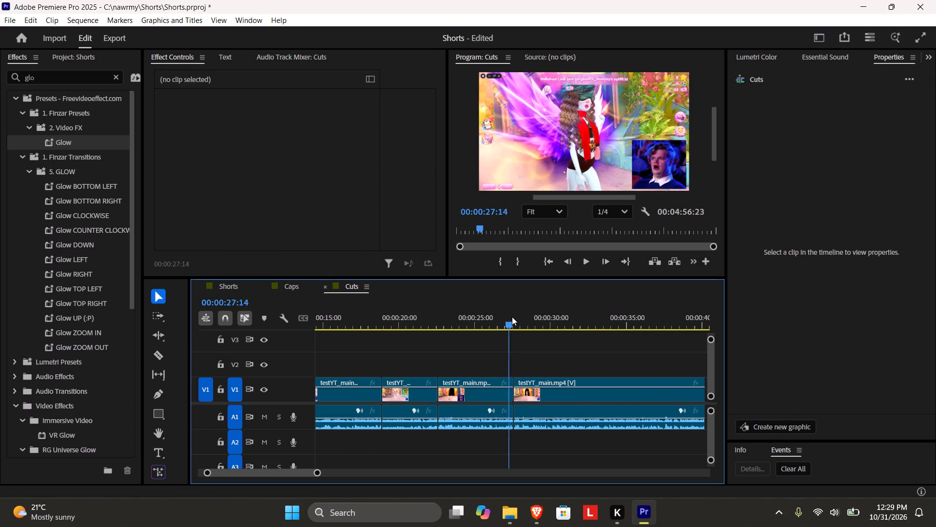
drag(512, 317, 514, 318)
drag(318, 470, 293, 469)
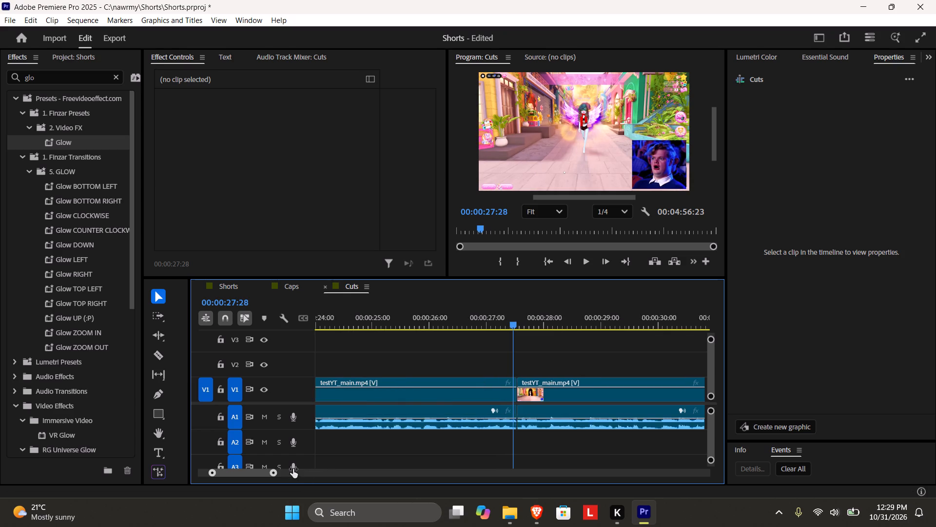
drag(293, 469, 270, 468)
drag(514, 319, 499, 323)
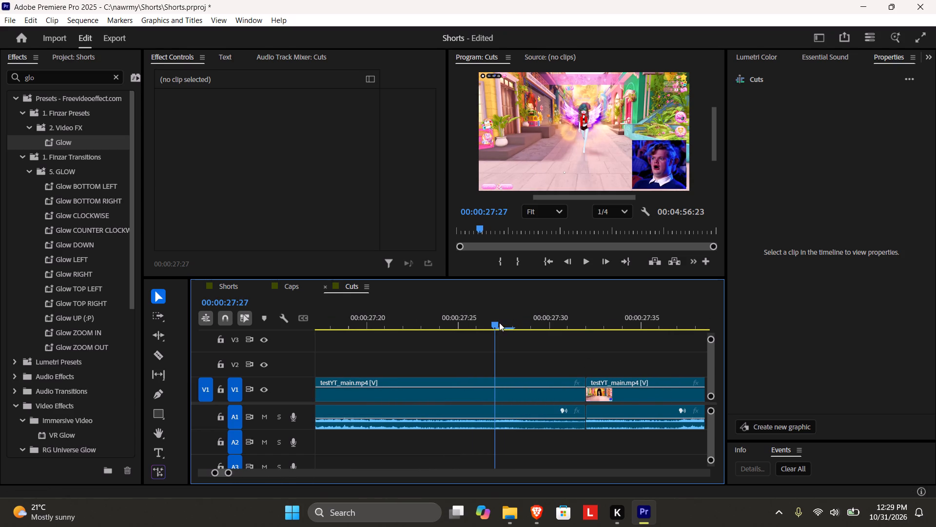
drag(499, 323, 525, 330)
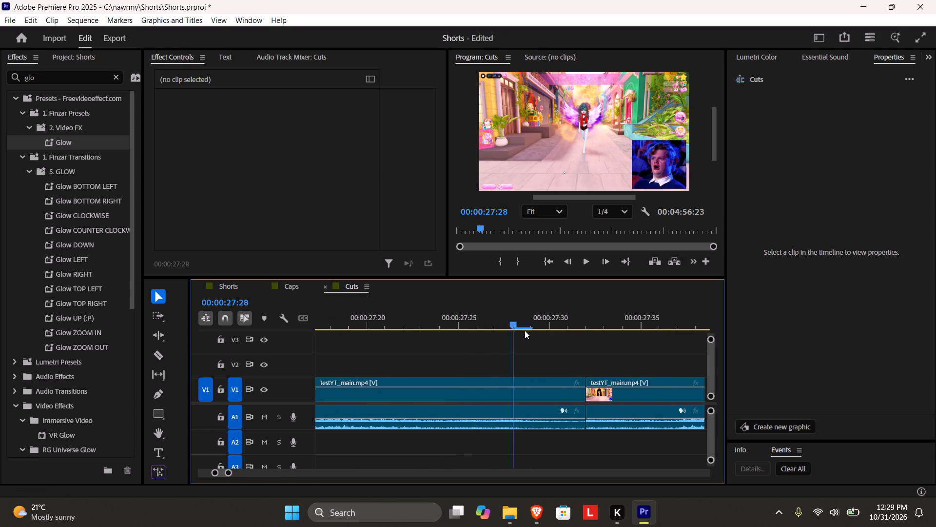
drag(525, 330, 471, 331)
key(space)
key(space)
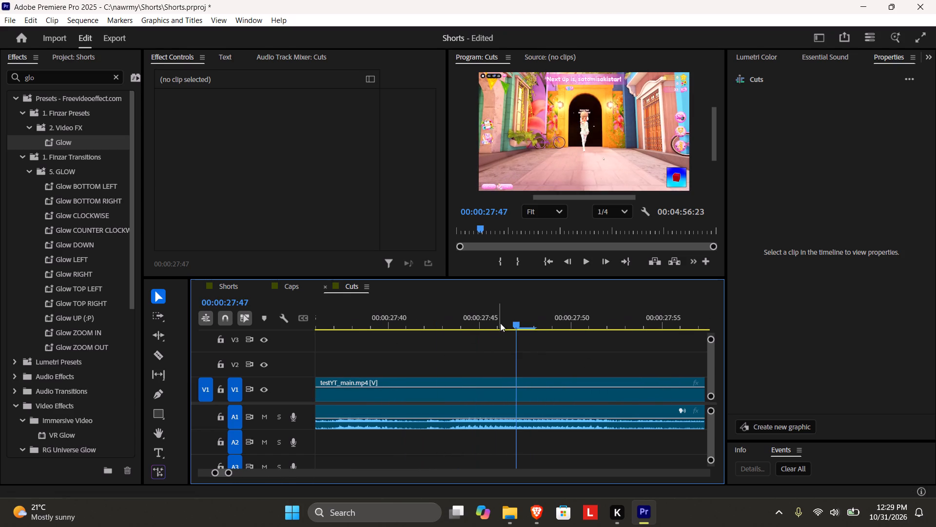
drag(229, 471, 261, 467)
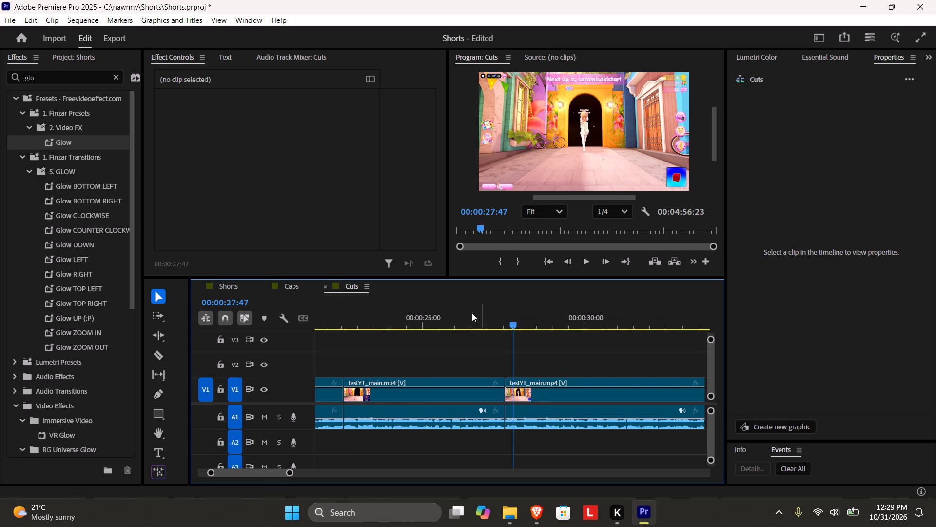
click(494, 316)
key(space)
key(space)
Trim the end of the runway clip back to 00:00:27:27 and move the podium clip against it.
drag(494, 316, 497, 316)
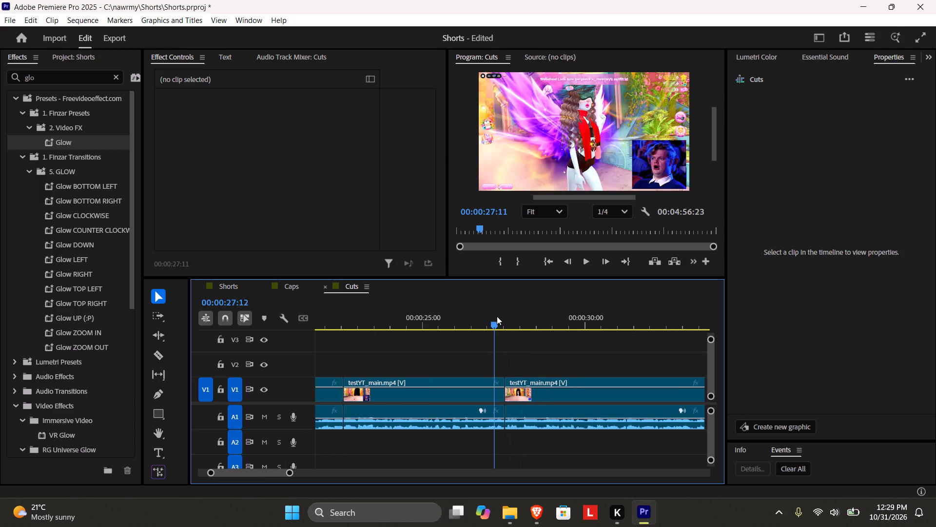
drag(497, 316, 505, 320)
key(Left)
key(Left)
key(Left)
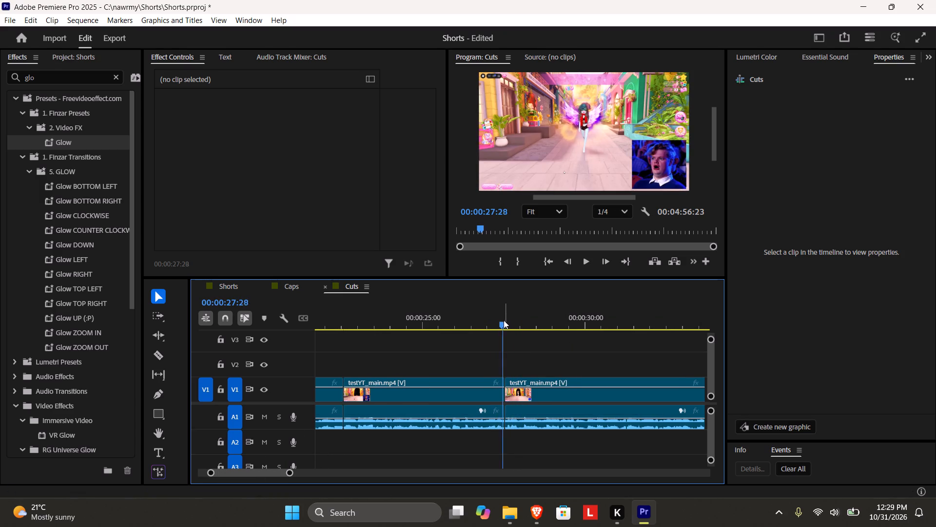
key(Left)
key(Right)
key(Left)
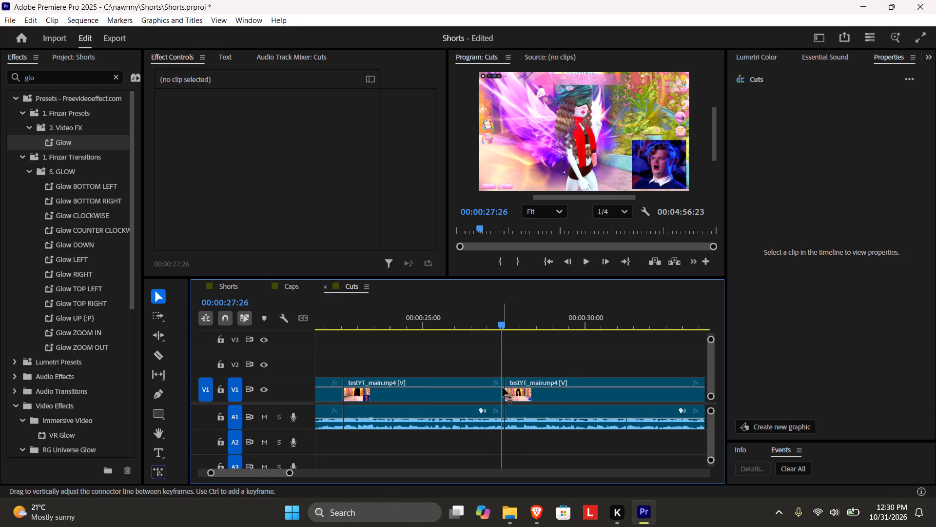
key(Right)
click(503, 382)
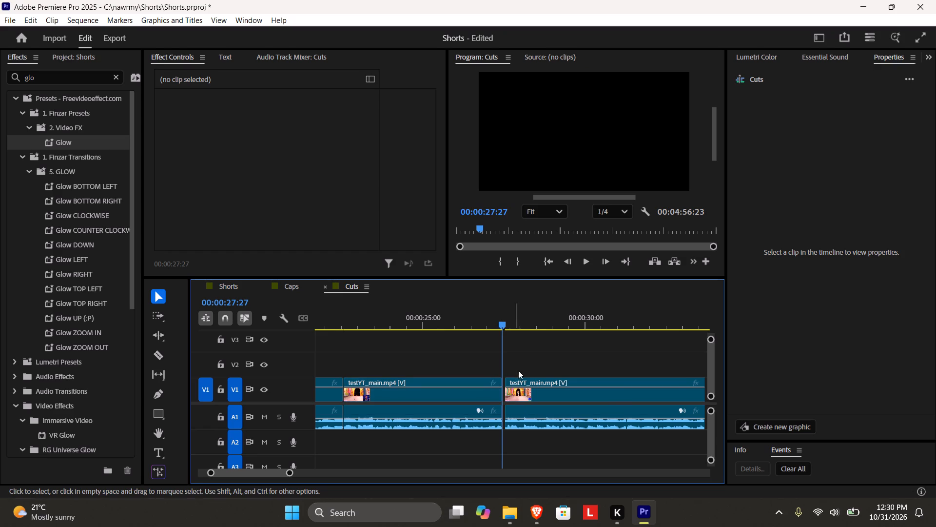
drag(526, 396, 519, 396)
Play from just before the trimmed runway join through the voting scene to the winners' podium.
click(487, 310)
key(space)
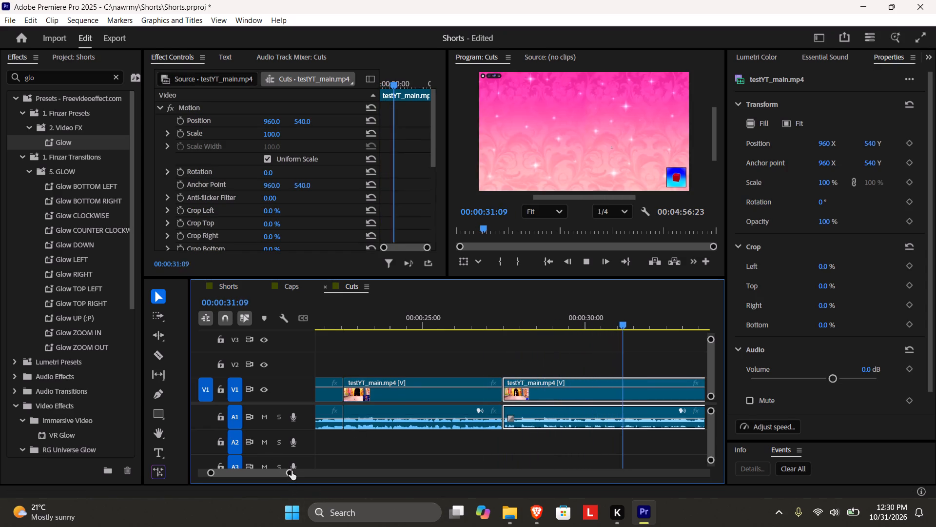
drag(292, 470, 305, 469)
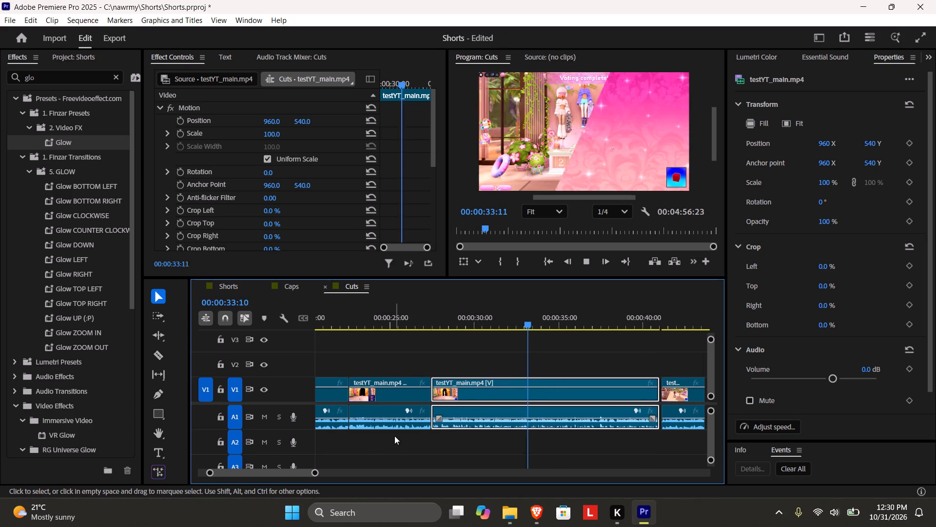
key(space)
key(space)
scroll(530, 427, down, 4)
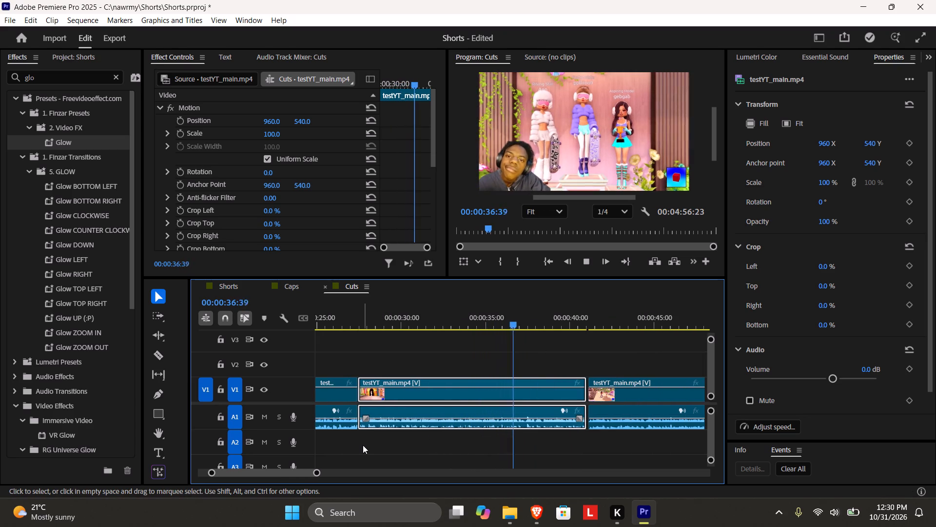
key(space)
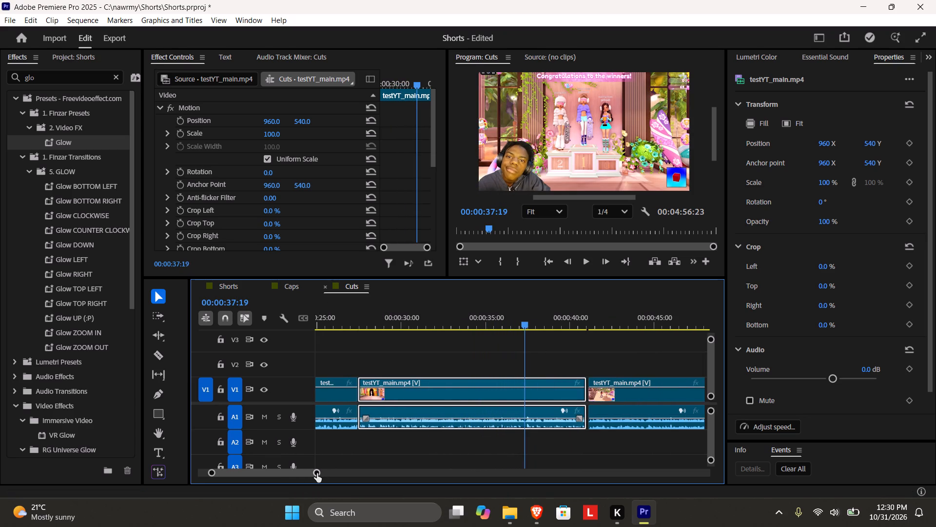
Find where the podium footage should stop, trim the clip's end to shortly after 00:00:38:00 and close the gap before the intermission clip.
drag(317, 473, 295, 467)
key(space)
key(space)
drag(524, 322, 516, 323)
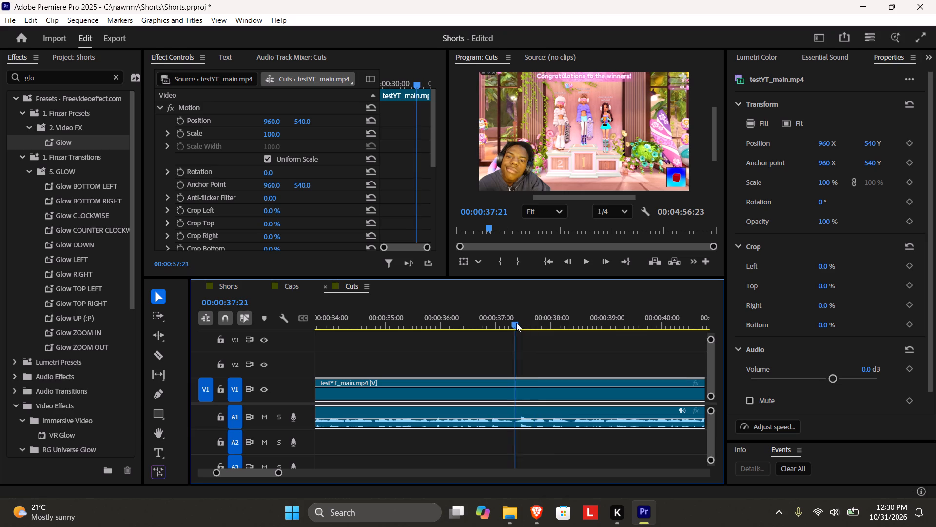
drag(516, 323, 516, 323)
key(space)
key(space)
click(278, 473)
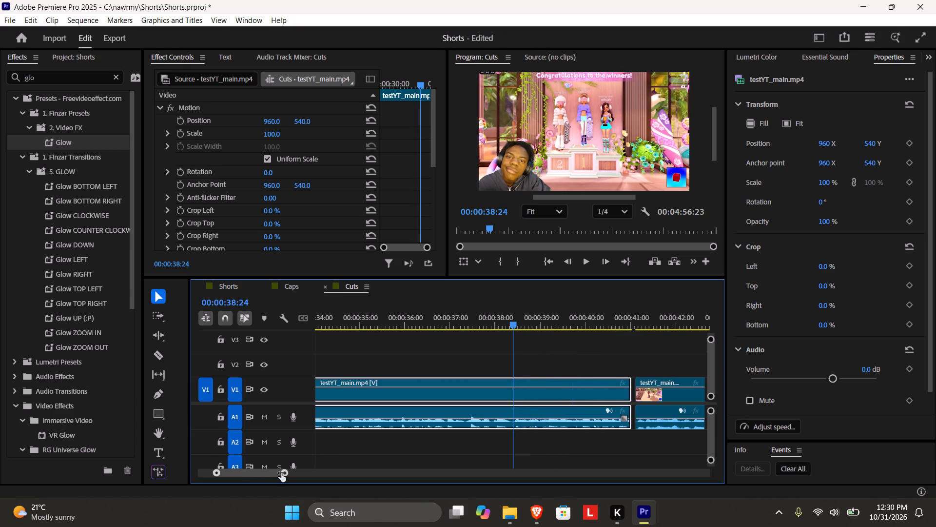
key(space)
key(space)
drag(522, 324, 513, 325)
drag(627, 383, 511, 374)
click(553, 387)
key(BackSpace)
Play across the join between the podium and intermission clips and on to the end of the short.
click(483, 309)
key(space)
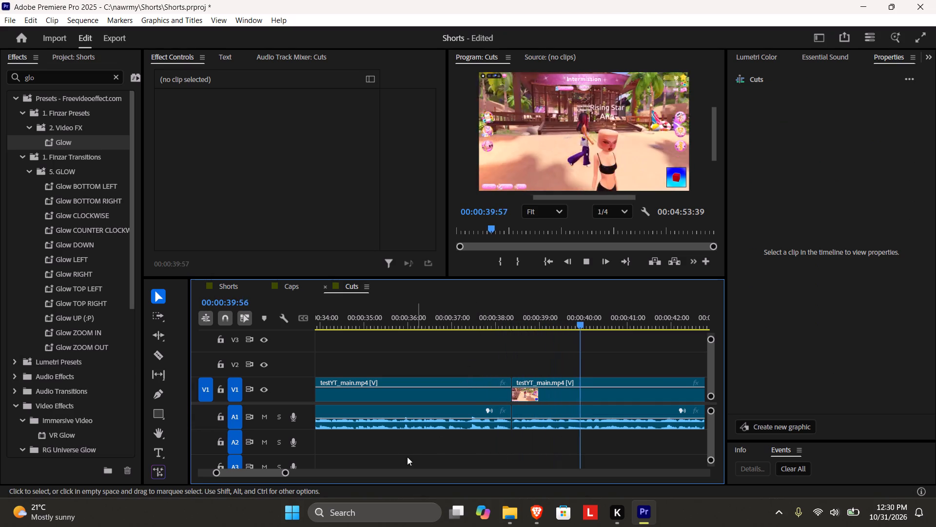
key(space)
key(space)
drag(285, 471, 306, 467)
scroll(449, 446, down, 1)
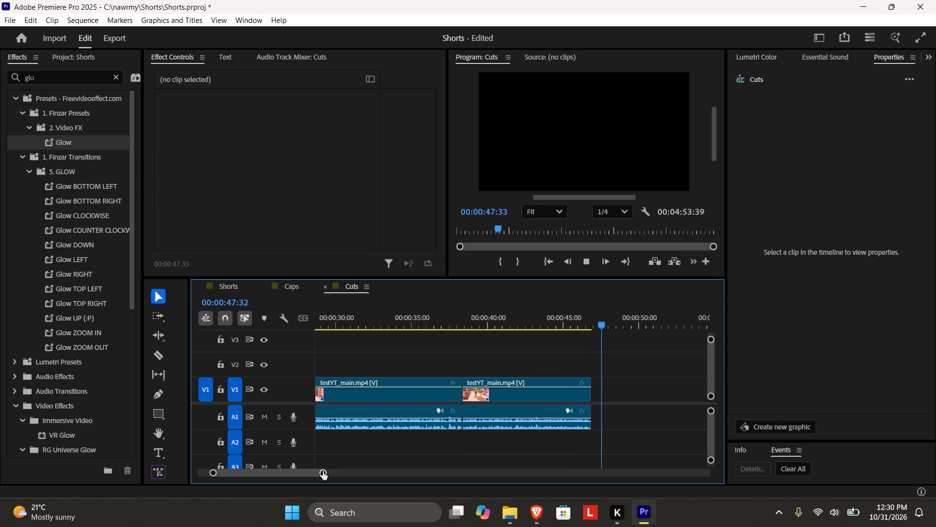
Save the project.
key(ctrl+s)
Cut all the clips of the finished short at the start of the Cuts sequence to the clipboard.
drag(323, 471, 455, 460)
drag(470, 393, 216, 389)
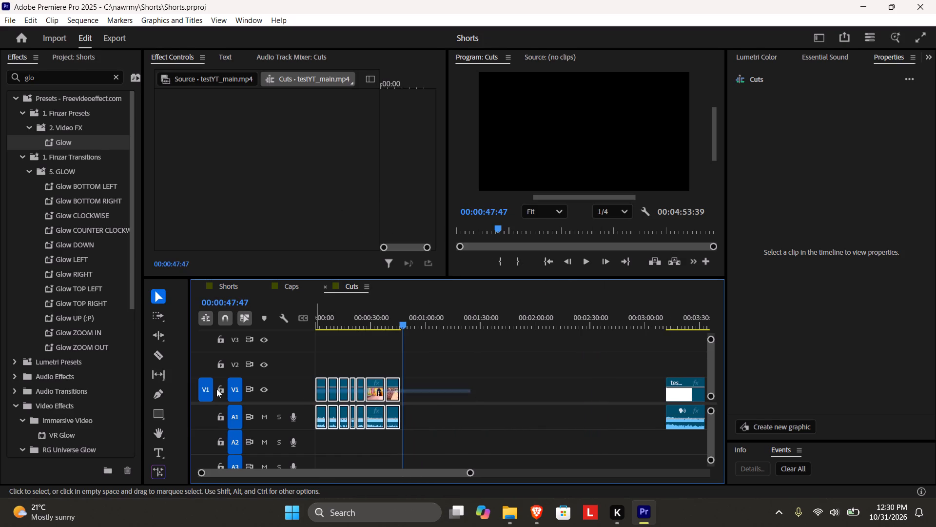
key(ctrl+x)
In the Shorts sequence, delete the old testYT_main.mp4 clips from video track V3 and audio track A1.
click(289, 281)
click(239, 287)
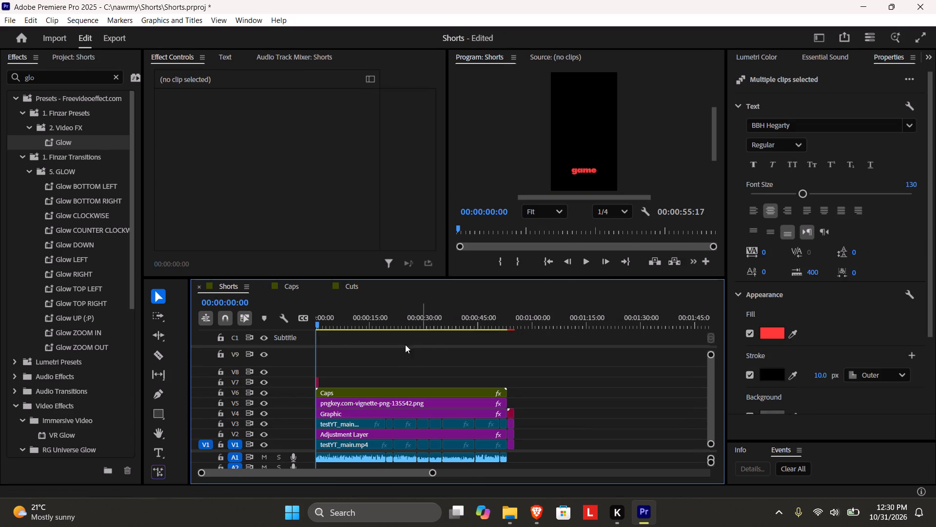
drag(532, 457, 283, 450)
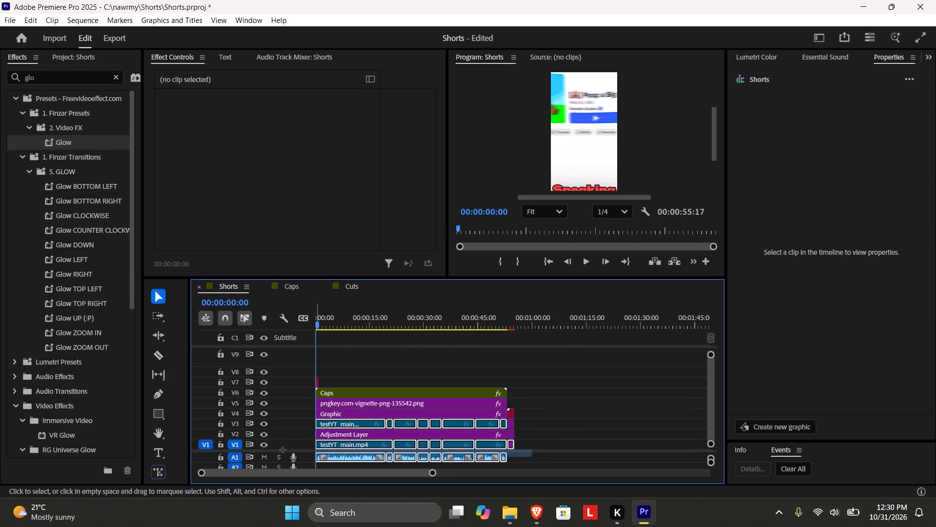
drag(283, 450, 282, 452)
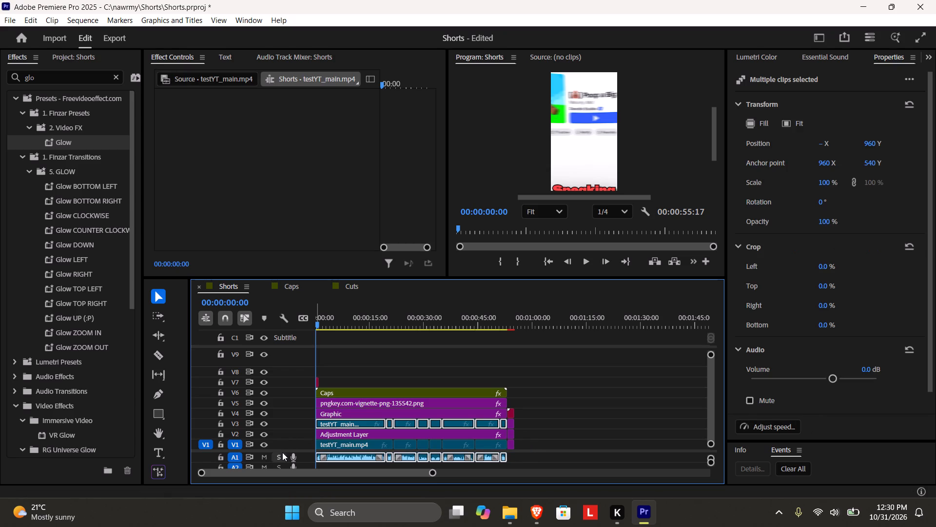
key(Delete)
Replace the old testYT_main.mp4 clips on video track V1 with the new short's cut clips, pasted from the sequence start.
drag(329, 458, 487, 449)
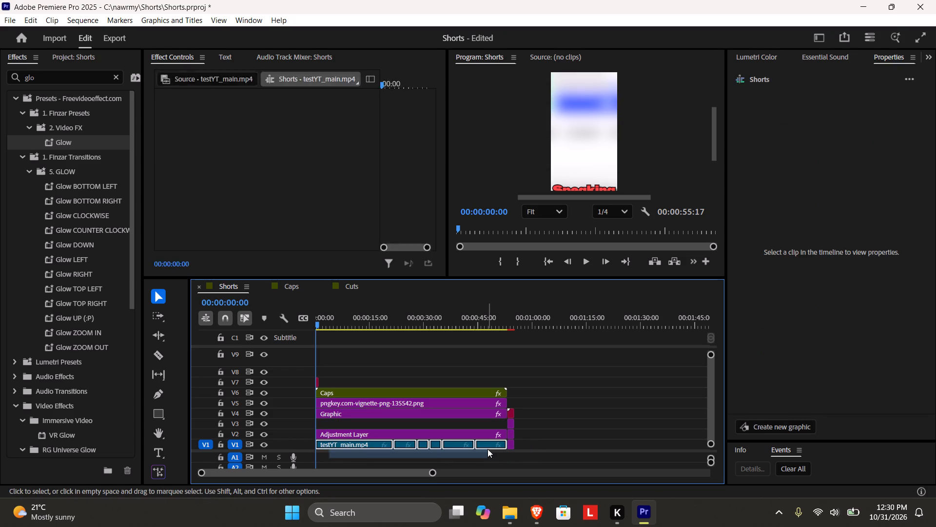
key(Delete)
key(ctrl+v)
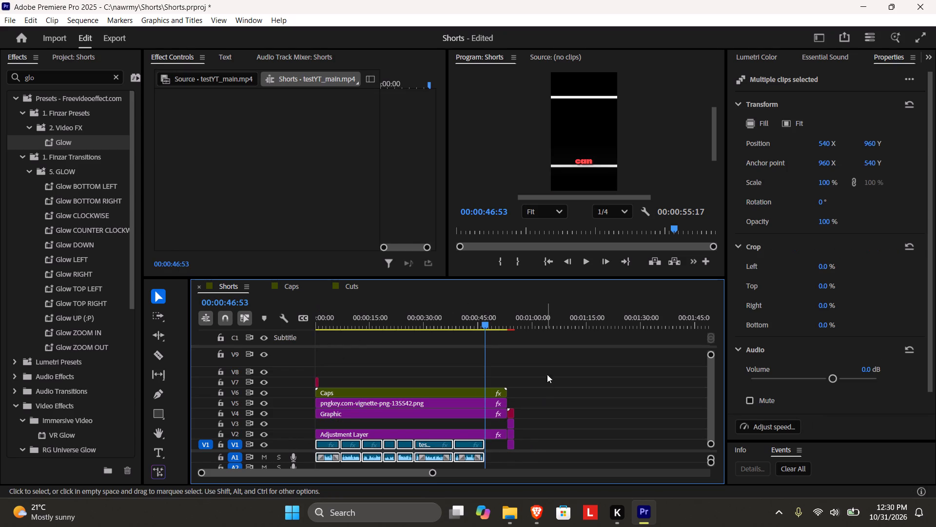
Trim the ends of the Adjustment Layer, Graphic and vignette PNG clips together to the end of the new footage at 00:00:46:53.
drag(494, 448, 500, 403)
drag(505, 406, 495, 405)
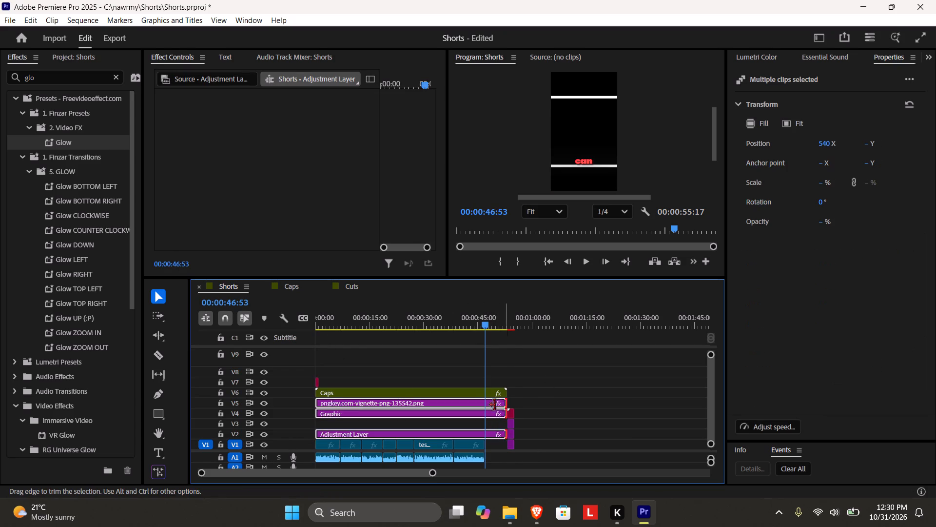
drag(495, 405, 485, 405)
Move the four end-screen clips on tracks V1 to V4 so they start directly after the new footage.
drag(510, 403, 512, 446)
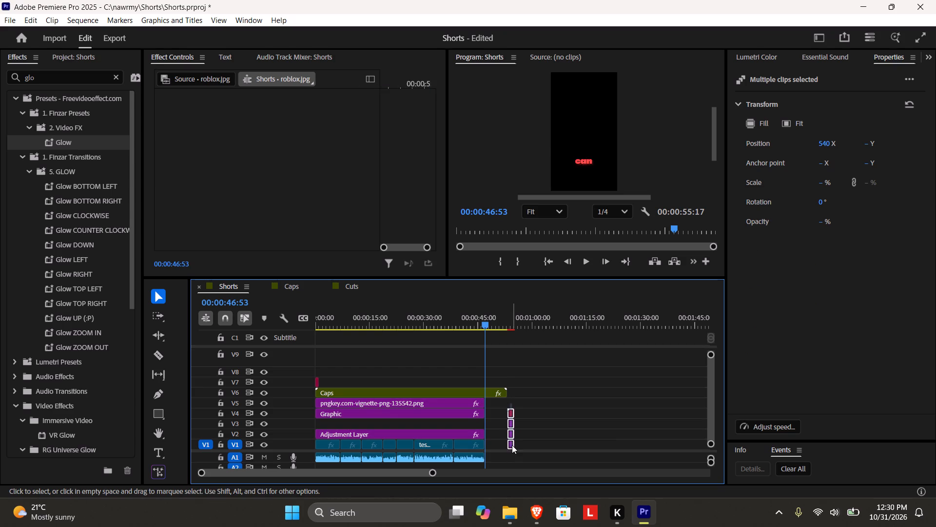
drag(512, 445, 492, 446)
click(538, 444)
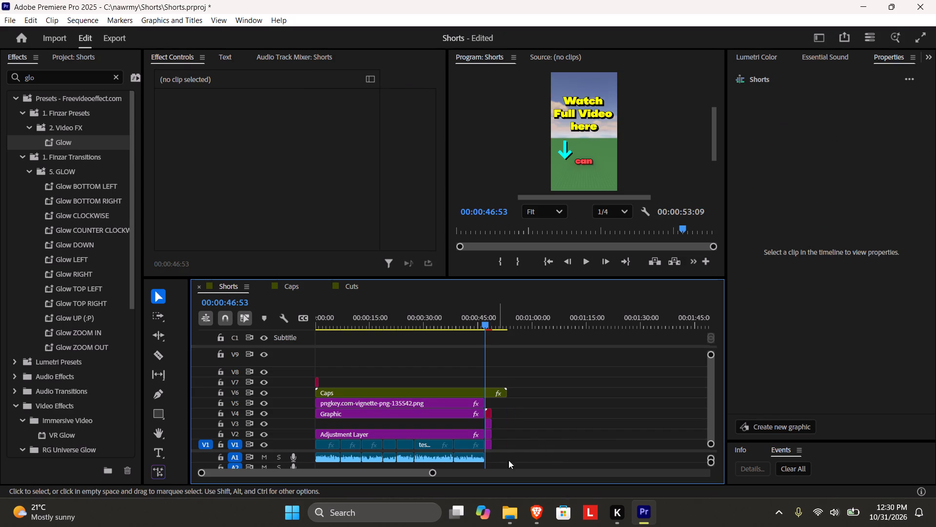
Duplicate the video of all the new testYT_main.mp4 clips from track V1 onto track V3, keeping their timing.
click(466, 446)
shift+click(422, 444)
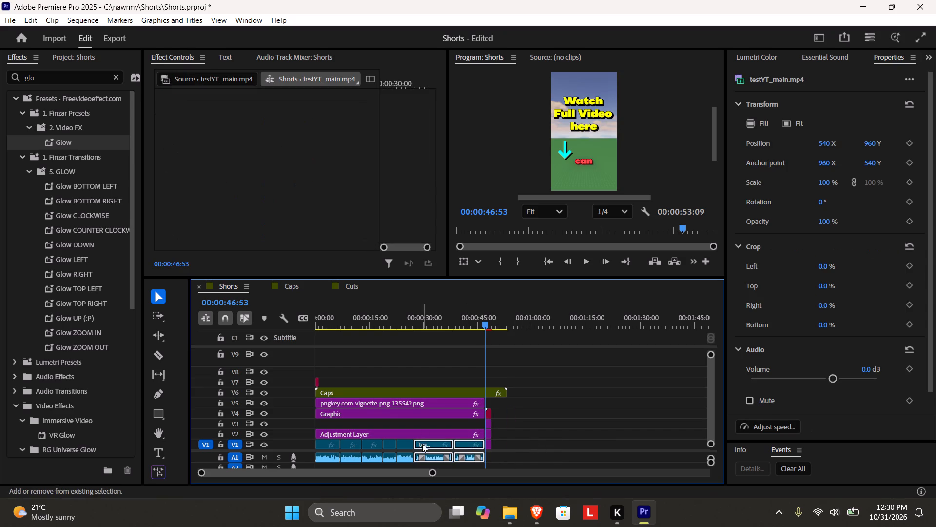
shift+click(407, 444)
shift+click(391, 446)
shift+click(374, 444)
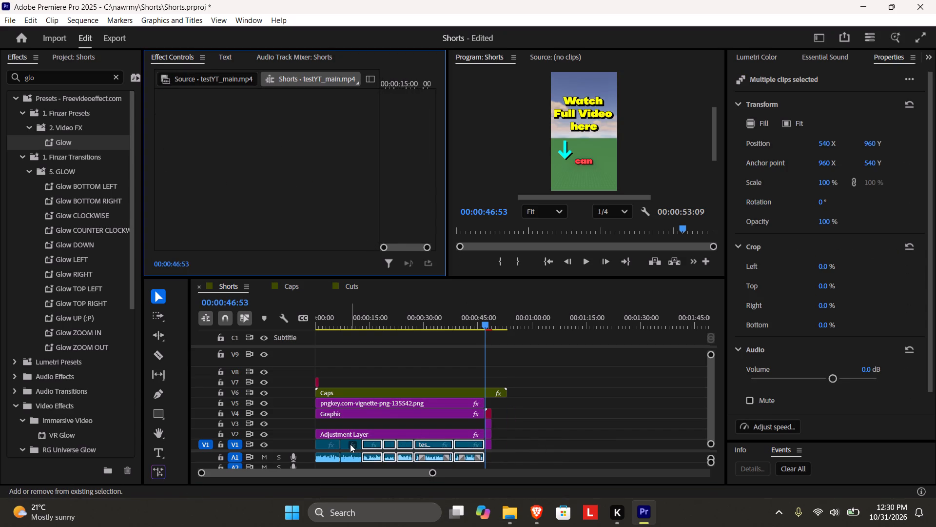
shift+click(348, 444)
shift+click(325, 444)
alt+drag(322, 445, 325, 425)
Check the opening of the short and turn off the output of video tracks V7 and V6.
drag(424, 322, 253, 318)
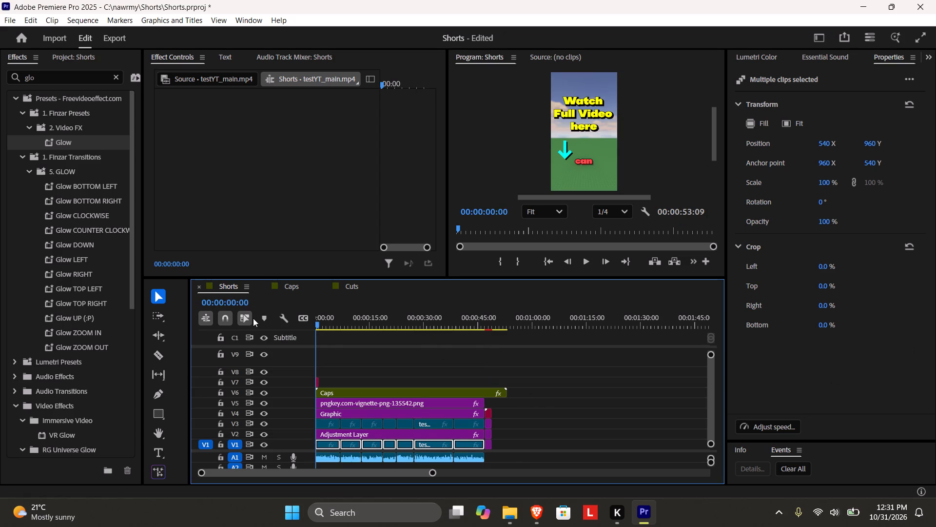
key(space)
key(space)
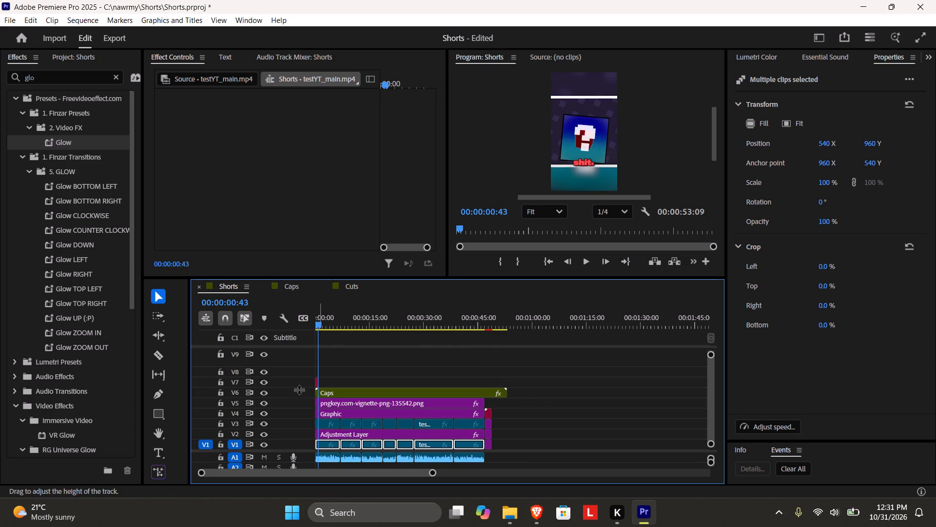
click(268, 382)
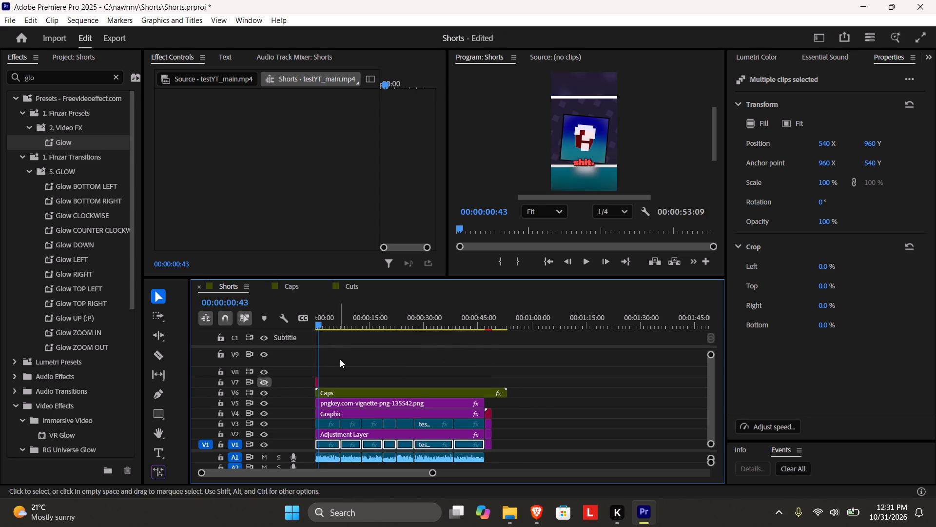
drag(322, 319, 288, 325)
click(263, 386)
click(265, 380)
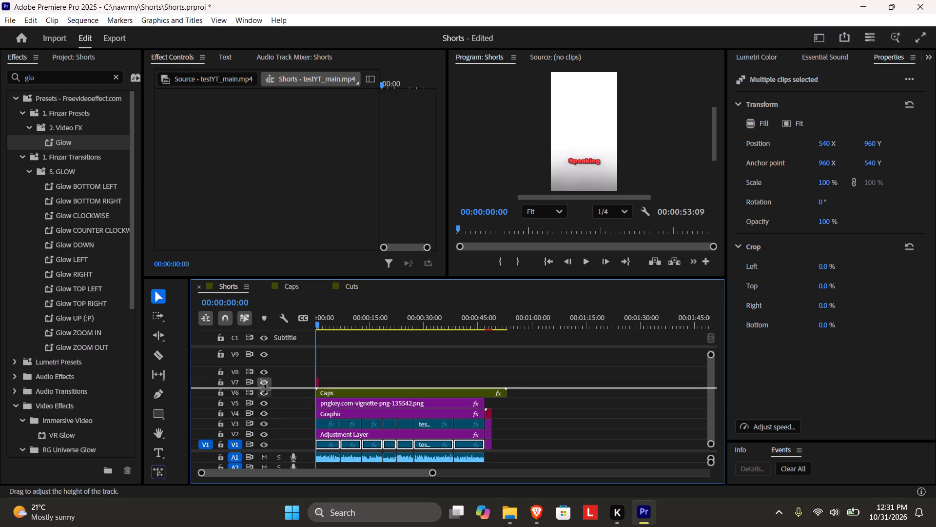
click(265, 388)
click(266, 392)
Play the short from its start to about 8 seconds.
key(space)
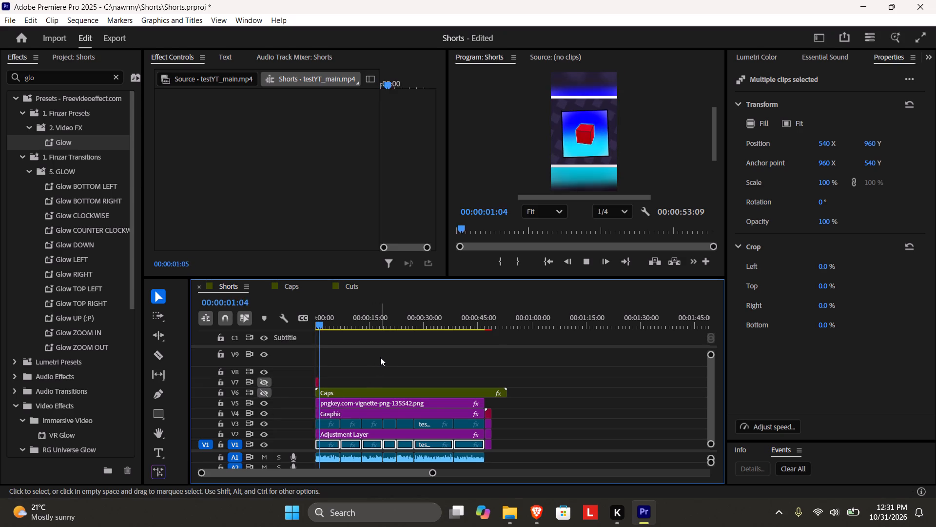
drag(434, 472, 409, 473)
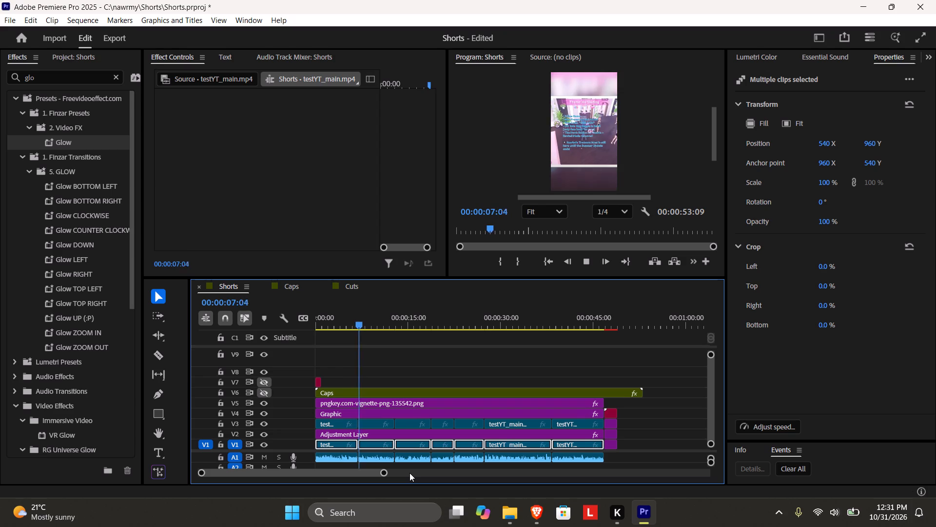
key(space)
Save the project.
key(ctrl+s)
click(417, 353)
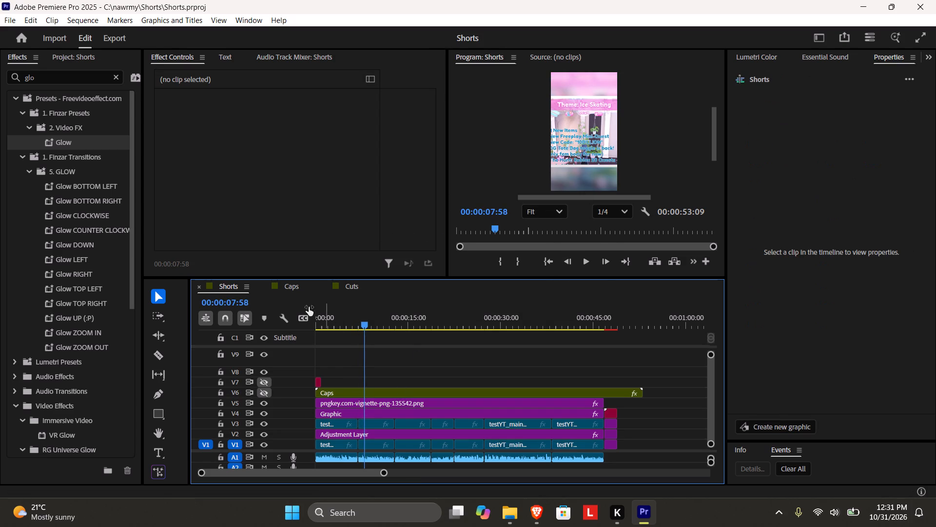
Show the transcript of the Shorts sequence.
click(297, 284)
click(226, 66)
click(231, 54)
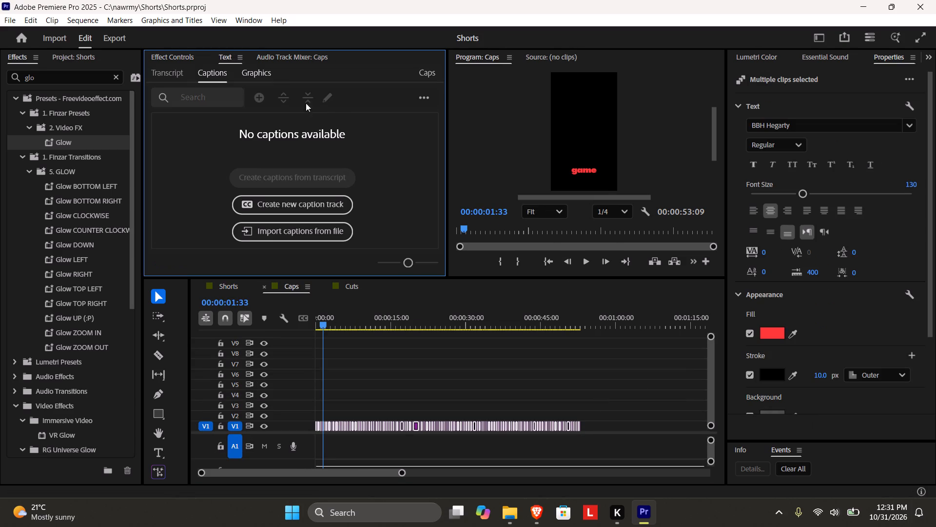
click(177, 72)
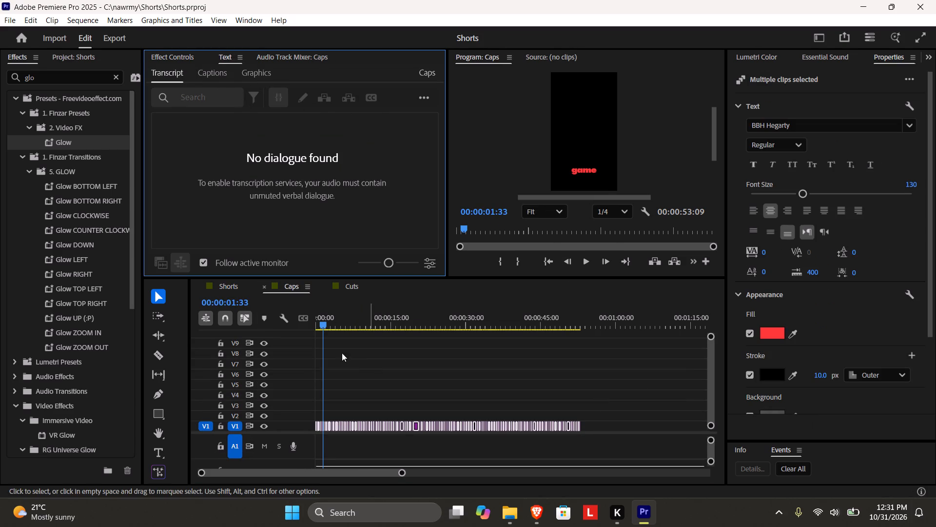
click(240, 285)
click(394, 351)
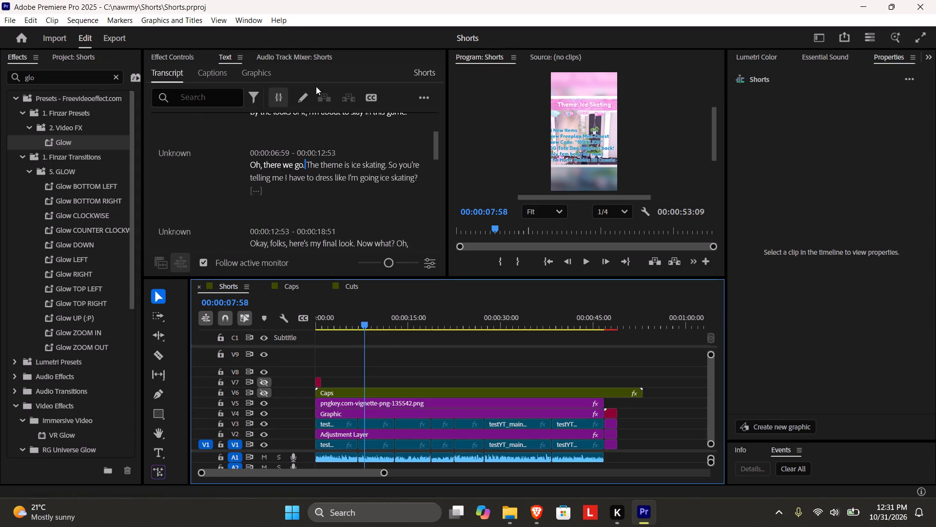
Create single-line Subtitle captions from the transcript, with the maximum length in characters lowered to its minimum.
click(372, 99)
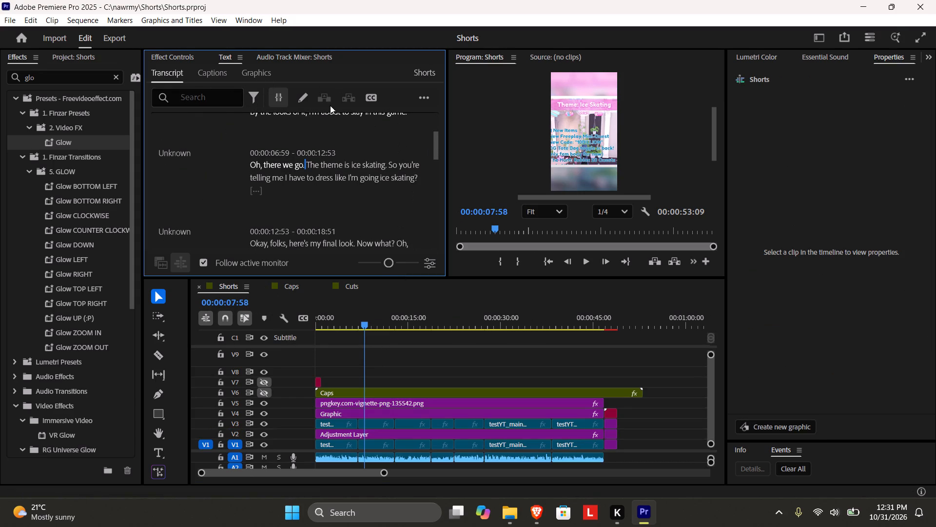
click(373, 97)
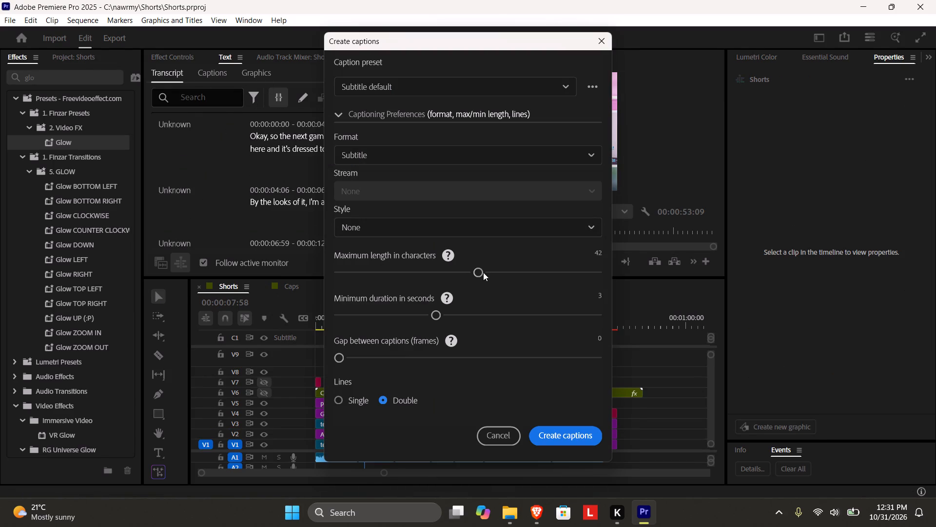
drag(482, 272, 263, 278)
click(351, 403)
click(560, 439)
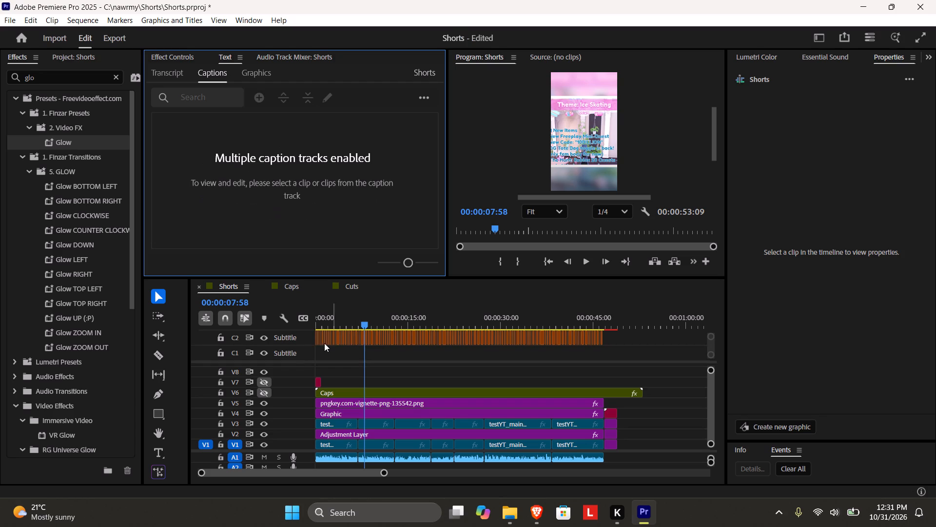
Delete the empty old C1 subtitle track beneath the new captions.
click(294, 352)
right_click(294, 352)
click(343, 391)
Play the short from its start to about 8 seconds with the new captions.
drag(337, 317, 270, 322)
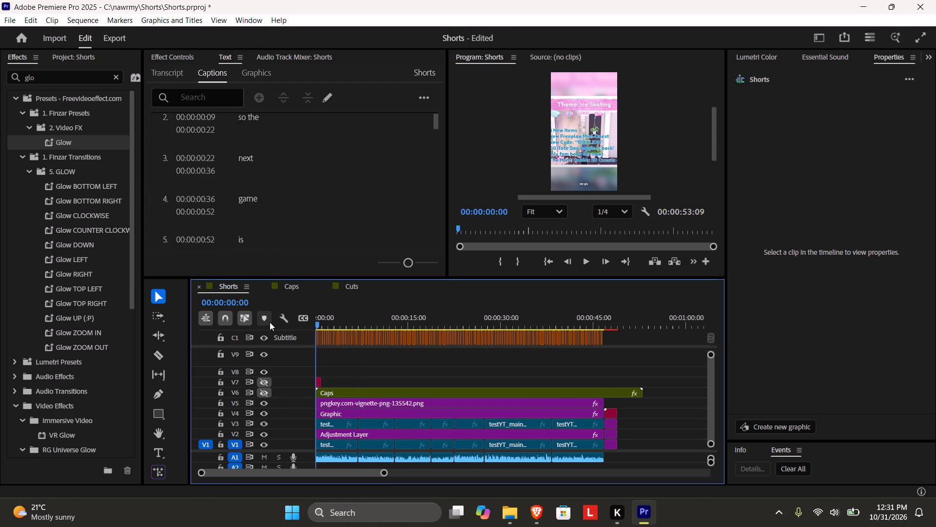
key(space)
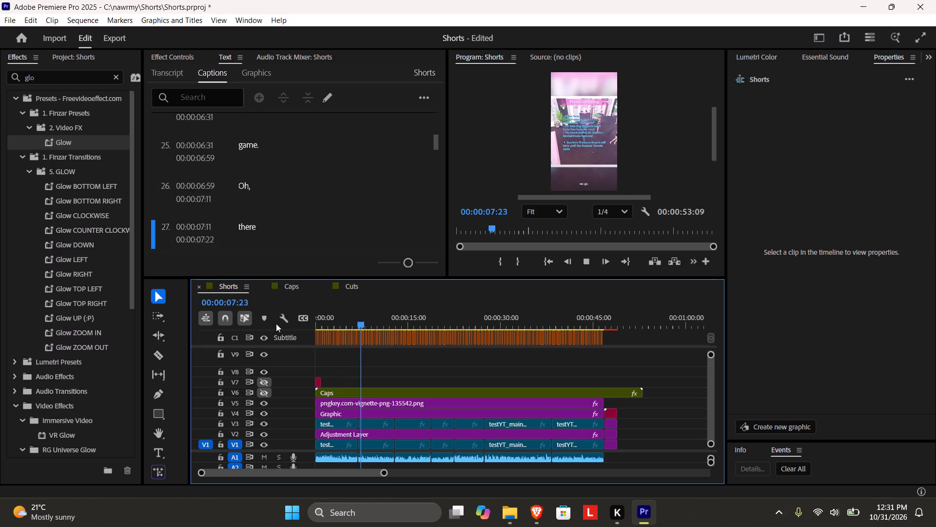
key(space)
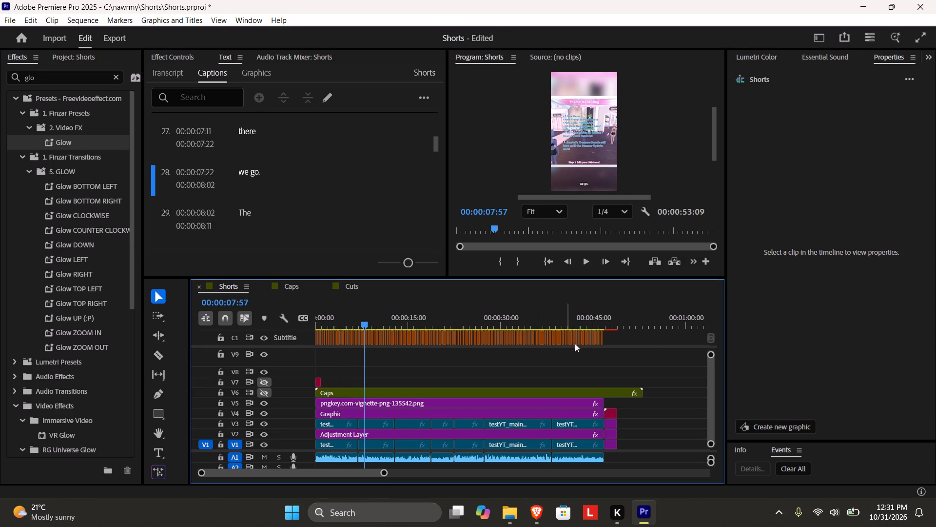
Apply the first saved text style, with the BBH Hegarty font, to all captions and set their font size to 130.
drag(647, 338, 211, 310)
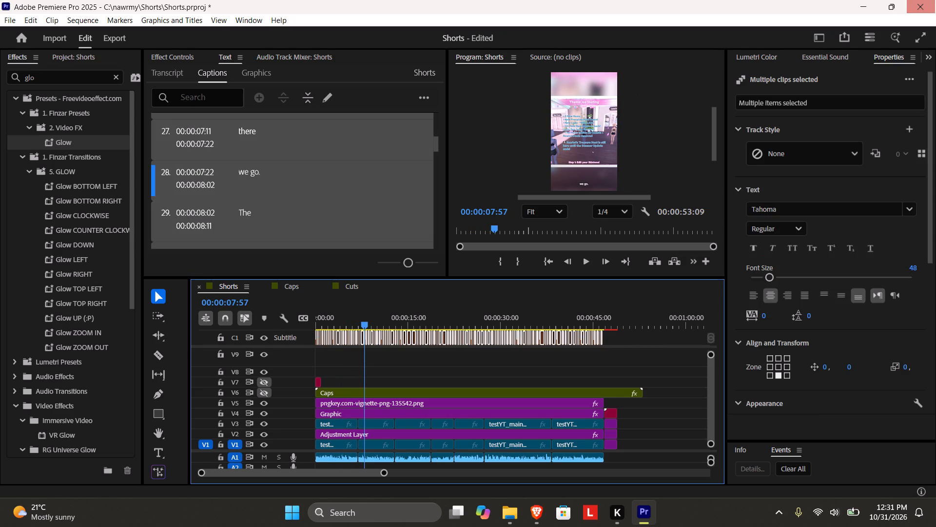
click(919, 147)
click(783, 217)
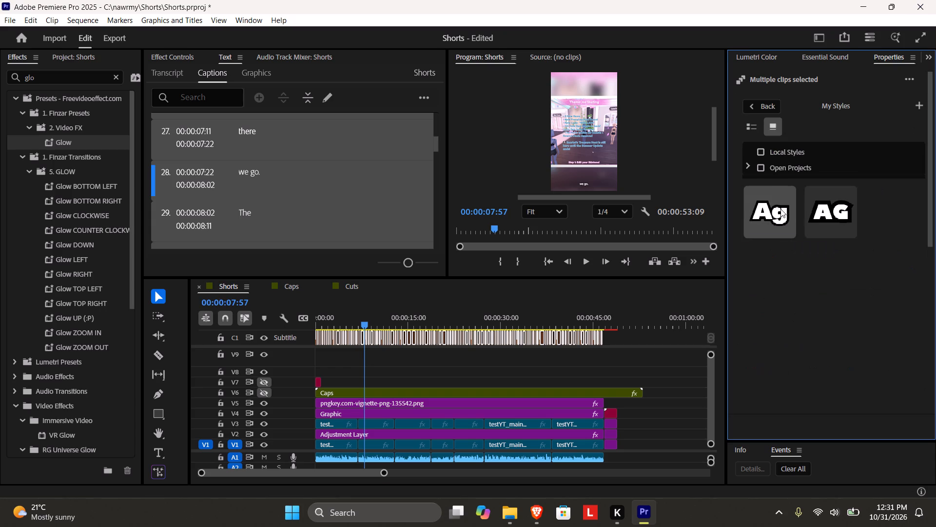
click(760, 108)
click(914, 264)
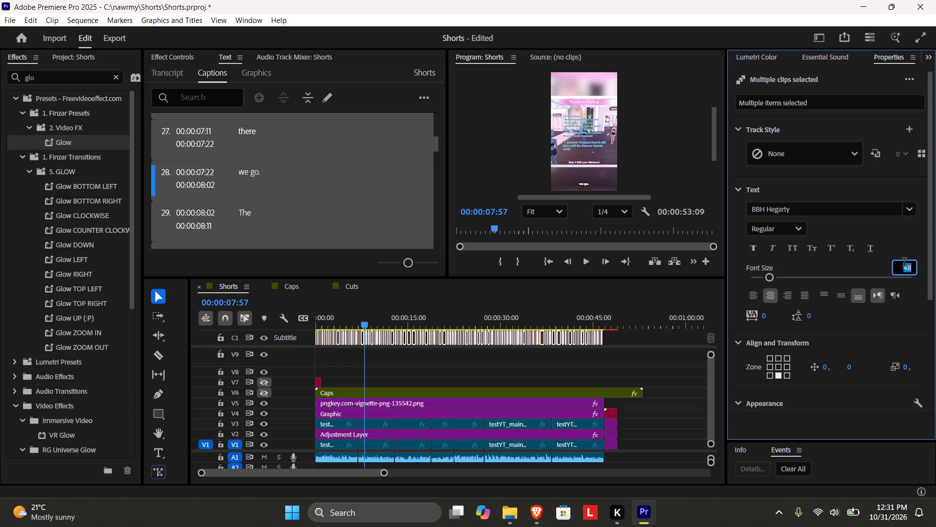
text(130)
key(Return)
Play the short with the styled captions to about 42 seconds and check how each one fits.
key(space)
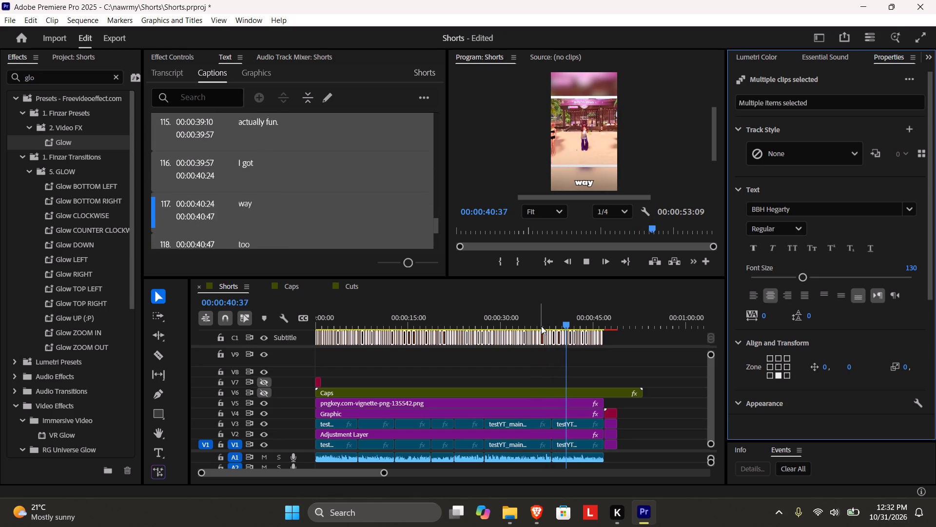
key(space)
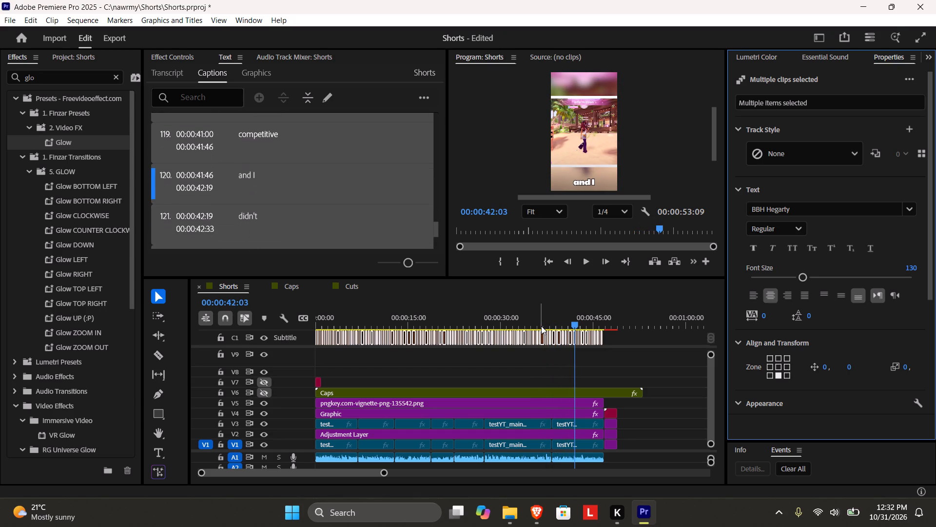
Reduce the font size of the "competitive" caption to 118.
click(312, 135)
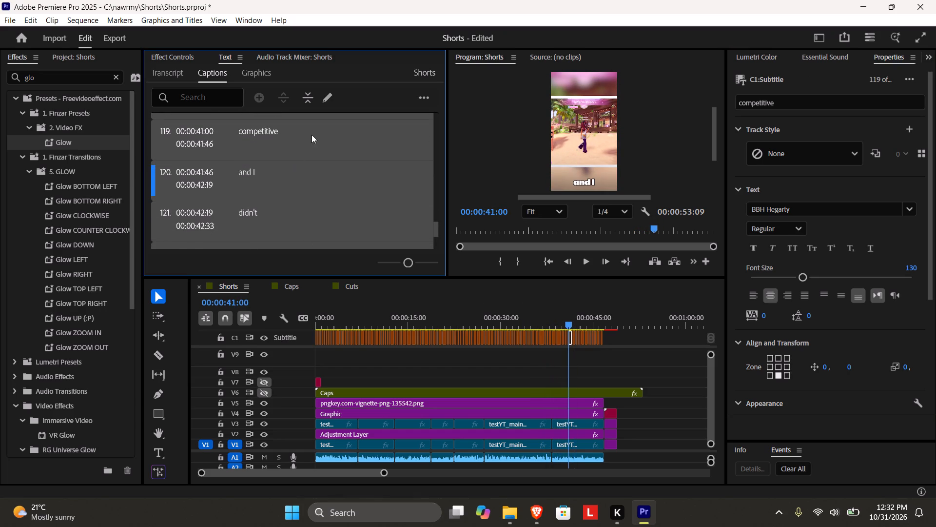
click(913, 266)
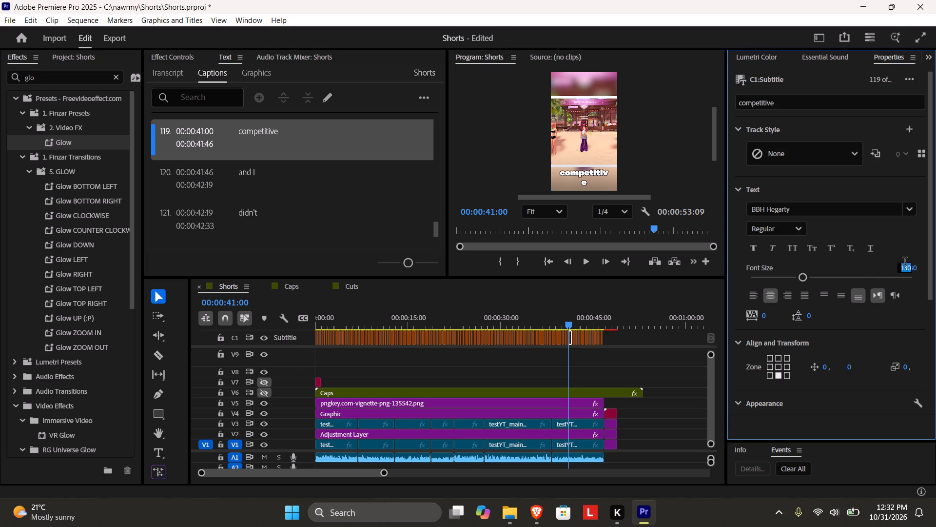
click(900, 250)
drag(913, 266, 908, 269)
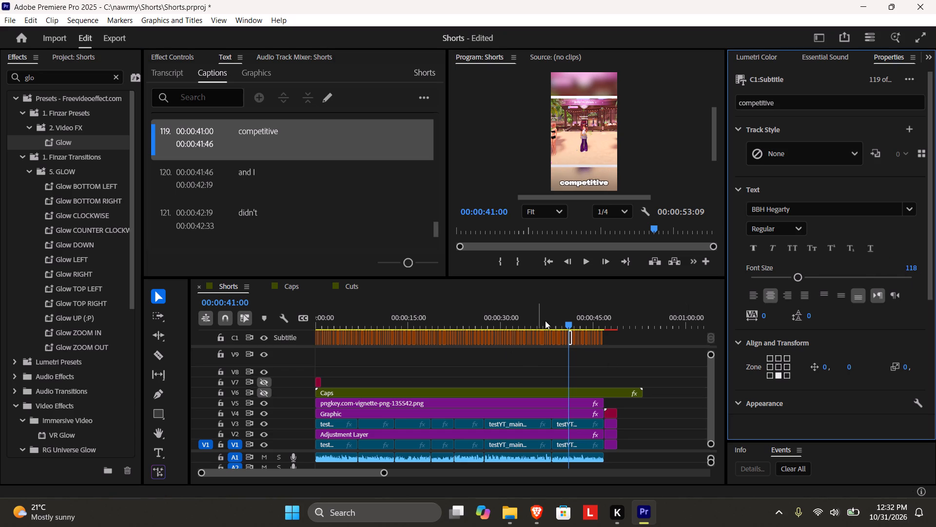
Play on from the "competitive" caption to about 00:00:44:45.
key(space)
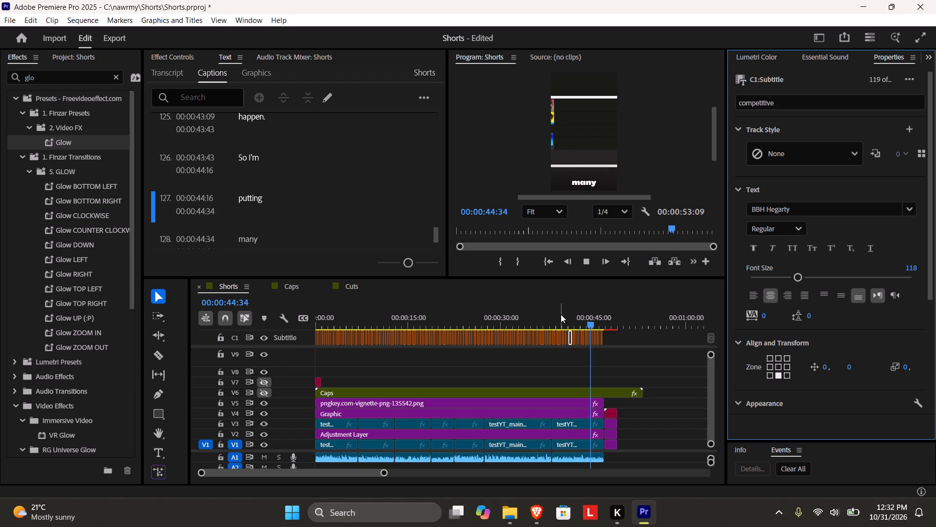
key(space)
Save the project.
key(ctrl+s)
click(644, 345)
Cut the testYT_main.mp4 clip on V3 at 00:00:43:51, where the gameplay changes to the dark tier-list scene.
drag(385, 475, 384, 475)
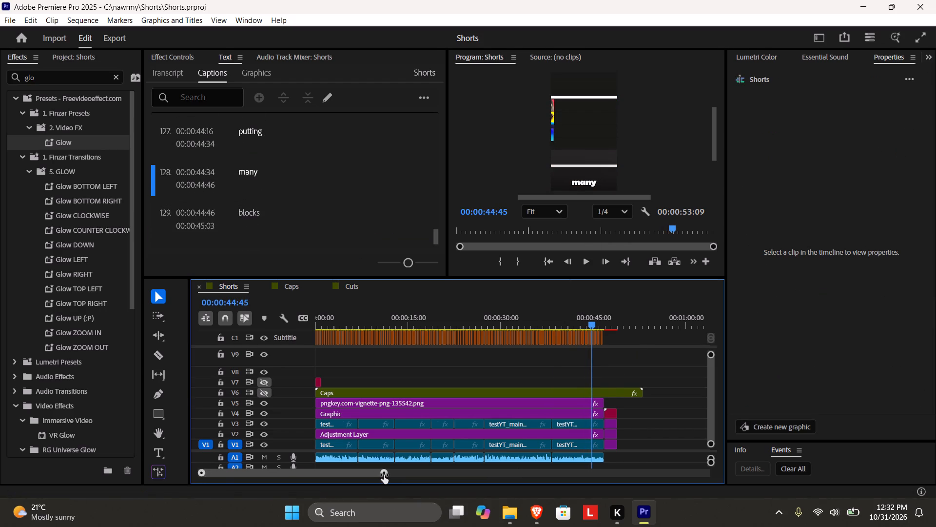
drag(384, 475, 340, 478)
drag(447, 311, 468, 319)
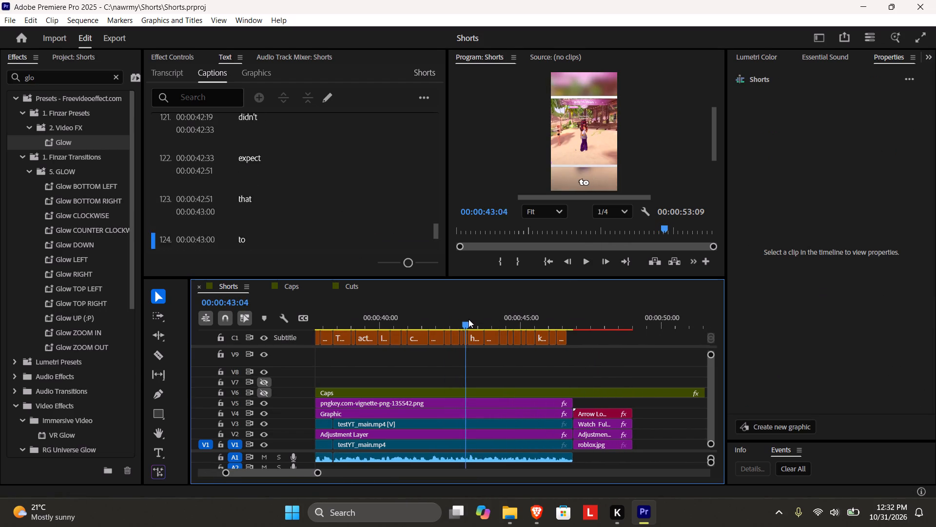
drag(468, 319, 484, 326)
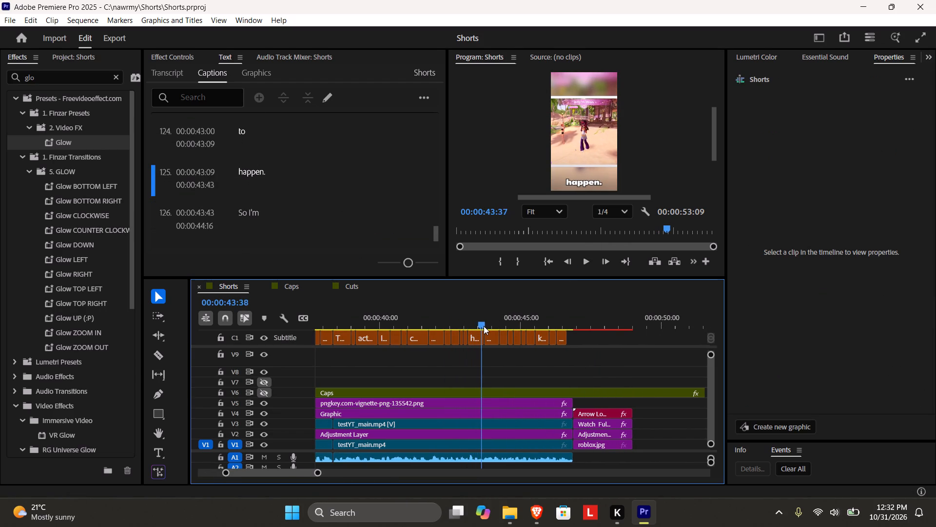
drag(484, 326, 493, 333)
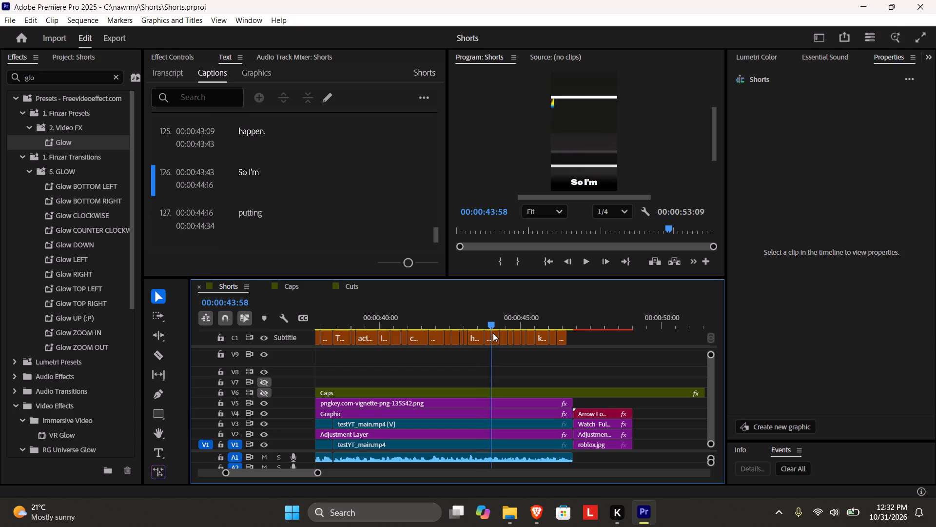
drag(493, 333, 493, 333)
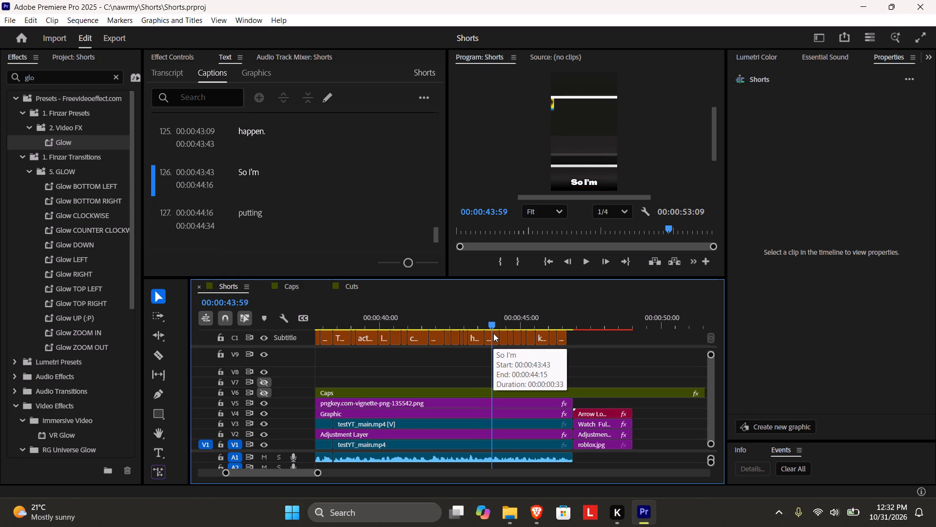
drag(493, 333, 492, 334)
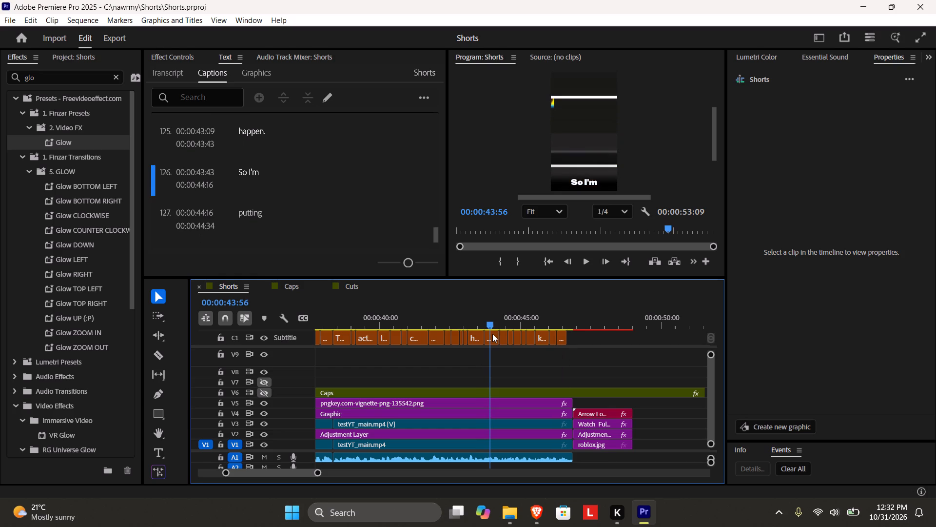
drag(492, 334, 486, 337)
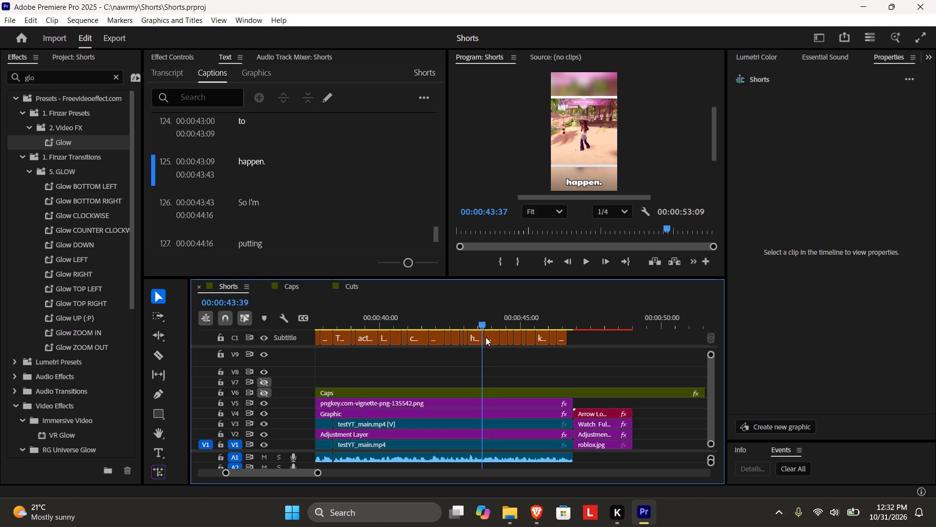
drag(486, 337, 488, 340)
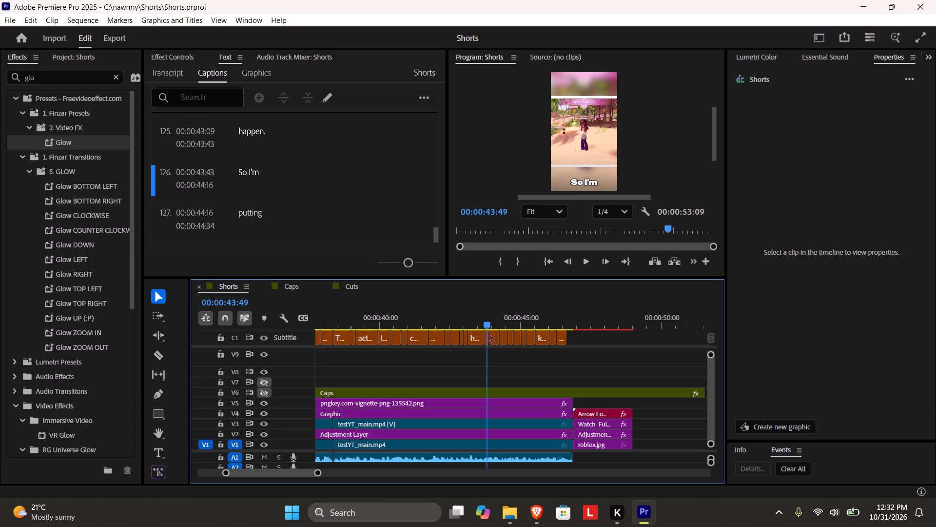
key(Right)
key(Right)
key(Left)
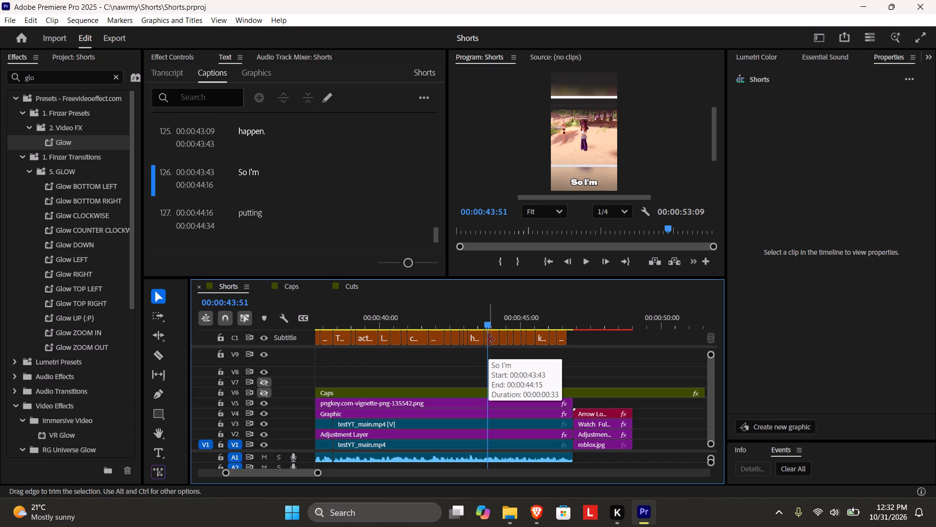
key(Right)
key(c)
click(487, 422)
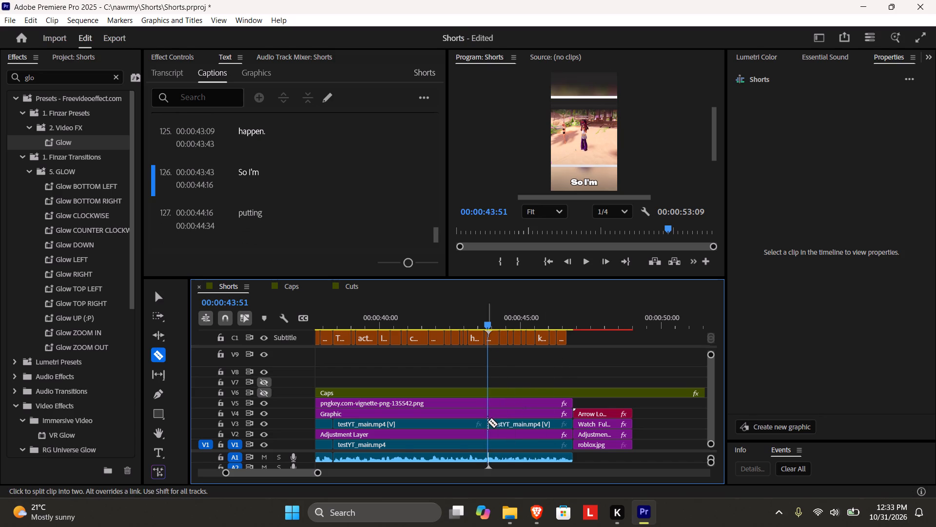
Set the horizontal Position of the V3 clip after the cut to 960 to bring the tier list into frame.
key(v)
click(505, 423)
drag(490, 326, 496, 326)
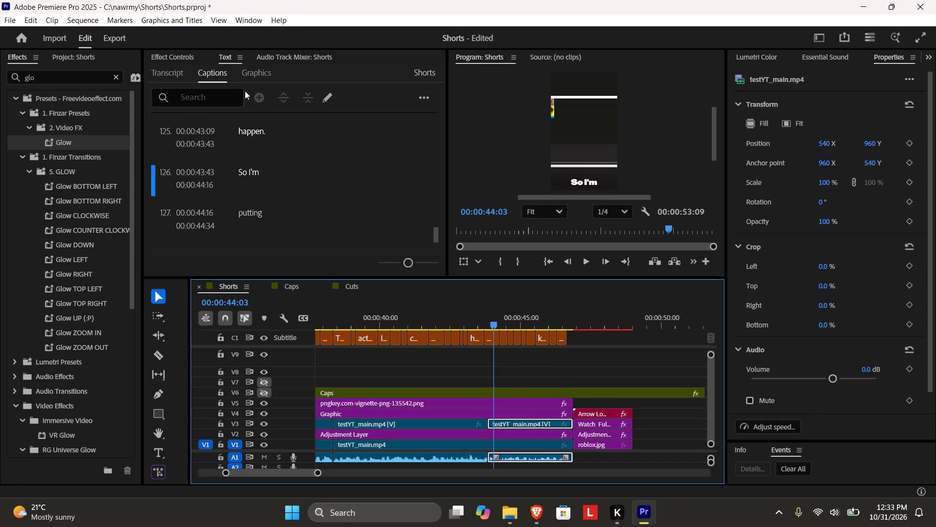
click(175, 55)
drag(274, 120, 481, 124)
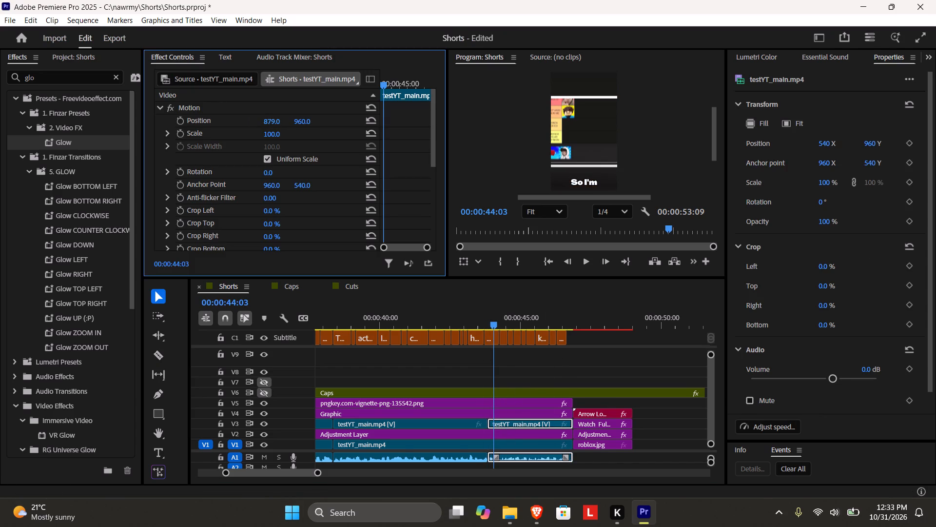
drag(481, 124, 548, 138)
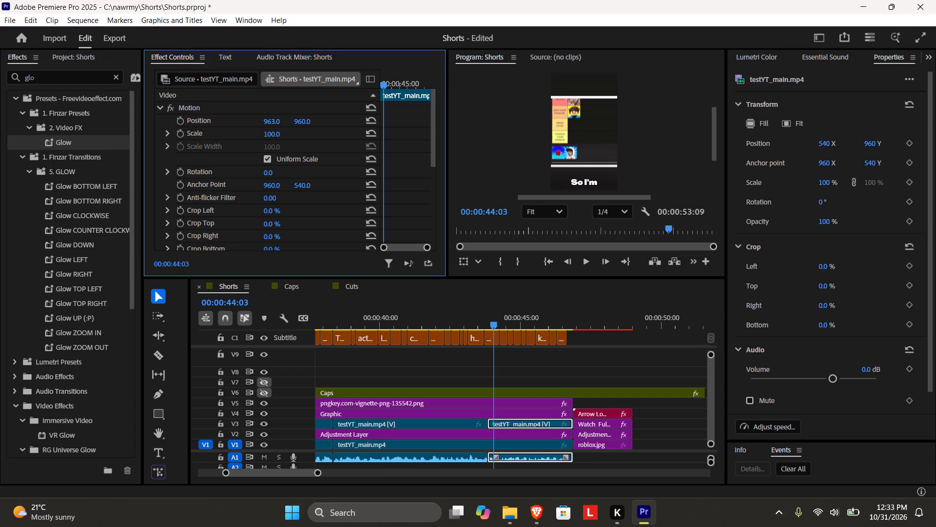
drag(548, 138, 547, 138)
Play the reframed ending from about 00:00:43:39 through to the end screen and save the project.
drag(493, 316, 484, 312)
key(space)
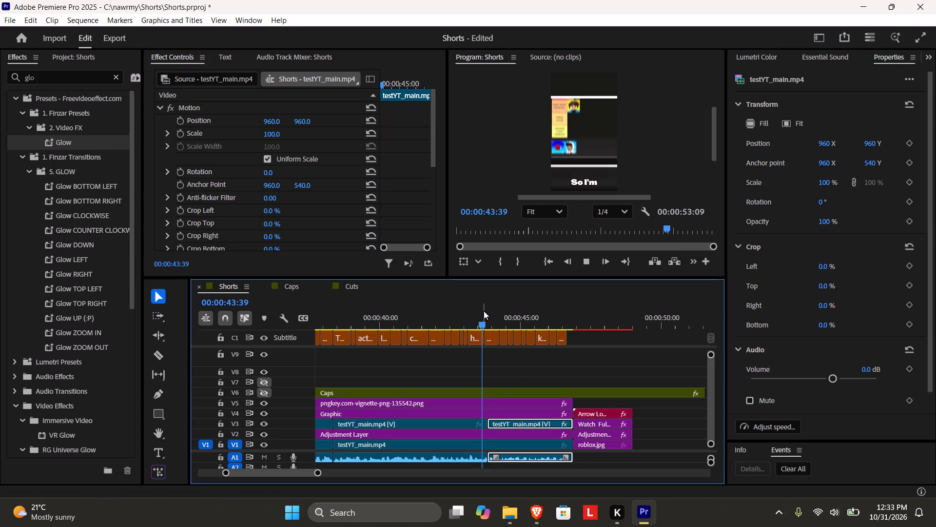
key(space)
key(ctrl+s)
key(space)
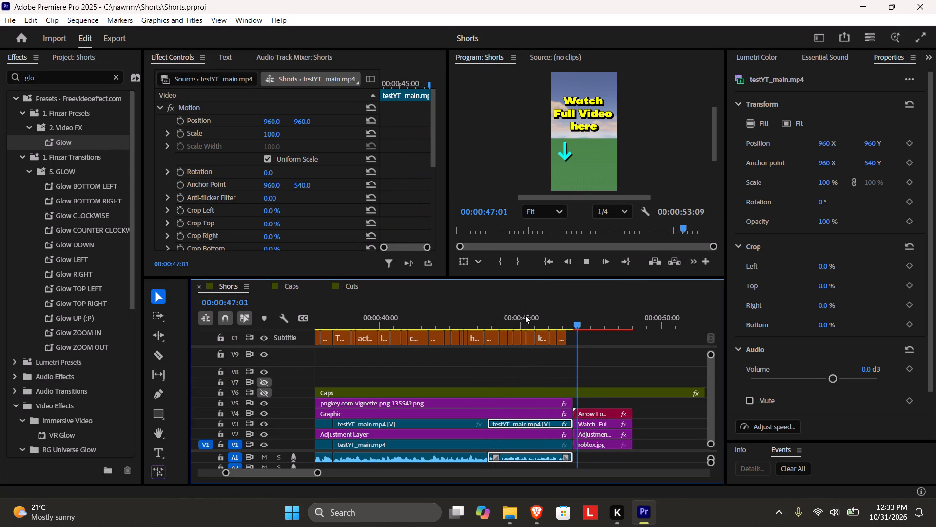
key(space)
key(ctrl+s)
Play the short from its start to about 00:00:02:24 while checking the caption texts in the captions list.
drag(318, 475, 492, 464)
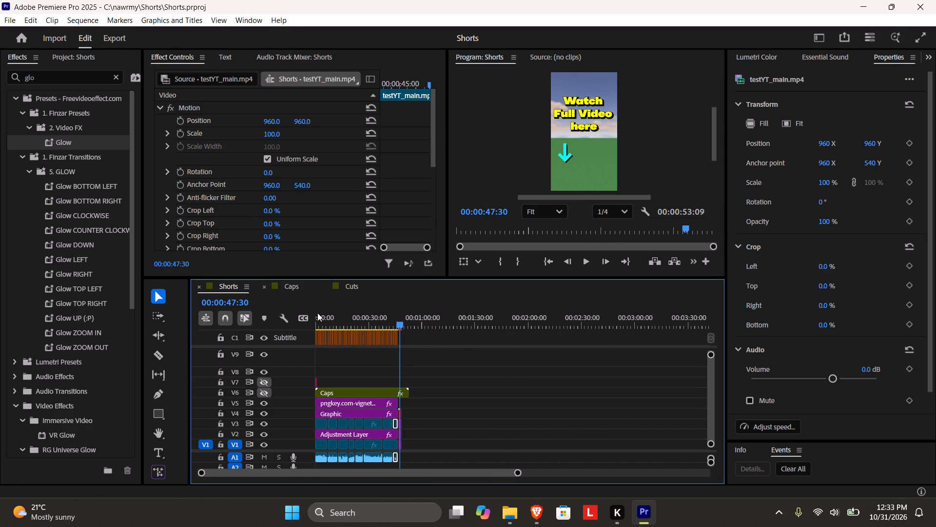
drag(344, 321, 281, 321)
click(217, 52)
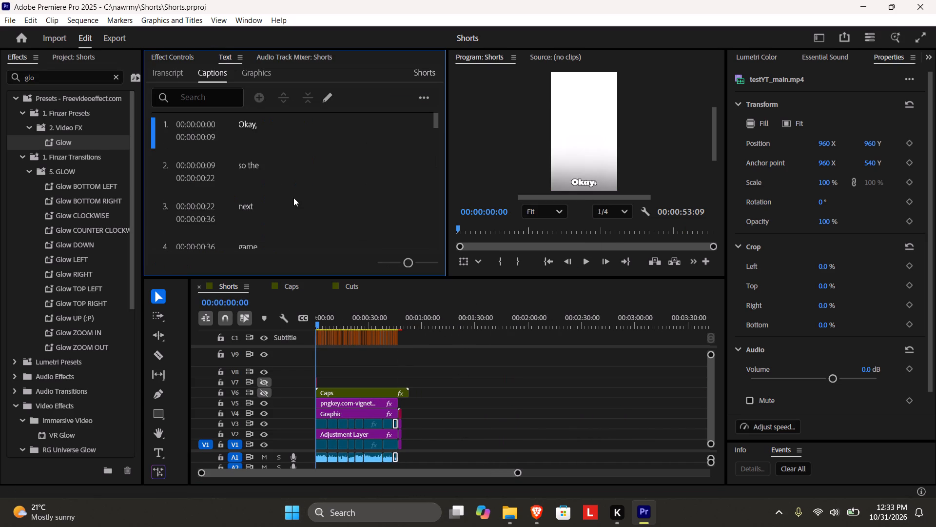
key(space)
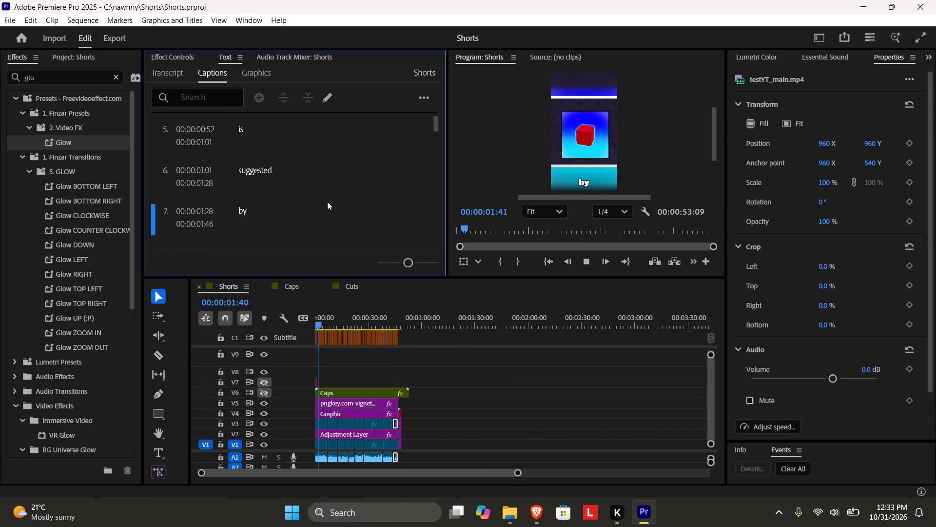
key(space)
Merge the consecutive captions "many", "blocks" and "here" starting at 00:00:01:46 into a single caption.
scroll(313, 202, up, 20)
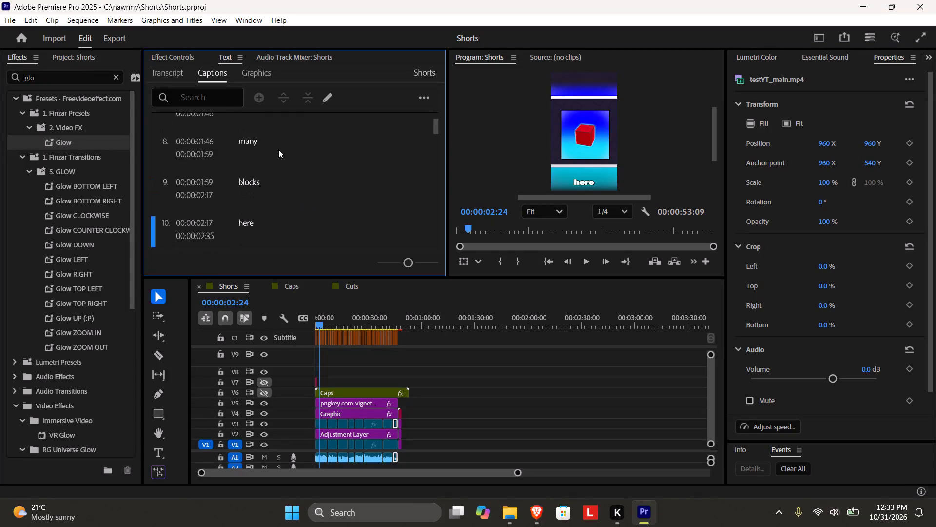
click(271, 137)
click(256, 147)
ctrl+click(263, 178)
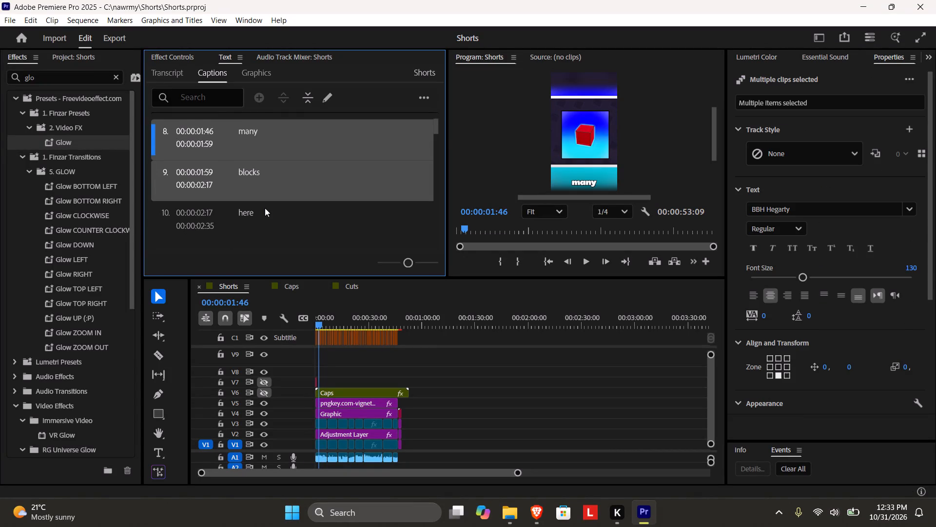
scroll(270, 207, down, 3)
ctrl+click(262, 198)
double_click(250, 175)
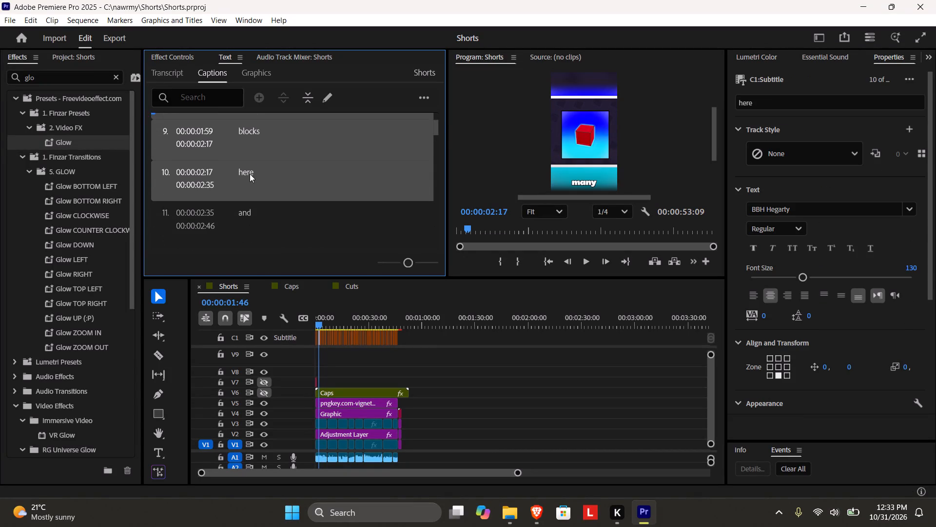
scroll(264, 166, up, 5)
click(261, 122)
click(260, 122)
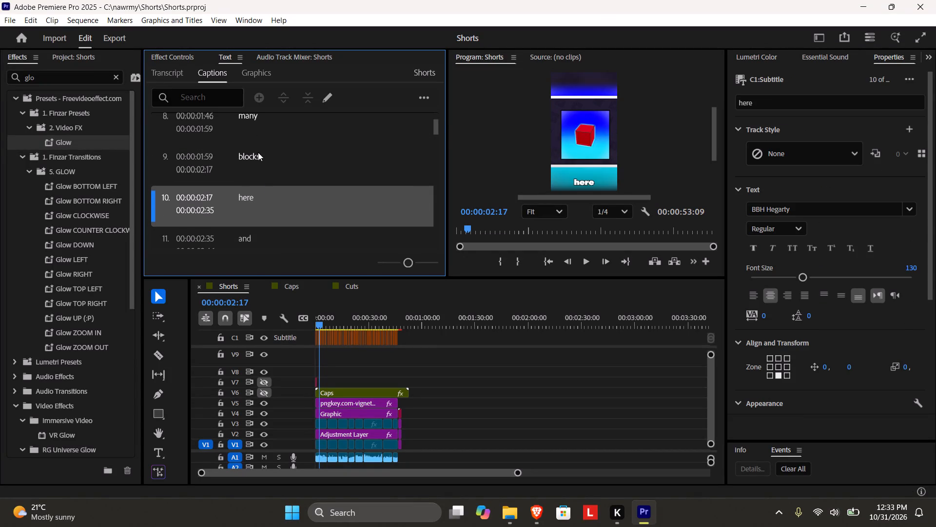
shift+click(258, 160)
shift+click(262, 201)
click(315, 97)
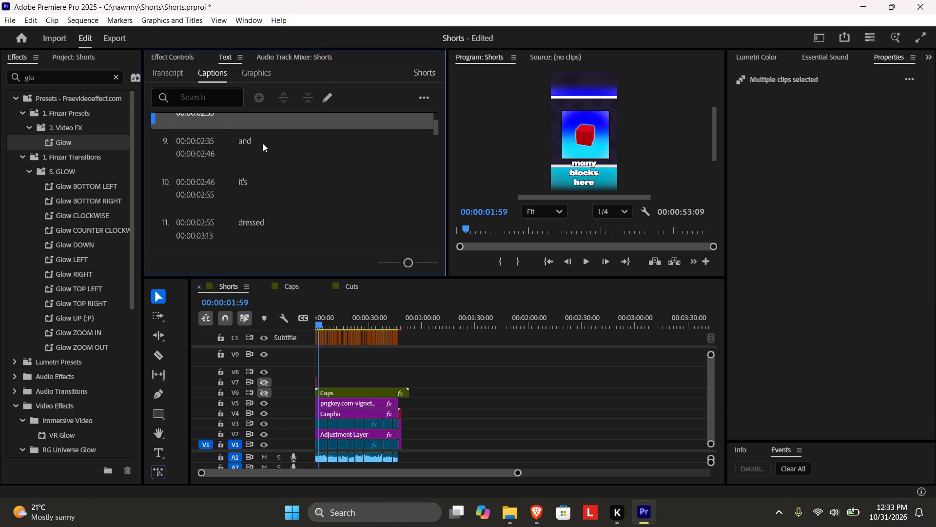
Replace the text of the merged caption at 00:00:01:46 with "minibloxia".
double_click(277, 173)
text(miniboli)
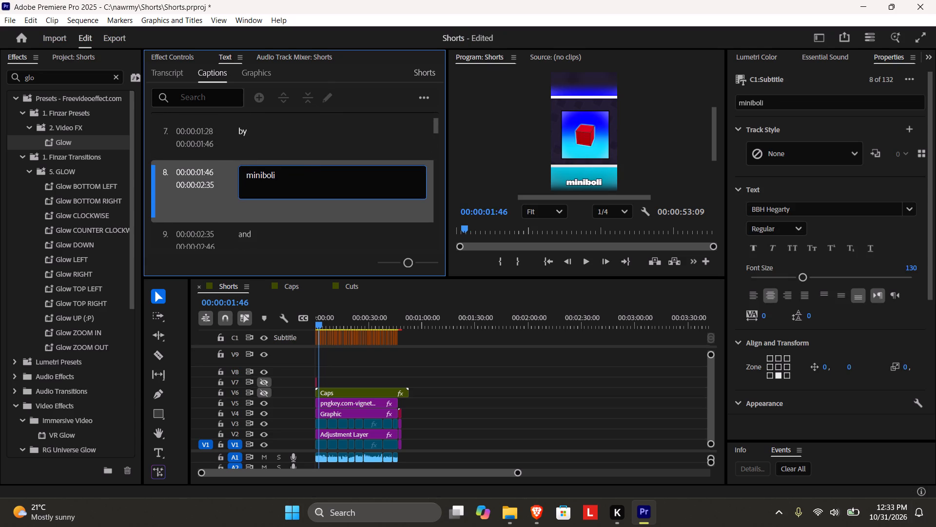
key(BackSpace)
key(BackSpace)
key(BackSpace)
text(loxia)
click(282, 143)
Play on from the opening captions to about 00:00:45:53 and check the wording of the remaining captions.
key(space)
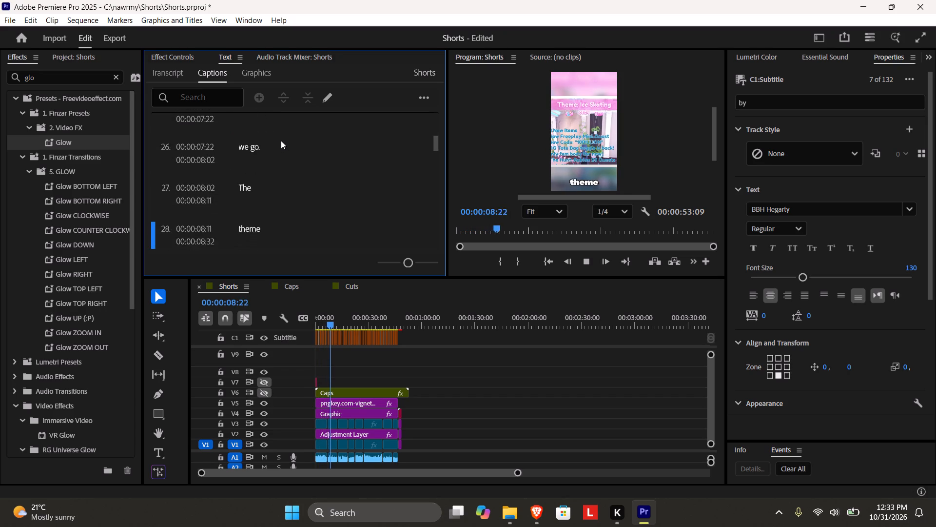
key(space)
key(space)
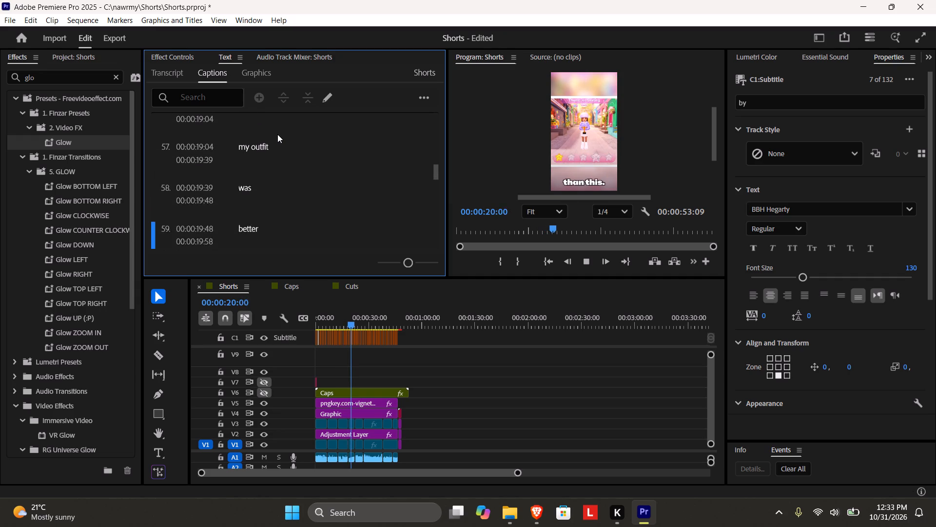
key(space)
key(space)
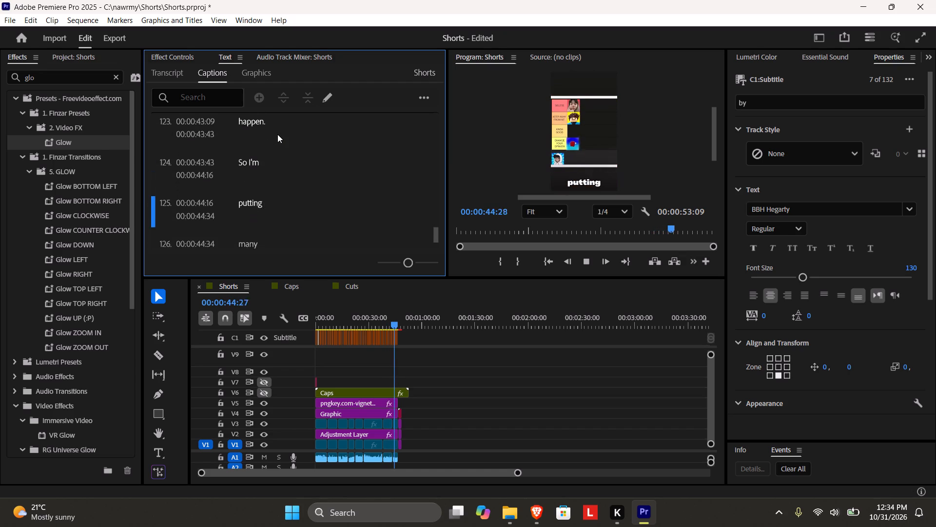
key(space)
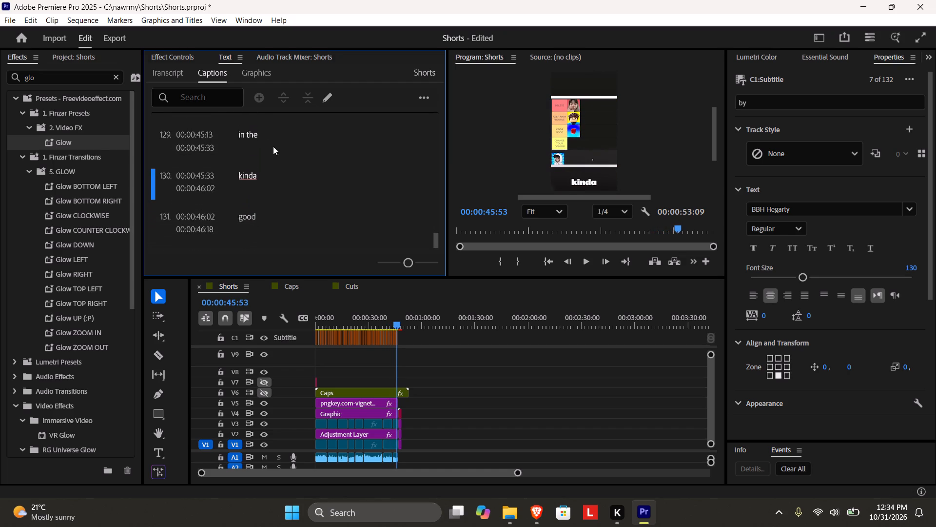
Merge the consecutive captions "many", "blocks" and "here" starting at 00:00:44:34 into a single caption.
scroll(272, 153, up, 20)
scroll(272, 153, up, 20)
scroll(272, 153, up, 7)
scroll(244, 174, down, 4)
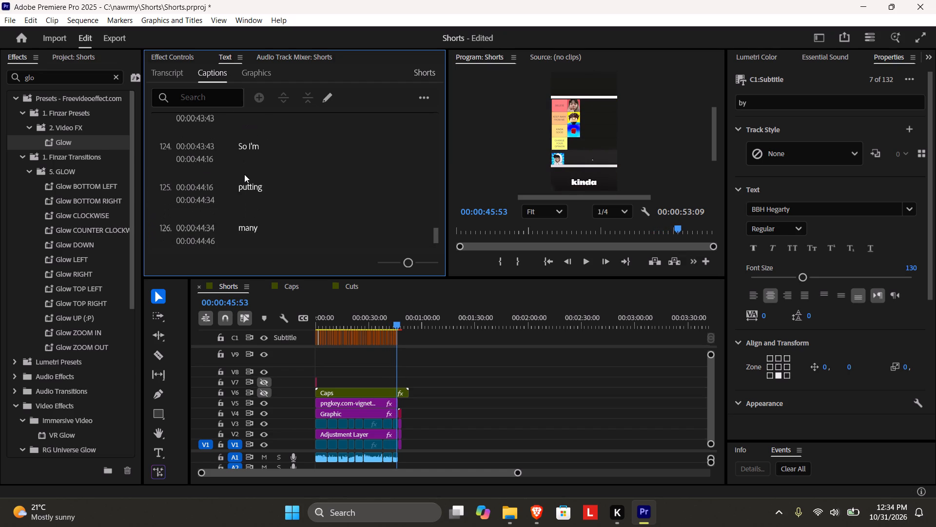
scroll(244, 174, down, 8)
click(247, 183)
click(250, 185)
ctrl+click(256, 229)
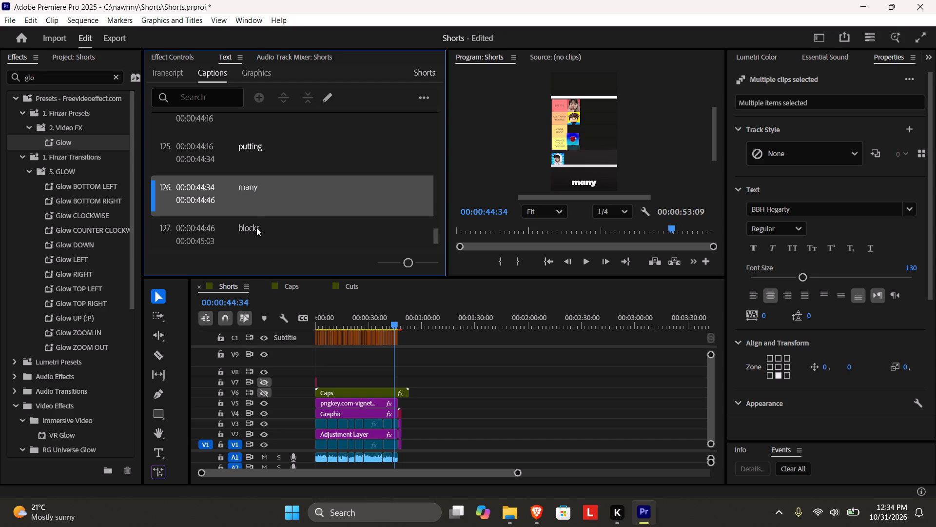
scroll(306, 221, down, 2)
ctrl+click(257, 203)
click(310, 97)
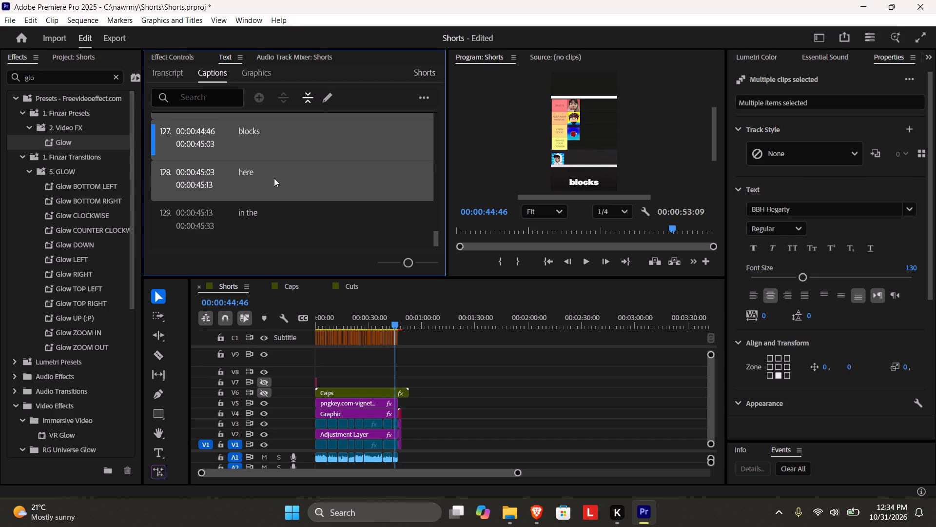
Replace the text of the merged caption at 00:00:44:34 with "minibloxia".
double_click(271, 169)
text(mni)
key(BackSpace)
key(BackSpace)
text(ni)
key(BackSpace)
key(BackSpace)
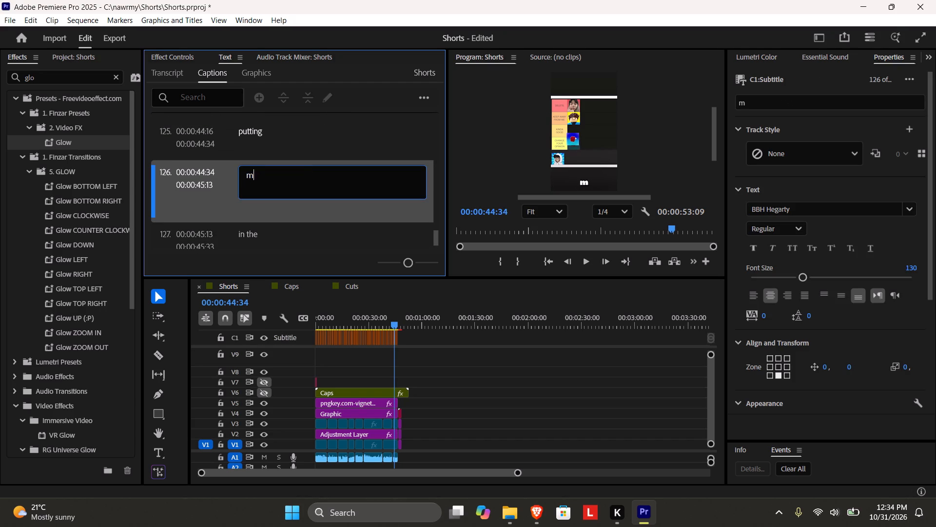
text(inibloxia)
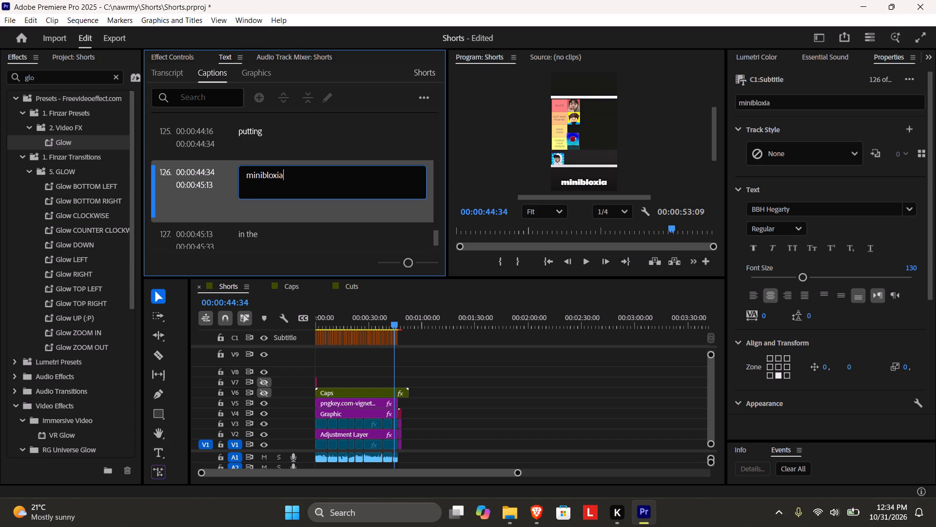
click(281, 138)
Play the ending from the "putting" caption into the end screen and save the project.
key(space)
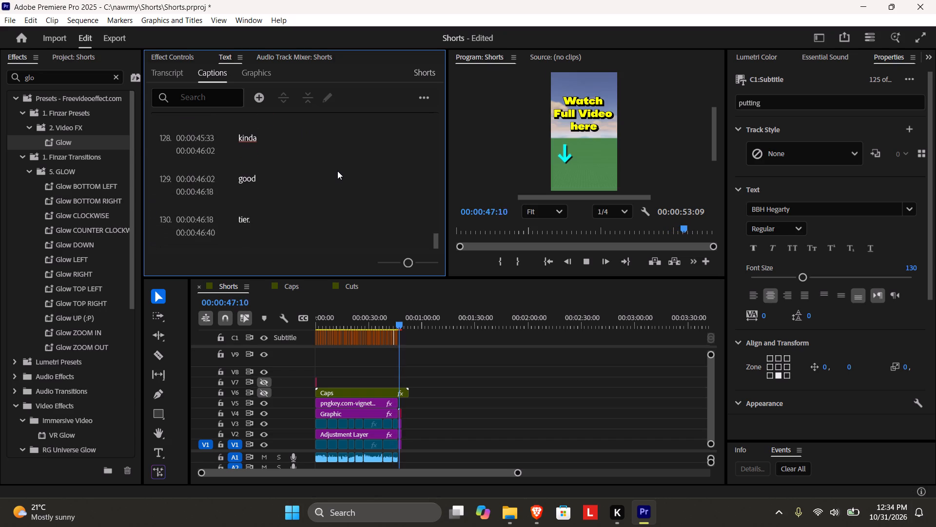
key(ctrl+s)
Upgrade all captions on the C1 Subtitle track of the Shorts sequence to graphics.
click(443, 346)
drag(456, 333, 206, 328)
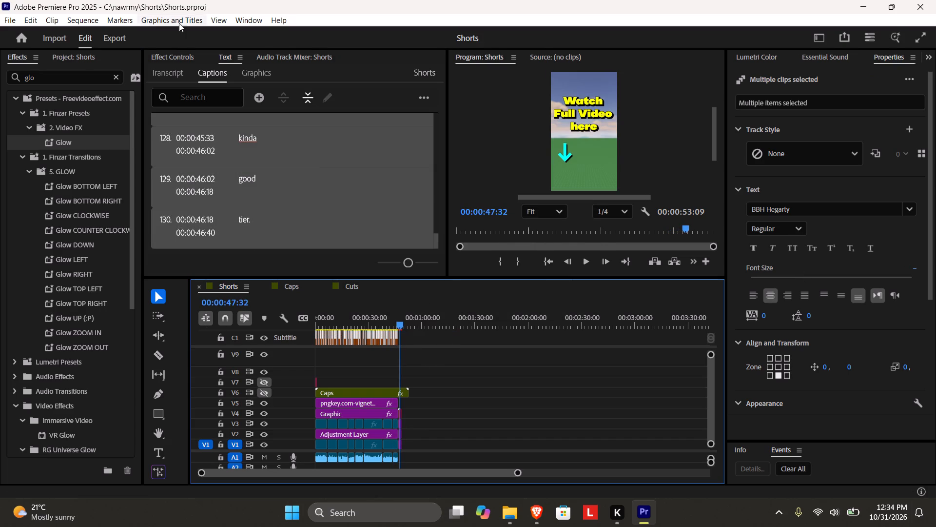
click(179, 21)
click(219, 178)
Cut all the upgraded caption graphics from V9 and paste them at the start of the Caps sequence.
drag(447, 358, 200, 349)
click(252, 72)
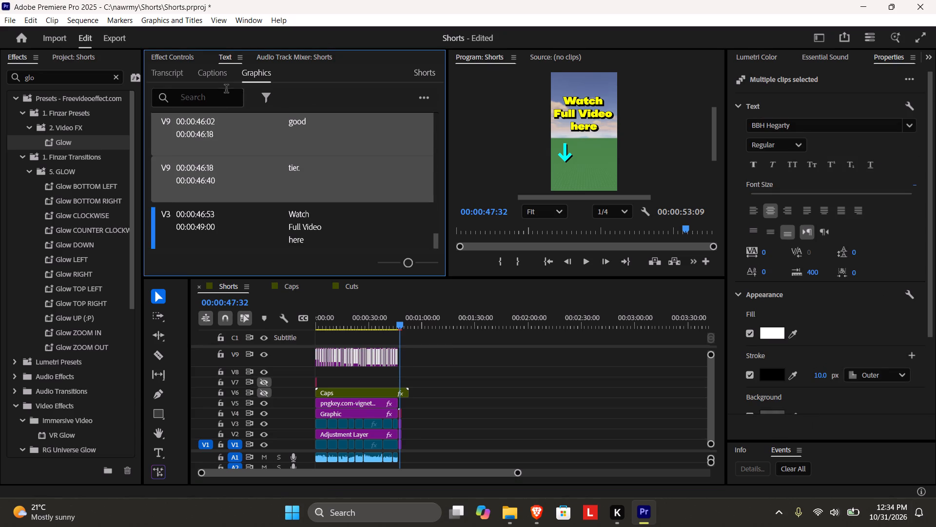
click(470, 356)
drag(487, 360, 261, 353)
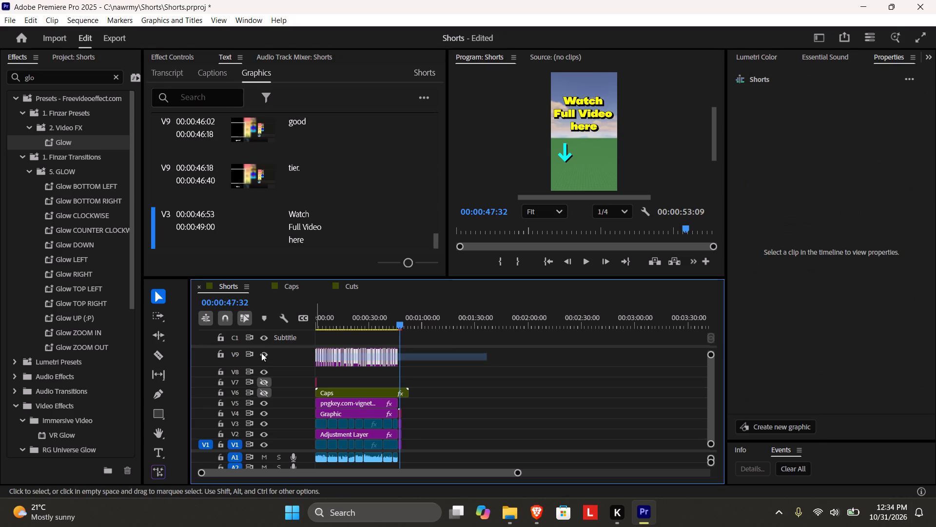
key(ctrl+x)
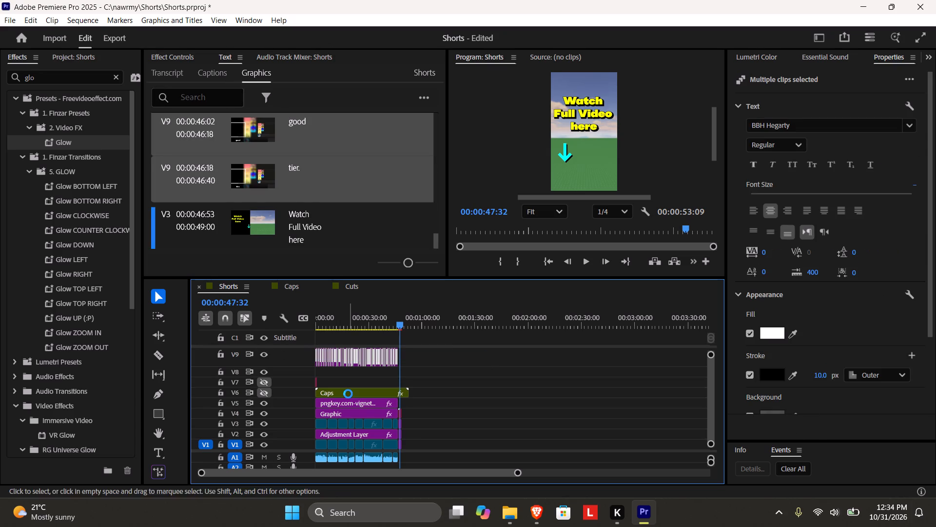
double_click(341, 394)
drag(336, 312, 193, 313)
key(ctrl+v)
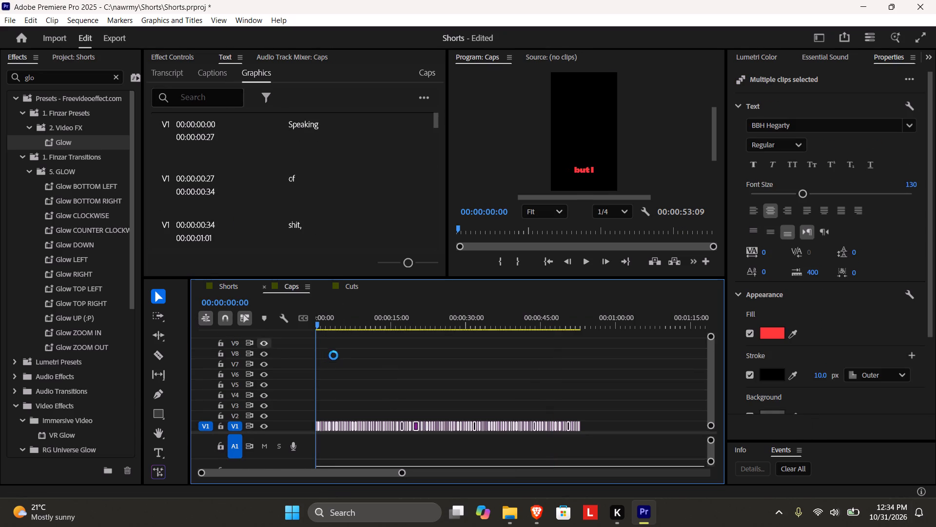
Copy the Vector Motion settings of an old V1 caption and paste them onto all new caption graphics on V9.
click(336, 425)
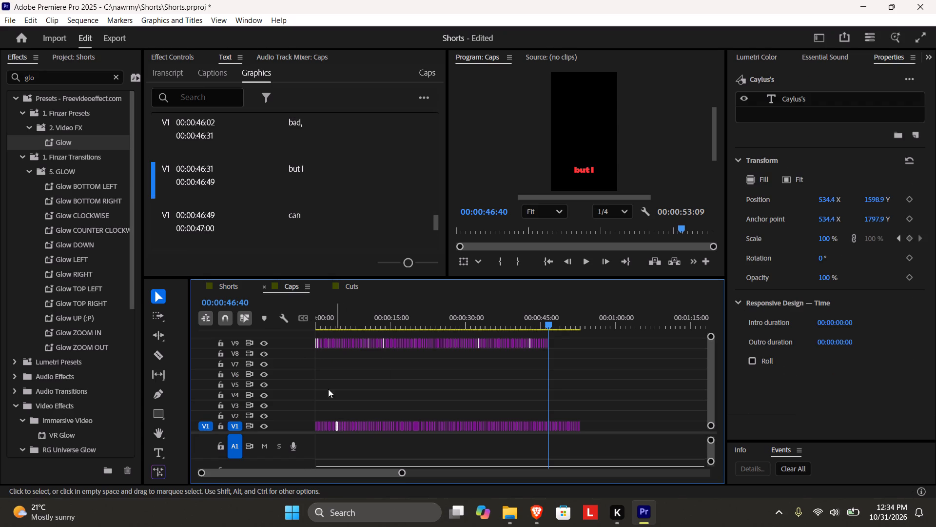
click(173, 58)
click(202, 100)
click(201, 105)
key(ctrl+c)
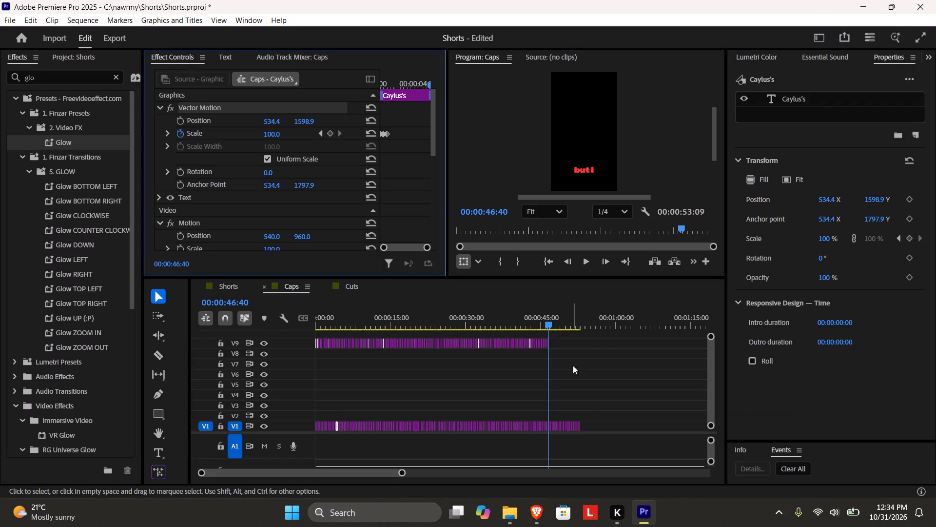
drag(599, 336, 163, 346)
key(ctrl+v)
Delete all old captions from V1 in the Caps sequence and move the new V9 captions down in their place.
drag(642, 427, 187, 408)
key(Delete)
drag(586, 340, 27, 329)
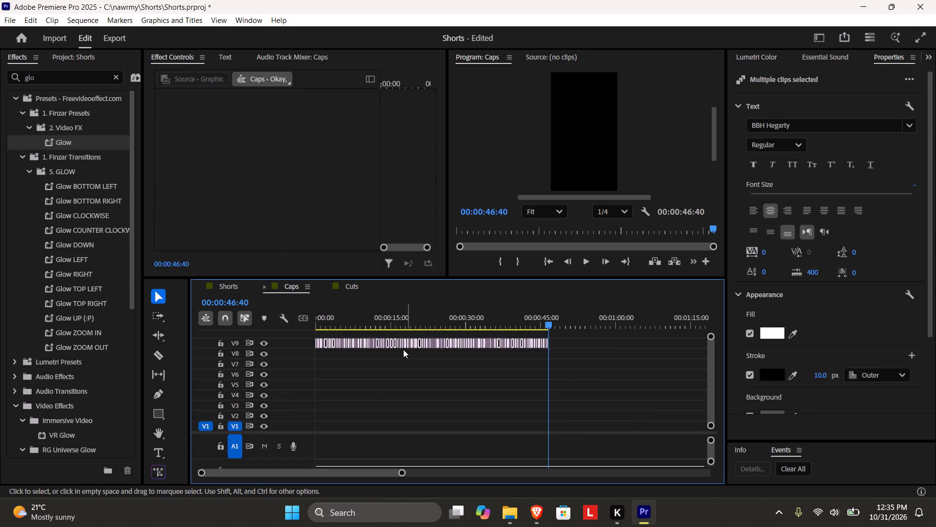
drag(419, 344, 399, 427)
click(406, 388)
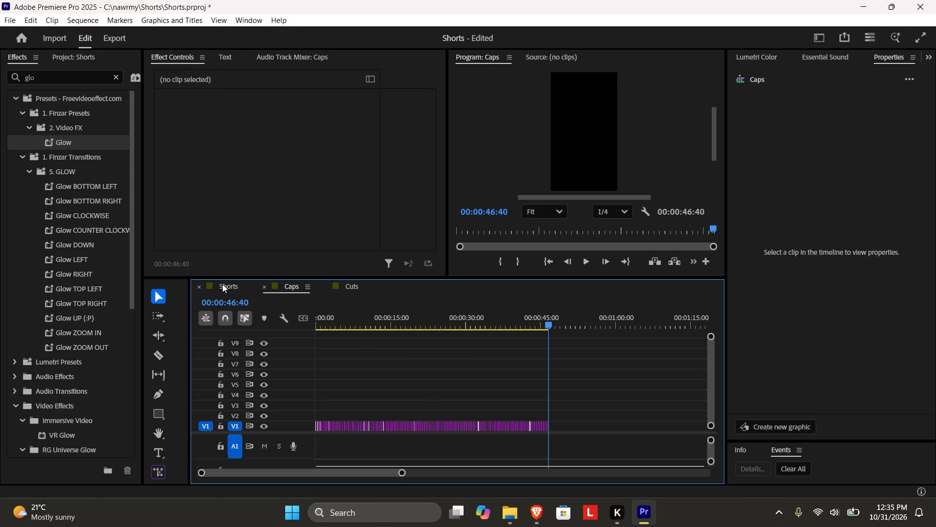
Trim the Caps clip in the Shorts sequence to the captions' length, turn V6 visibility on, save, and preview the opening.
click(227, 287)
drag(414, 393, 371, 392)
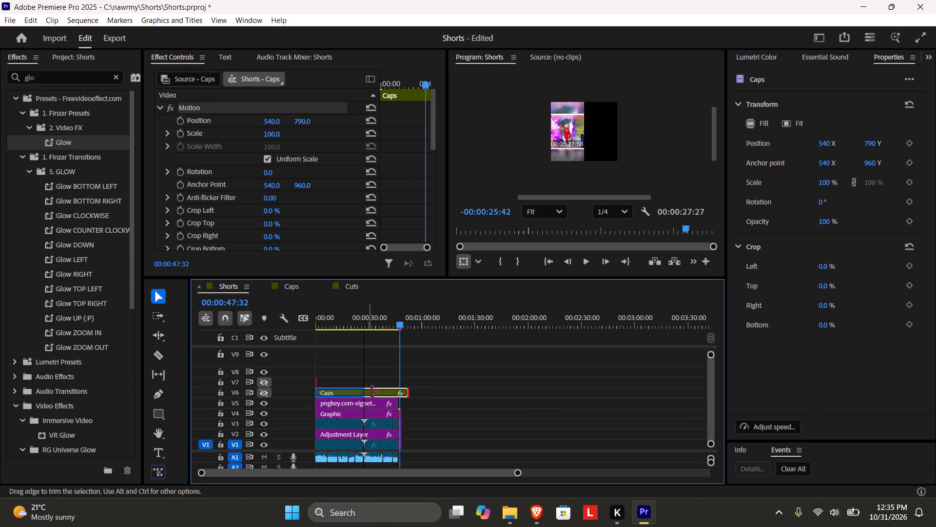
drag(371, 392, 368, 392)
click(449, 397)
drag(368, 391, 449, 389)
click(263, 392)
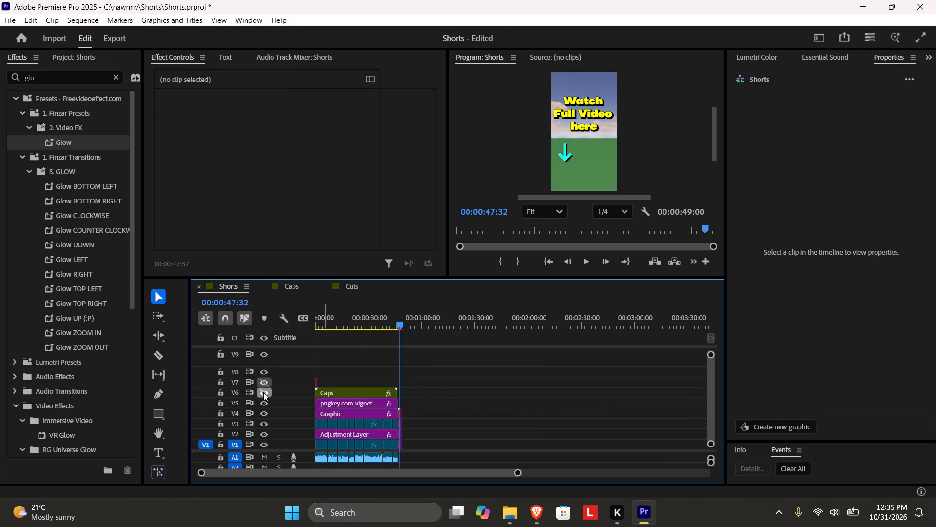
key(ctrl+s)
drag(344, 317, 229, 319)
key(space)
key(space)
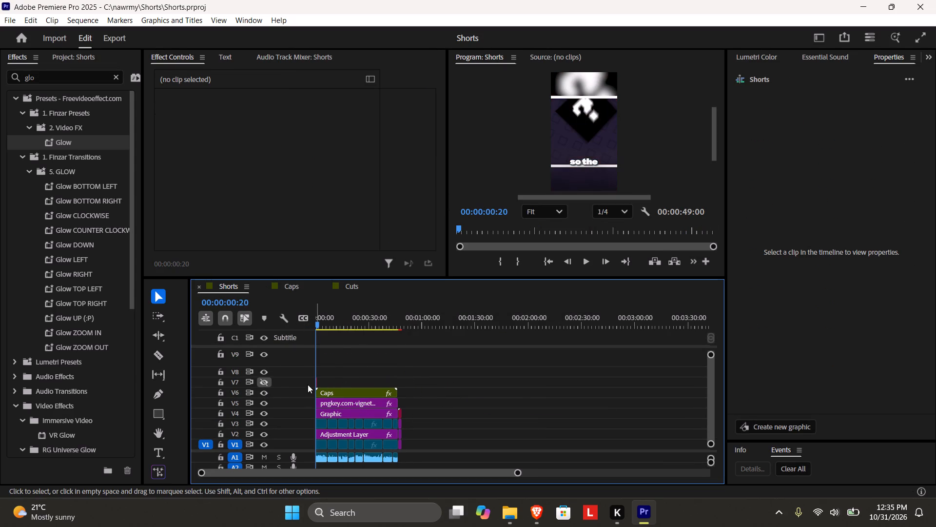
Set the fill of all caption graphics in the Caps sequence to yellow FFFE00 and save the project.
click(369, 376)
double_click(363, 393)
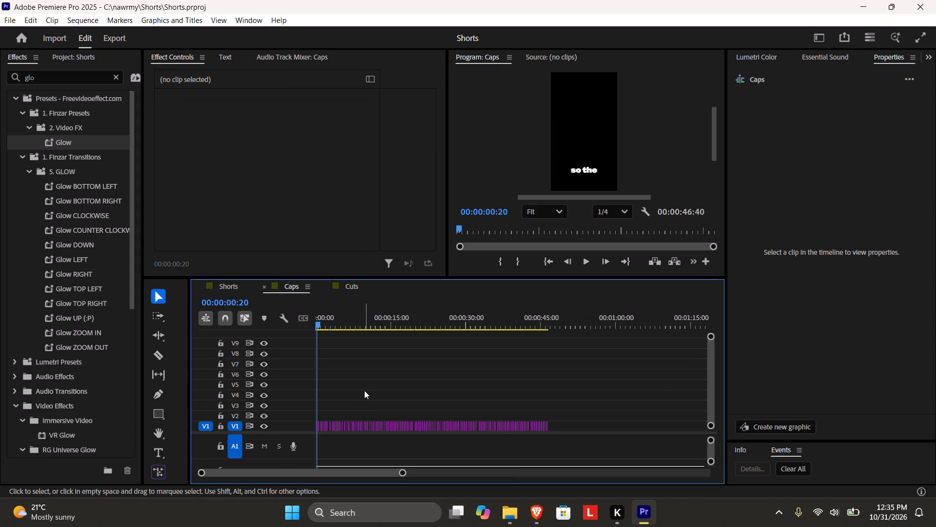
drag(596, 426, 29, 413)
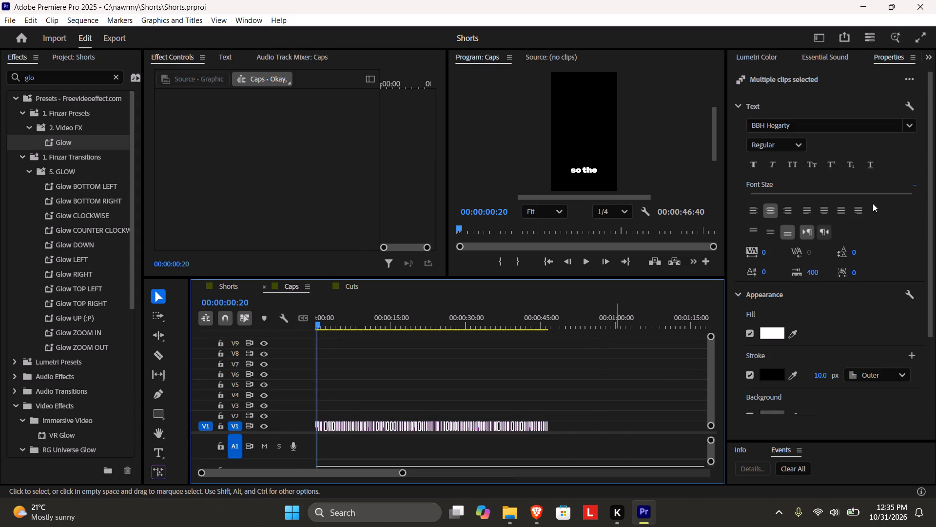
click(761, 332)
drag(492, 179, 492, 189)
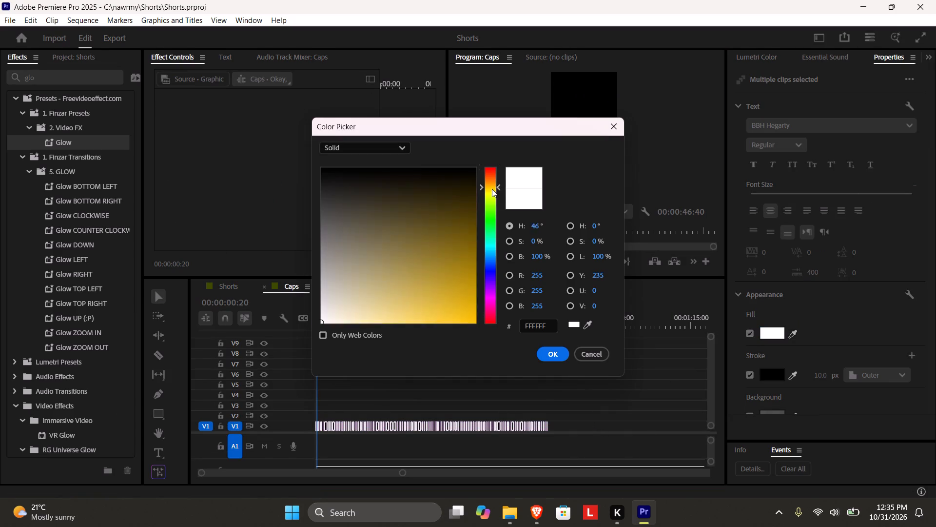
drag(492, 189, 496, 195)
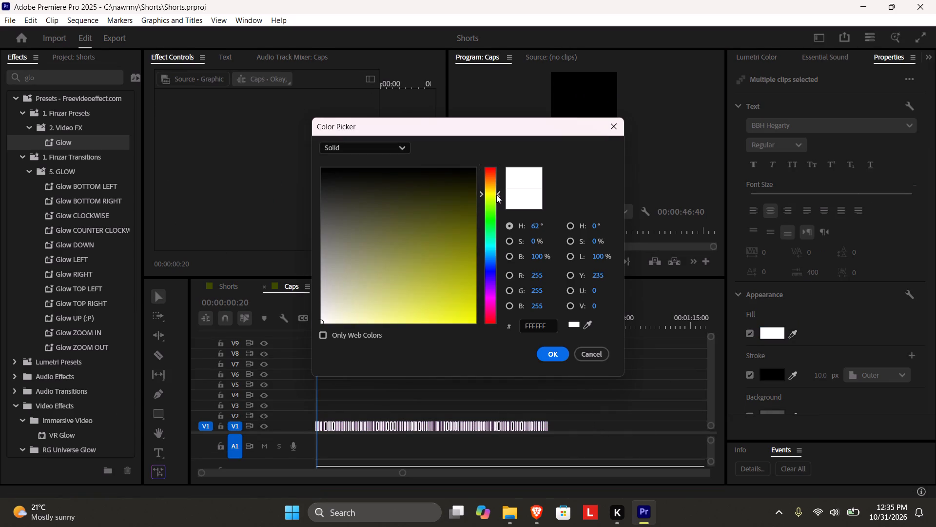
drag(496, 195, 497, 193)
drag(383, 263, 645, 412)
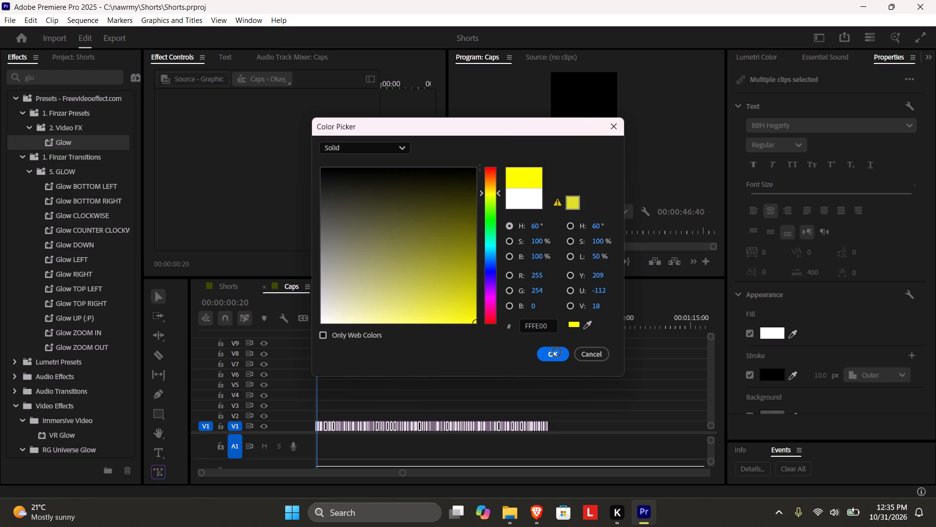
click(557, 352)
key(space)
key(space)
key(ctrl+s)
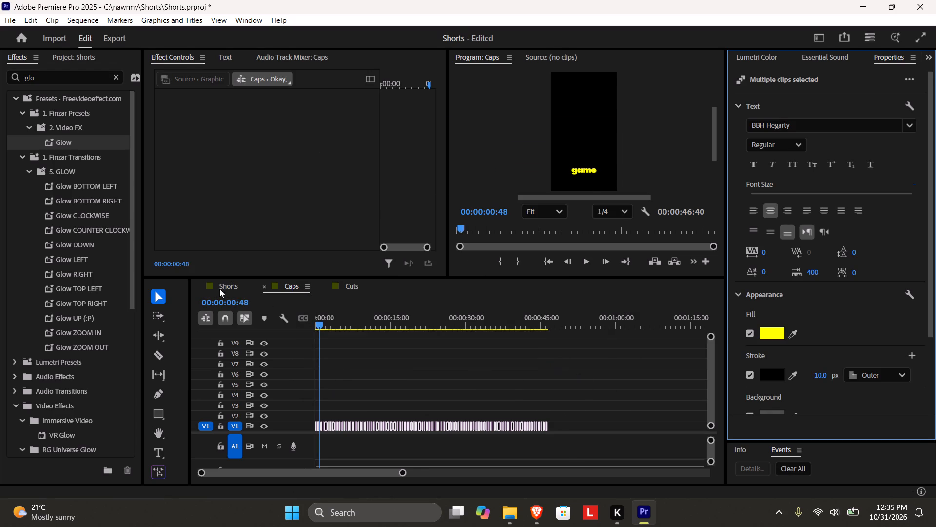
Play the Shorts sequence full screen to about 00:00:15:59 to check the recoloured captions.
click(229, 287)
key(space)
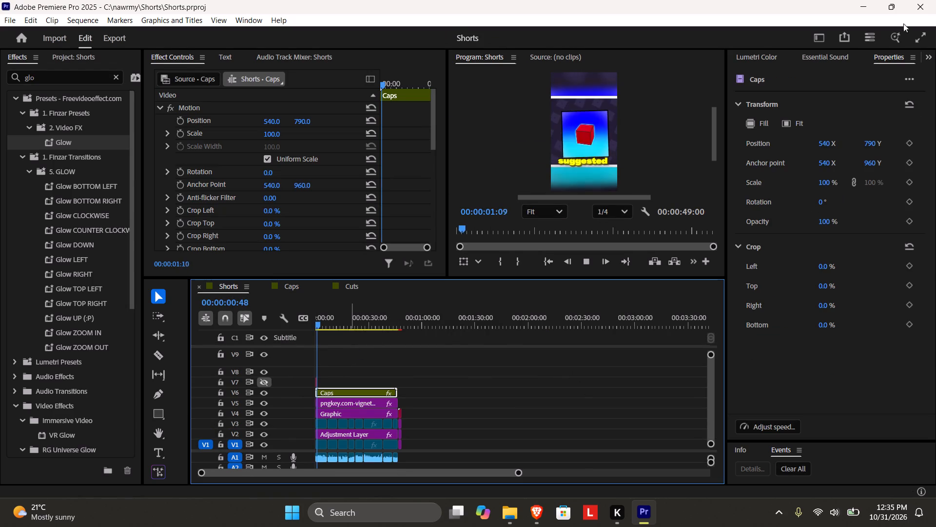
click(913, 43)
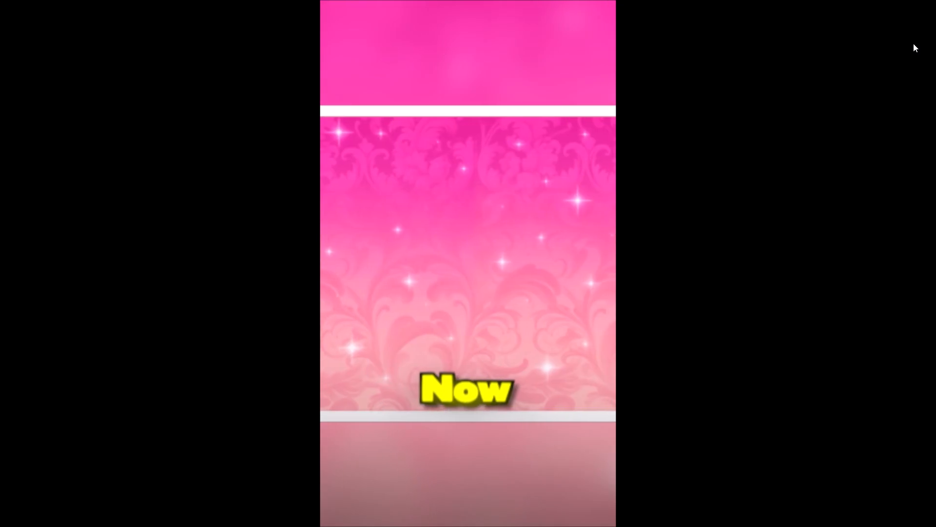
key(space)
key(ctrl+s)
key(Escape)
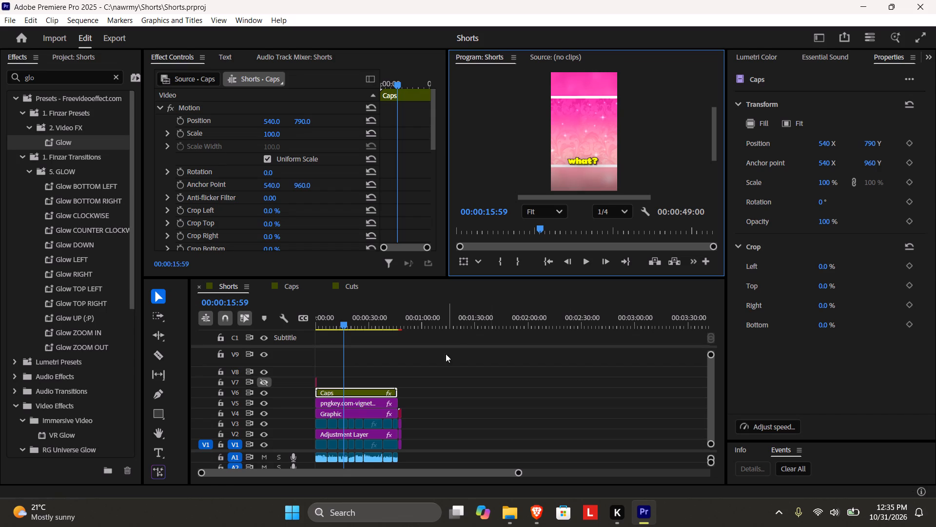
Export the entire Shorts sequence in H.264 format as Shorts_3.mp4 to D:\.
click(439, 365)
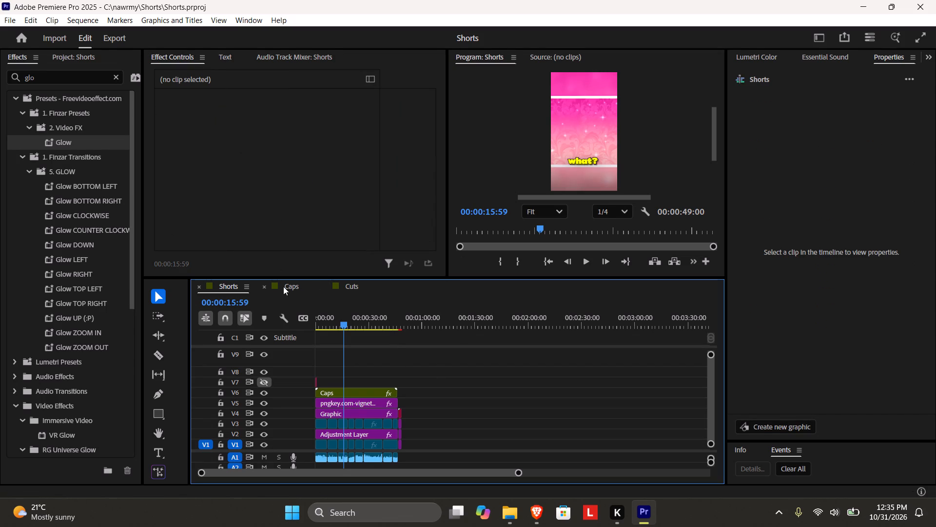
click(125, 34)
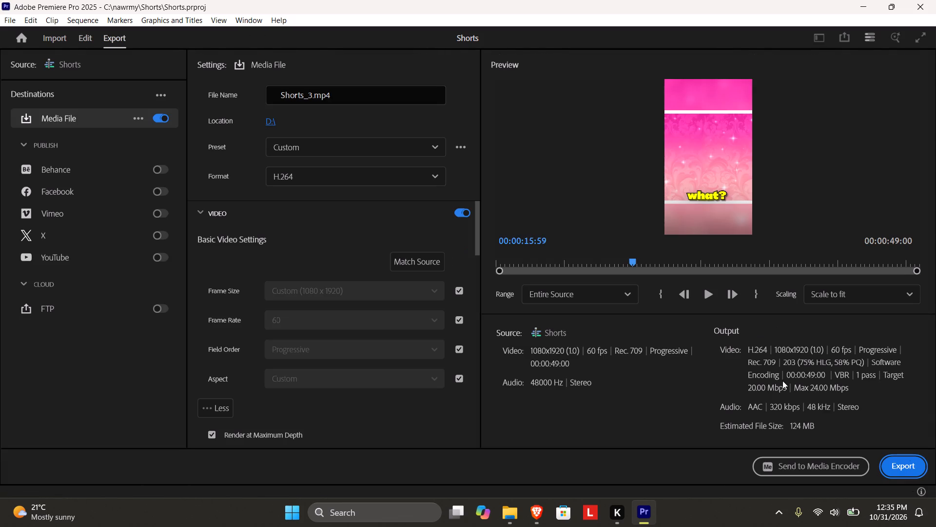
click(903, 466)
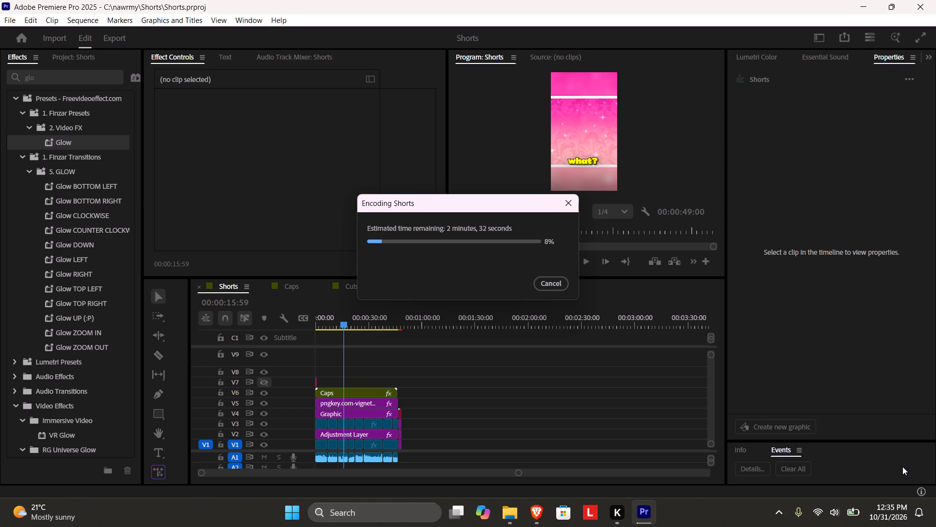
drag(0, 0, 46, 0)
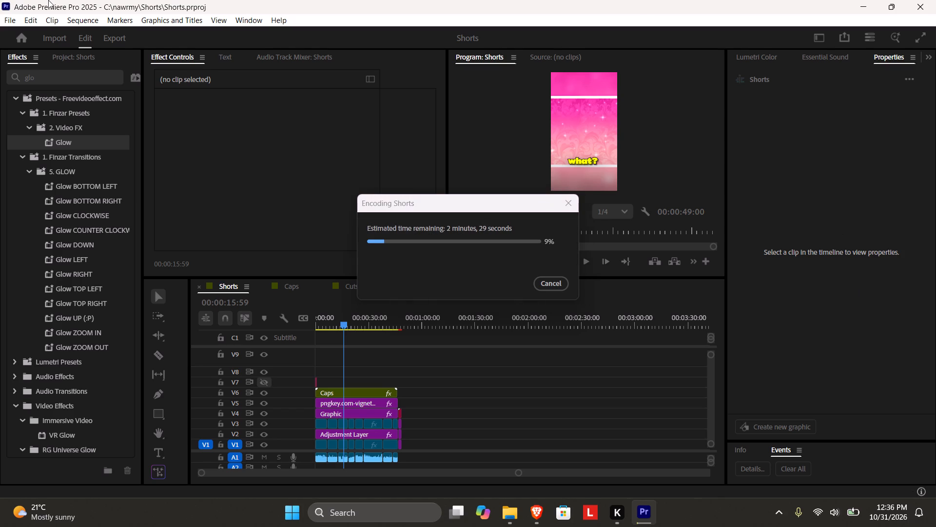
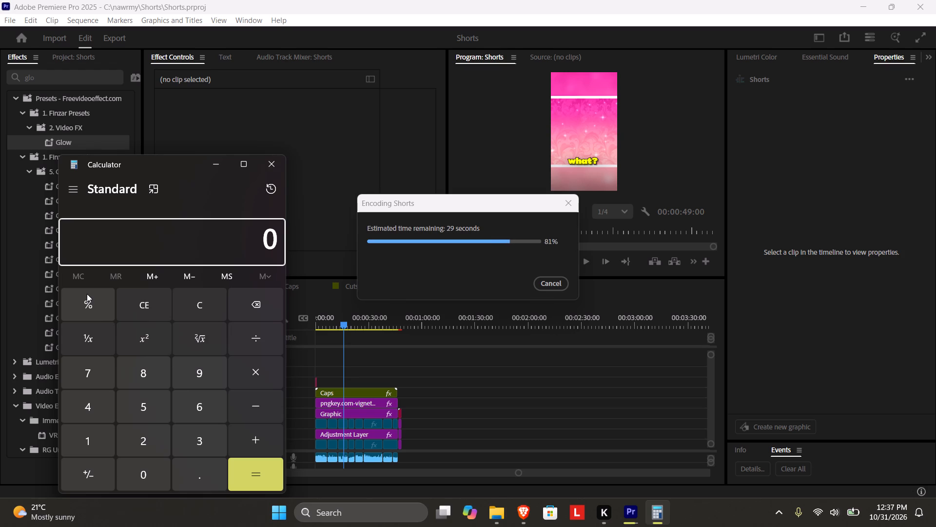
Enter 9672 in the calculator as the starting number and begin a subtraction from it.
text(9672)
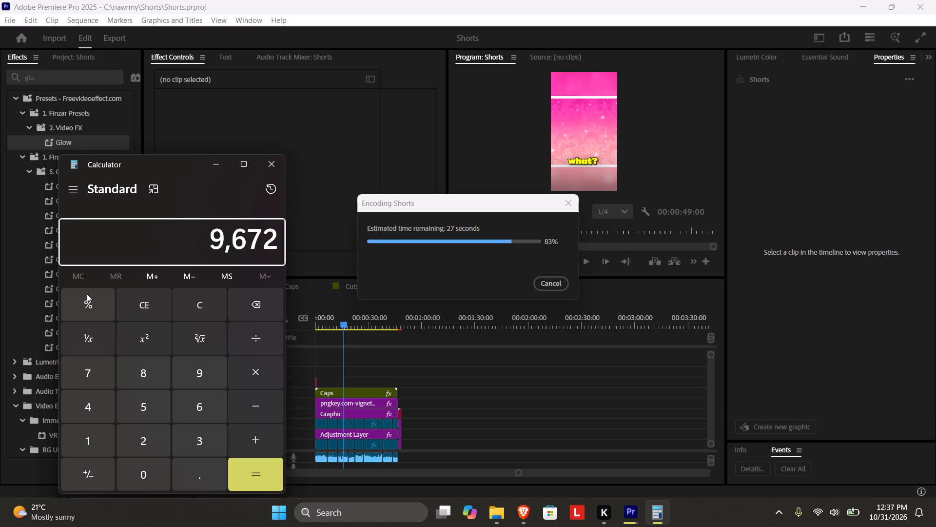
key(Return)
key(minus)
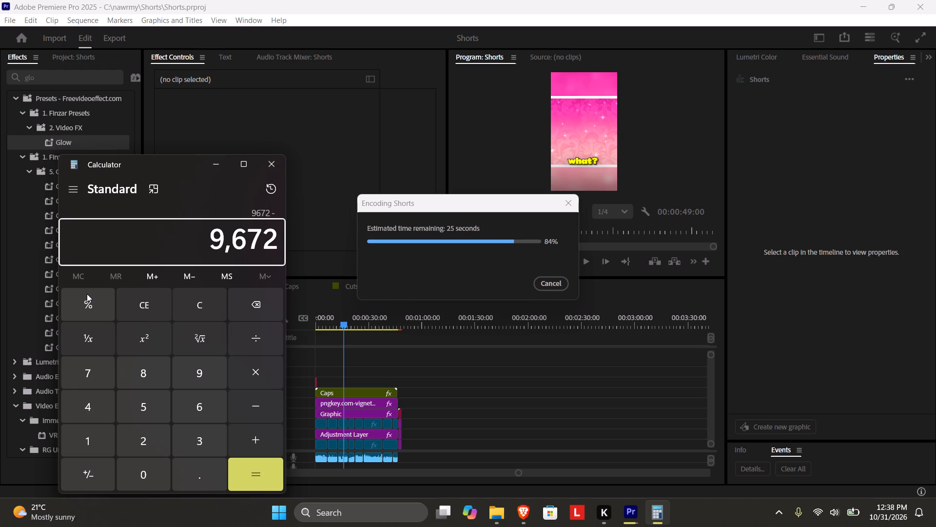
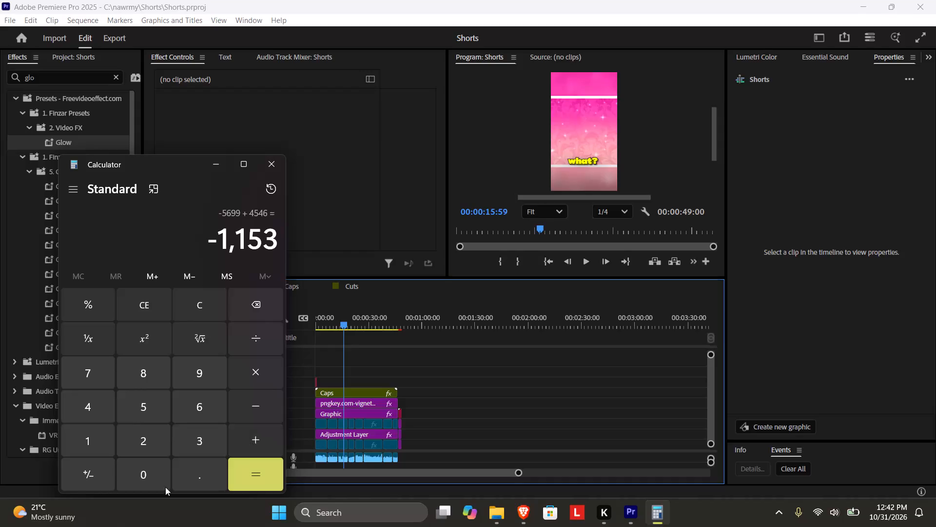
Close the calculator, return to the Shorts project in Premiere Pro and save it.
click(267, 162)
click(505, 376)
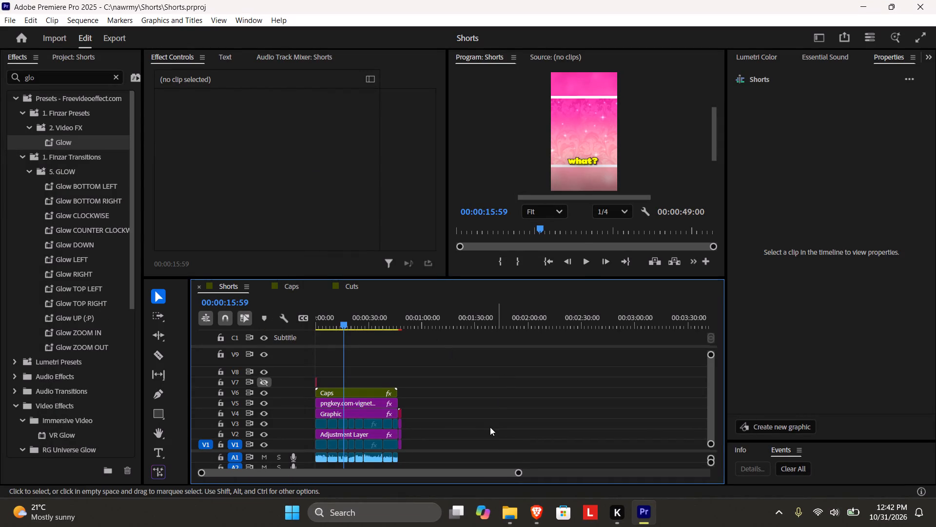
key(ctrl+s)
Select the testYT_main.mp4 segments on V3, V1 and A1 in the Shorts sequence and delete them.
drag(435, 459, 307, 452)
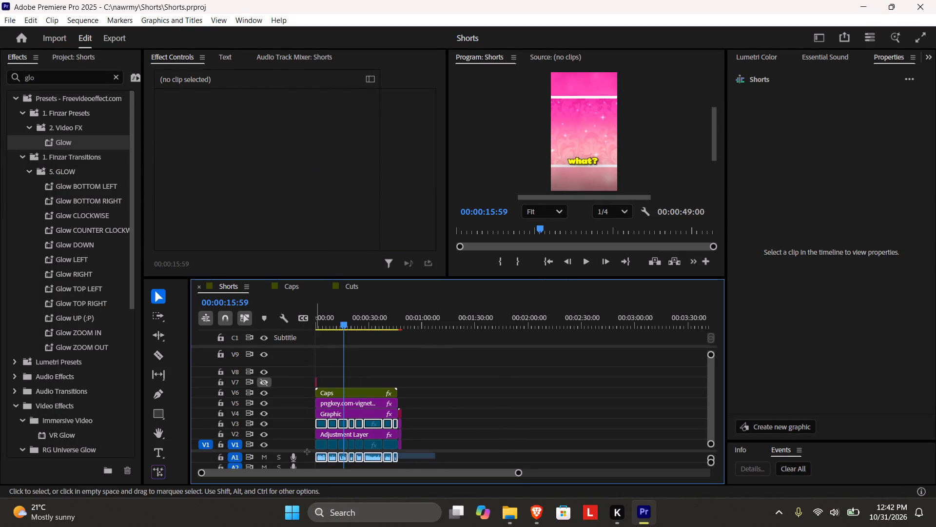
drag(307, 452, 307, 447)
ctrl+click(400, 442)
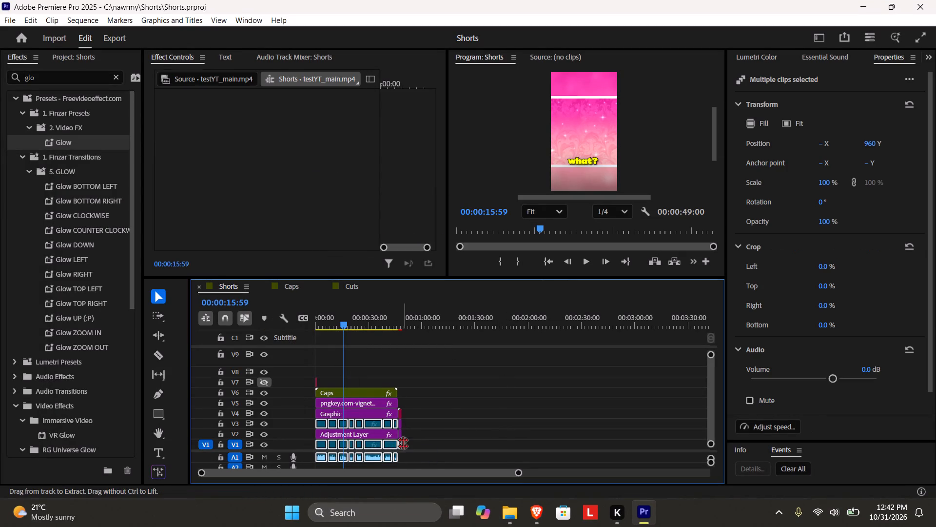
shift+click(401, 444)
key(Delete)
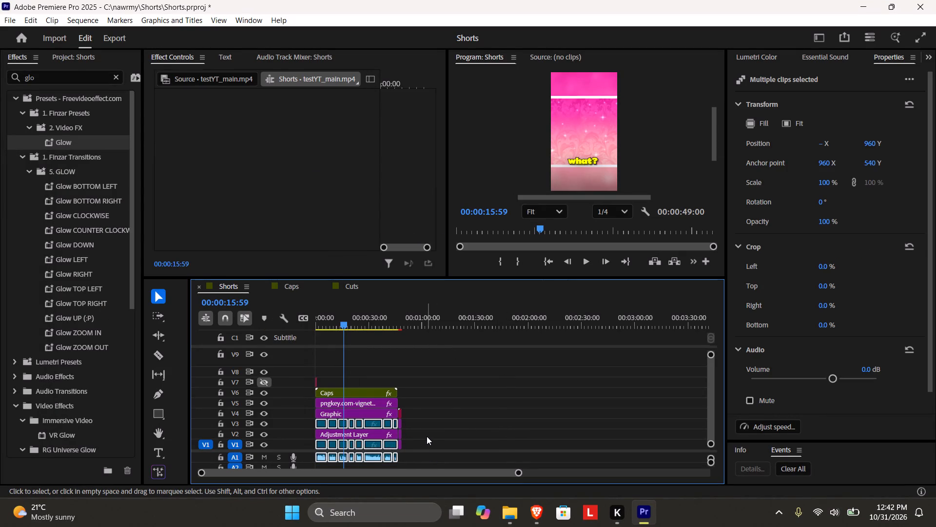
In the Cuts sequence, move the testYT_main.mp4 clip to the very start of V1 and A1.
click(355, 287)
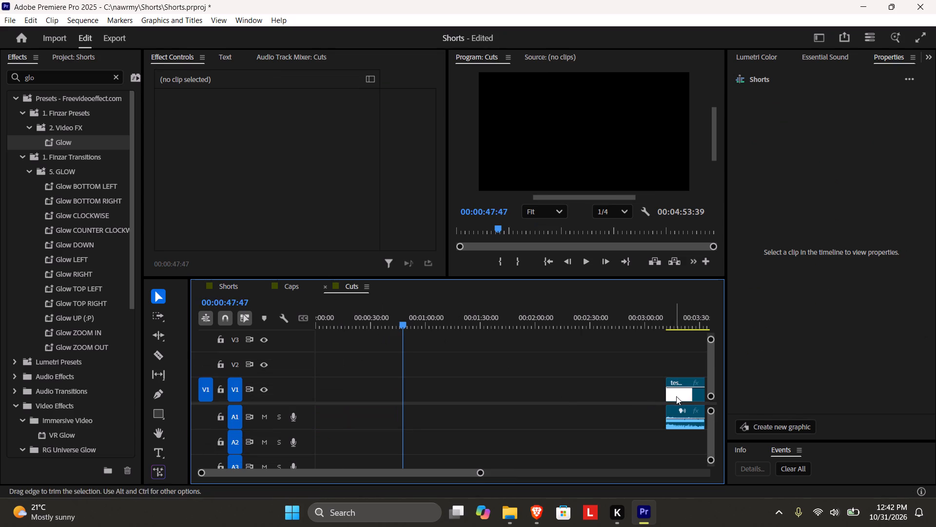
drag(681, 396, 312, 398)
Play the Cuts sequence from the beginning to review roughly its first 17 seconds, saving the project along the way.
drag(357, 327, 260, 338)
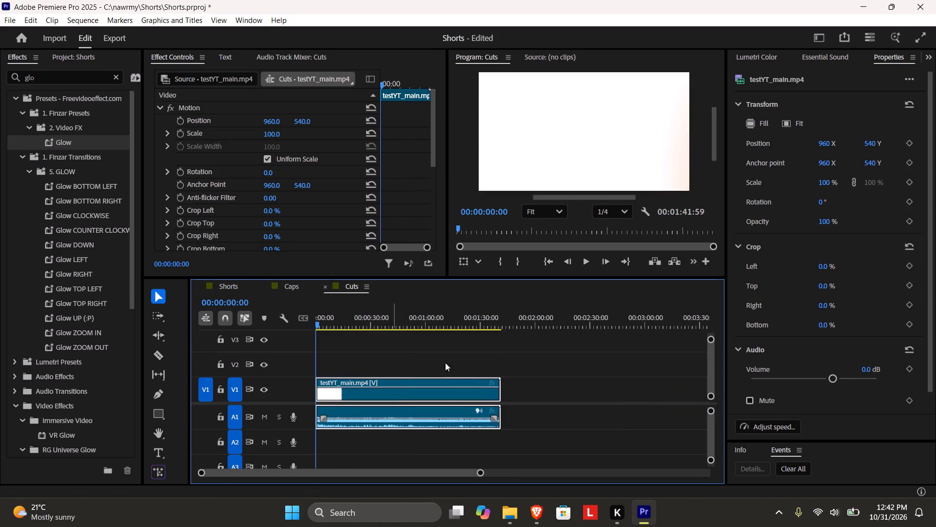
key(space)
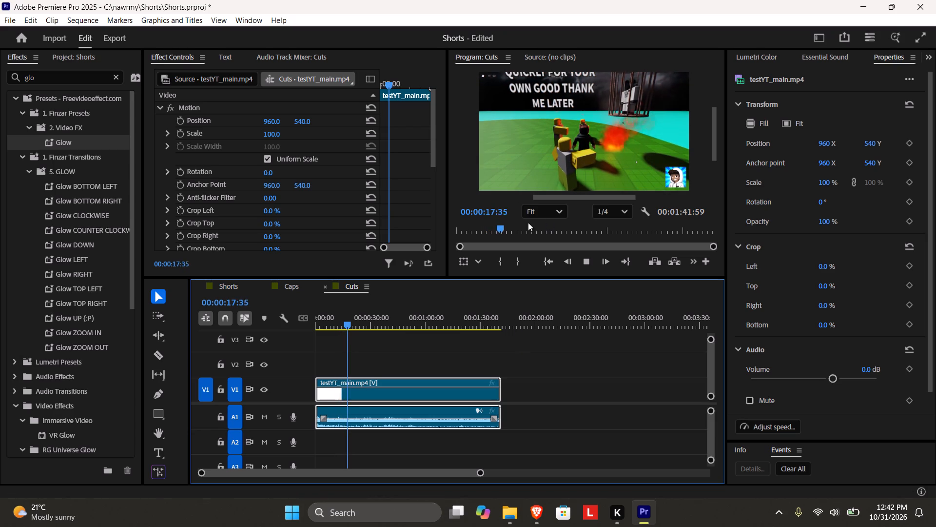
key(ctrl+s)
click(448, 327)
drag(345, 319, 264, 317)
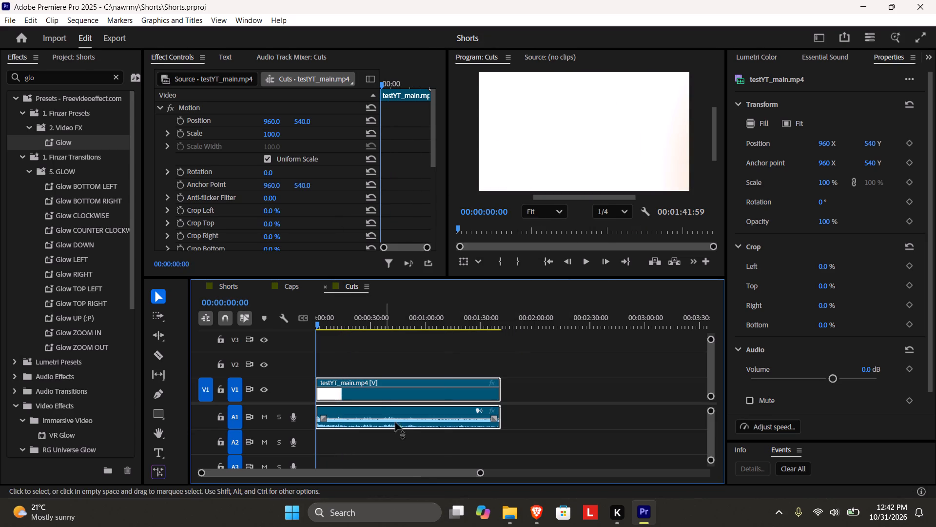
drag(480, 472, 441, 473)
drag(402, 473, 416, 472)
click(469, 459)
key(space)
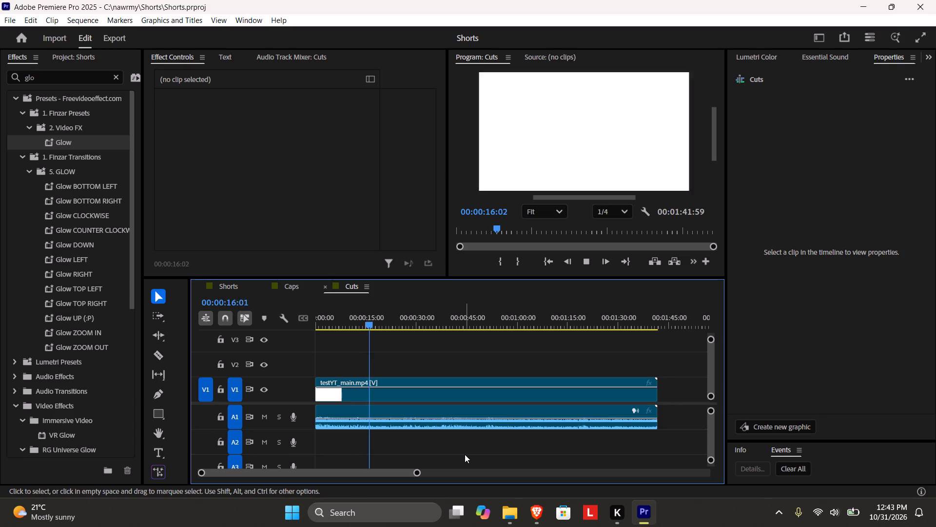
key(space)
key(ctrl+s)
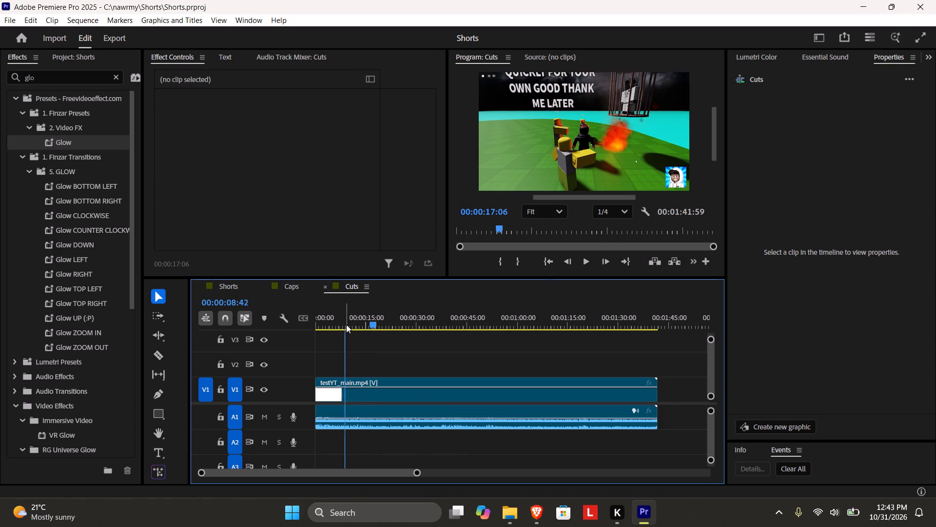
Replay the footage from about 8 to 13 seconds in short bursts to find where the unwanted section begins.
click(346, 325)
drag(420, 472, 360, 466)
key(space)
key(space)
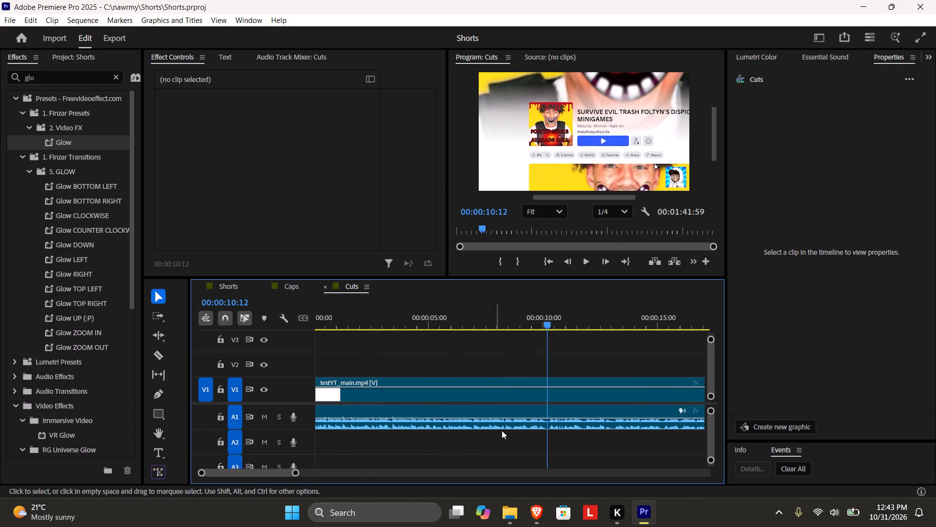
drag(295, 472, 265, 471)
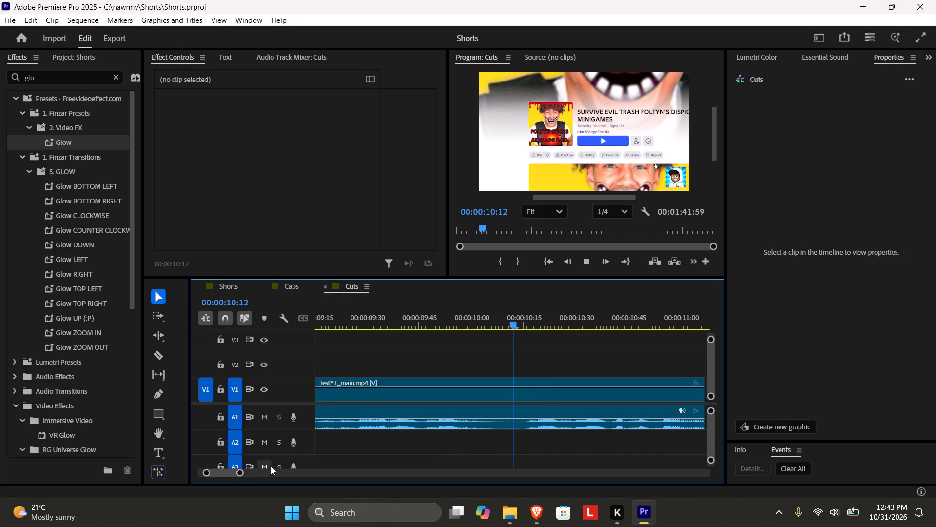
key(space)
key(space)
drag(239, 473, 273, 469)
scroll(485, 448, down, 2)
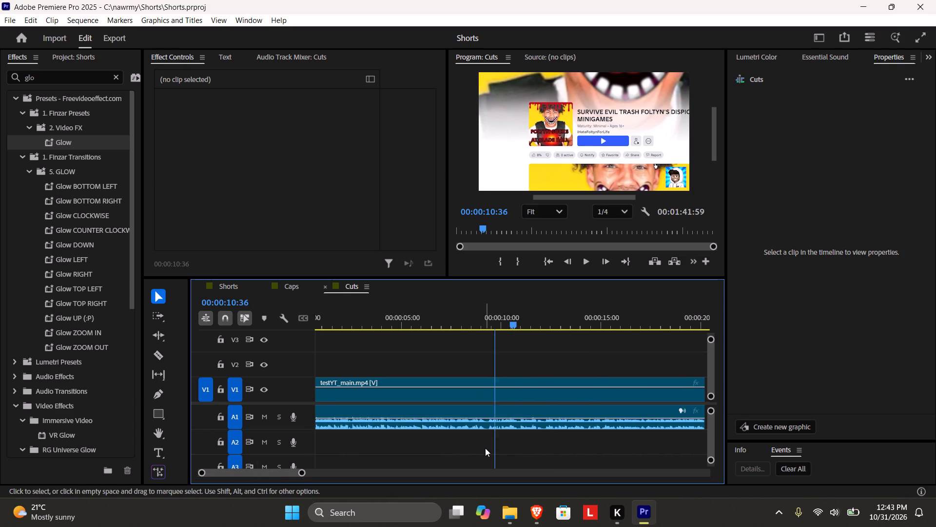
scroll(485, 448, down, 1)
key(space)
key(space)
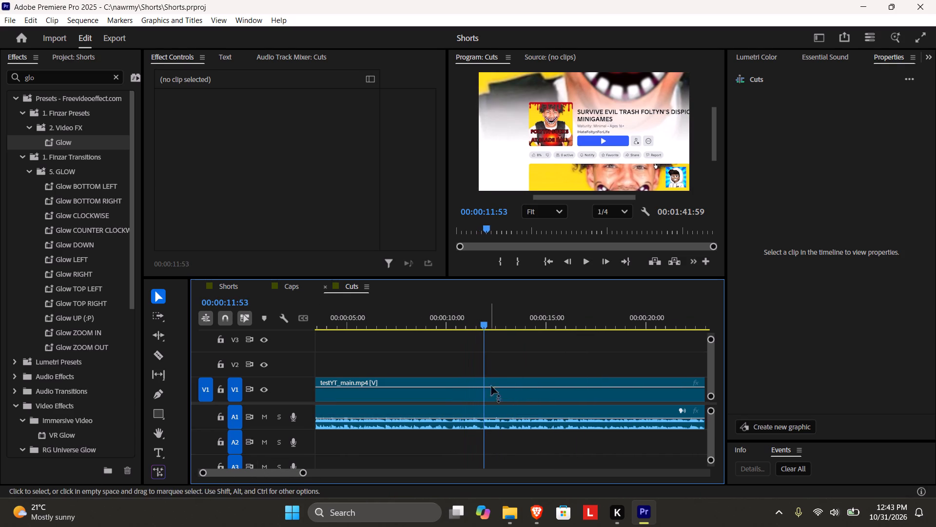
key(space)
key(space)
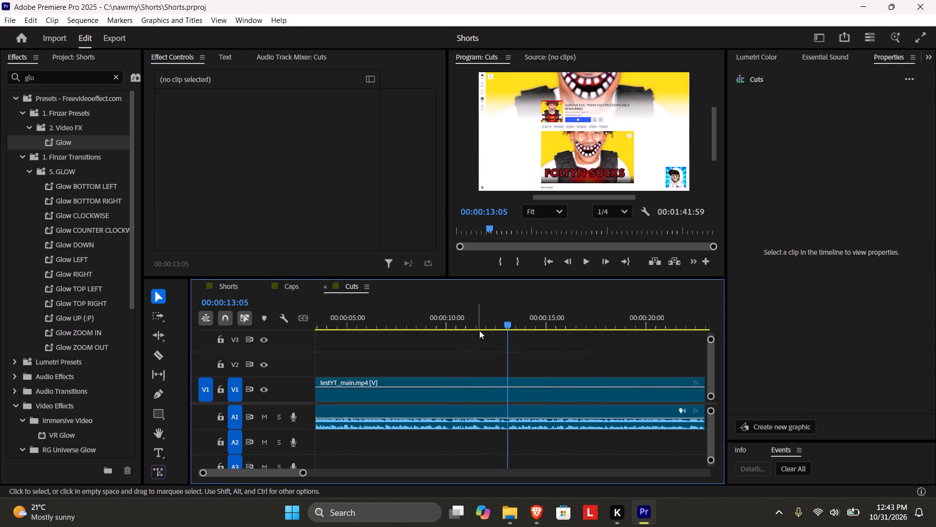
Split the testYT_main.mp4 clip in the Cuts sequence at 00:00:11:45.
drag(489, 325, 484, 325)
drag(304, 471, 273, 466)
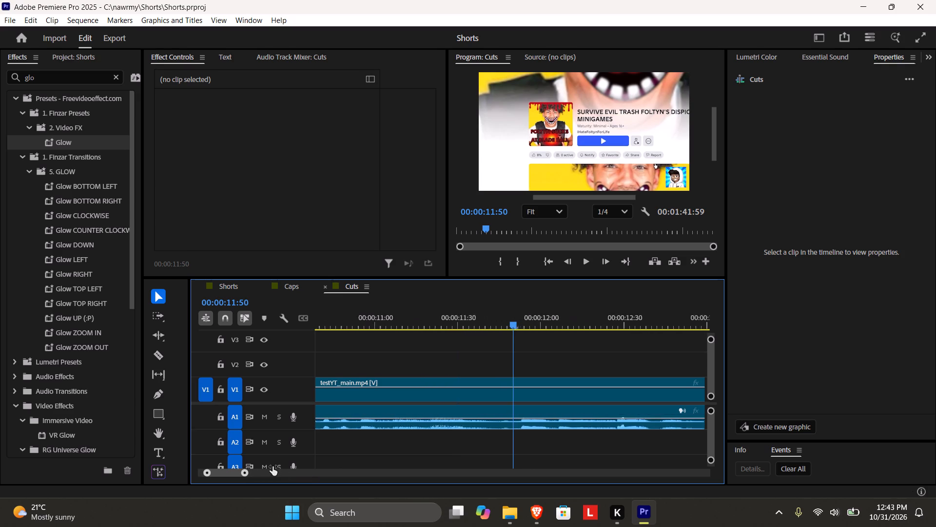
drag(273, 466, 270, 465)
click(497, 320)
key(space)
key(space)
drag(517, 321, 490, 323)
key(space)
key(space)
drag(497, 316, 492, 320)
key(c)
click(495, 386)
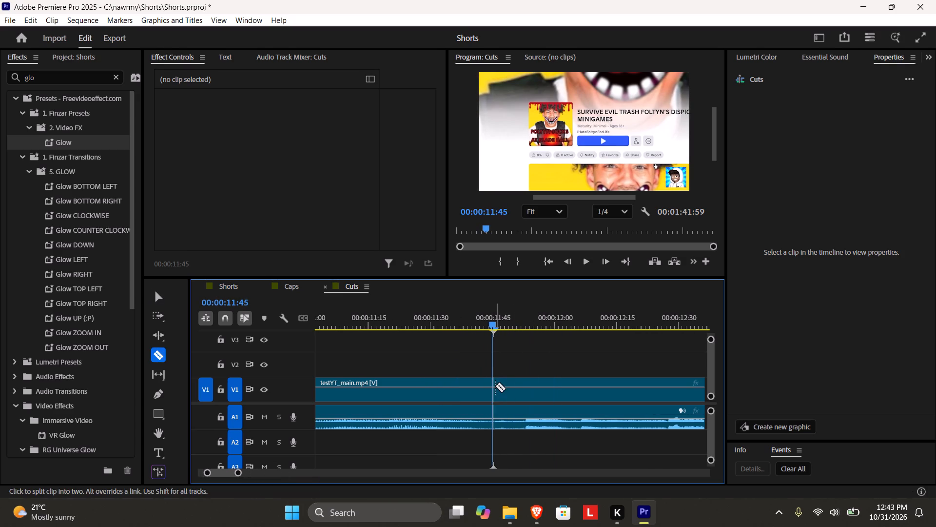
Find the end of the unwanted section by playback and split the clip at 00:00:15:57.
text(v)
key(space)
key(space)
drag(240, 474, 272, 472)
key(space)
scroll(483, 424, down, 2)
key(space)
key(space)
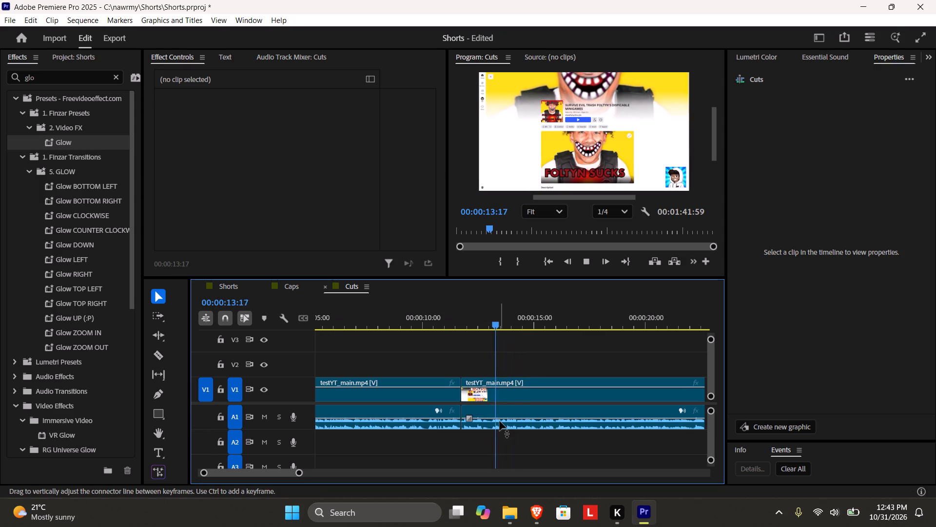
scroll(495, 429, down, 4)
drag(303, 473, 288, 473)
scroll(509, 445, down, 2)
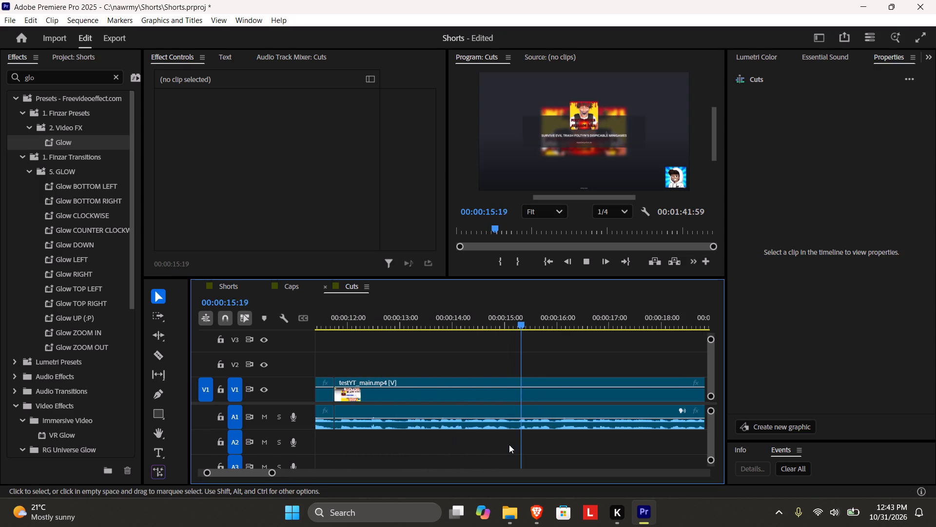
key(space)
key(c)
click(556, 389)
click(531, 397)
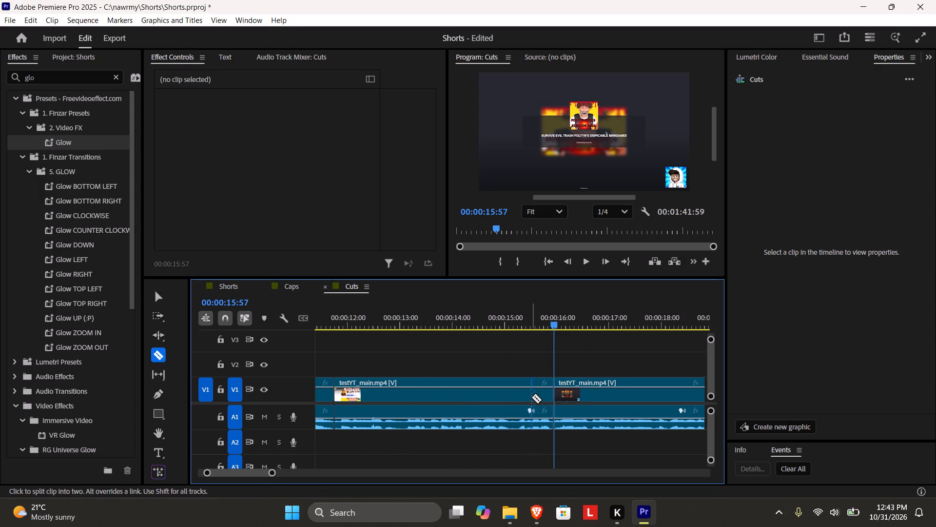
key(v)
key(ctrl+z)
Delete the segment between 00:00:11:45 and 00:00:15:57 and close the gap it leaves.
click(500, 398)
key(Delete)
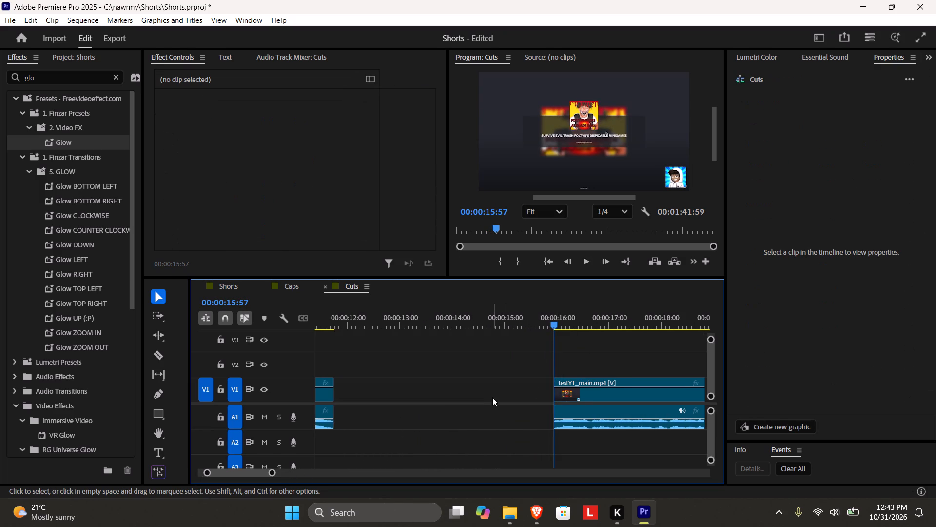
click(492, 397)
key(BackSpace)
Trim four frames off the start of the second clip, up to 00:00:11:49.
click(333, 315)
key(space)
key(space)
click(340, 314)
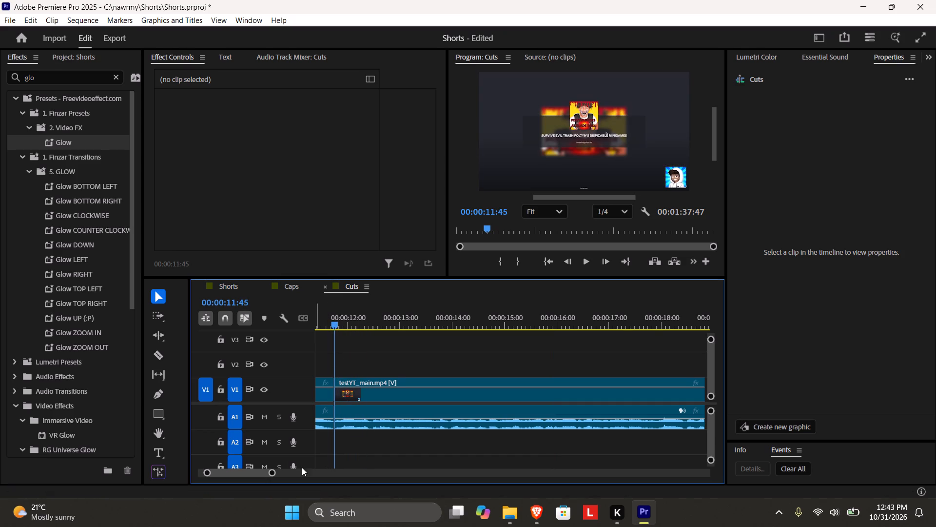
drag(270, 471, 227, 467)
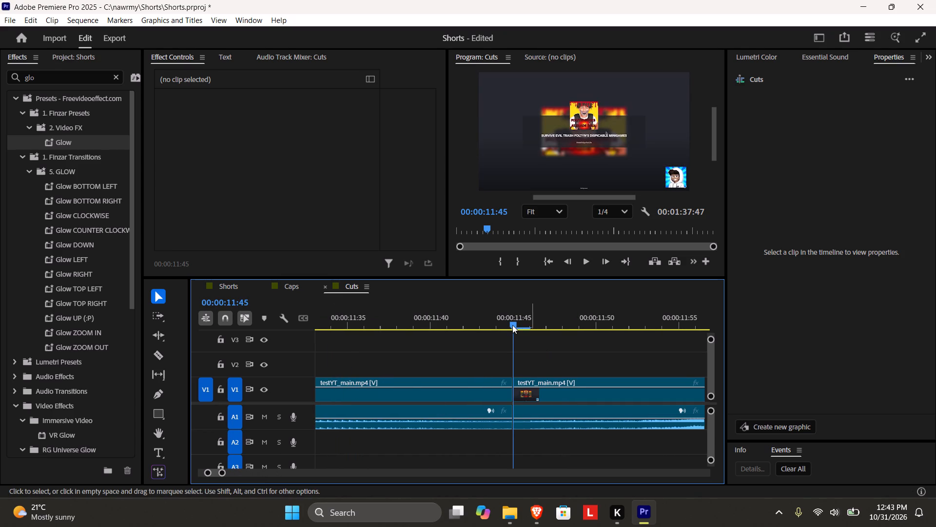
key(Right)
key(Right)
key(Right)
key(Right)
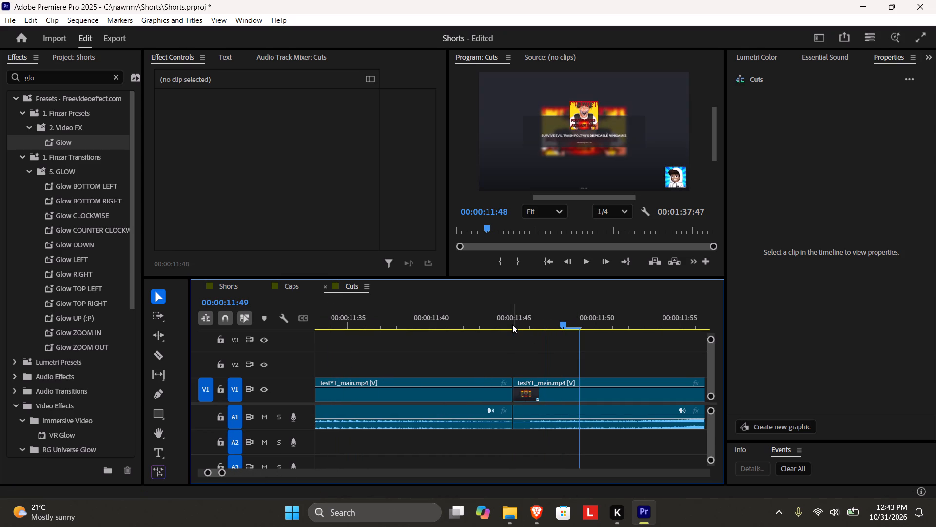
drag(516, 380, 581, 382)
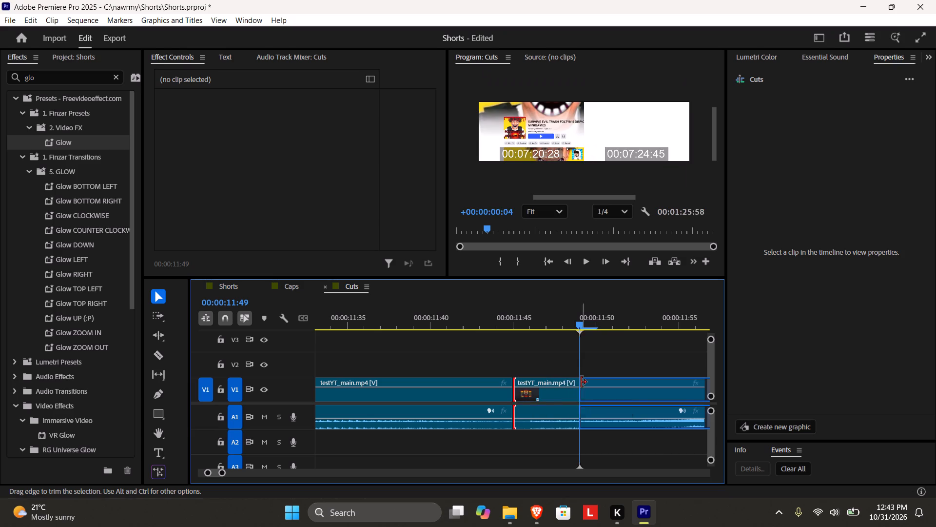
Close the four-frame gap by shifting the second clip back against the first at 00:00:11:45.
key(space)
key(space)
drag(222, 474, 246, 473)
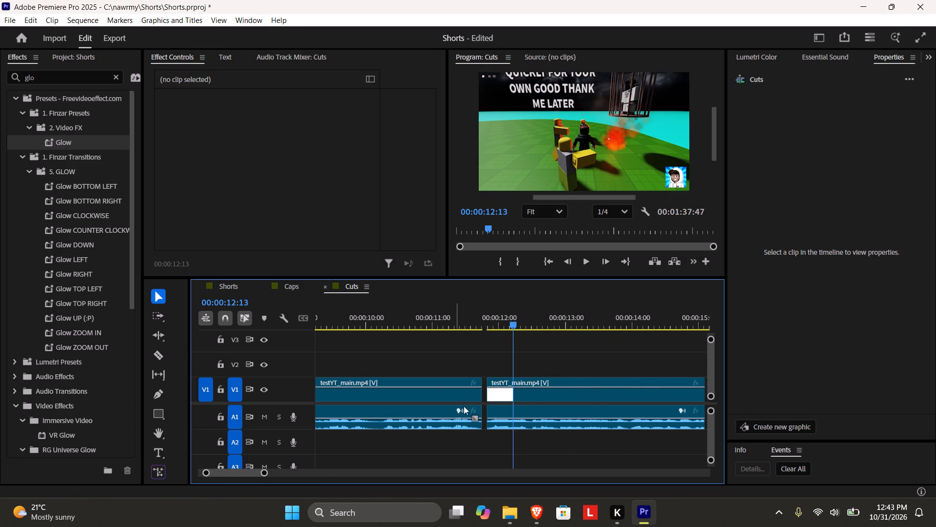
click(515, 396)
Play across the join near 00:00:11:45 and on to about 28 seconds to review the edit and following footage.
click(477, 318)
key(space)
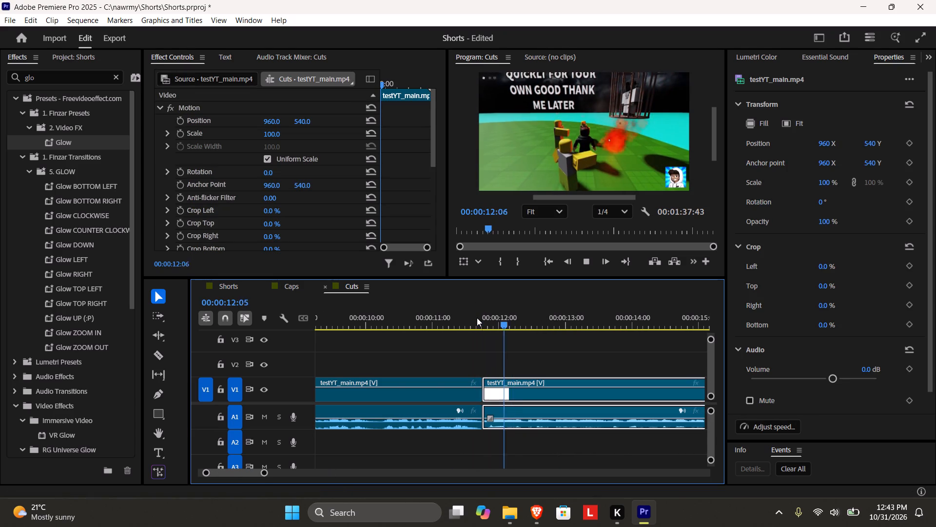
scroll(508, 326, down, 4)
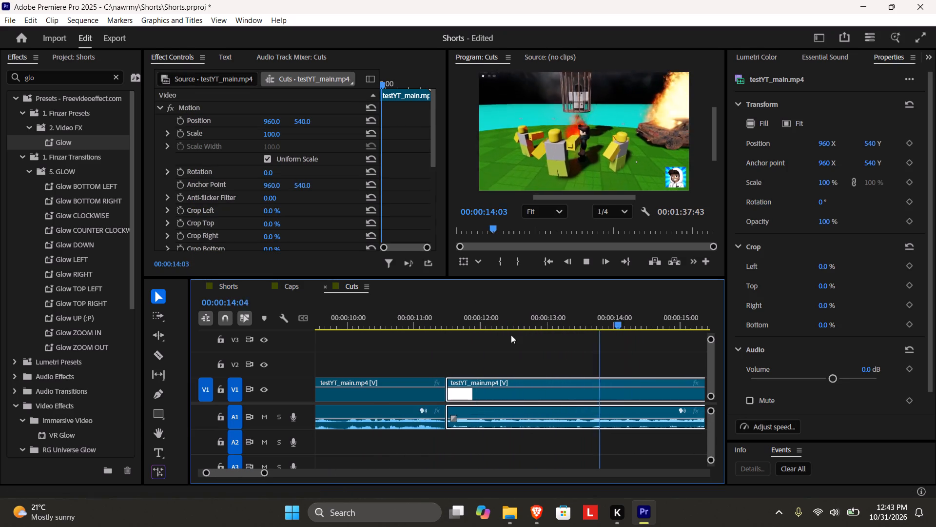
scroll(511, 335, down, 2)
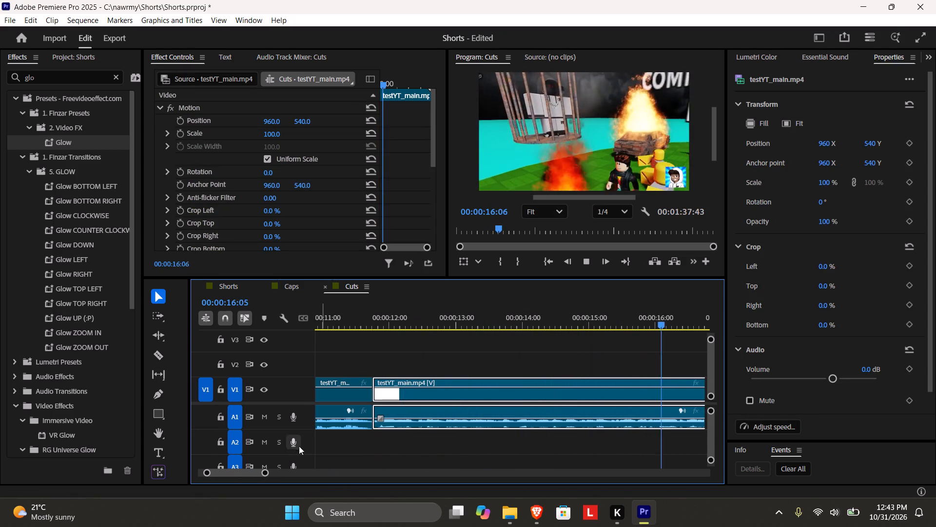
drag(267, 471, 309, 471)
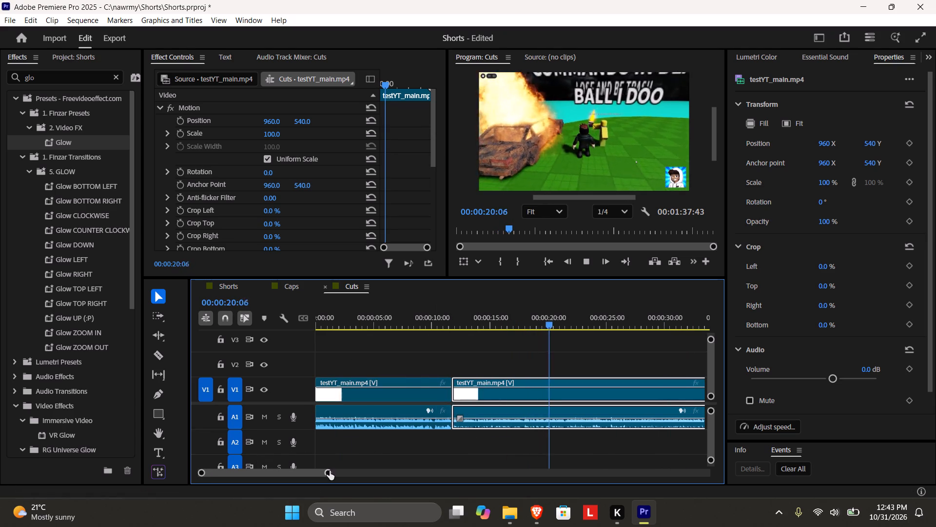
drag(330, 471, 307, 474)
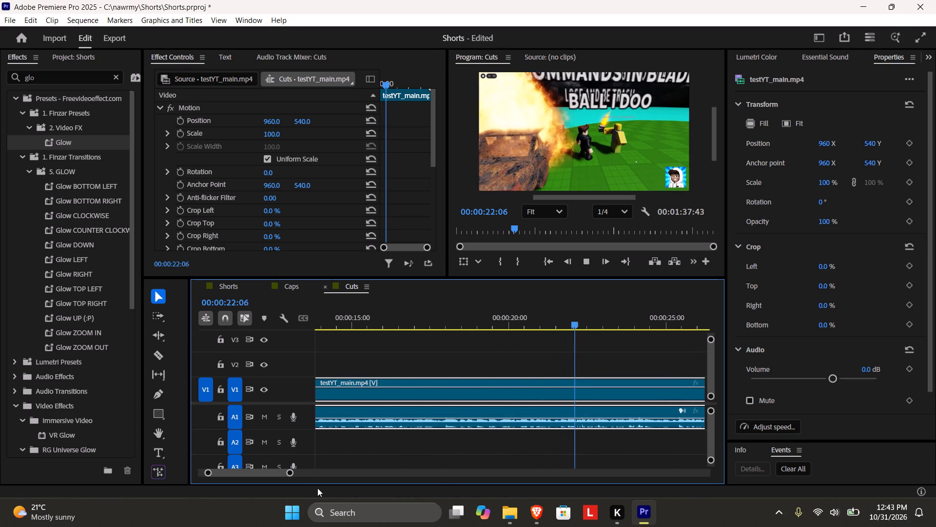
drag(291, 474, 325, 468)
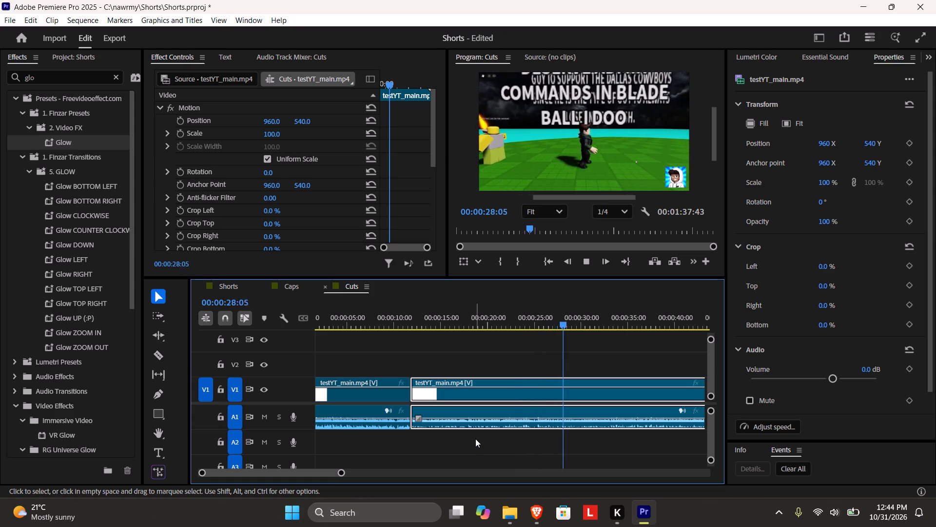
Save the project.
key(ctrl+s)
Play the second clip from about 16 to 27 seconds to look for the start of the next unwanted section.
click(451, 352)
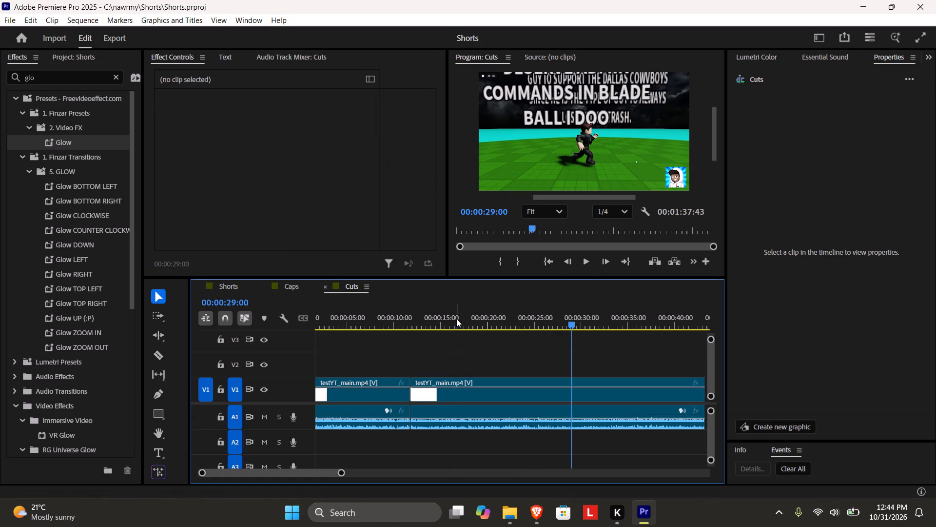
click(456, 319)
key(space)
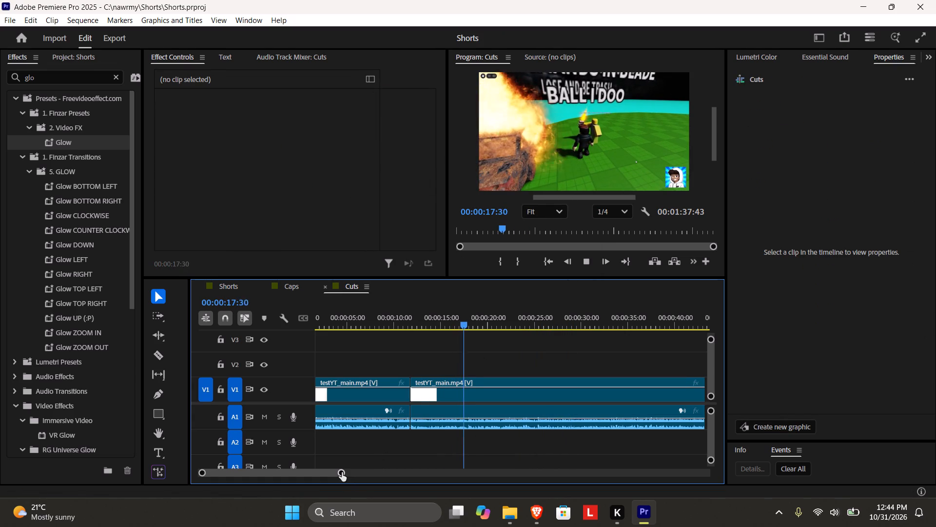
drag(342, 472, 378, 465)
scroll(432, 445, down, 2)
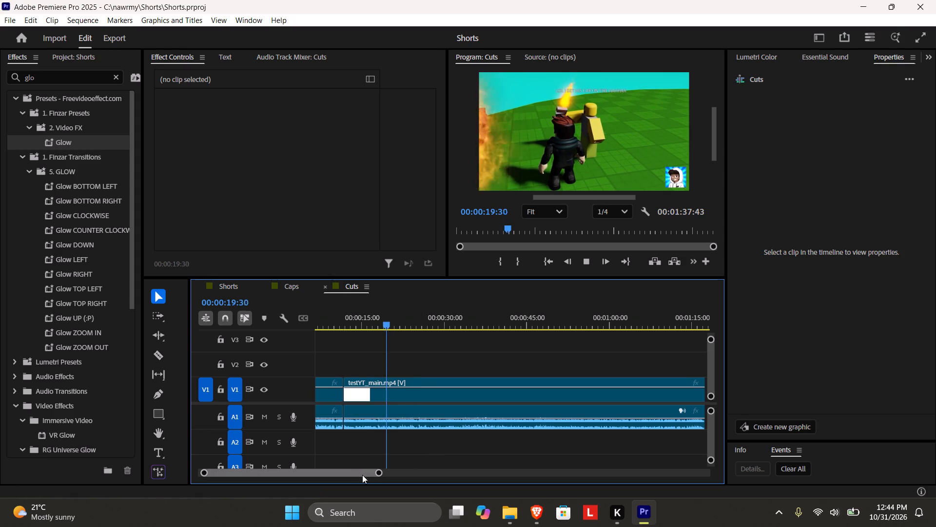
drag(381, 471, 343, 466)
scroll(485, 439, down, 3)
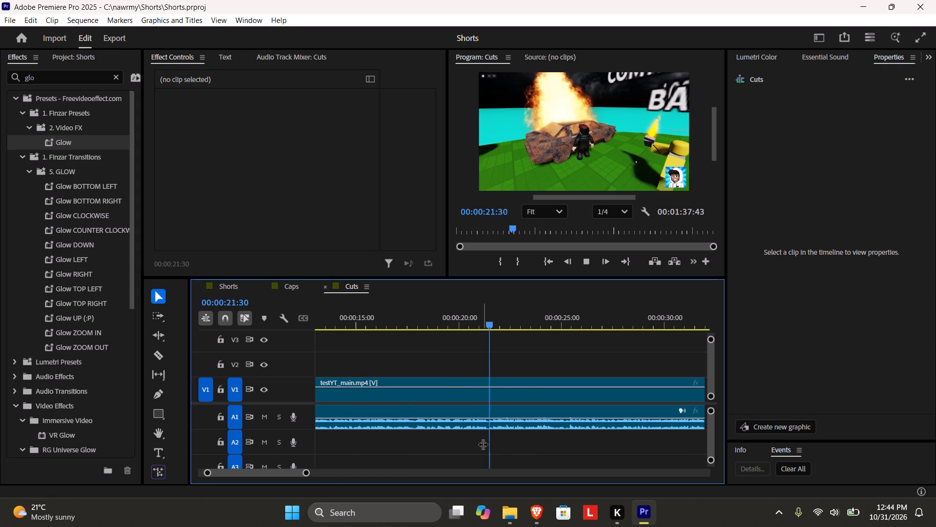
key(space)
key(space)
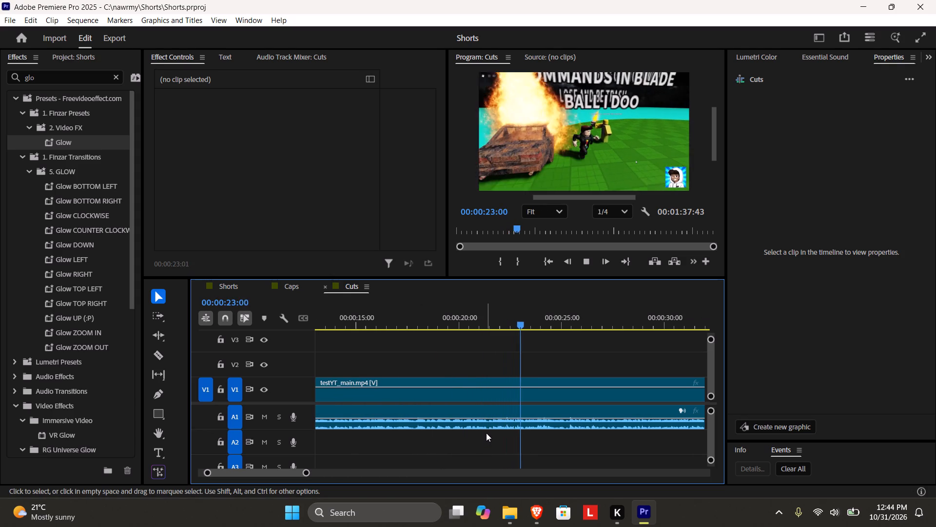
key(space)
key(space)
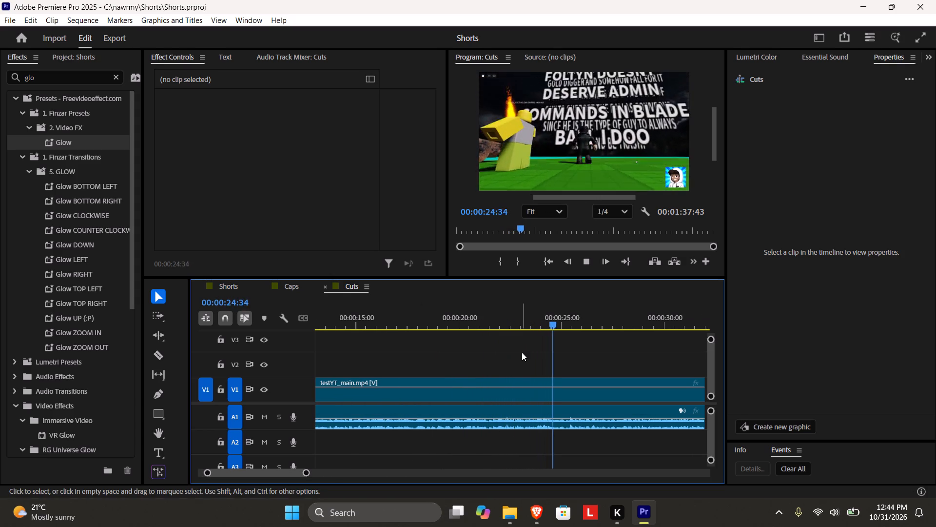
scroll(522, 352, down, 1)
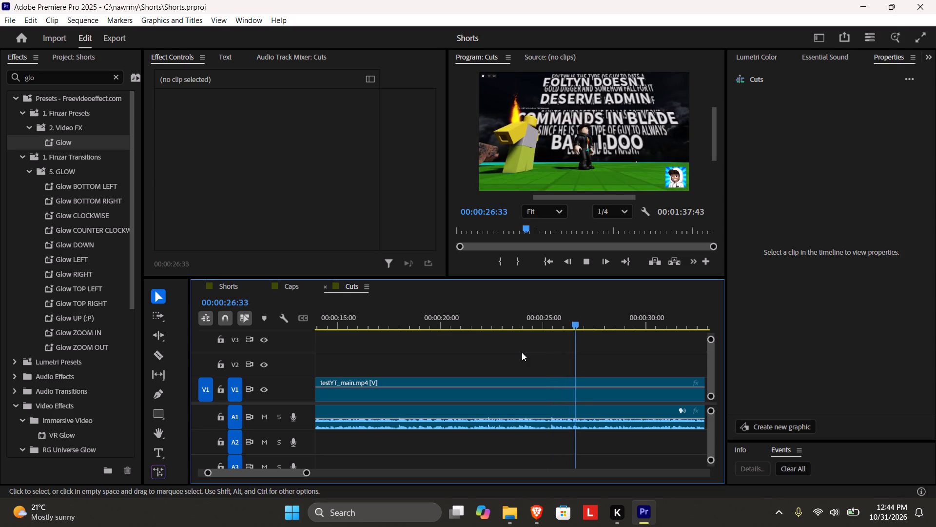
key(space)
Split the second testYT_main.mp4 clip at 00:00:25:11 with the Razor tool.
click(535, 320)
key(space)
key(space)
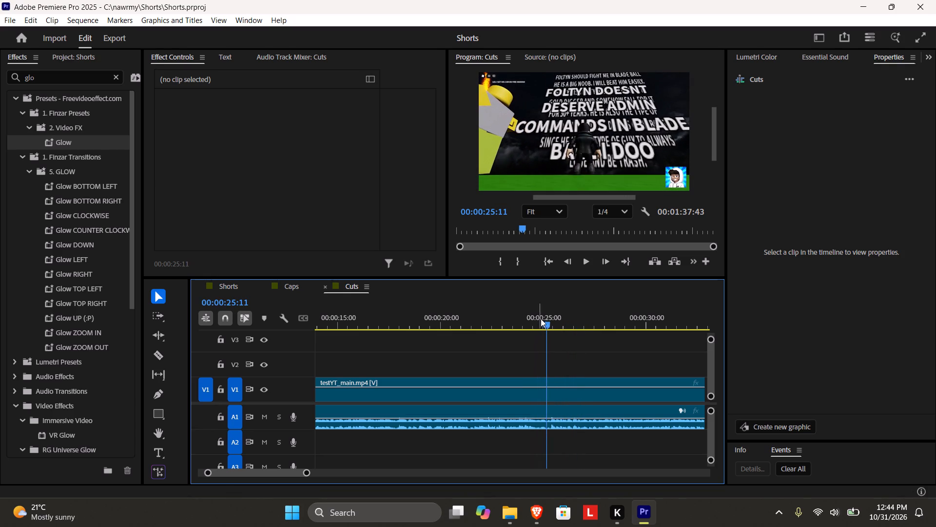
key(c)
click(548, 395)
key(v)
Play the footage after the 00:00:25:11 cut up to about 37 seconds to find where the unwanted section ends.
key(space)
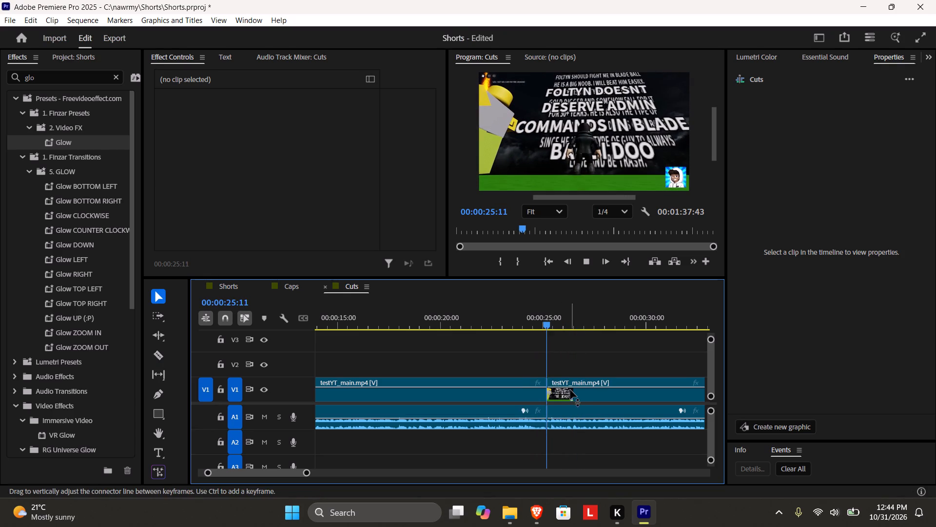
scroll(543, 418, down, 4)
drag(310, 470, 328, 470)
scroll(410, 440, down, 3)
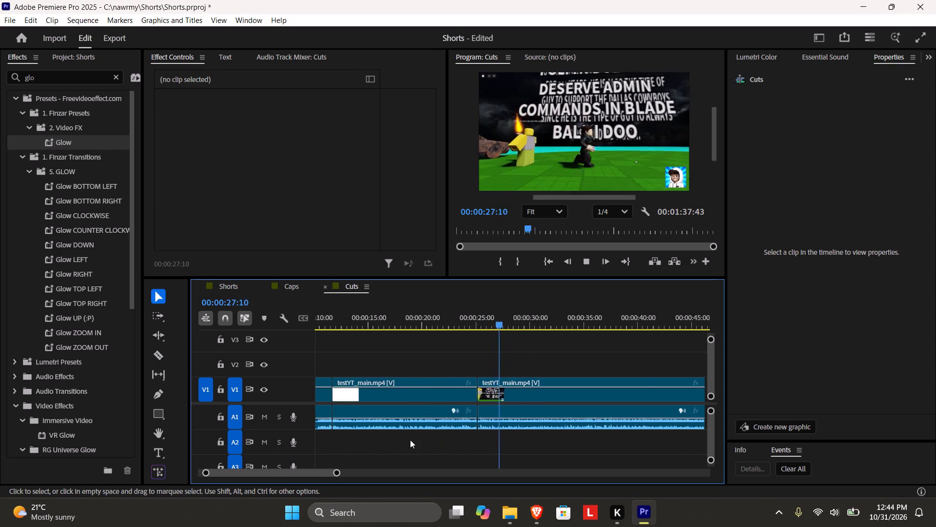
scroll(410, 440, down, 2)
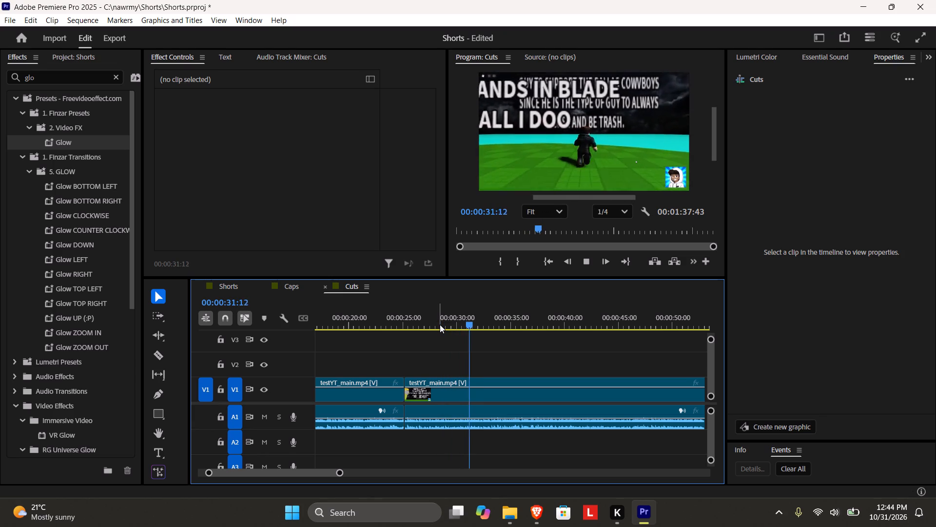
key(space)
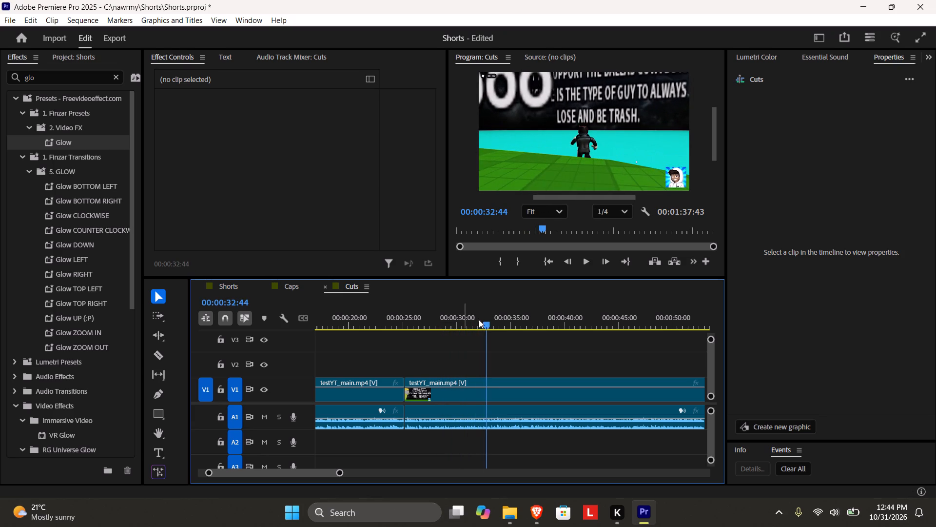
key(space)
key(space)
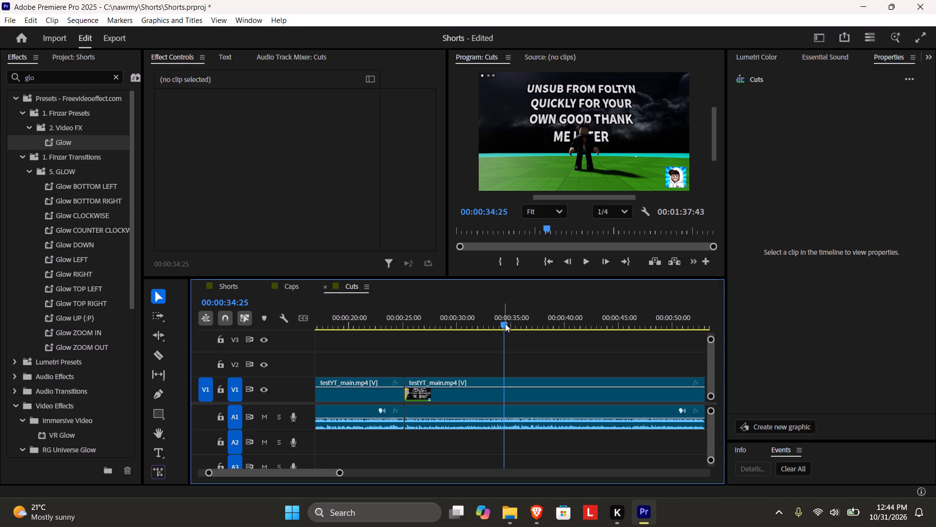
click(505, 324)
key(space)
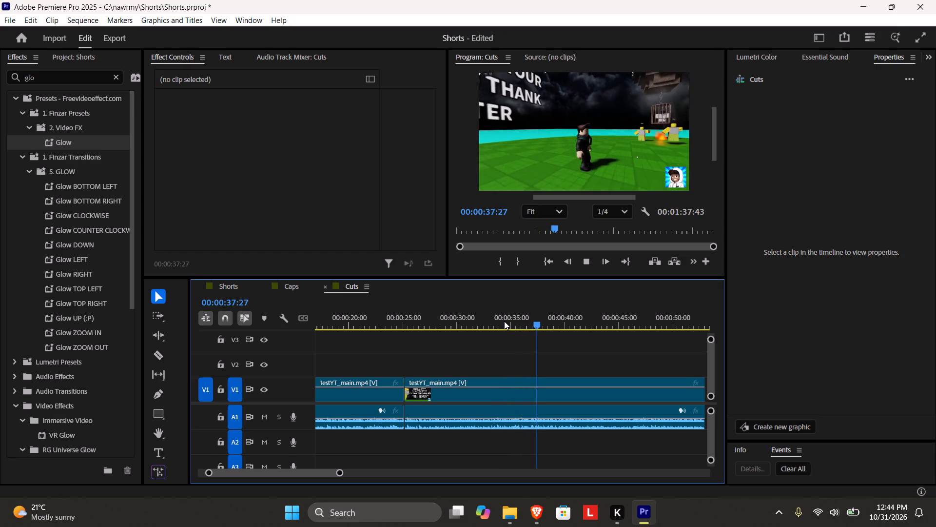
Remove the footage between 00:00:25:11 and 00:00:35:58 by trimming the third clip's start and closing the gap.
key(space)
drag(509, 321, 504, 321)
key(space)
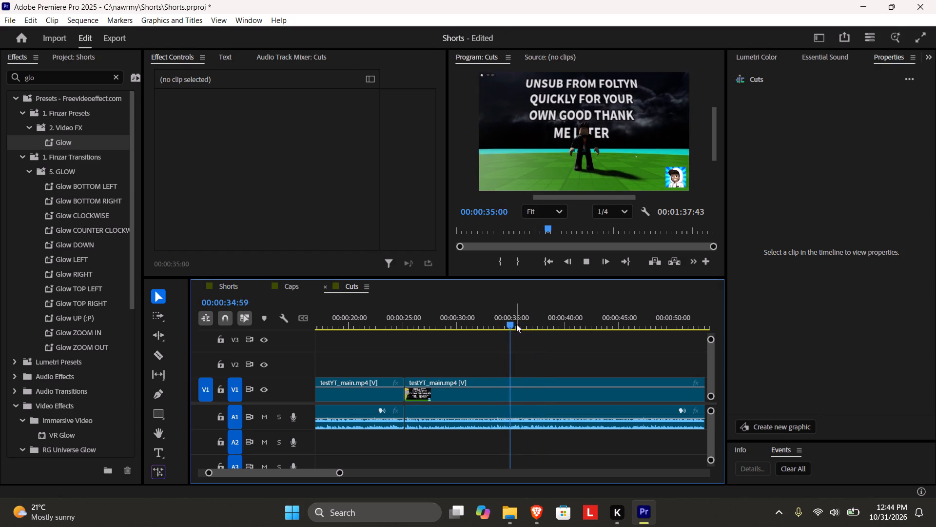
key(space)
drag(407, 380, 423, 379)
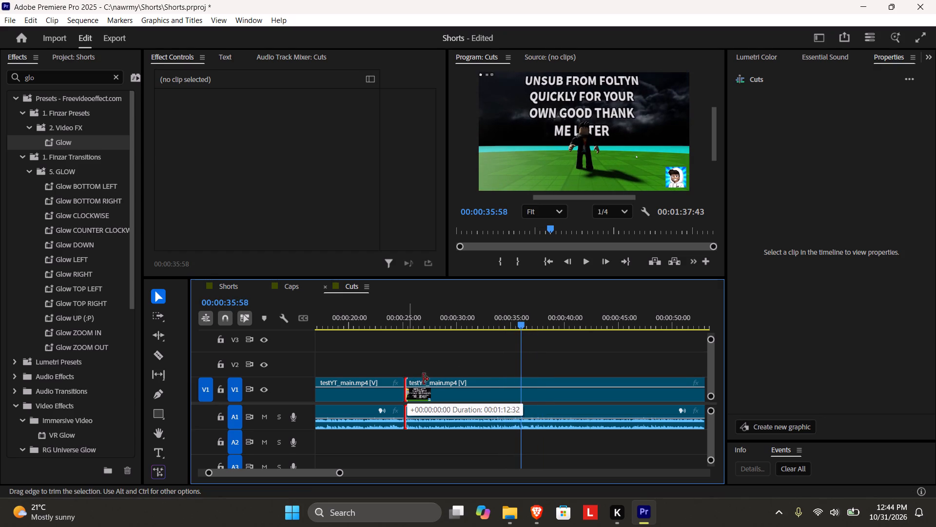
drag(423, 379, 524, 379)
drag(542, 397, 425, 393)
Trim the third clip's start up to 00:00:25:53 and shift the clip back against the second at 00:00:25:11.
click(402, 318)
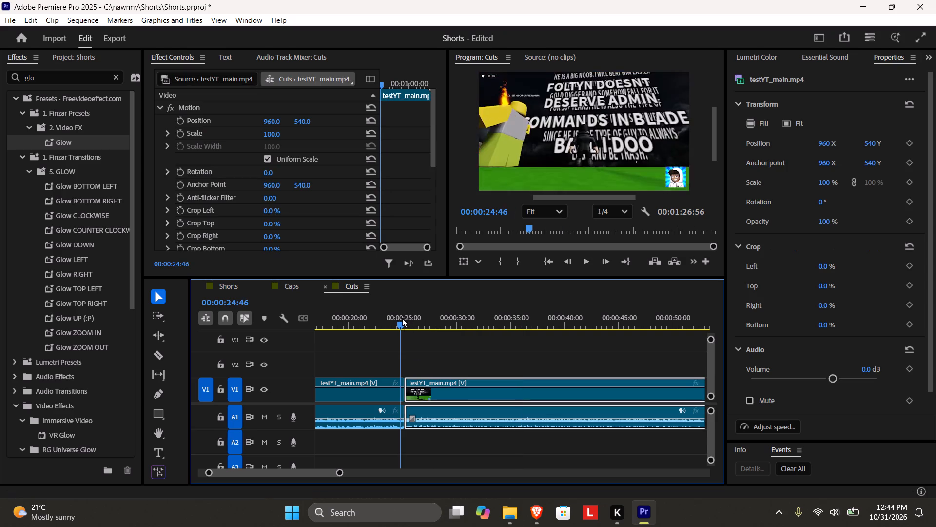
key(space)
key(space)
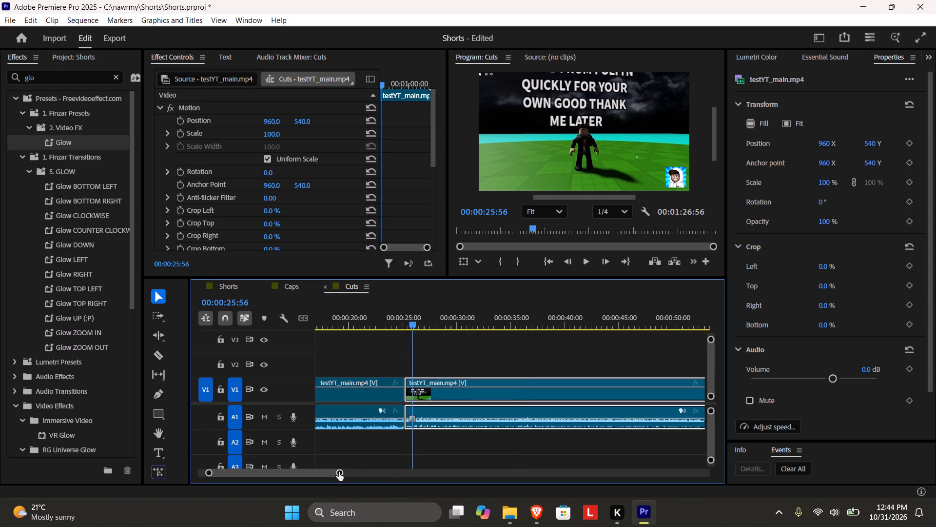
drag(339, 472, 307, 460)
key(space)
key(space)
drag(526, 318, 518, 322)
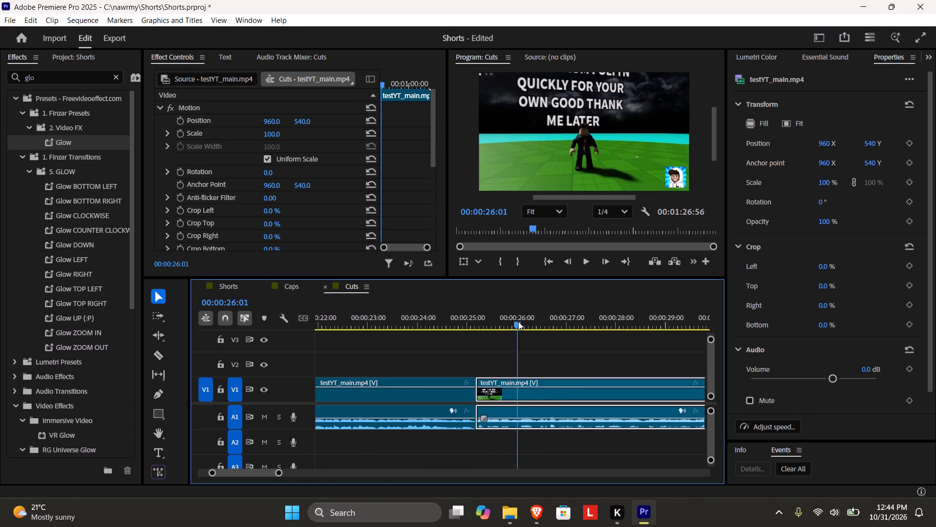
drag(518, 322, 513, 323)
drag(479, 380, 519, 374)
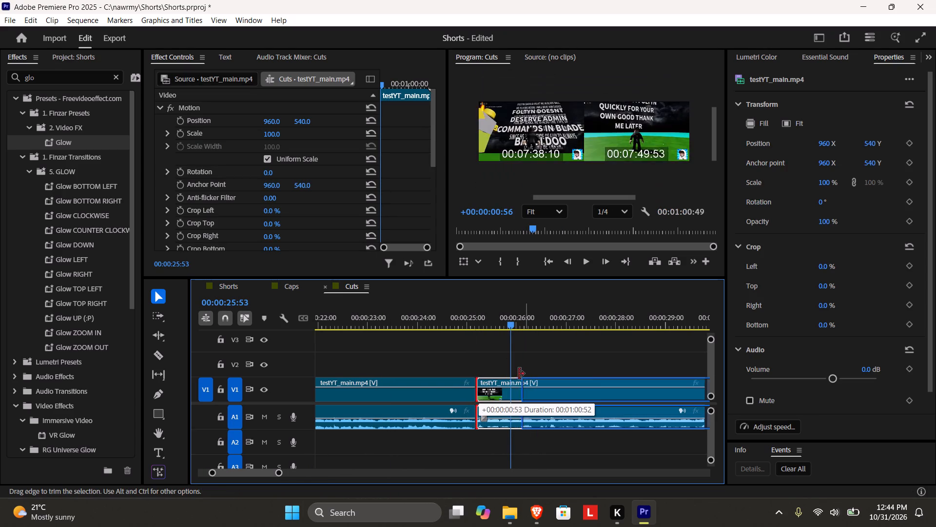
drag(519, 374, 514, 374)
key(space)
key(space)
drag(538, 385, 506, 355)
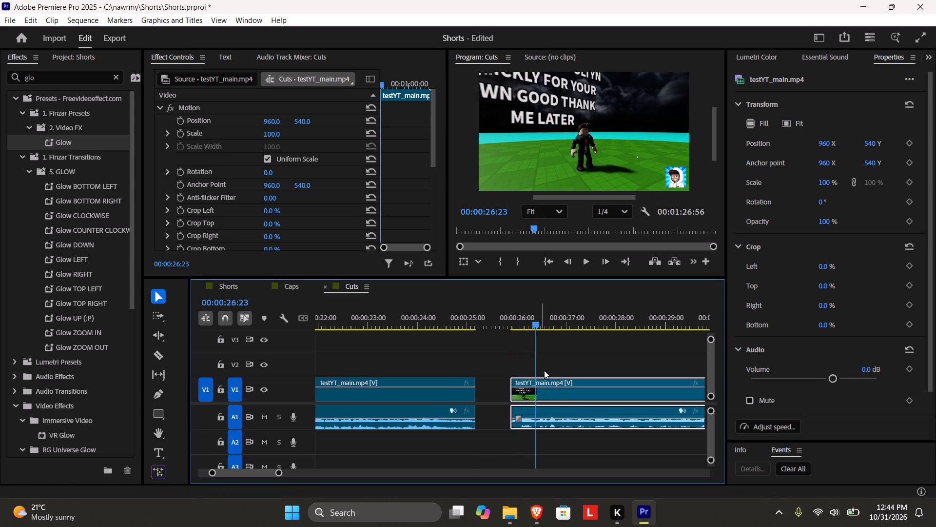
drag(552, 394, 517, 392)
Play across the join at 00:00:25:11 and on to about 30 seconds to check the edit.
click(471, 313)
key(space)
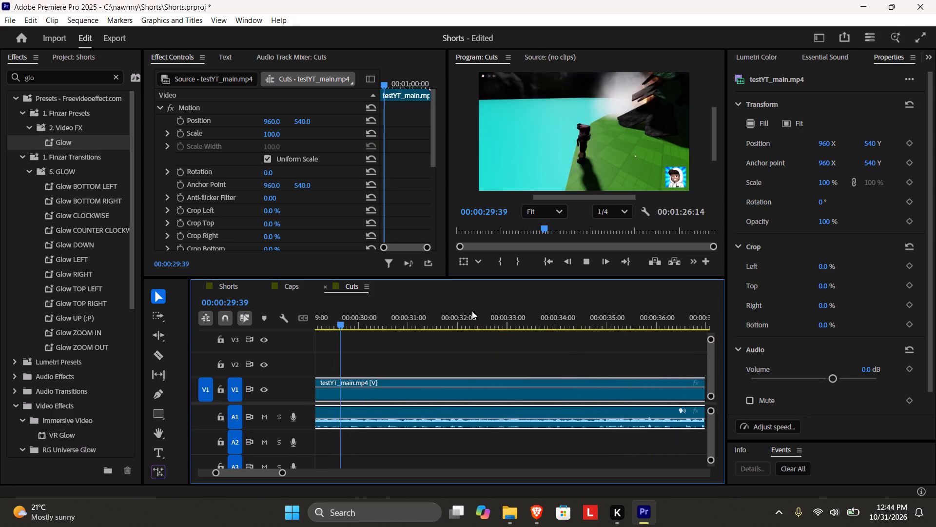
key(space)
Save the project.
key(ctrl+s)
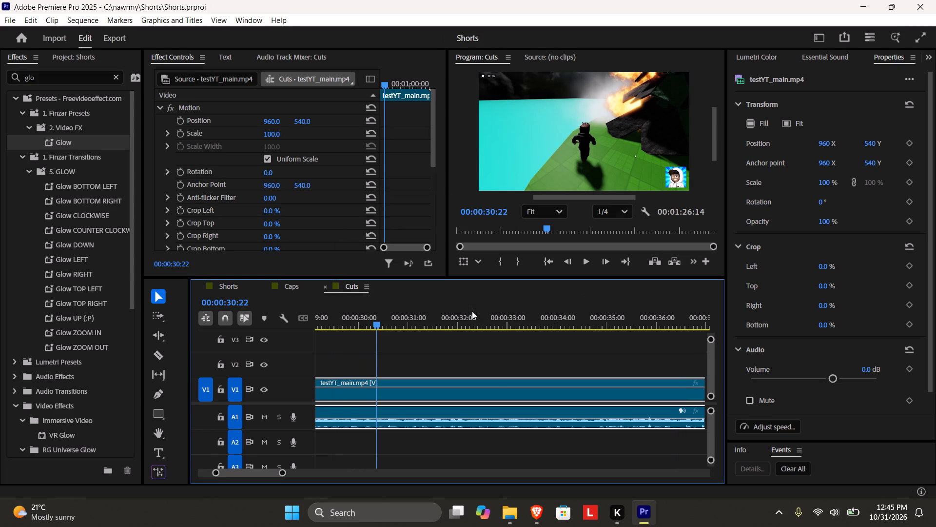
Trim the third clip's start up to about 28 seconds and close the gap back to the second clip at 00:00:25:11.
key(space)
key(space)
key(space)
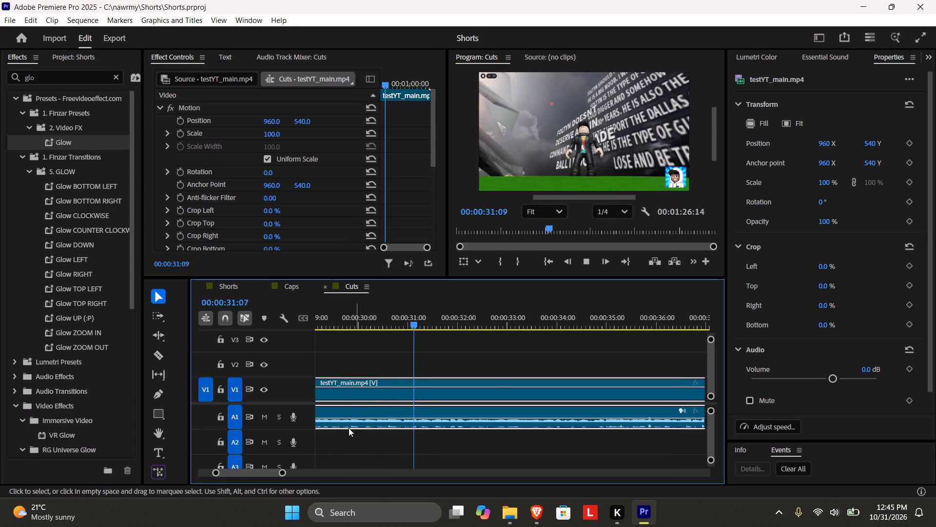
key(space)
drag(285, 472, 297, 474)
click(465, 315)
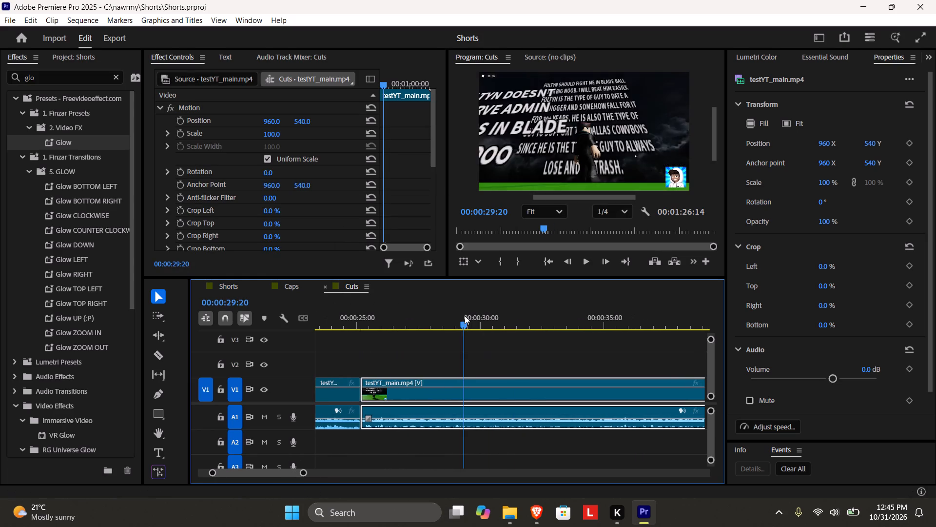
key(space)
key(space)
drag(466, 321, 432, 324)
key(space)
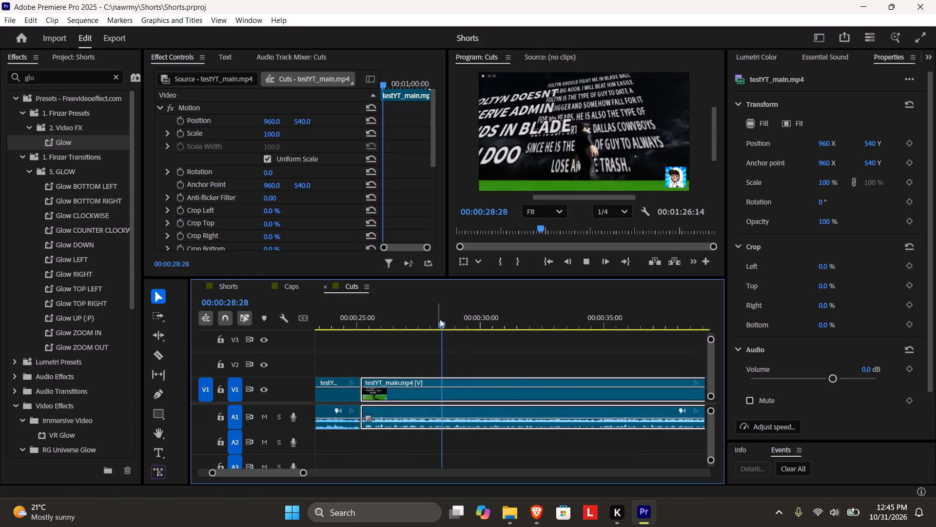
key(space)
drag(441, 320, 429, 323)
drag(364, 381, 430, 378)
drag(459, 402, 389, 398)
drag(451, 395, 386, 395)
Play across the join at 00:00:25:11 and on to about 30 seconds to review the tightened edit.
click(340, 319)
key(space)
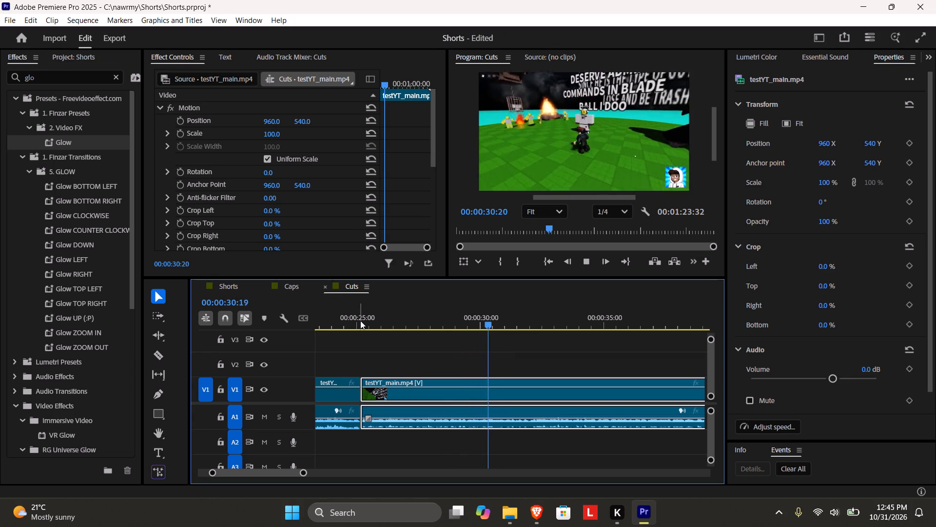
key(space)
Save the project, playing the third clip on to 00:00:32:46.
key(ctrl+s)
key(space)
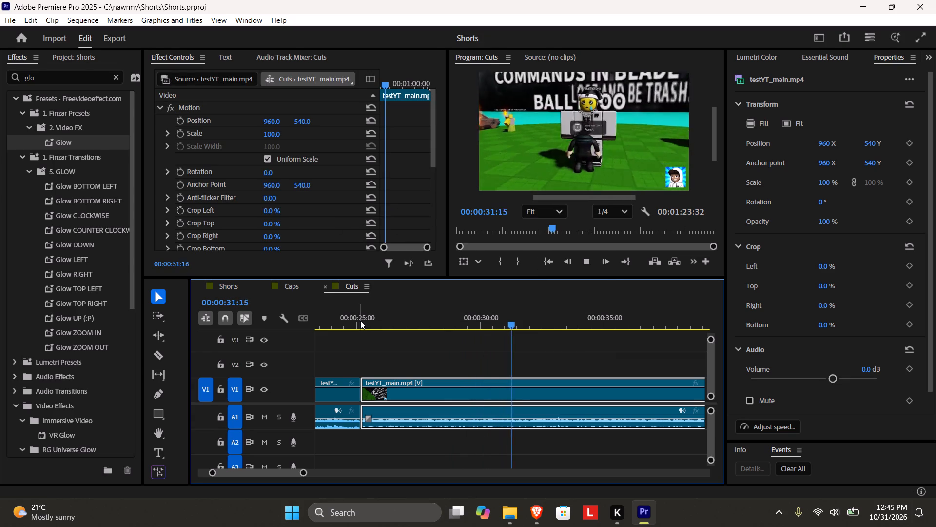
key(space)
key(ctrl+s)
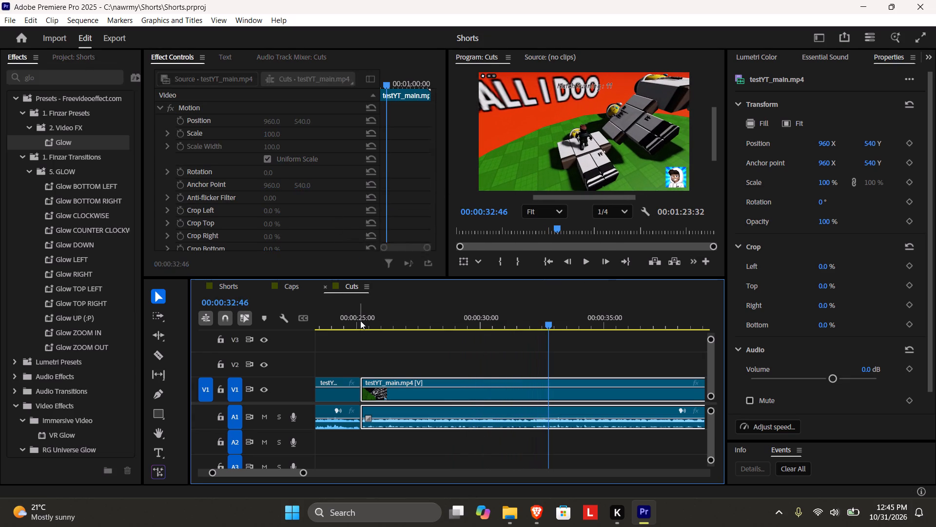
Play and scrub through the third clip between about 31 and 41 seconds to find the section to remove.
click(513, 320)
key(space)
key(space)
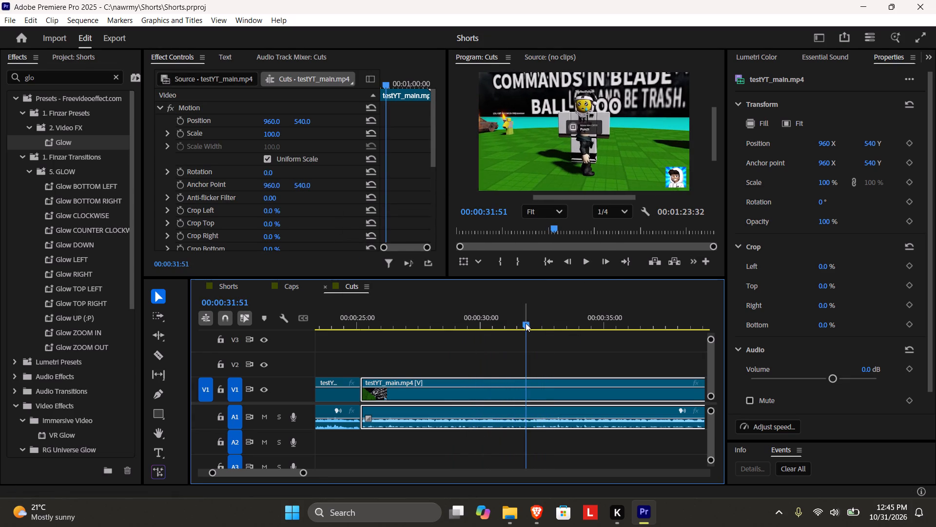
key(space)
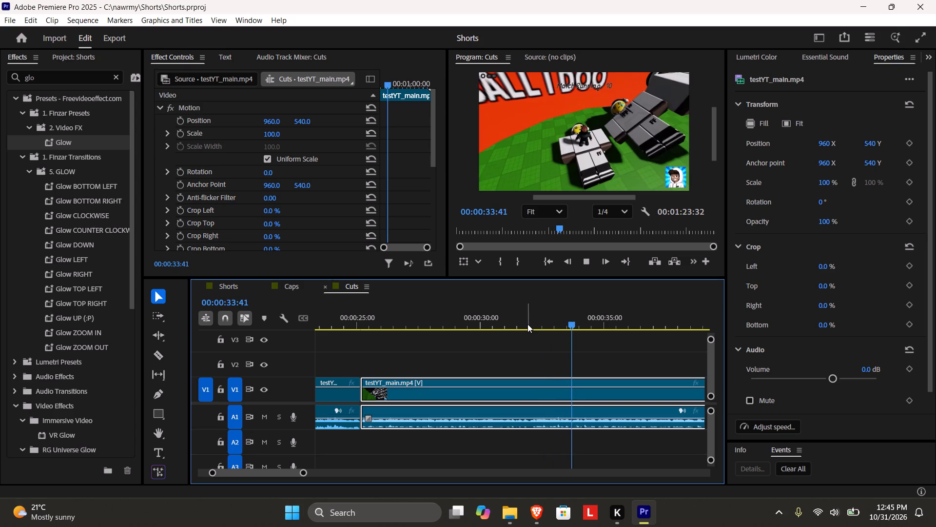
key(space)
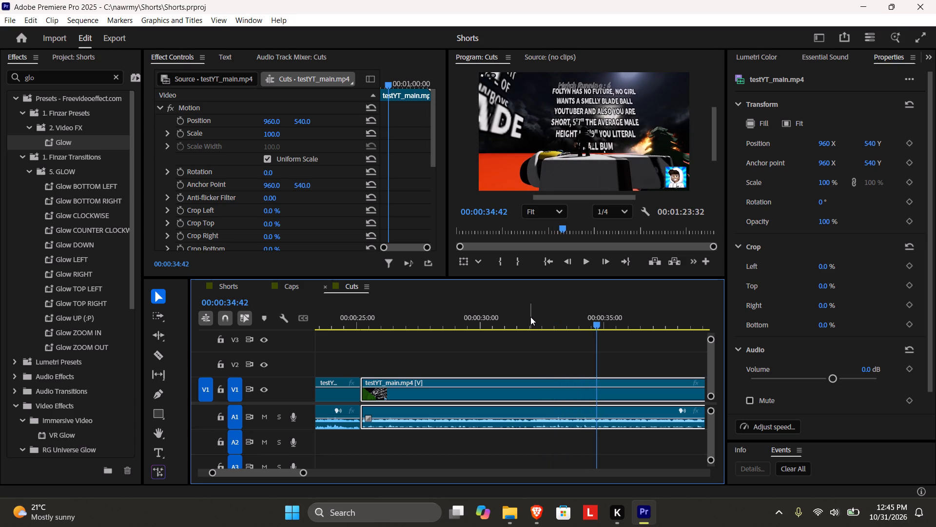
key(space)
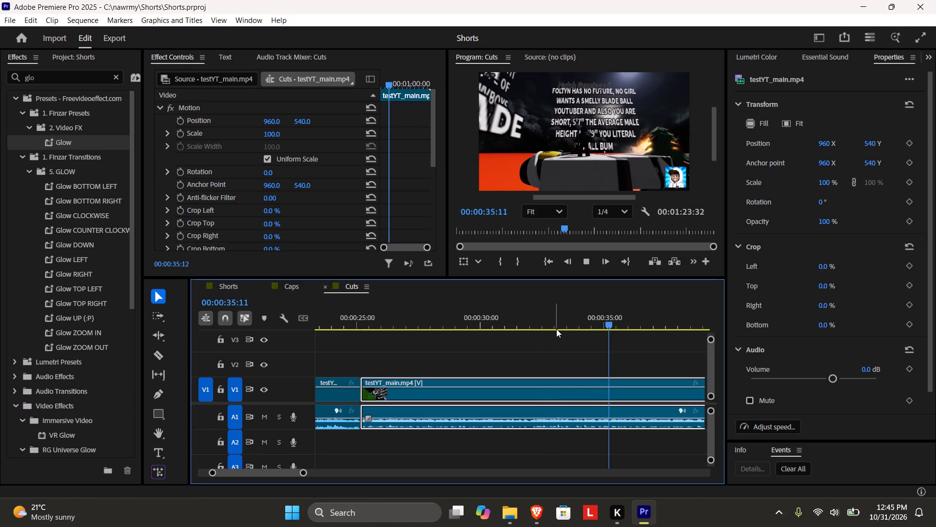
key(space)
click(509, 322)
key(space)
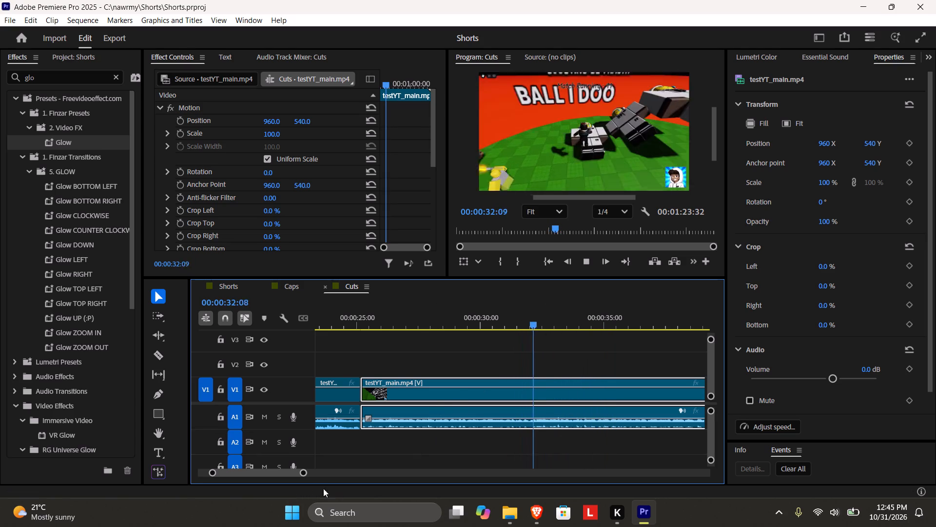
drag(304, 474, 320, 474)
key(space)
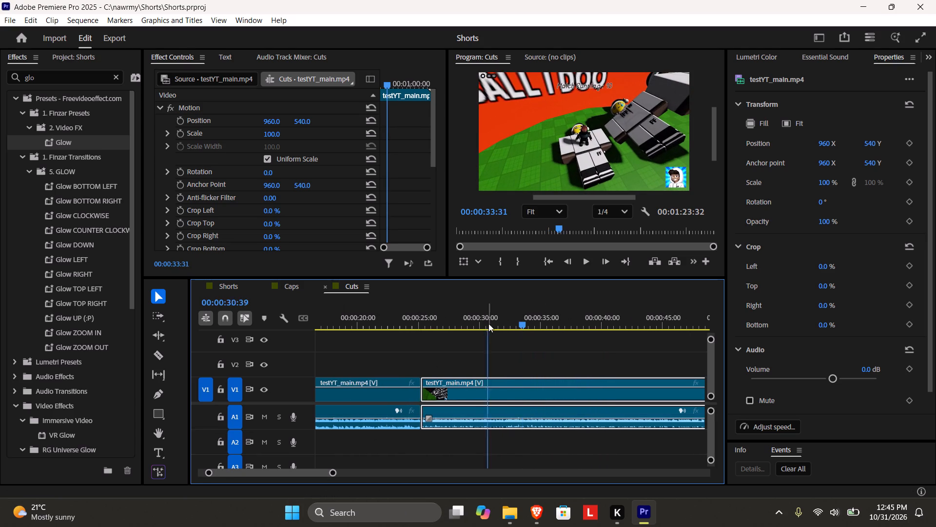
click(488, 324)
key(space)
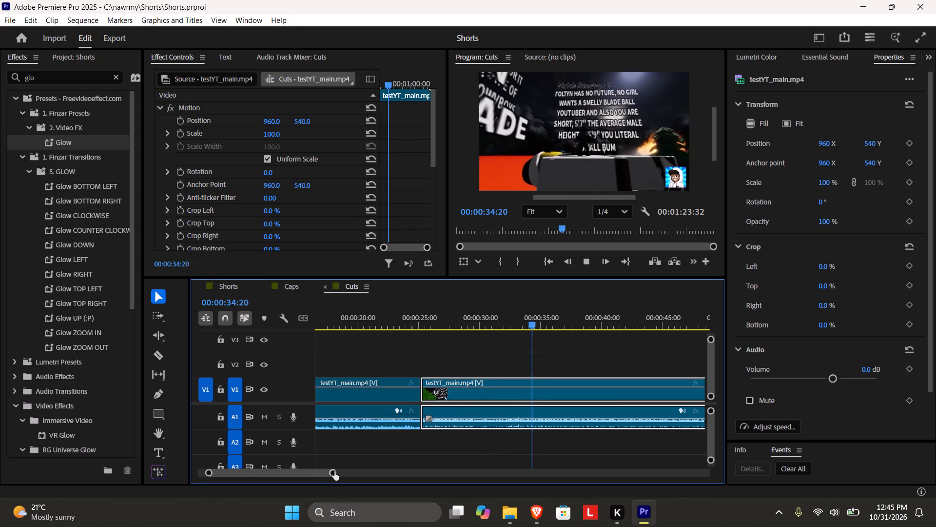
key(space)
key(space)
key(space)
drag(336, 470, 316, 472)
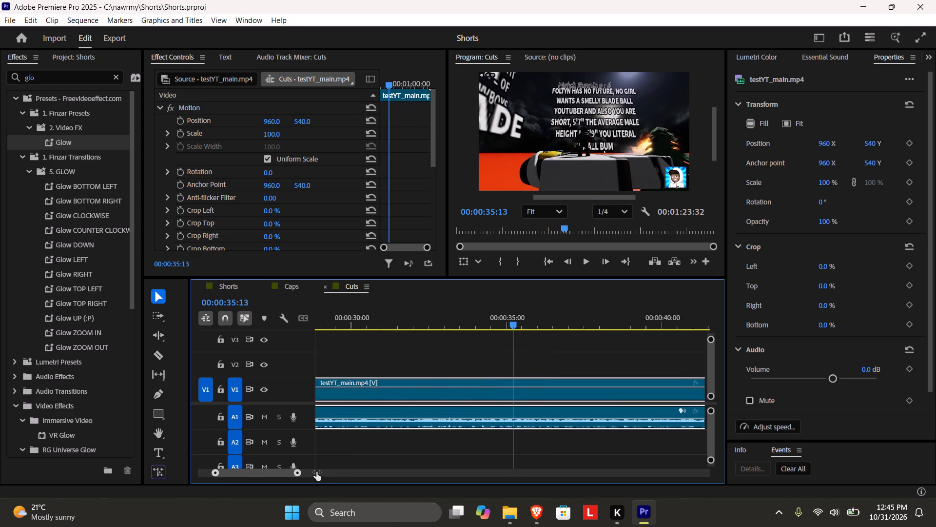
drag(316, 472, 321, 471)
click(470, 324)
key(space)
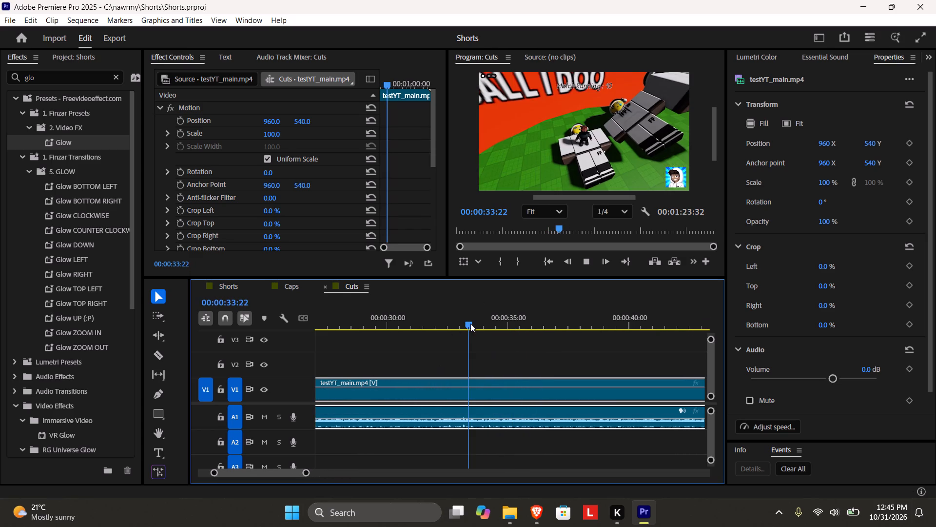
key(space)
drag(480, 321, 548, 333)
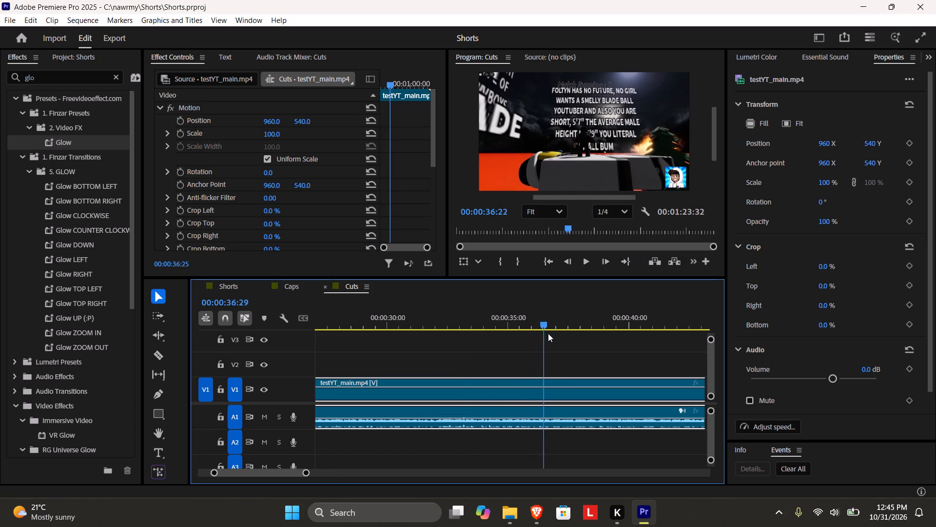
drag(548, 333, 668, 330)
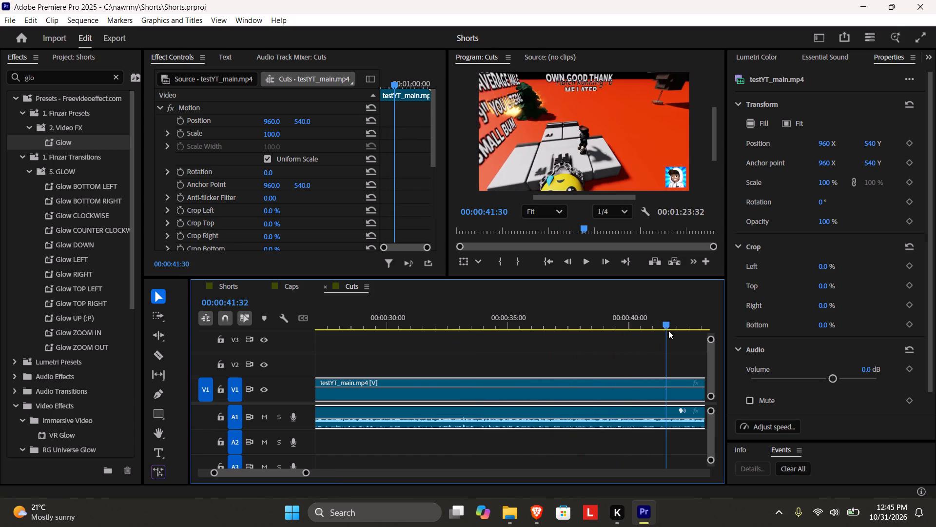
drag(668, 330, 424, 344)
Split the third clip at 00:00:33:50, where the camera view switches to the wall text.
key(space)
key(space)
key(space)
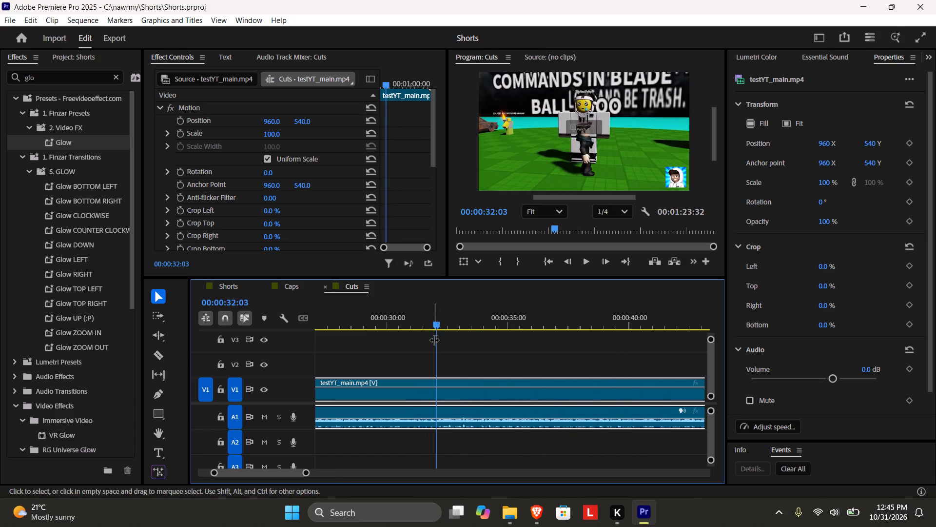
key(space)
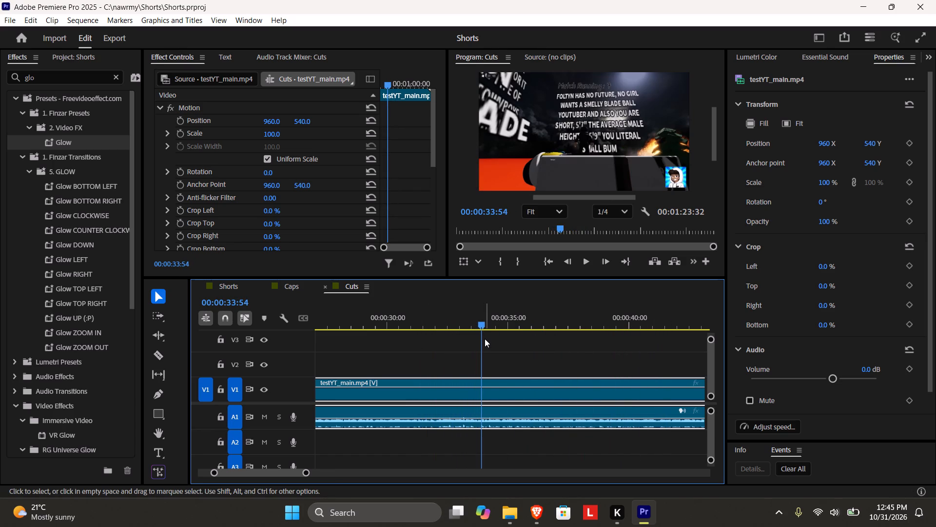
key(Left)
key(Left)
key(Left)
key(Left)
key(Left)
key(Left)
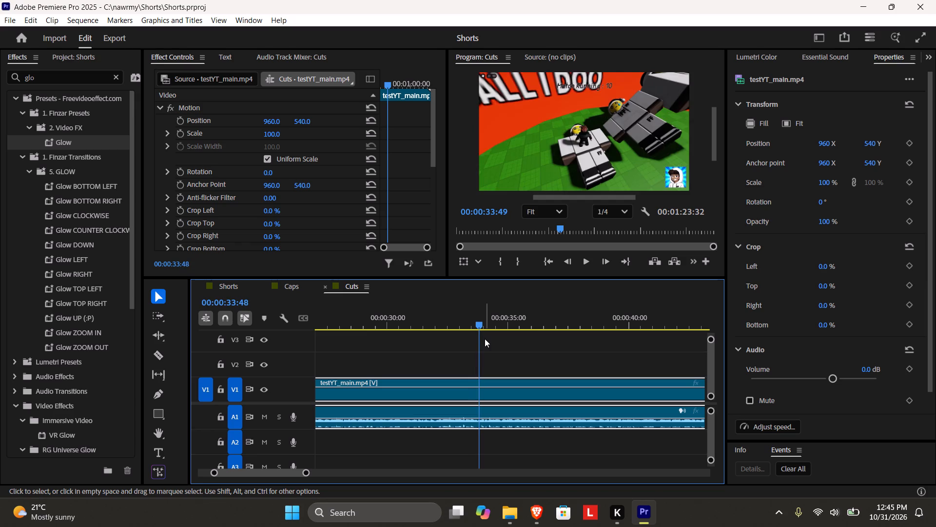
key(Right)
key(Right)
key(Left)
key(Right)
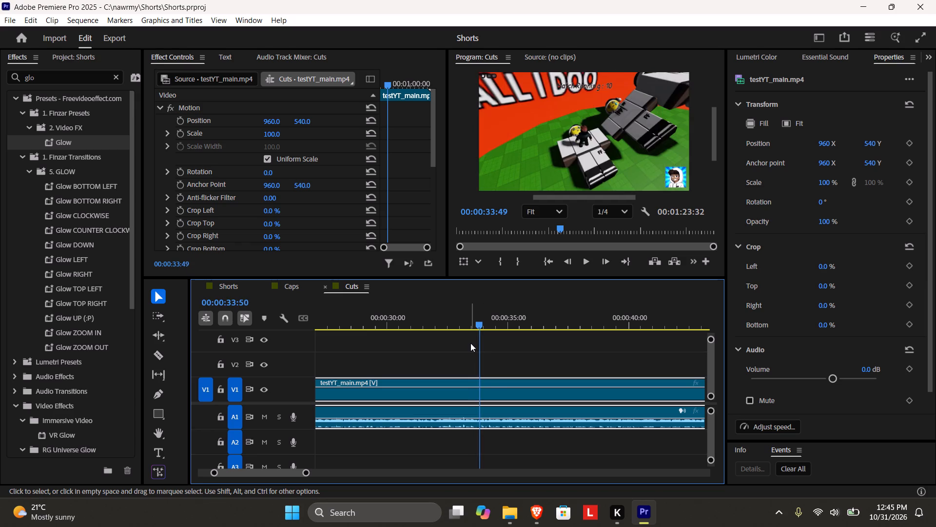
key(c)
click(478, 392)
key(v)
Split the footage following the 00:00:33:50 cut again at 00:00:40:45.
click(517, 390)
drag(481, 325, 536, 322)
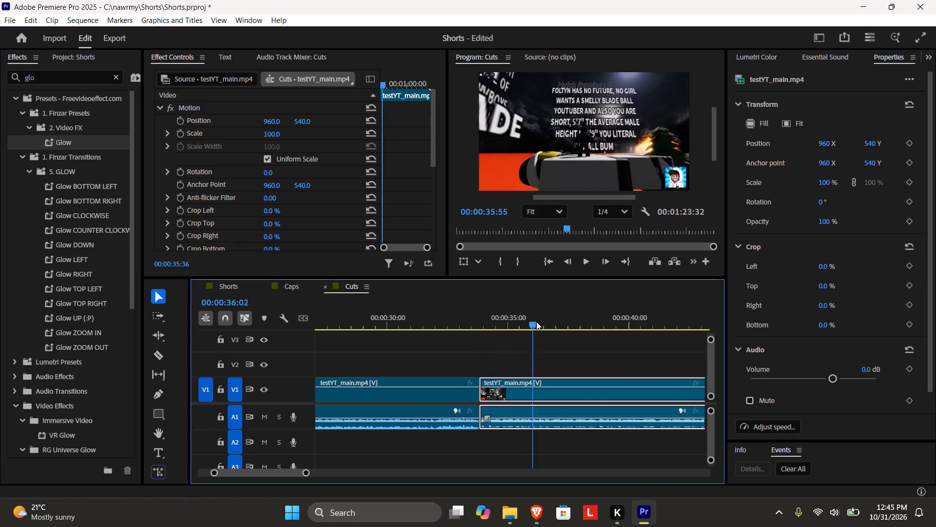
drag(536, 322, 603, 316)
drag(306, 473, 344, 473)
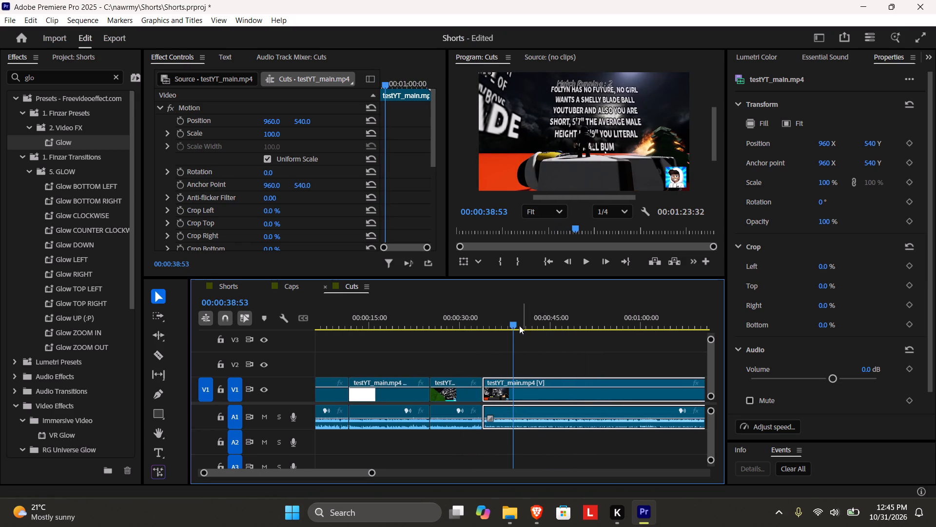
drag(520, 324, 526, 324)
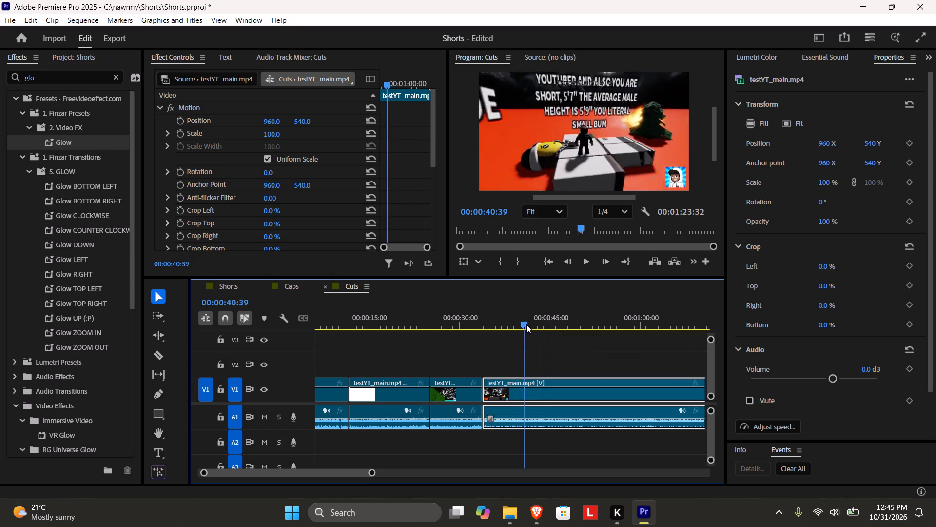
drag(526, 324, 526, 326)
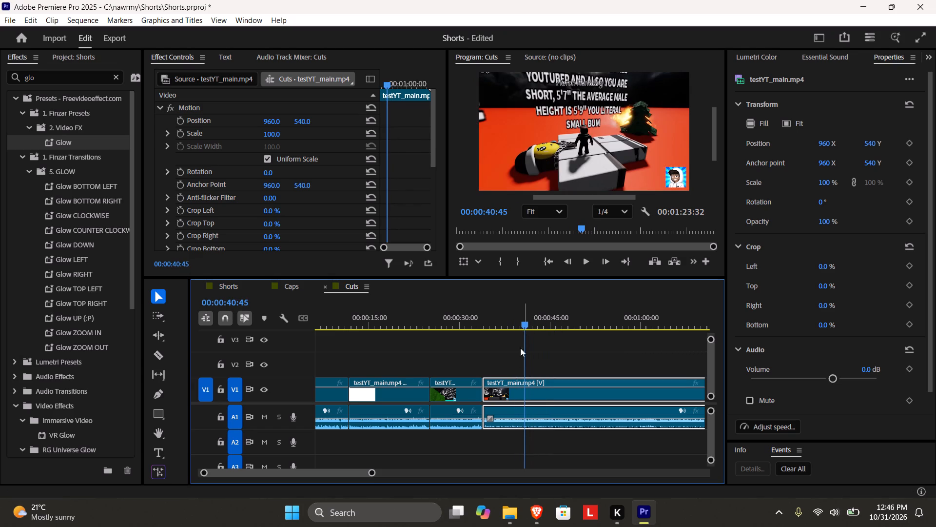
key(c)
click(526, 385)
key(v)
Play and scrub the footage after the 00:00:40:45 cut, up to about 46 seconds, to examine where the next scene begins.
key(space)
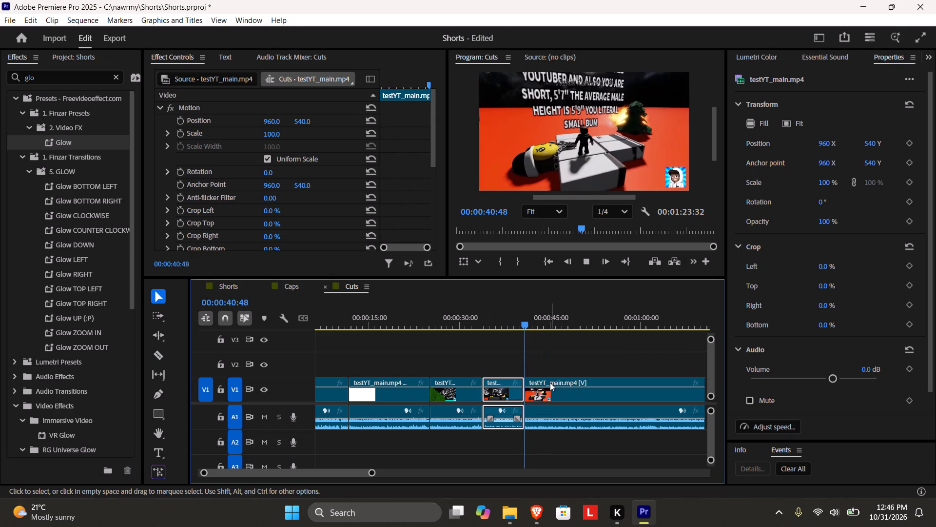
key(space)
key(space)
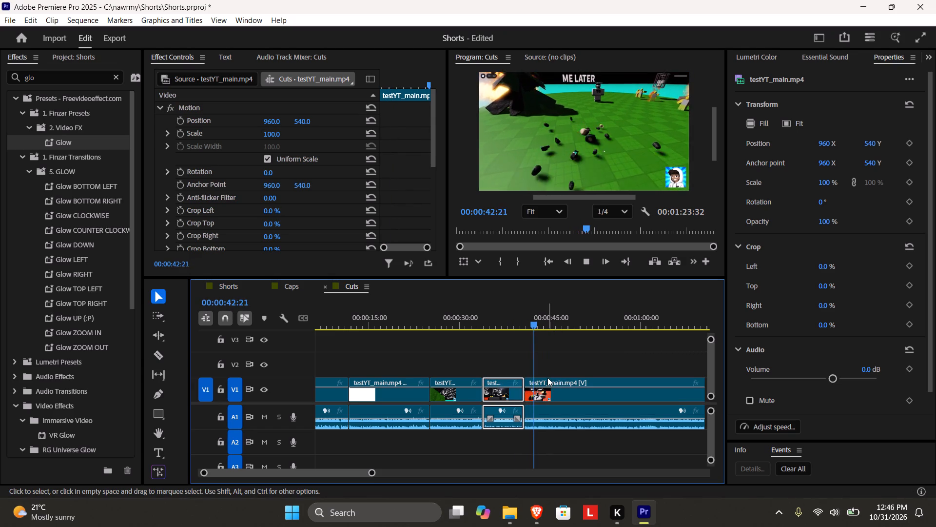
key(space)
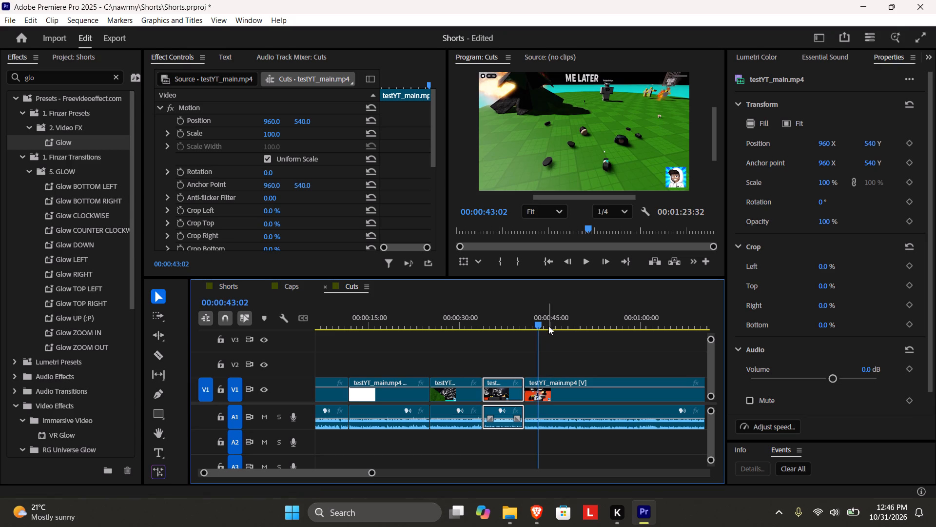
key(space)
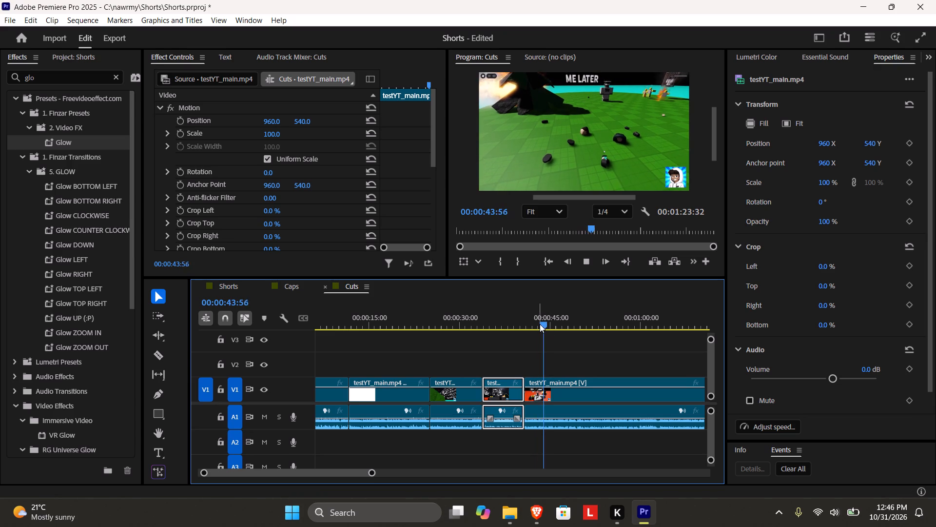
key(space)
drag(542, 324, 557, 325)
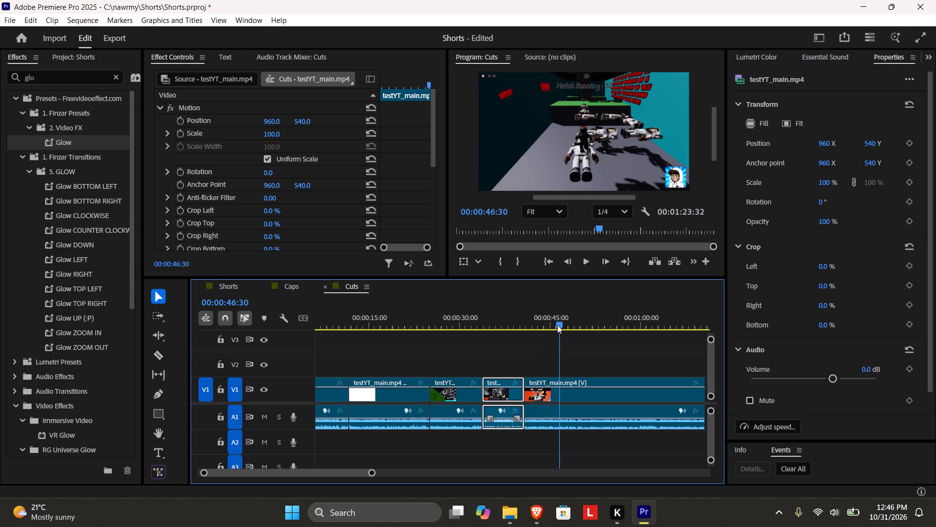
drag(557, 325, 537, 327)
key(space)
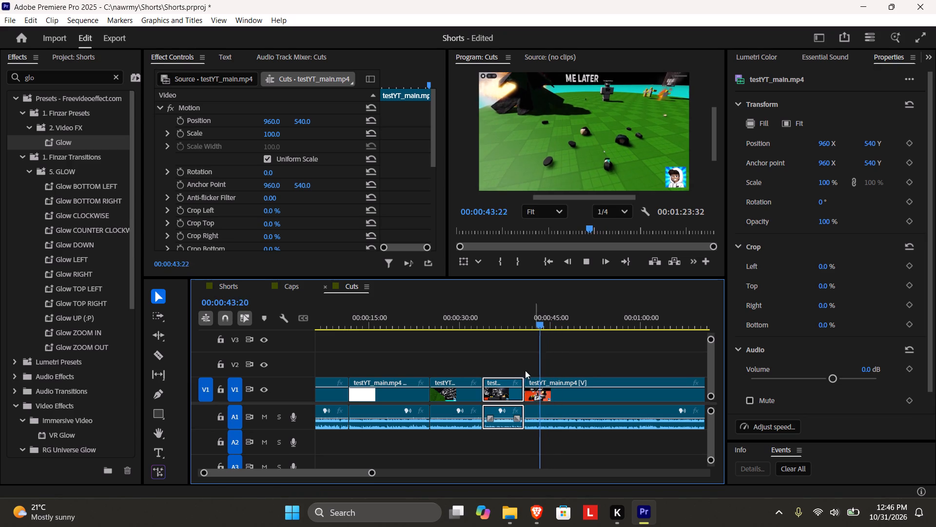
key(space)
Delete the short section between the cuts at 00:00:33:50 and 00:00:40:45.
click(507, 395)
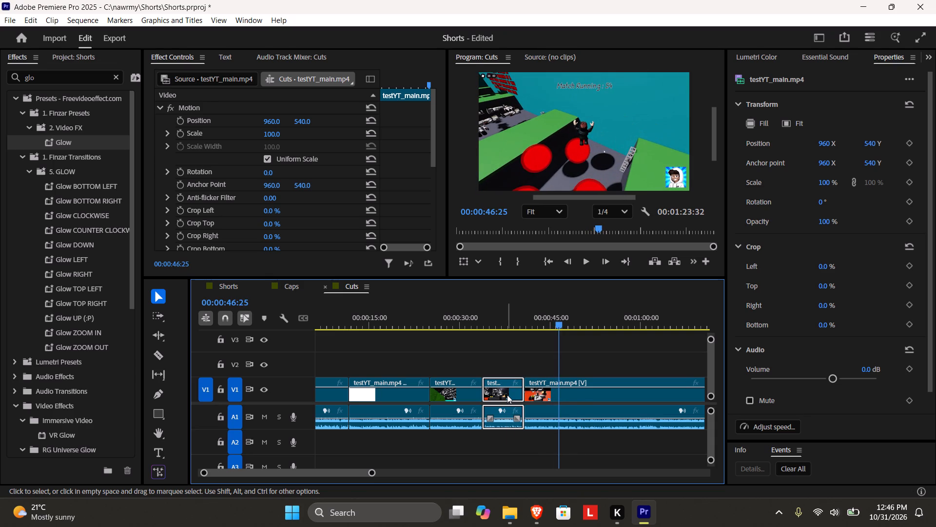
key(Delete)
Trim the last clip's start up to 00:00:45:43 and close the gap back to the third clip's end at 00:00:33:50.
drag(557, 326, 551, 327)
key(space)
key(space)
key(Left)
key(Left)
key(Left)
key(Left)
key(Left)
key(Left)
key(Left)
key(Left)
key(Left)
key(Left)
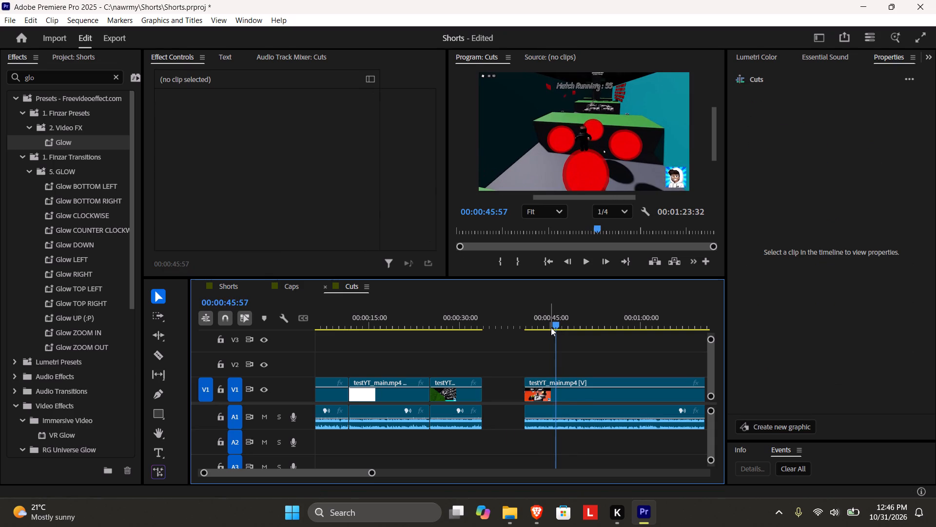
key(Left)
key(Left)
key(Left)
key(Left)
key(Left)
key(Left)
key(Left)
key(Right)
key(Right)
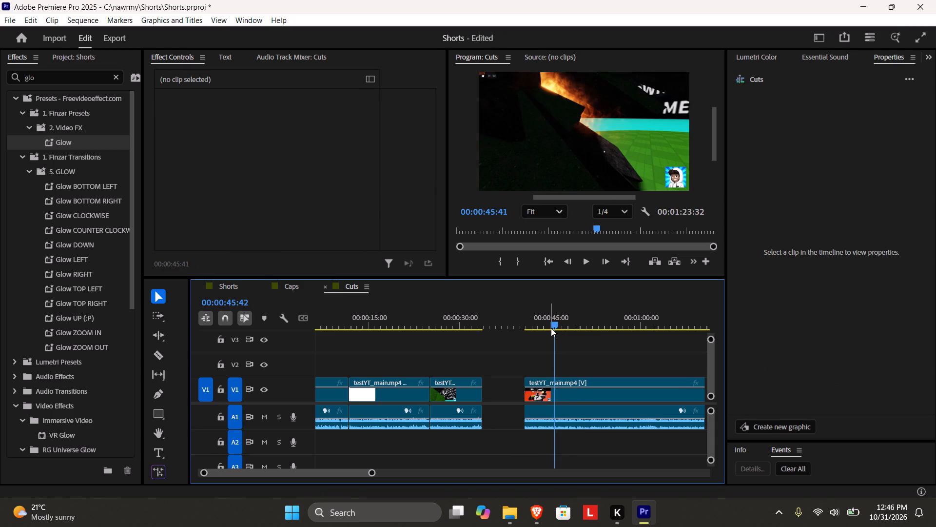
key(Right)
drag(525, 381, 534, 381)
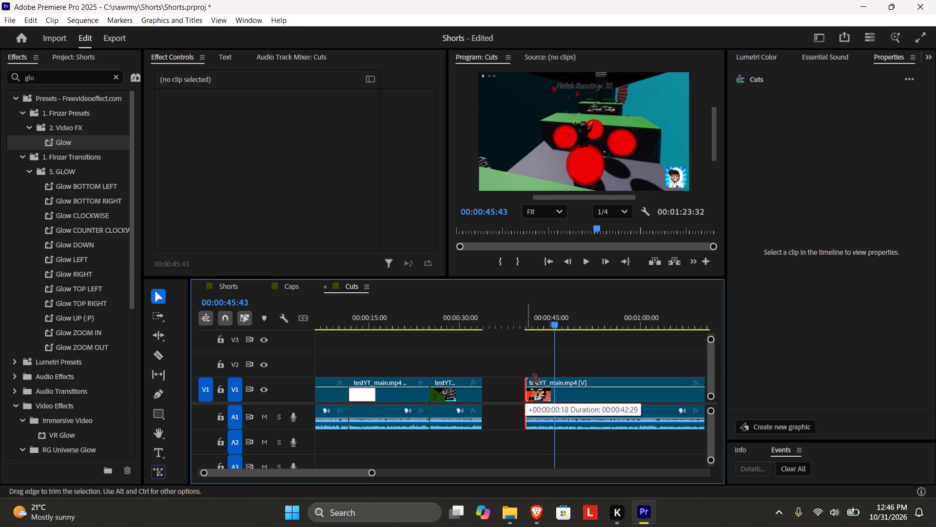
drag(534, 381, 555, 380)
drag(569, 396, 501, 381)
Play the third clip and across the join at 00:00:33:50 to review the edit, examining closely around 00:00:30:47.
click(464, 314)
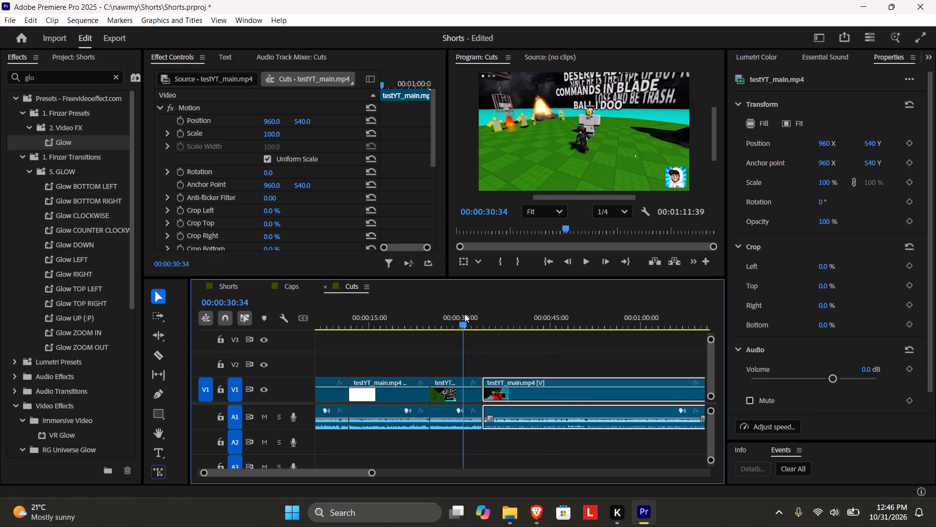
key(space)
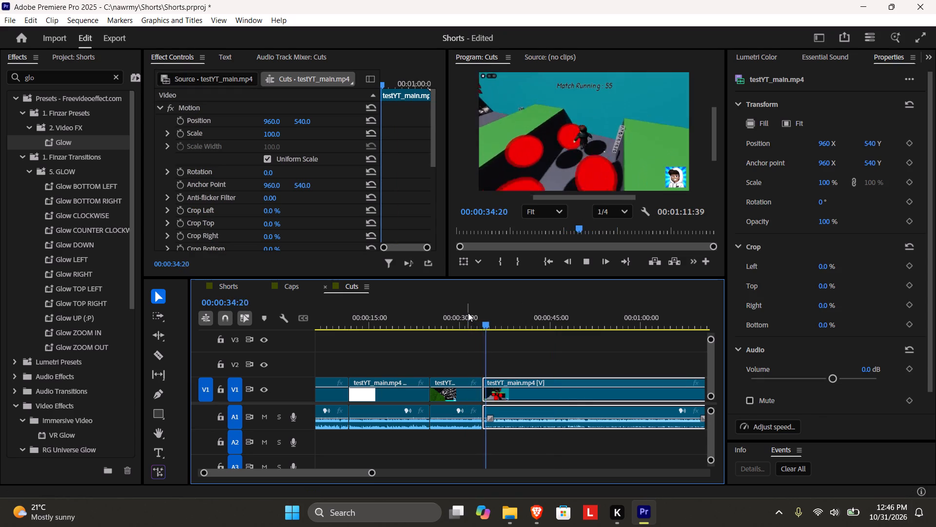
key(space)
click(445, 311)
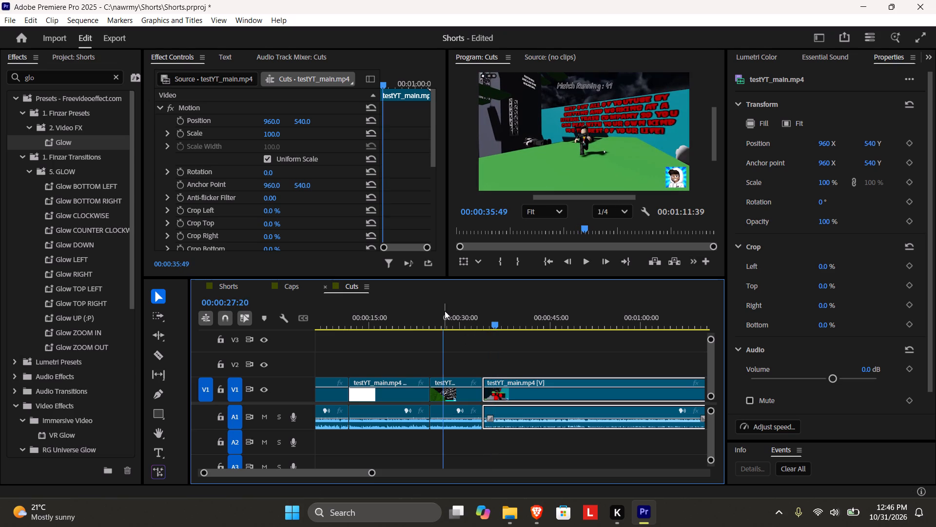
key(space)
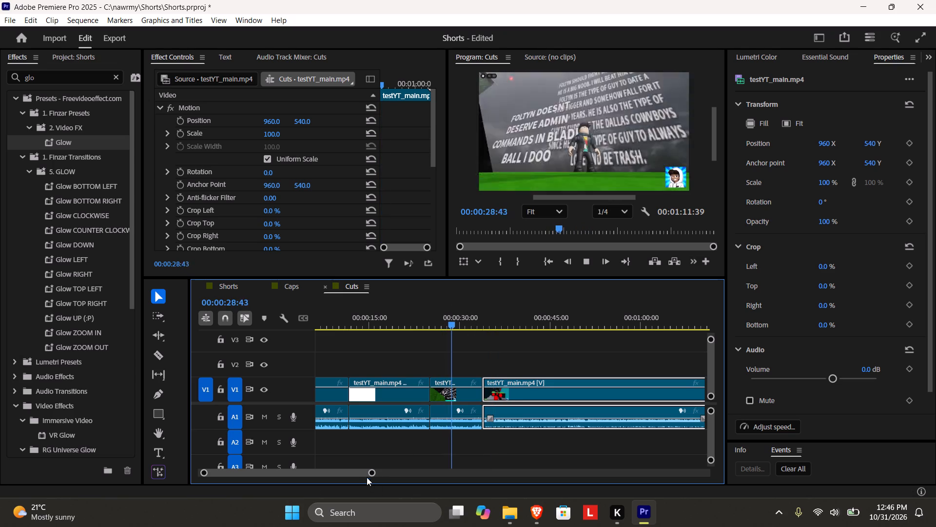
drag(370, 472, 348, 469)
scroll(439, 438, down, 4)
key(space)
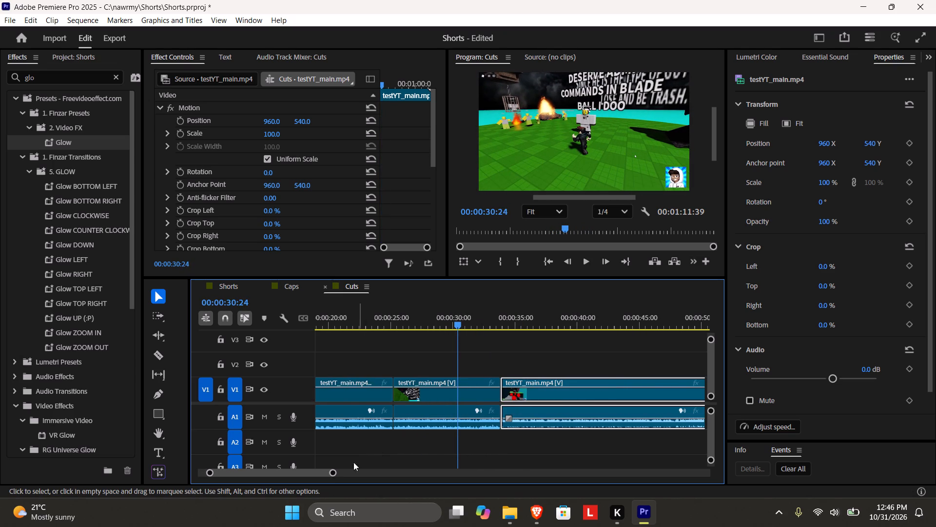
drag(332, 474, 311, 477)
key(space)
key(space)
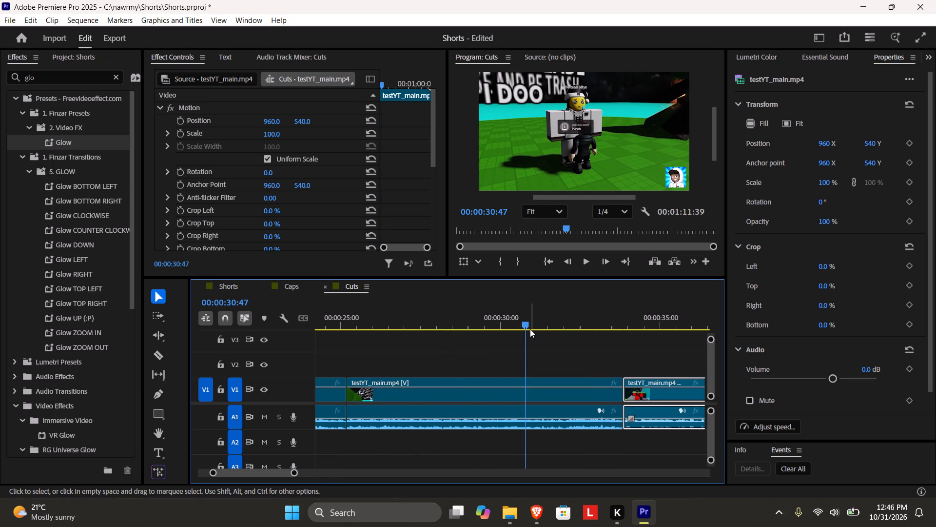
Trim the third clip's end back to 00:00:30:39, stepping frame by frame to find the exact frame before the jump.
key(Left)
key(Left)
key(Left)
key(Left)
key(Left)
key(Left)
key(Left)
key(Left)
key(Left)
key(Left)
key(Left)
key(Left)
key(Left)
key(Left)
key(Left)
key(Right)
key(Right)
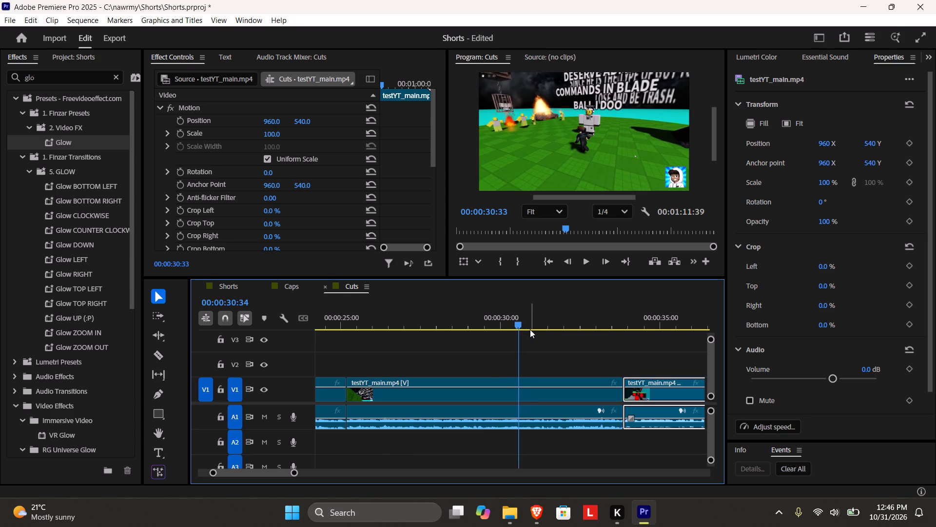
key(Right)
key(Right)
key(Right)
key(Right)
key(Right)
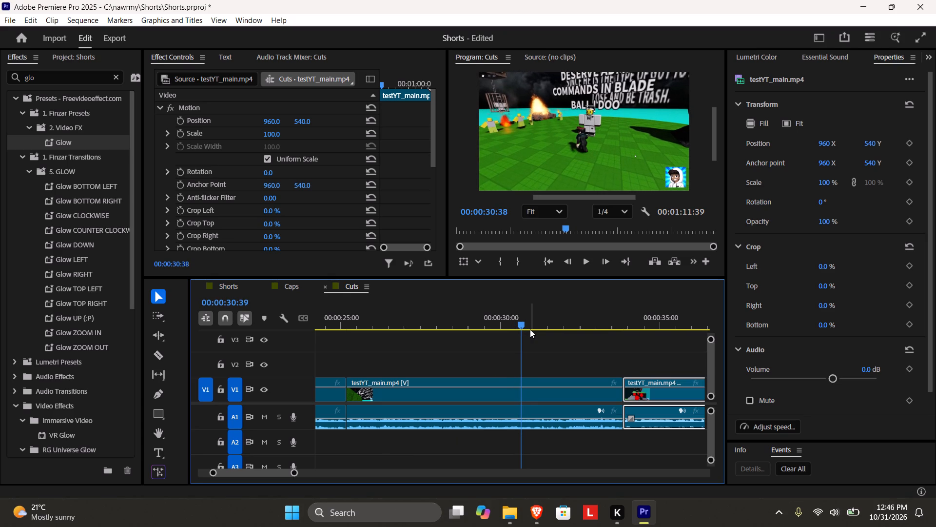
key(Left)
key(Right)
drag(622, 383, 554, 383)
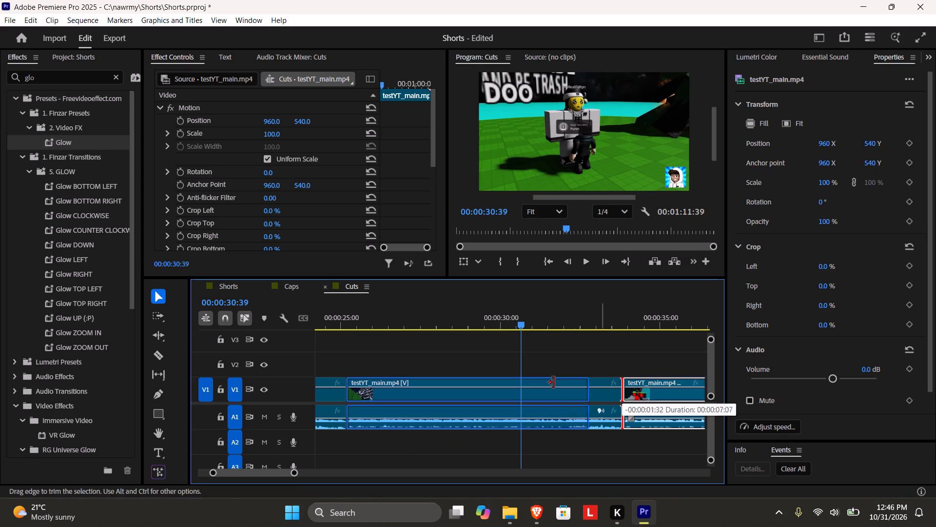
drag(554, 383, 515, 383)
Close the gap between the third clip's end at 00:00:30:39 and the last clip, play across the join, and save the project.
drag(575, 398, 582, 395)
scroll(593, 385, up, 1)
click(593, 385)
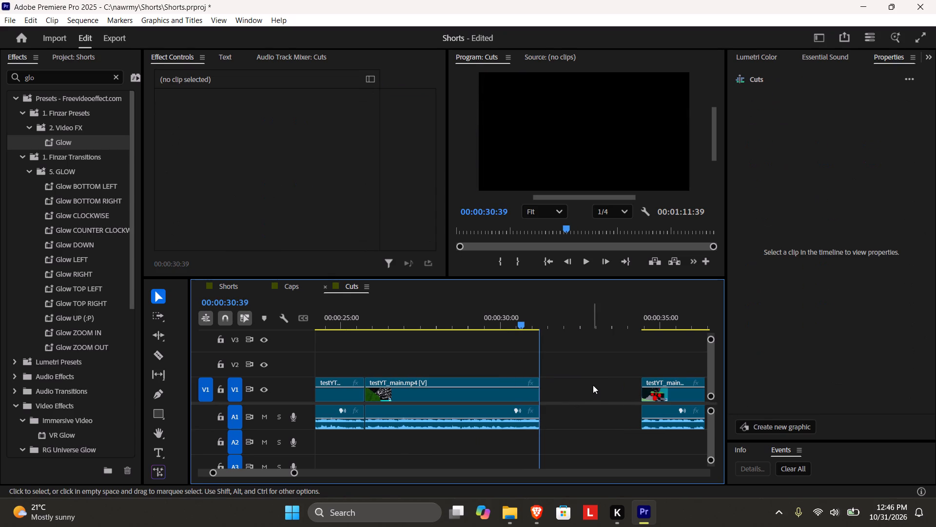
click(593, 385)
key(BackSpace)
key(space)
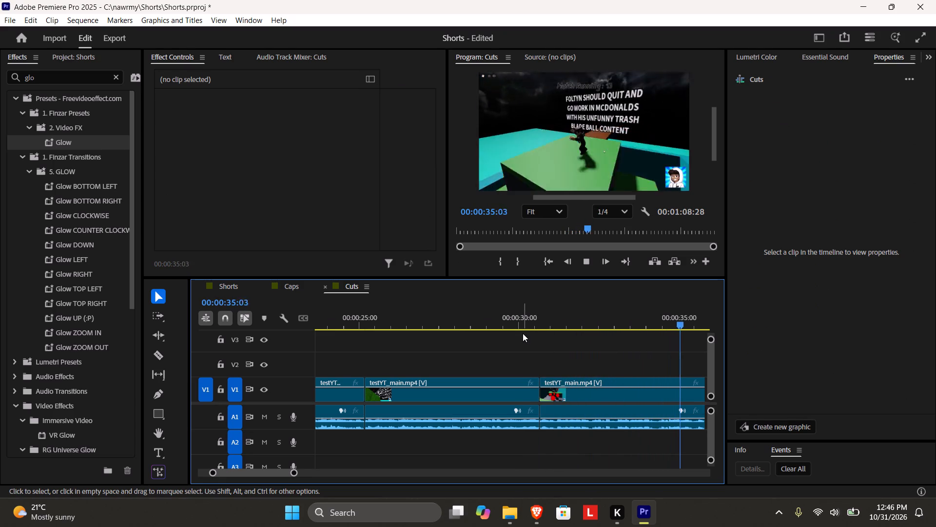
key(space)
key(ctrl+s)
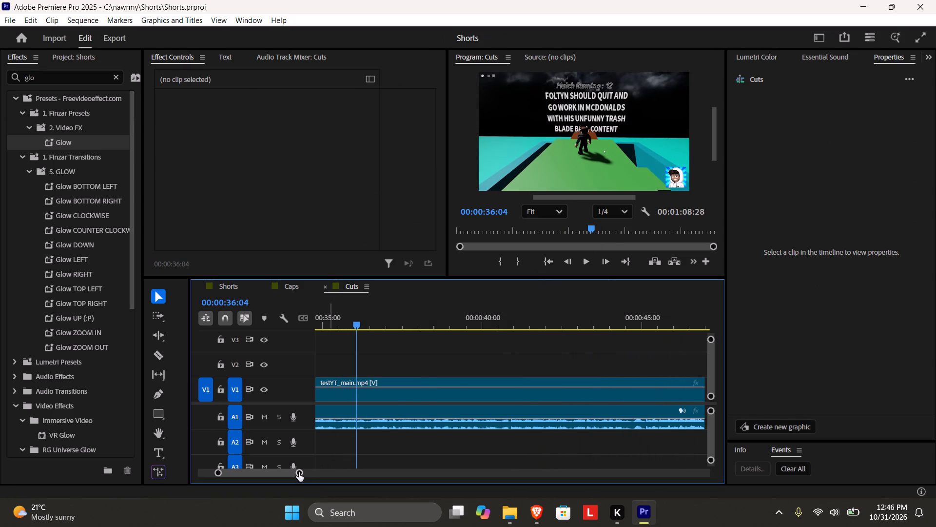
Replay the join at 00:00:30:39 and move the last clip about one second later to open a gap after the third clip.
drag(299, 472, 313, 472)
click(422, 315)
key(space)
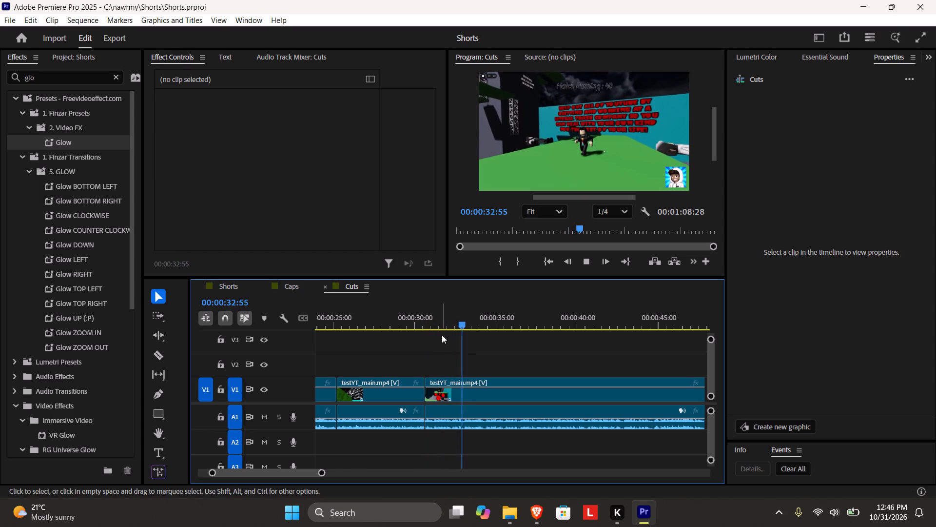
key(space)
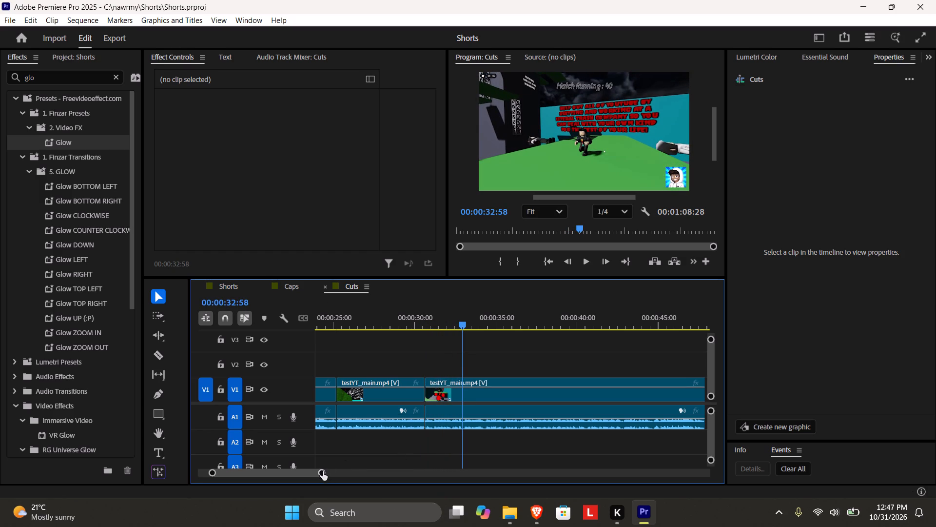
drag(324, 474, 313, 475)
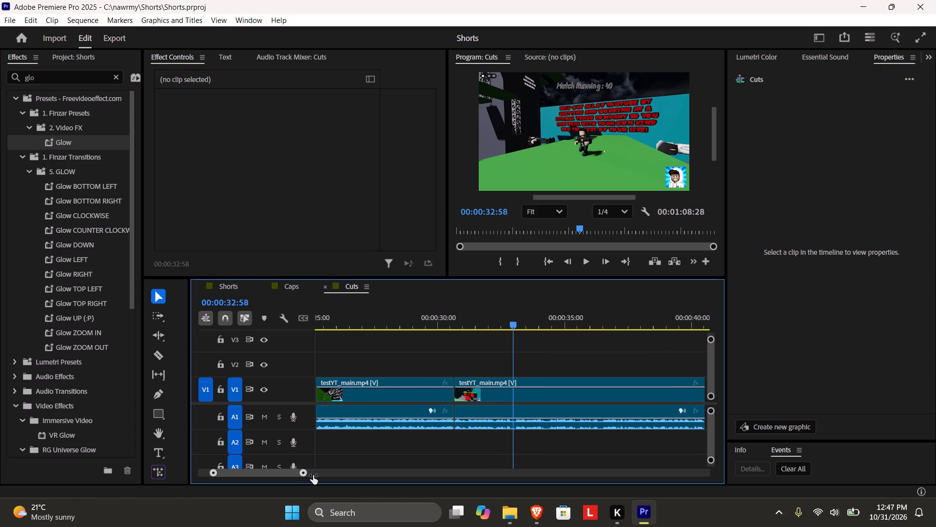
drag(313, 475, 312, 474)
drag(468, 398, 496, 398)
Extend the third clip's end to about 00:00:32:01, moving the last clip further along to make room and playing the added footage.
click(419, 324)
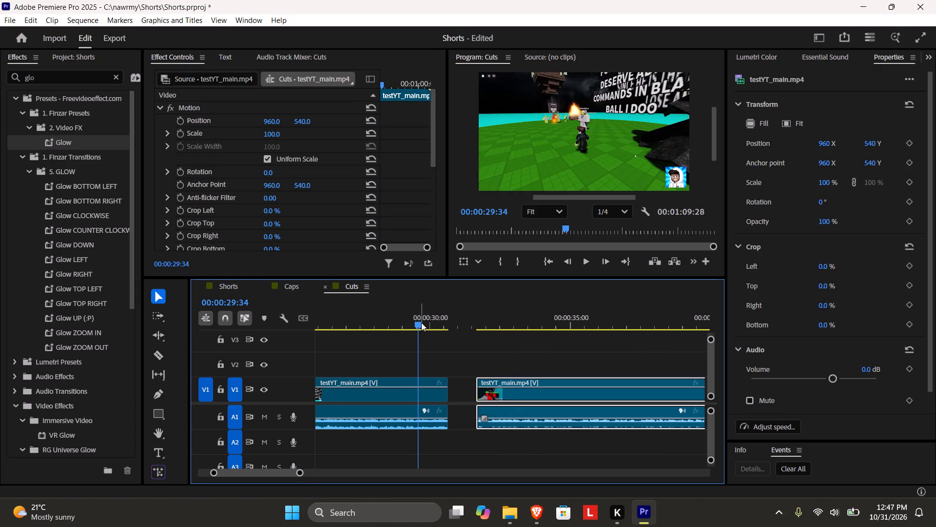
key(space)
key(space)
drag(448, 390, 468, 394)
key(space)
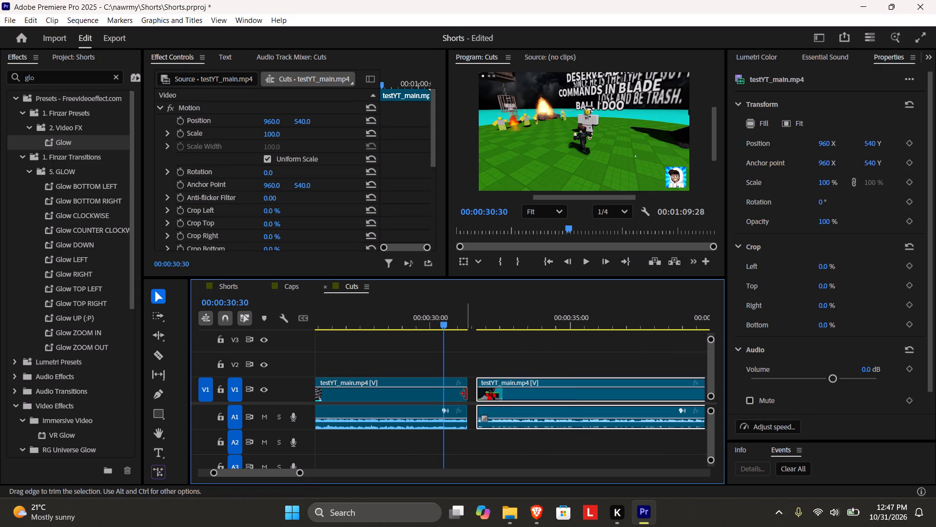
key(space)
drag(467, 393, 475, 395)
click(466, 318)
key(space)
key(space)
drag(506, 399, 559, 399)
drag(476, 392, 487, 392)
key(space)
key(space)
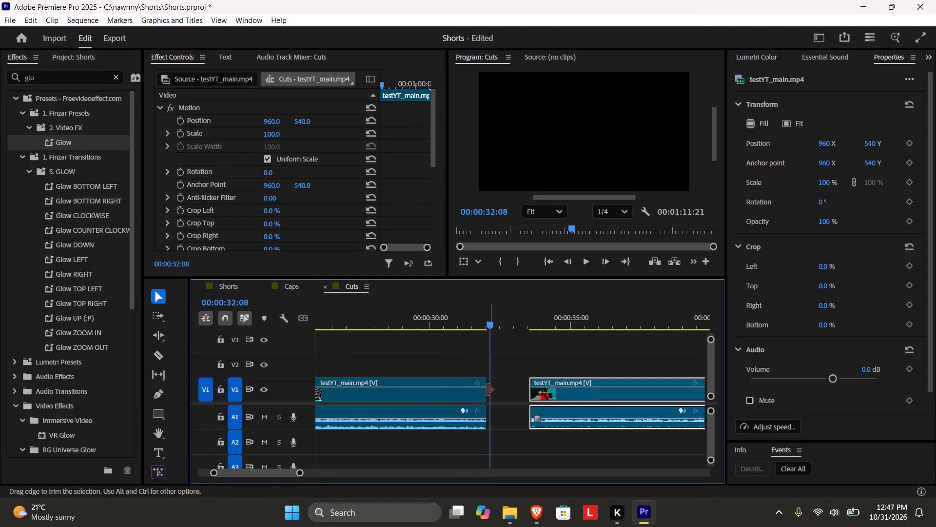
Play the third clip's extended ending and move the last clip back against its end at 00:00:32:01.
click(445, 322)
key(space)
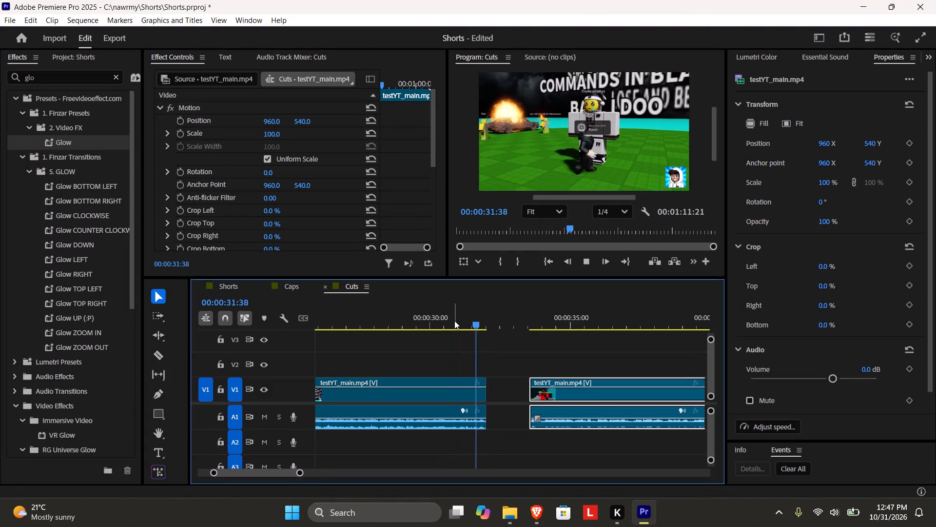
key(space)
drag(556, 398, 512, 394)
key(space)
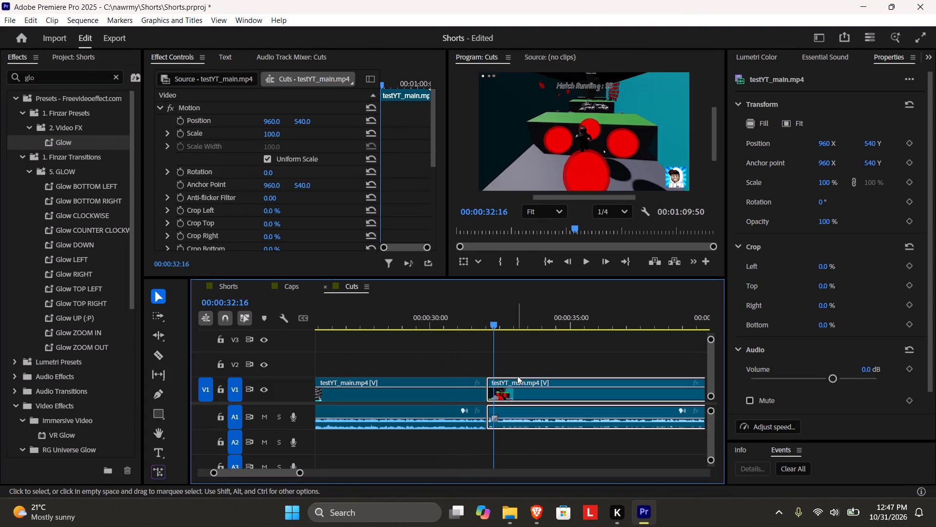
key(space)
click(508, 356)
Play across the join at 00:00:32:01 to check it, and save the project.
click(488, 305)
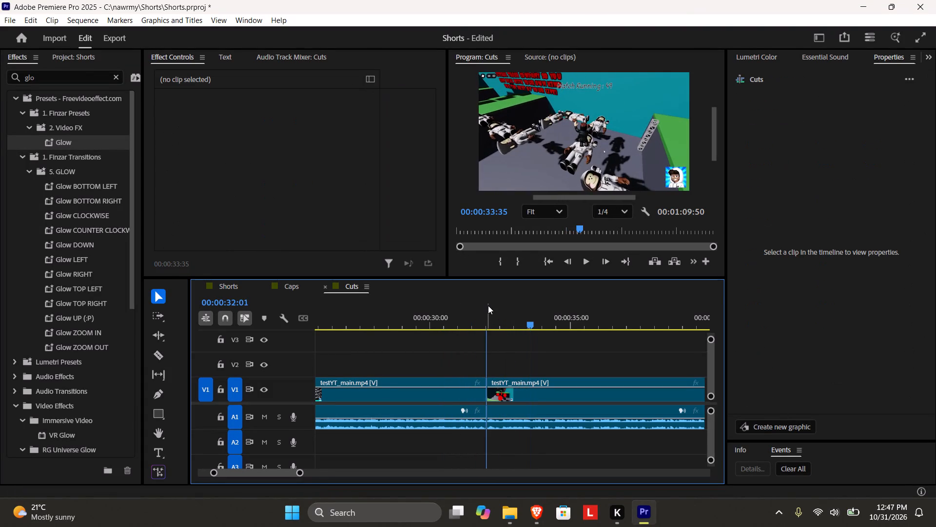
key(space)
key(space)
key(space)
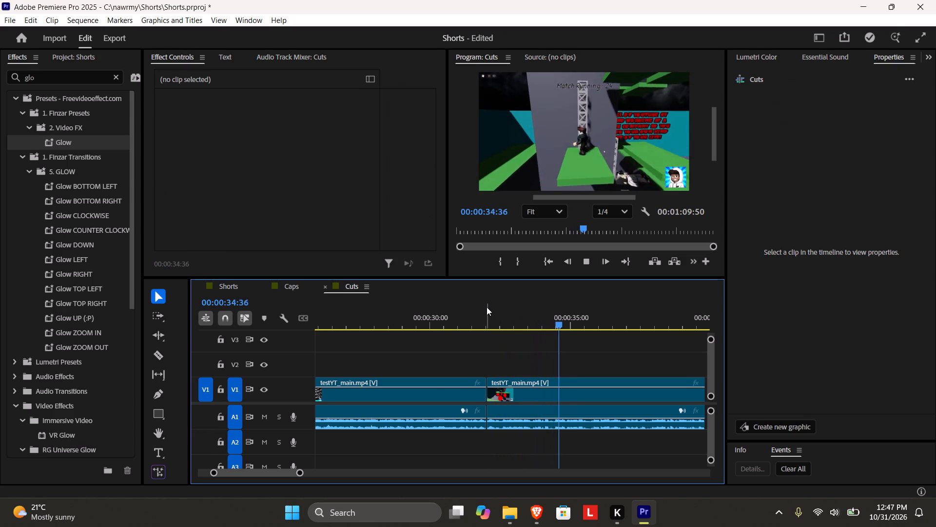
scroll(495, 354, down, 4)
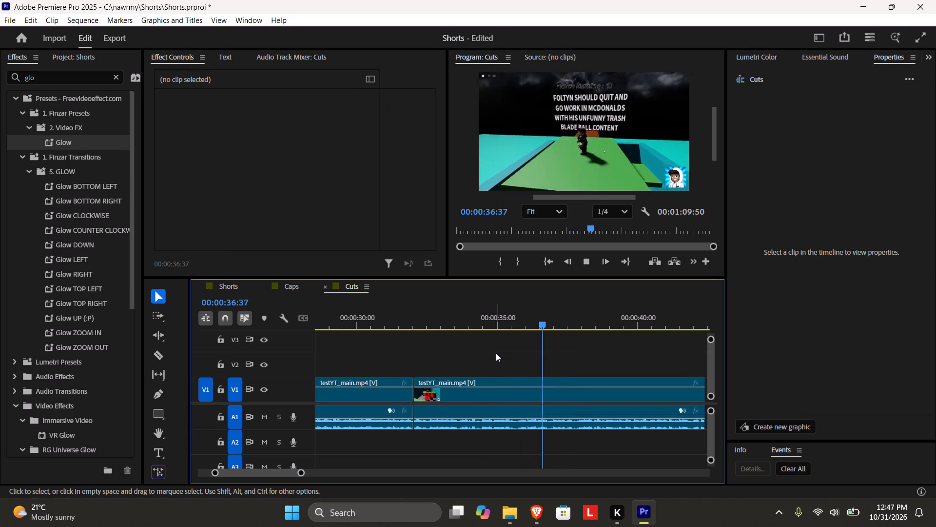
key(space)
key(ctrl+s)
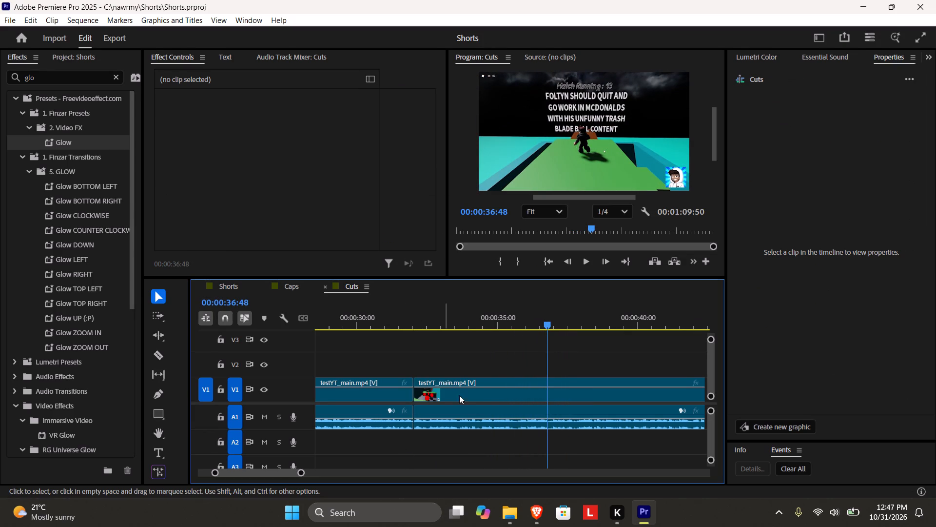
Play and replay the last clip between about 33 and 41 seconds to examine where the next unwanted section begins.
scroll(507, 381, down, 4)
key(space)
drag(303, 473, 305, 473)
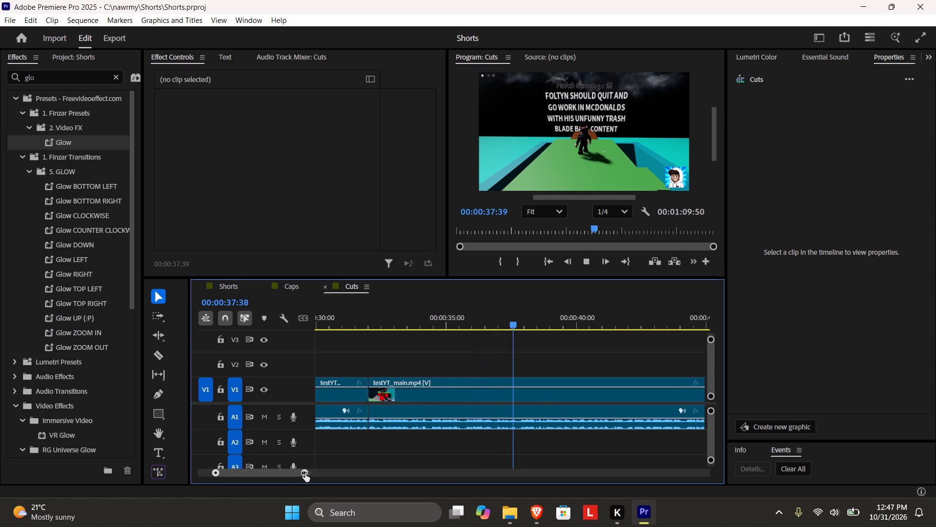
drag(305, 473, 331, 470)
scroll(461, 421, down, 4)
key(space)
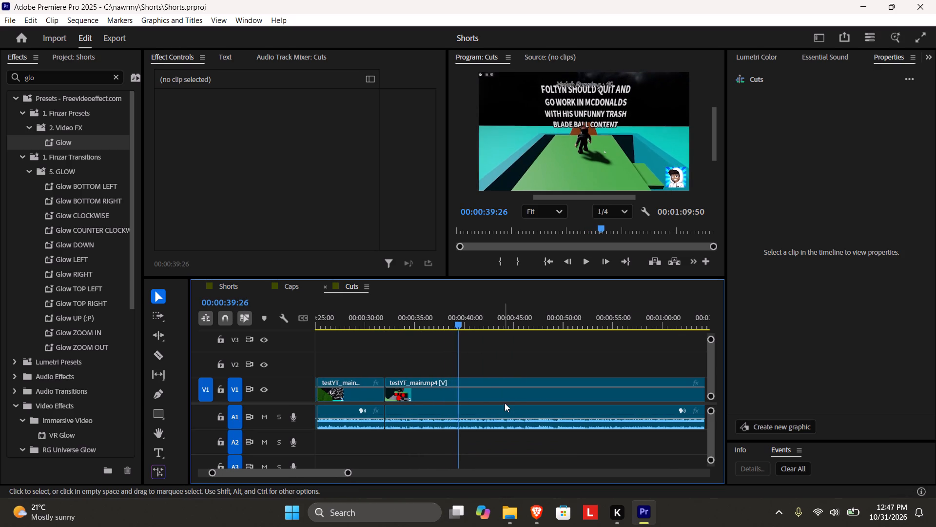
key(space)
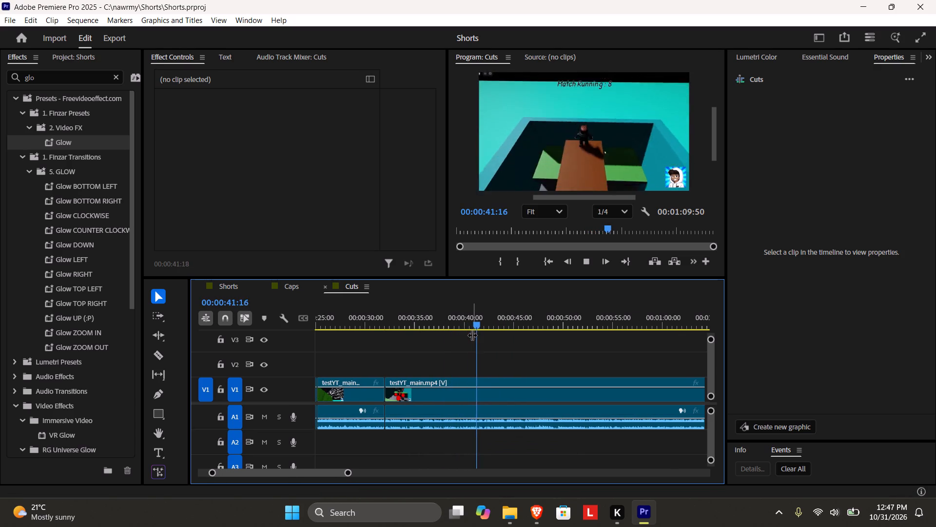
key(space)
click(424, 320)
key(space)
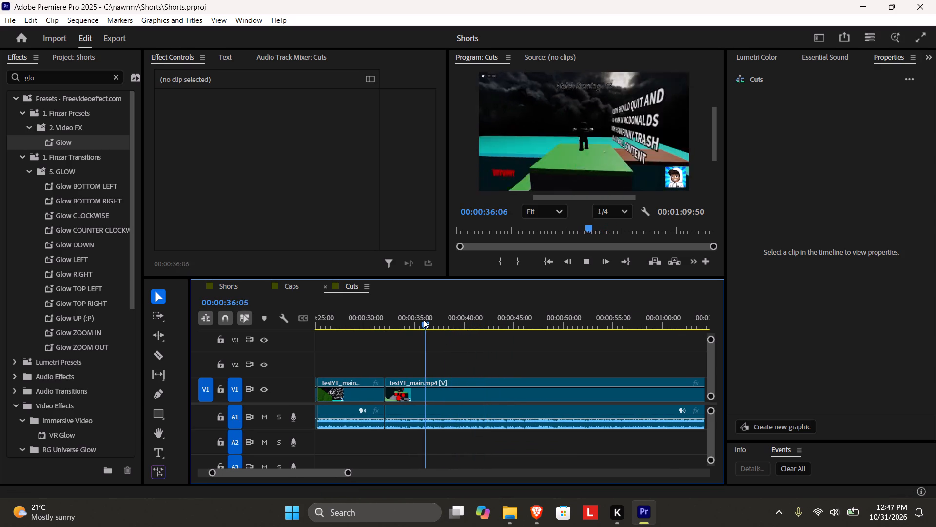
key(space)
click(396, 320)
key(space)
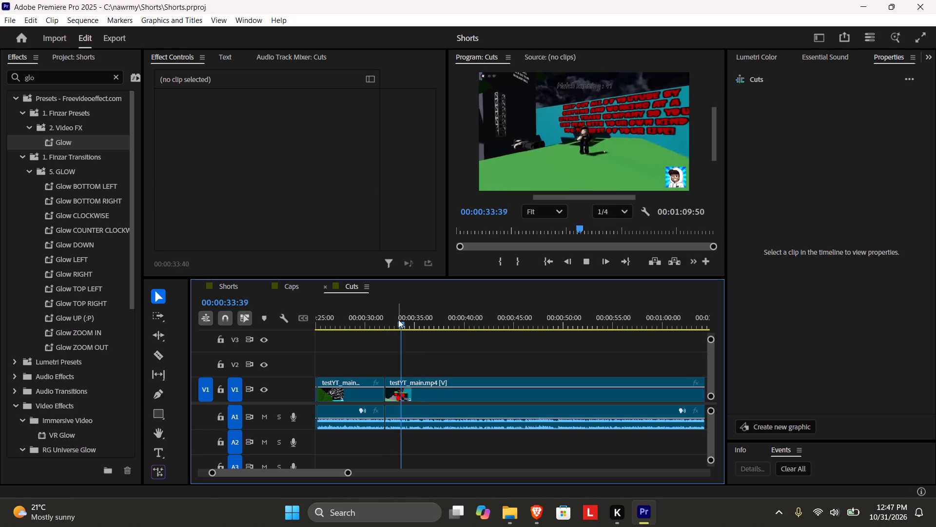
key(space)
key(space)
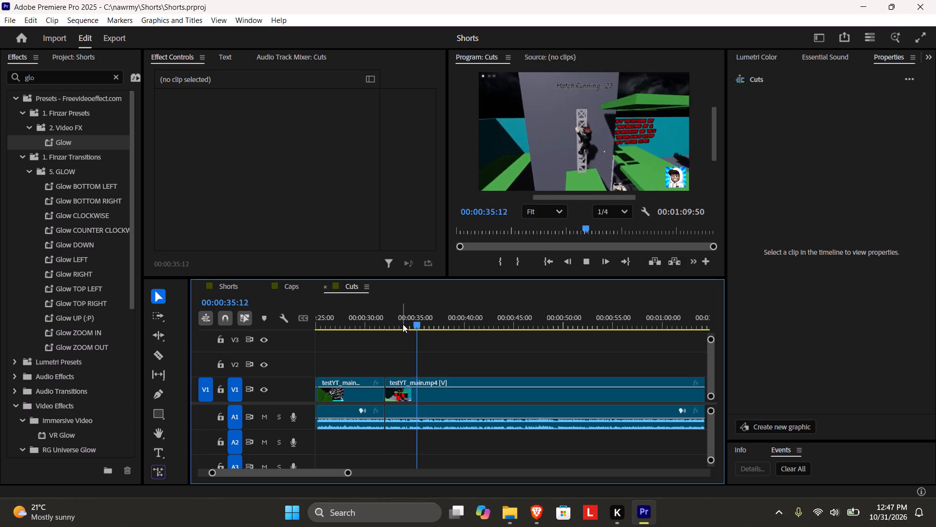
key(space)
Split the last clip at 00:00:35:42, stepping through frames to find where the camera view changes after the ladder climb.
drag(346, 473, 317, 469)
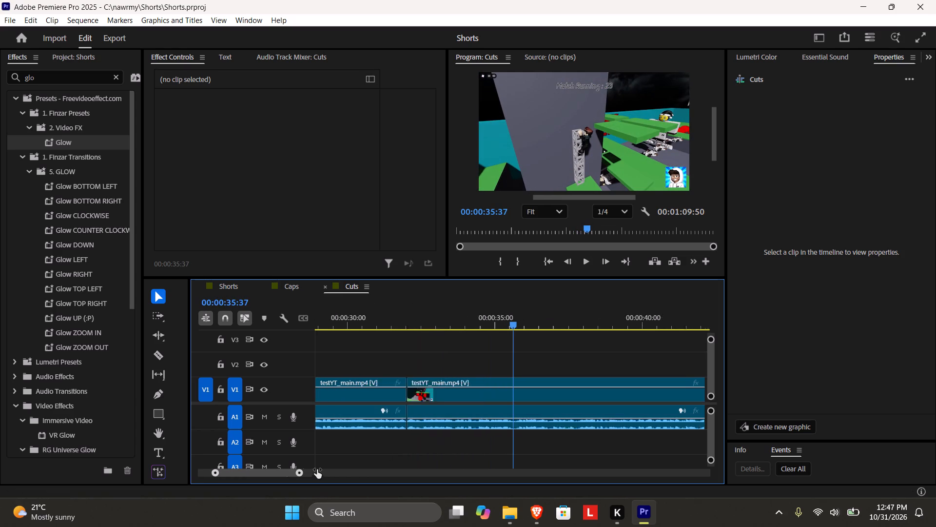
drag(317, 469, 308, 466)
key(space)
key(space)
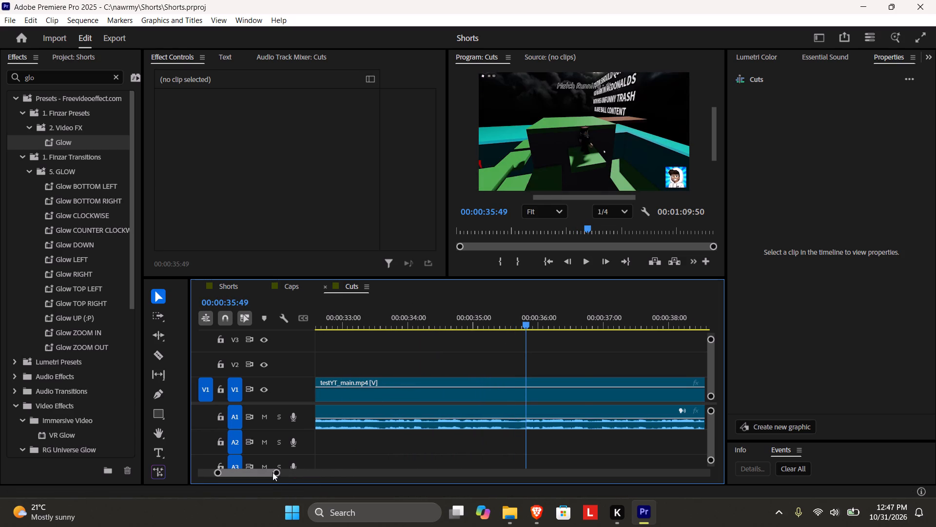
drag(272, 472, 265, 471)
drag(270, 471, 313, 457)
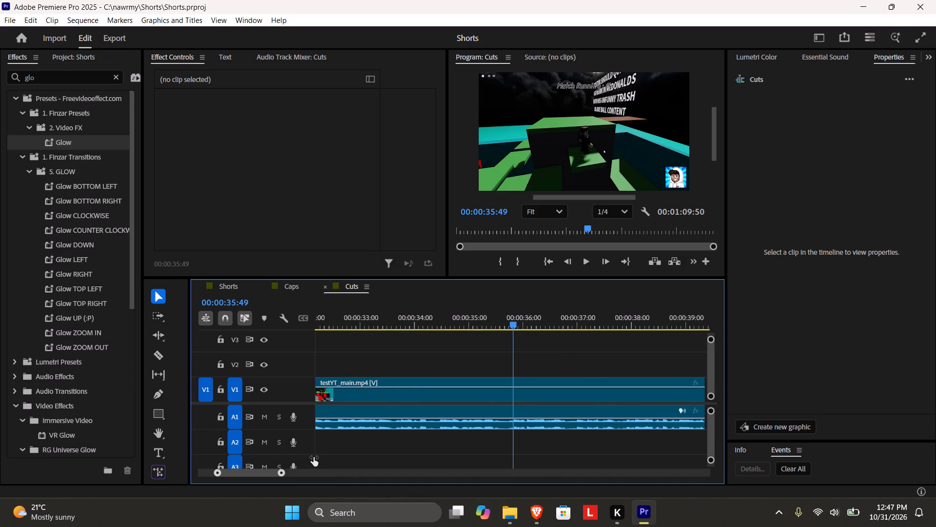
drag(313, 457, 319, 454)
key(Left)
key(Left)
key(Left)
key(Left)
key(Left)
key(Left)
key(Left)
key(Left)
key(Left)
key(Left)
key(Left)
key(Left)
key(Left)
key(Left)
key(Left)
key(Left)
key(Right)
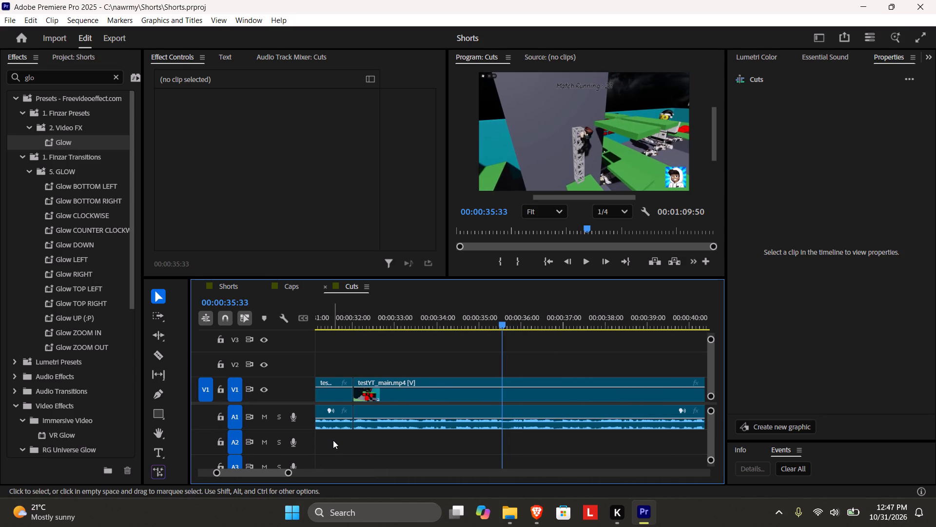
key(Right)
key(Right)
key(Right)
key(Right)
key(Right)
key(Right)
key(Right)
key(Right)
key(Right)
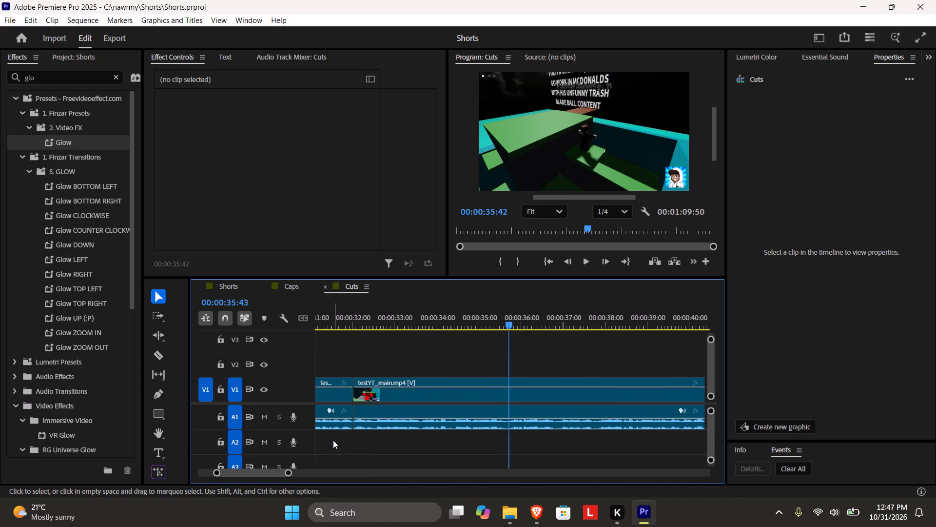
key(Left)
key(Left)
key(Right)
key(c)
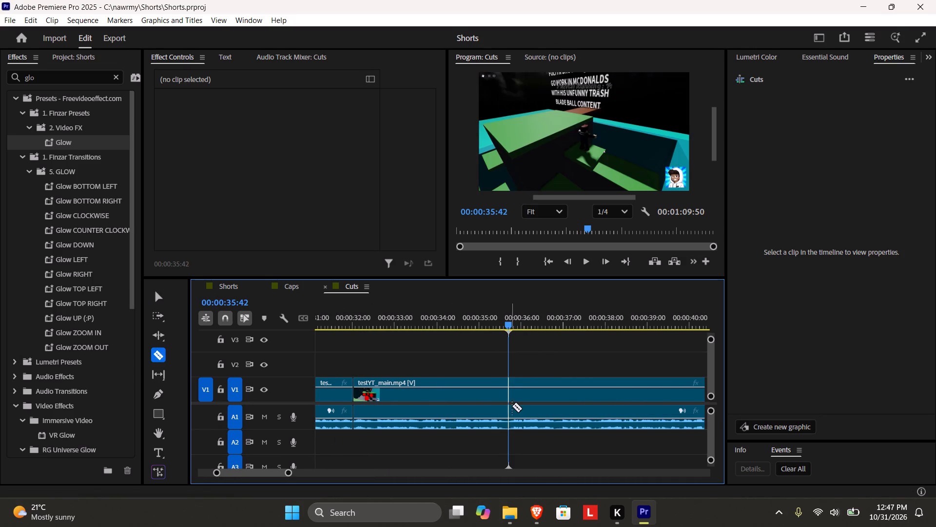
click(511, 396)
key(v)
Play and skim the last clip from 00:00:35:42 to about 43 seconds to find where the unwanted section ends.
key(space)
drag(291, 473, 315, 474)
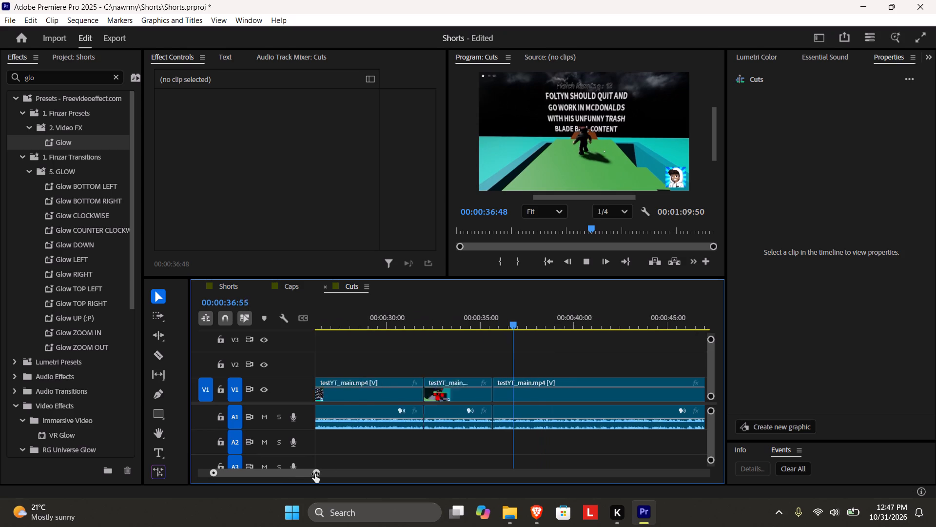
drag(315, 474, 316, 473)
scroll(379, 421, down, 10)
key(space)
drag(346, 323, 374, 326)
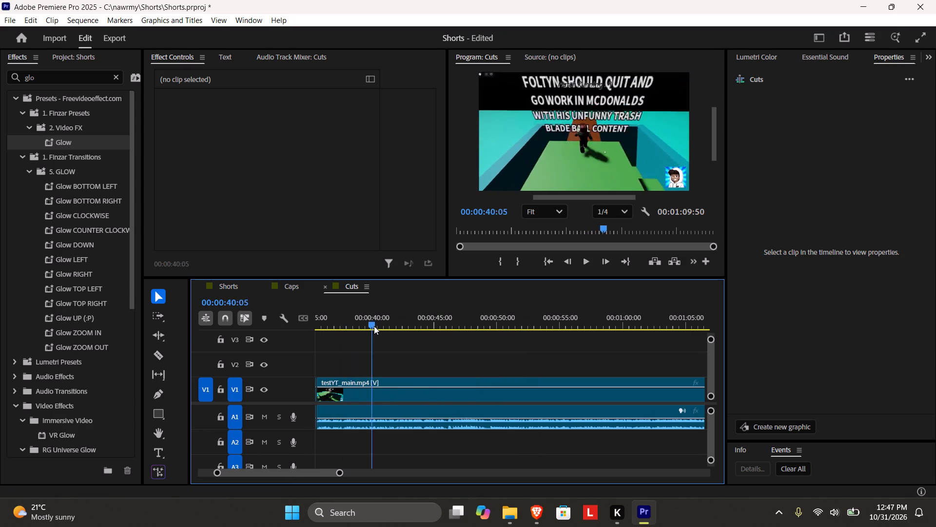
drag(374, 326, 383, 328)
key(space)
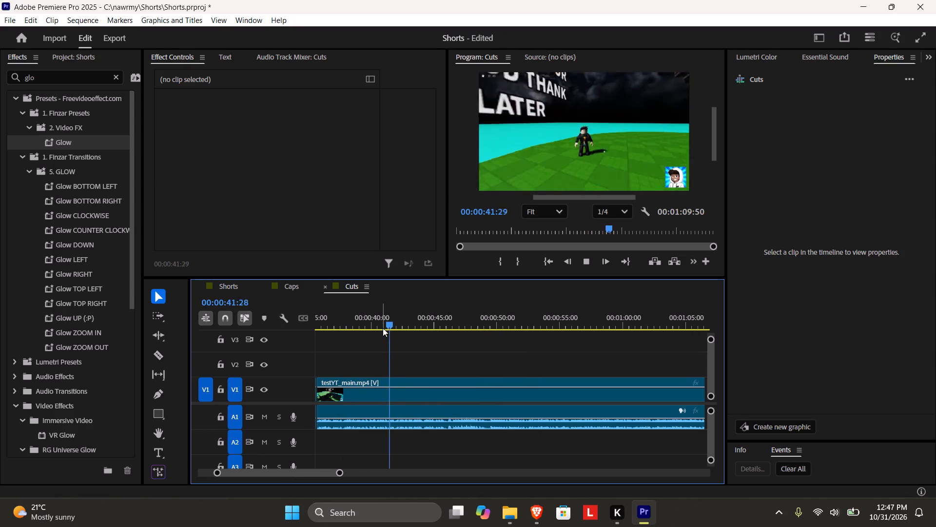
key(space)
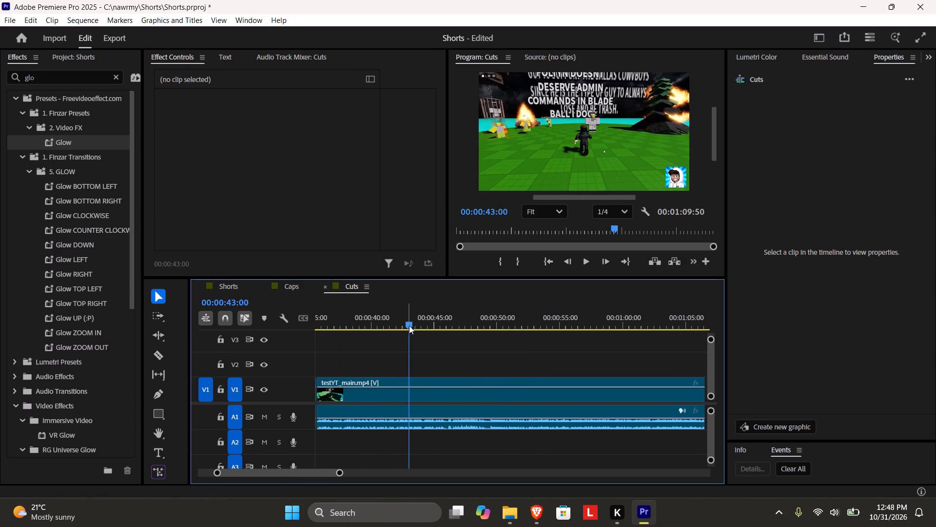
Split the last clip at 00:00:41:25, stepping back through frames to find where the footage worth keeping resumes.
drag(410, 324, 390, 323)
key(space)
key(space)
key(Left)
key(Left)
key(Left)
key(Left)
key(Left)
key(Left)
key(Left)
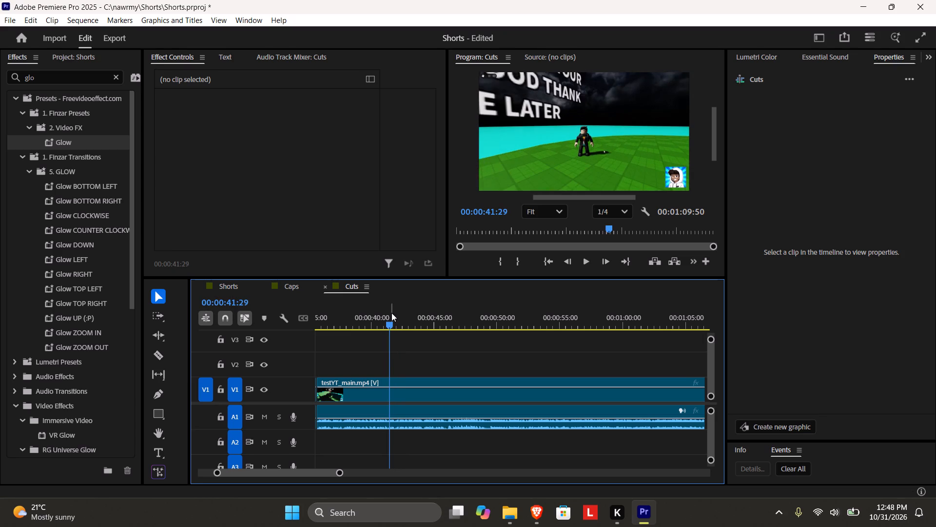
key(Left)
key(Left)
key(Left)
key(Left)
key(Right)
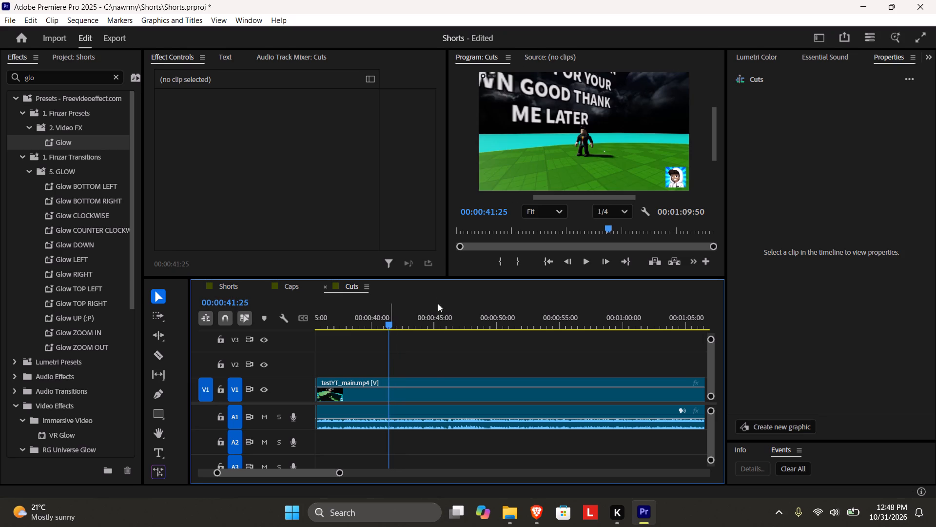
key(c)
click(385, 390)
Delete the unwanted section between 00:00:35:42 and 00:00:41:25.
key(v)
click(350, 399)
key(Delete)
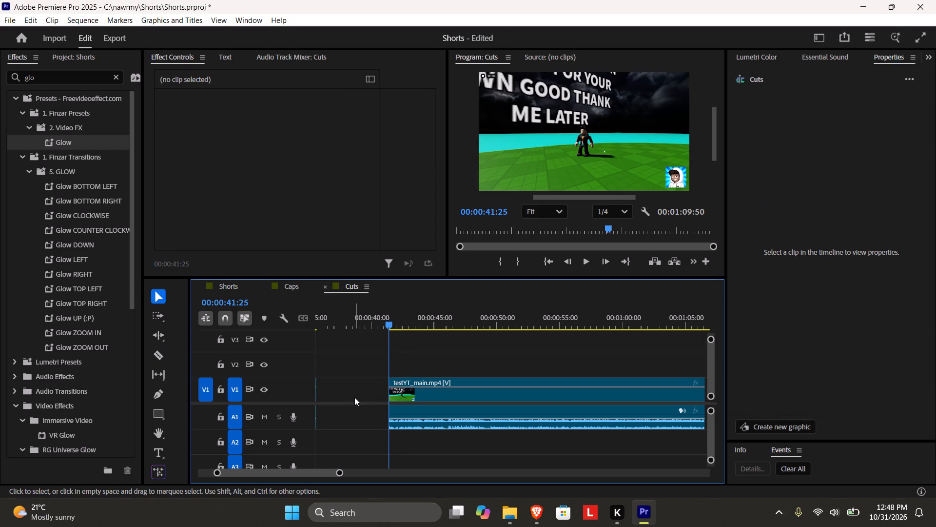
Play the start of the remaining last clip and move the clip back against the previous one's end at 00:00:35:42.
key(space)
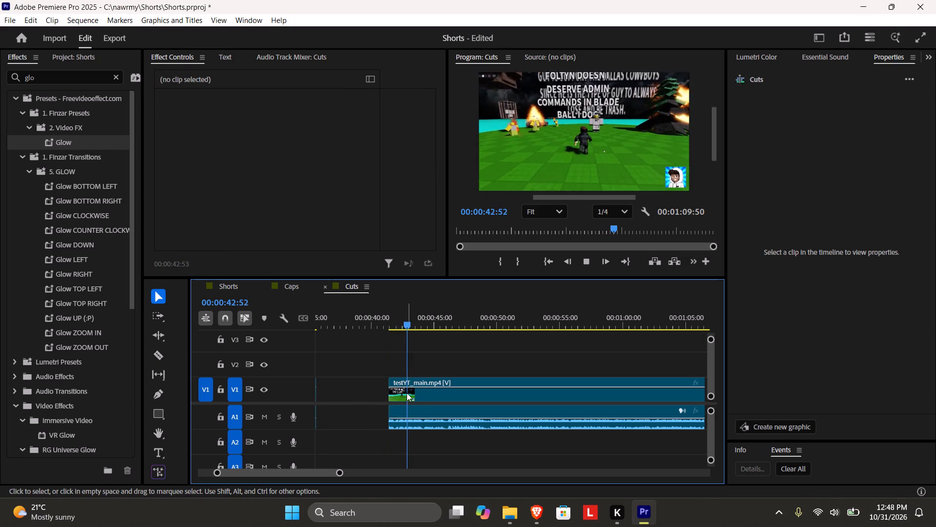
key(space)
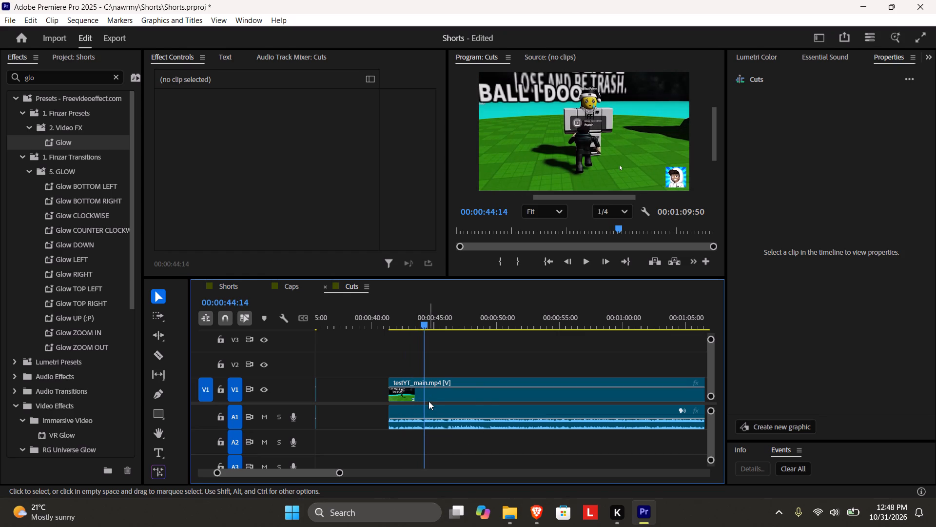
drag(430, 398, 364, 399)
Play across the join at 00:00:35:42 to check it, and save the project.
click(343, 311)
key(space)
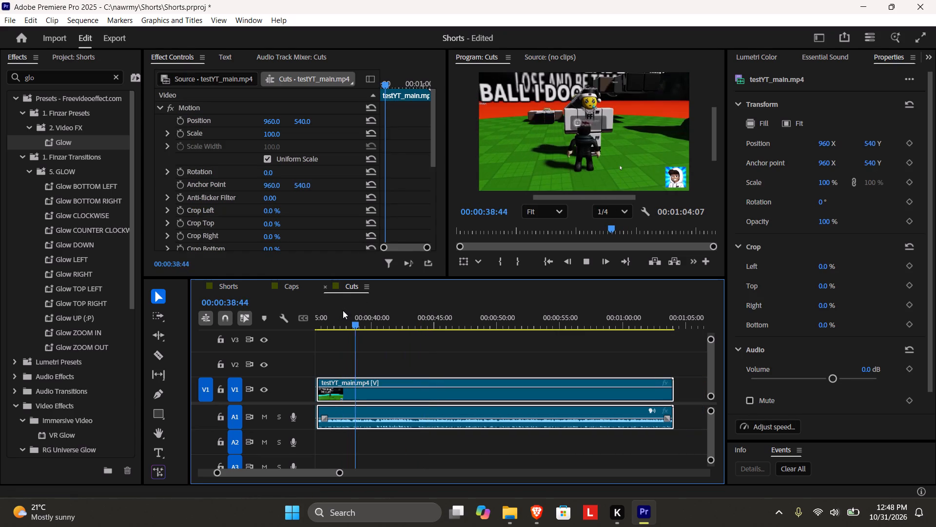
key(space)
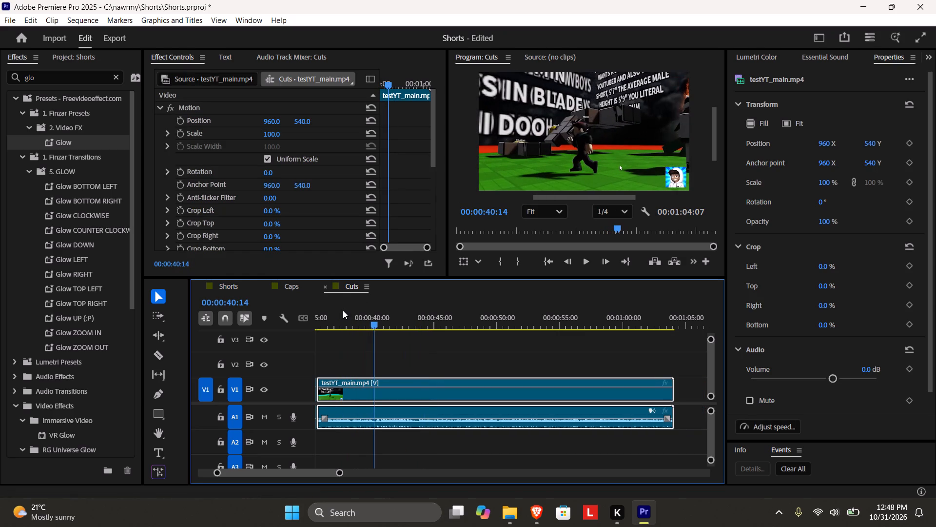
key(space)
key(space)
key(ctrl+s)
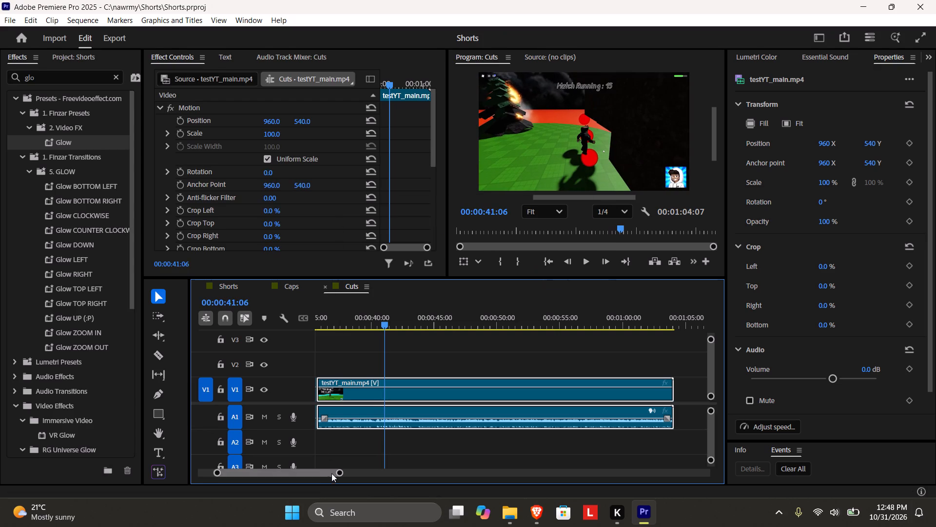
Play the last clip from 00:00:39:30 to about 55 seconds to examine where the Short should end, and save the project.
drag(340, 472, 324, 468)
click(439, 347)
click(465, 320)
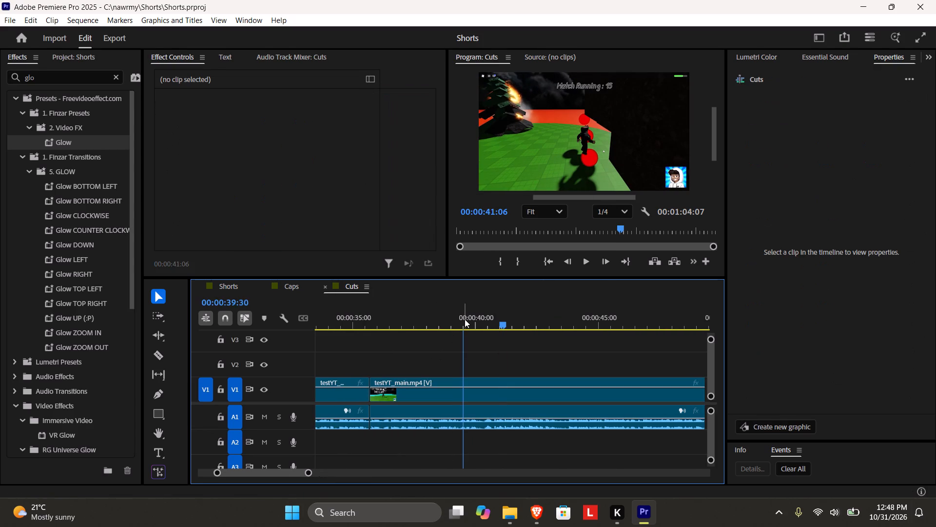
key(space)
key(space)
key(space)
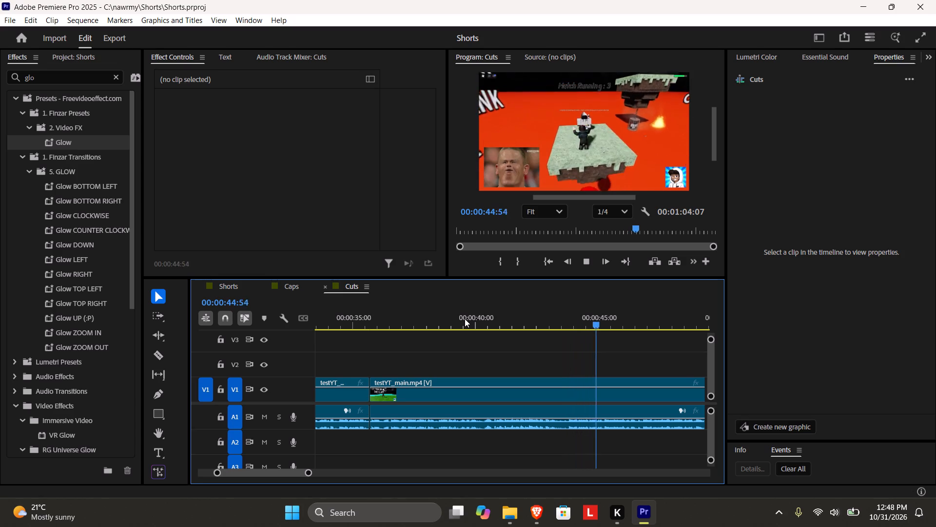
drag(309, 475, 317, 475)
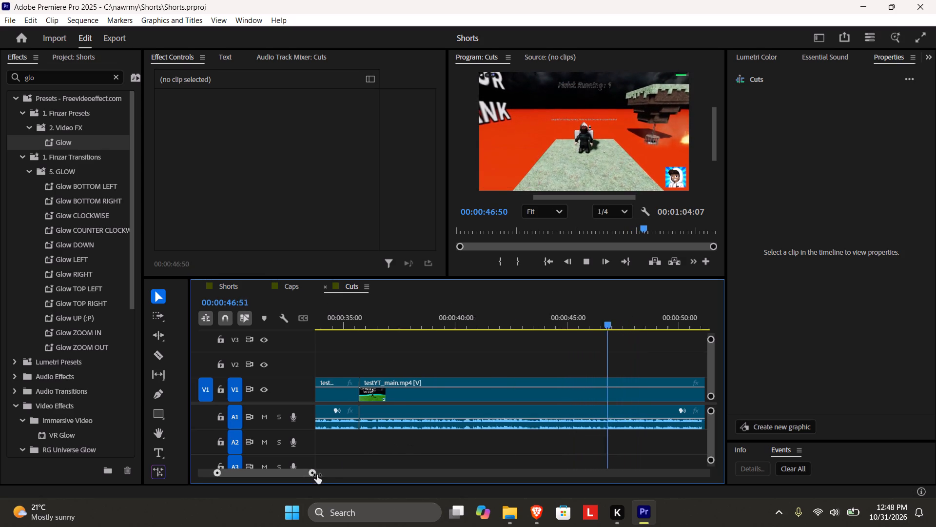
drag(317, 475, 339, 472)
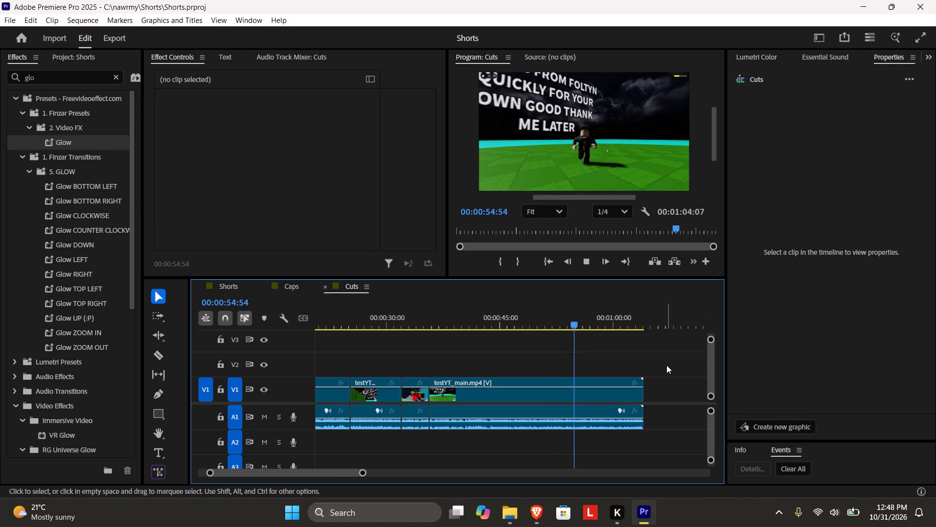
key(space)
key(ctrl+s)
Replay the tier list section from about 51 seconds and split the last clip at 00:00:51:30.
click(544, 324)
key(space)
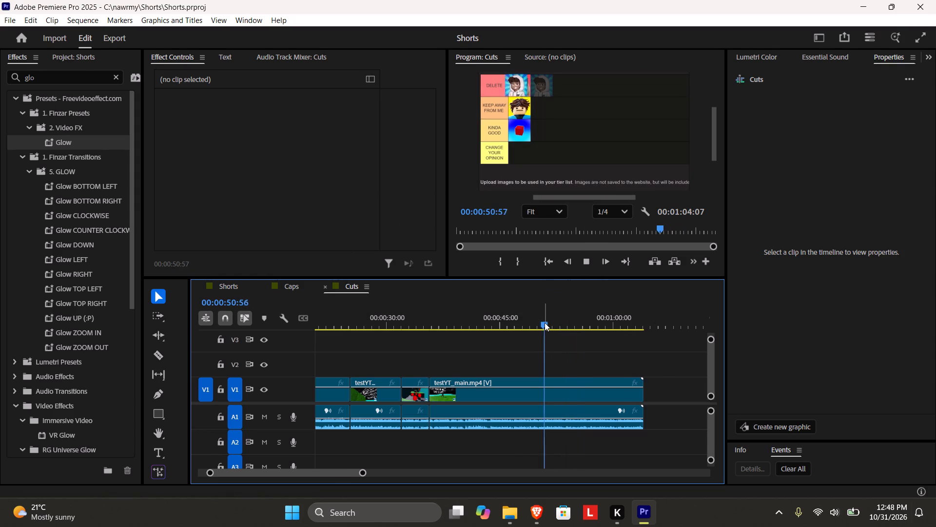
key(space)
drag(364, 472, 357, 472)
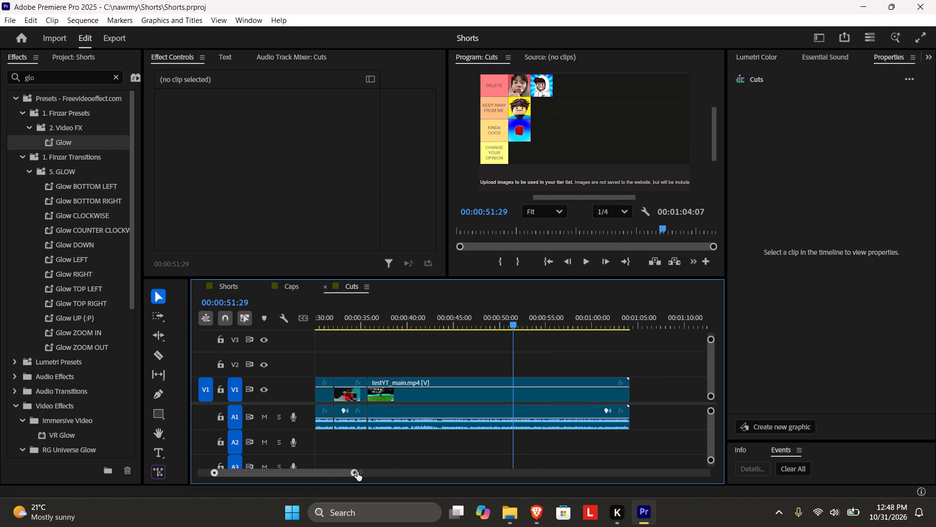
drag(357, 472, 306, 462)
drag(264, 473, 254, 473)
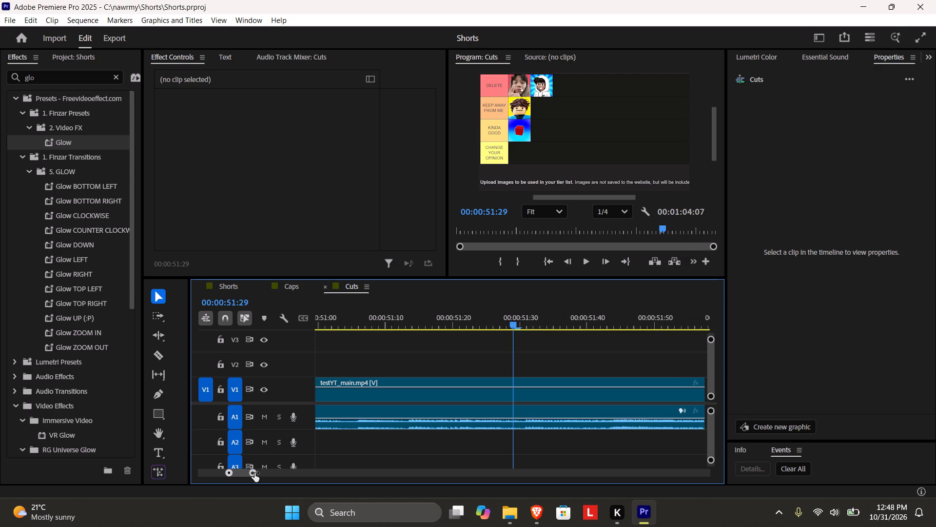
drag(254, 473, 249, 473)
drag(510, 322, 534, 327)
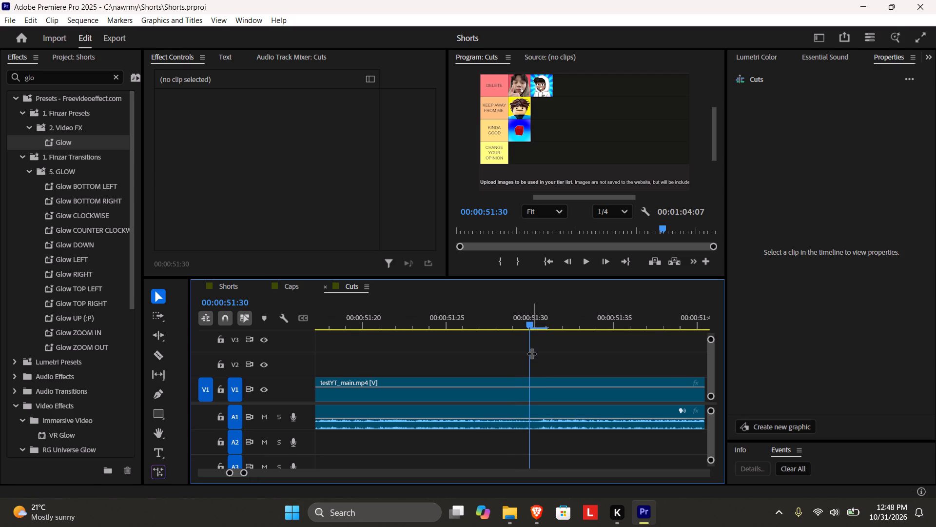
key(c)
click(527, 396)
Skim the footage after 00:00:51:30, delete that leftover end clip and save the project.
key(v)
click(569, 391)
key(space)
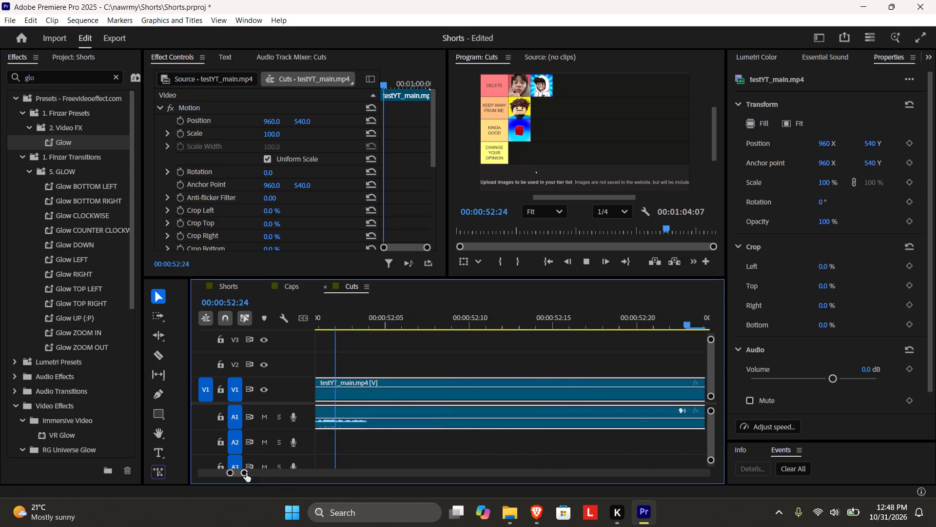
drag(246, 473, 329, 465)
scroll(434, 441, down, 5)
key(space)
drag(430, 323, 459, 328)
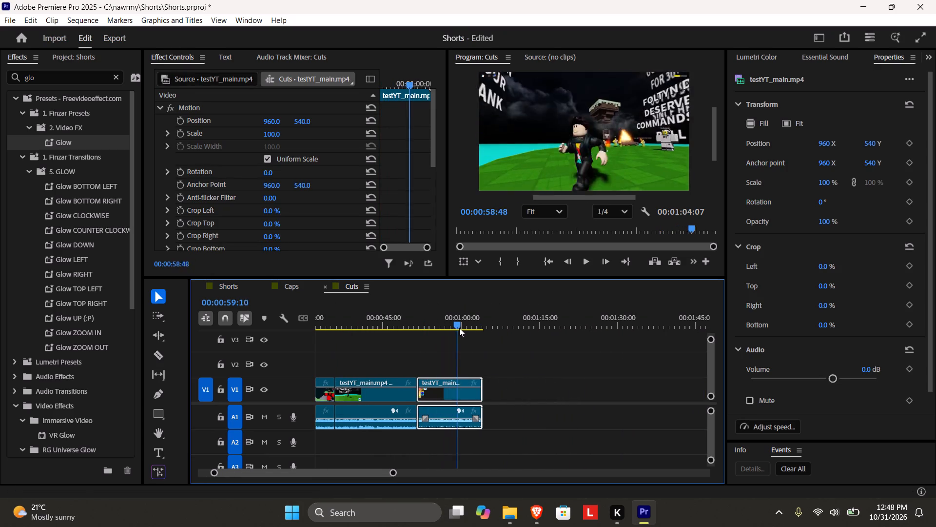
drag(459, 328, 469, 330)
click(467, 386)
key(Delete)
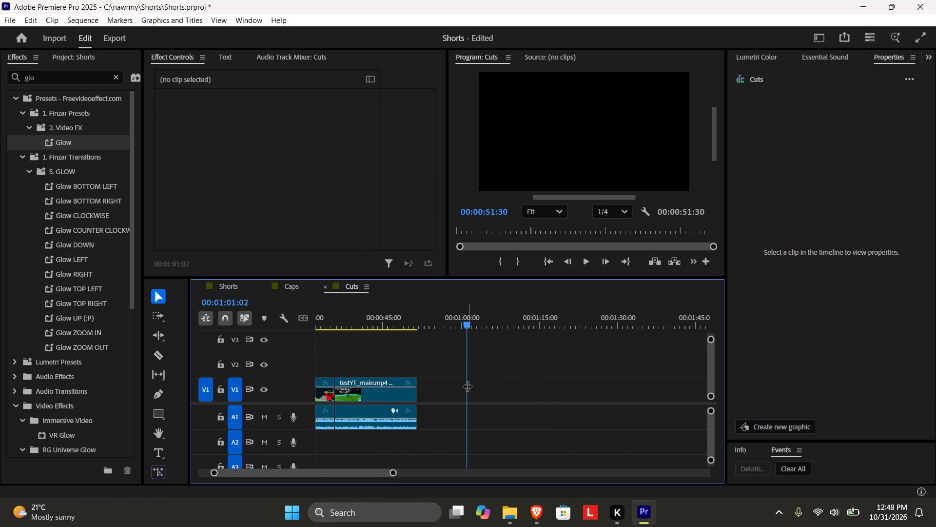
key(ctrl+s)
Cut all the clips out of the Cuts sequence and switch to the start of the Shorts sequence.
drag(452, 398, 105, 411)
drag(388, 474, 491, 472)
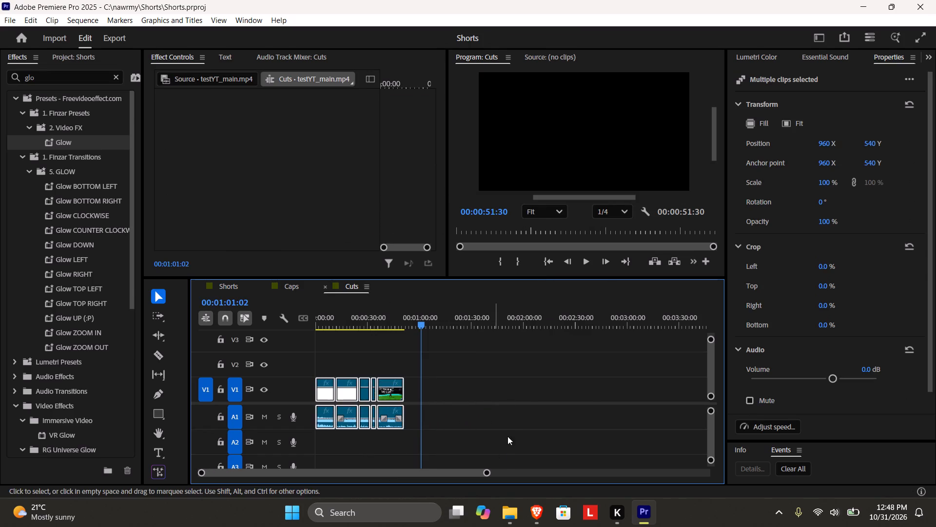
click(517, 429)
drag(390, 314, 168, 331)
drag(457, 393, 277, 398)
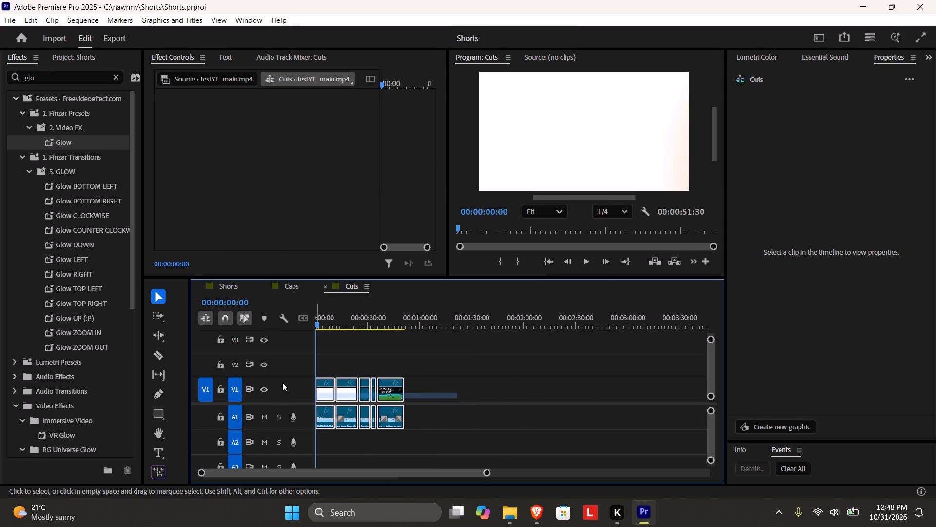
key(ctrl+x)
click(231, 284)
drag(345, 312, 270, 326)
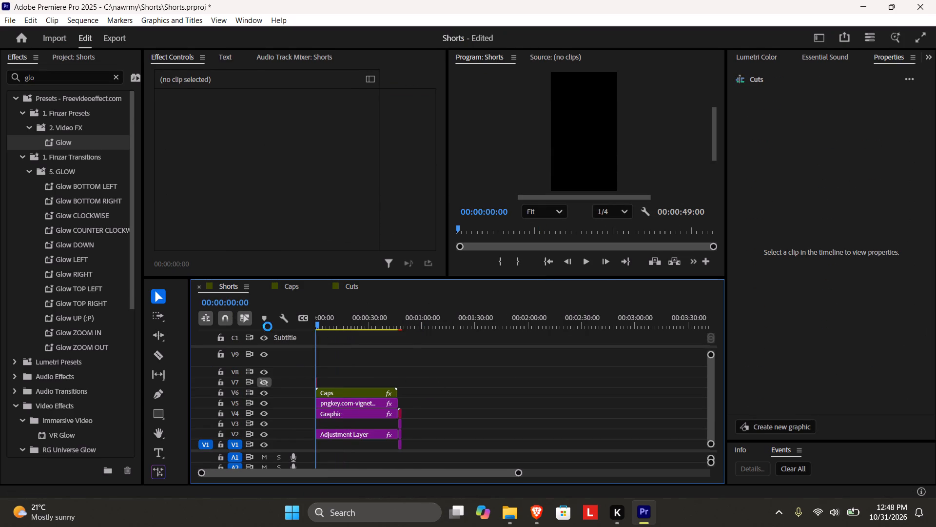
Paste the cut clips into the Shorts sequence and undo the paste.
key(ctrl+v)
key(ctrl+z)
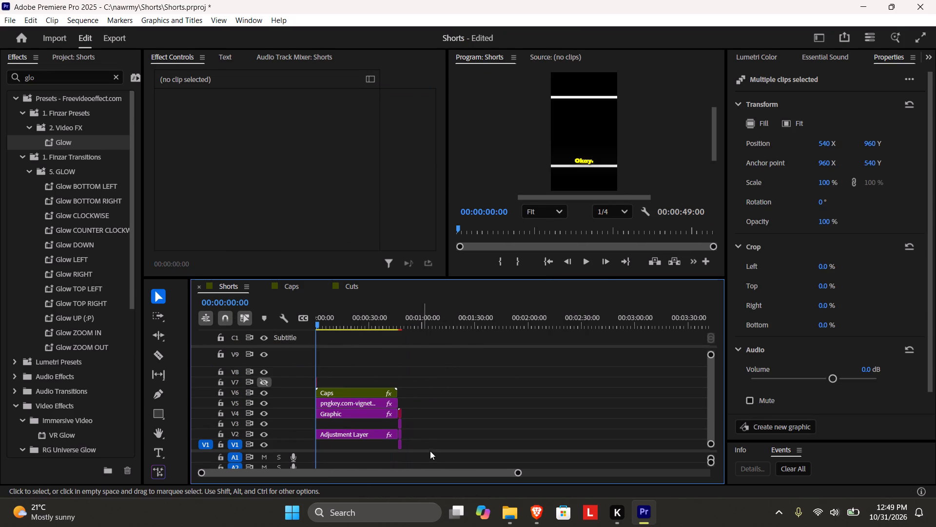
Move the end-screen clips on V1 to V4 of the Shorts sequence 45 seconds later to make room for the footage.
drag(430, 446, 400, 408)
drag(400, 424, 479, 423)
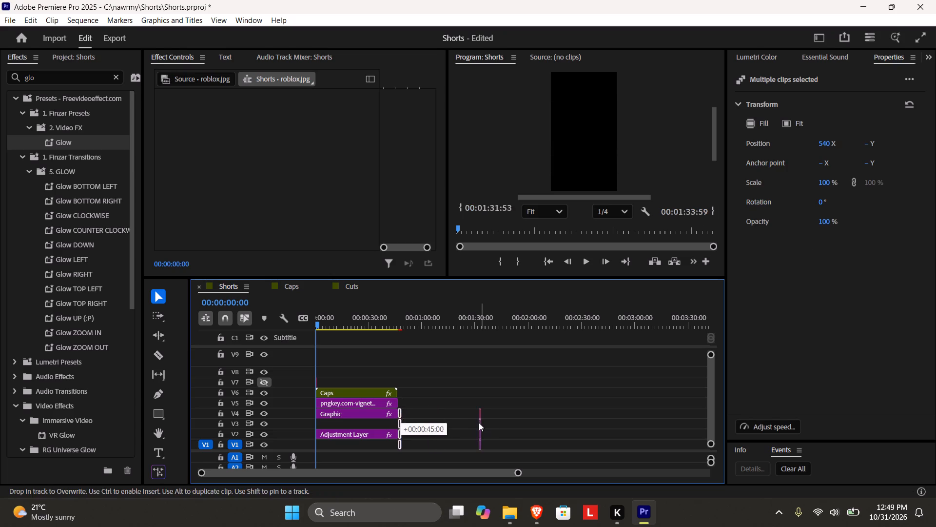
drag(479, 423, 480, 422)
Paste the cut testYT_main.mp4 clips at the start of the Shorts sequence on V1 and A1.
click(428, 373)
key(ctrl+v)
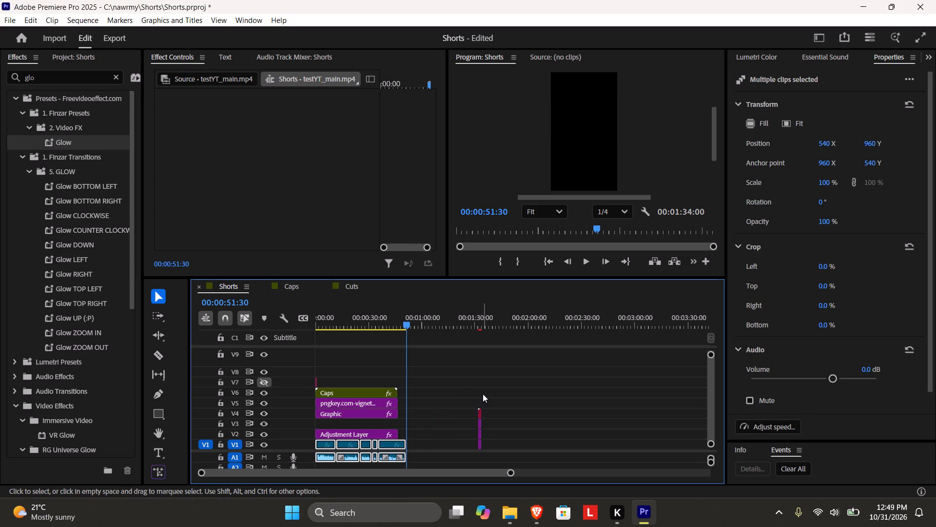
Move the end-screen clips on V1 to V4 back against the end of the footage at 00:00:51:30.
drag(476, 377, 485, 448)
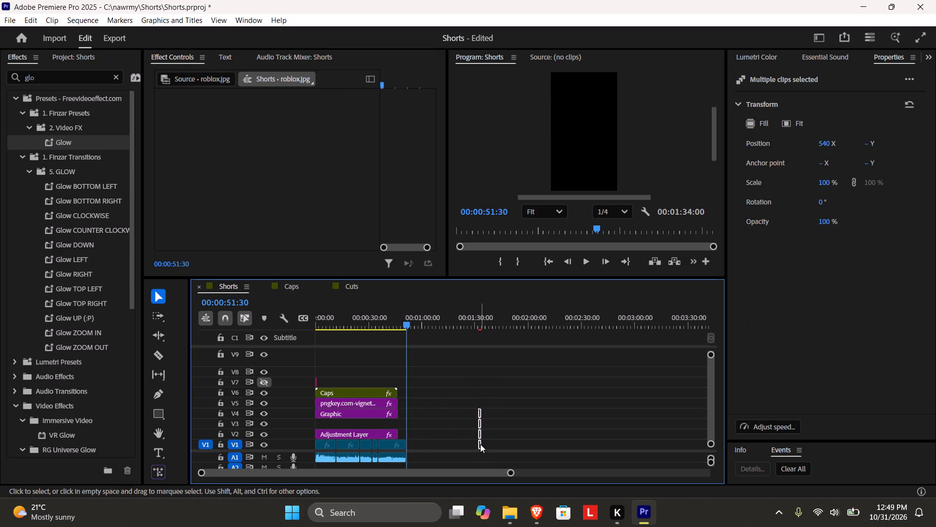
drag(480, 444, 414, 443)
click(456, 431)
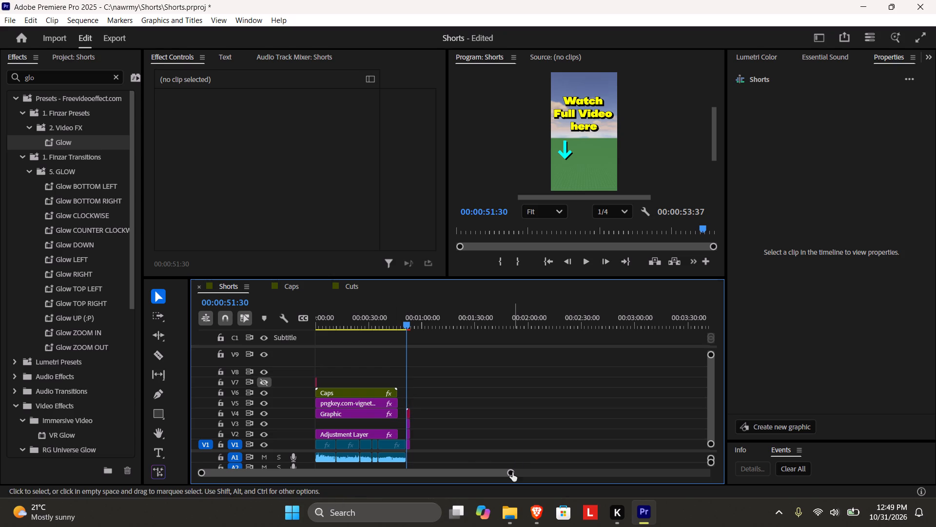
Extend the vignette image, Graphic and Adjustment Layer clips to the footage's end at 00:00:51:30, and save the project.
drag(512, 473, 429, 458)
drag(489, 396, 464, 437)
click(481, 412)
drag(484, 402, 459, 435)
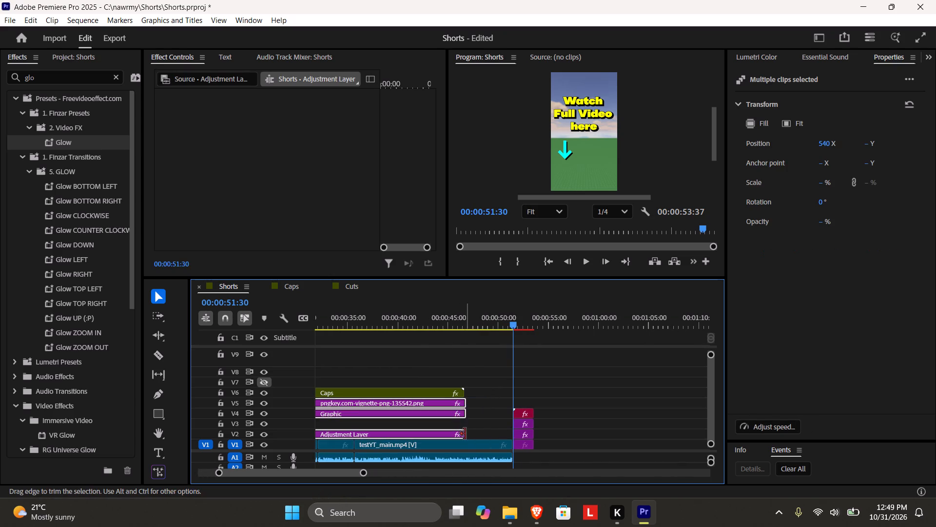
drag(465, 434, 507, 434)
click(512, 372)
click(503, 370)
key(ctrl+s)
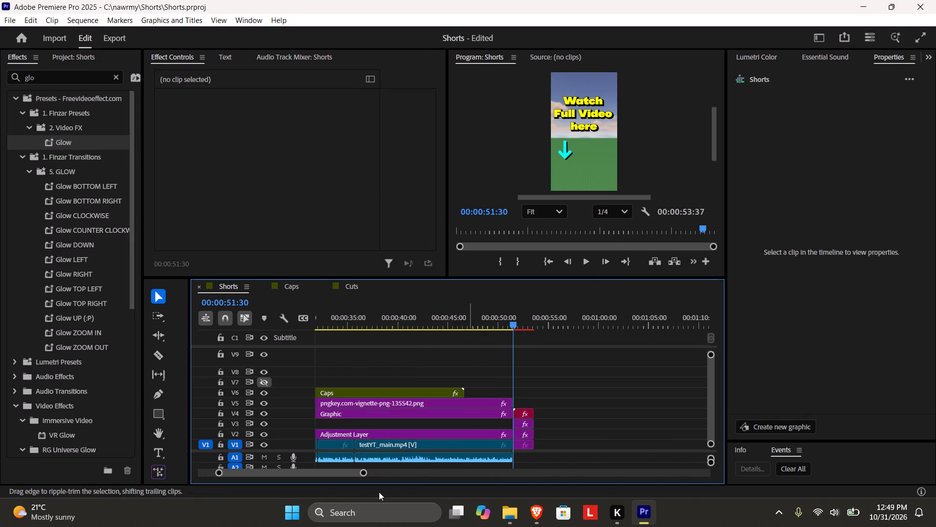
Duplicate all the testYT_main.mp4 video clips from V1 onto V3, and return the playhead to the sequence start.
drag(367, 471, 430, 465)
click(443, 446)
shift+click(420, 446)
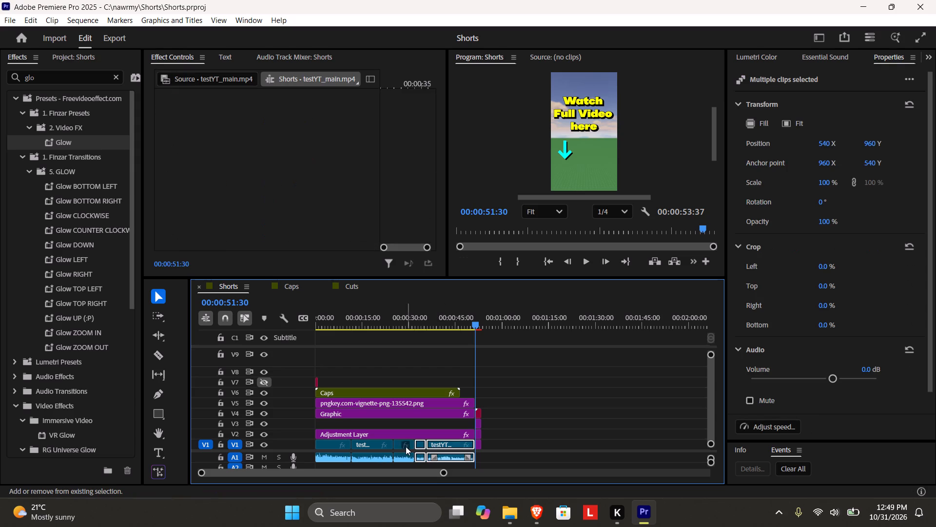
shift+click(401, 446)
shift+click(366, 446)
shift+click(338, 445)
alt+drag(370, 446, 371, 426)
drag(403, 333, 266, 340)
drag(329, 324, 227, 326)
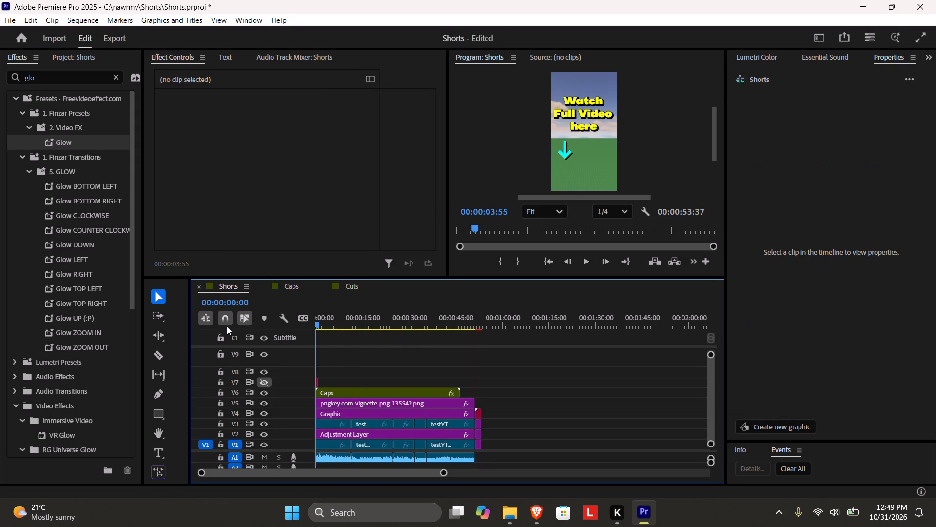
Preview the opening seconds of the Shorts sequence, hide the Caps track V6, and save the project.
key(space)
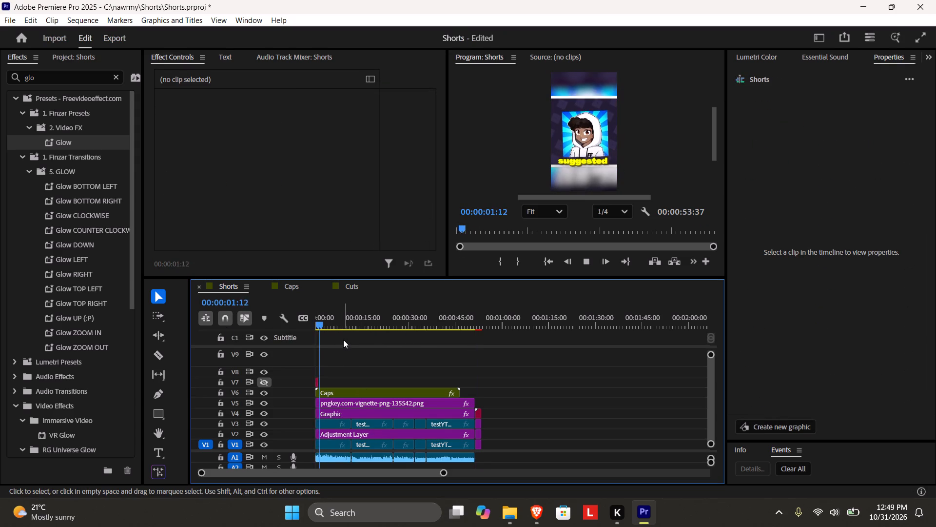
key(space)
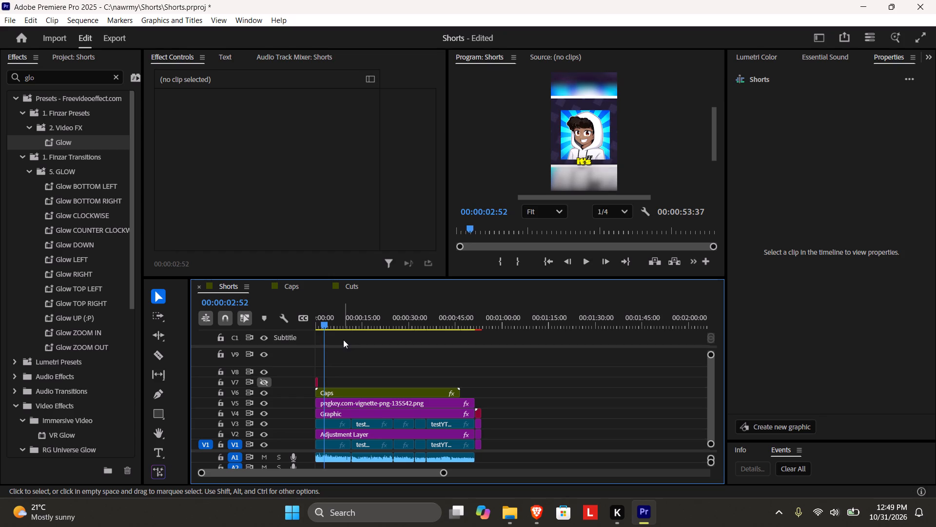
key(ctrl+s)
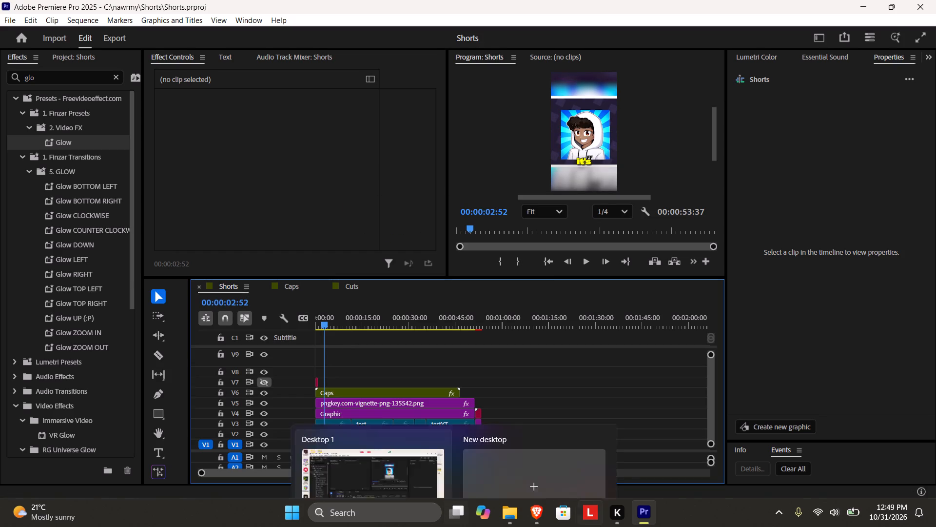
click(266, 392)
key(space)
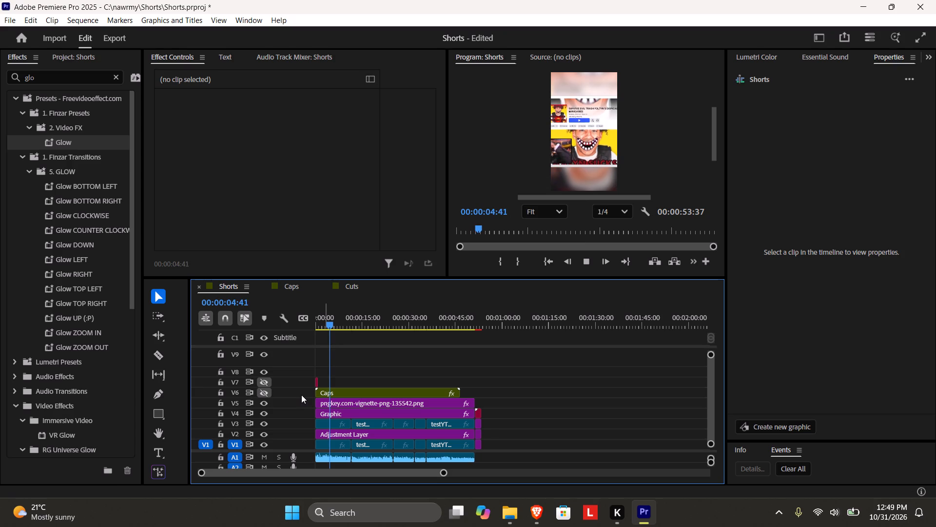
key(space)
key(ctrl+s)
key(space)
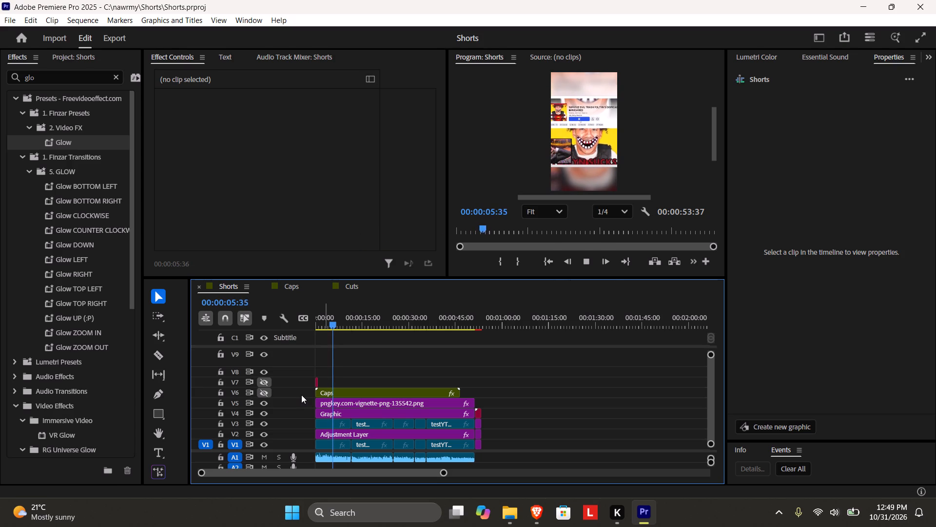
key(space)
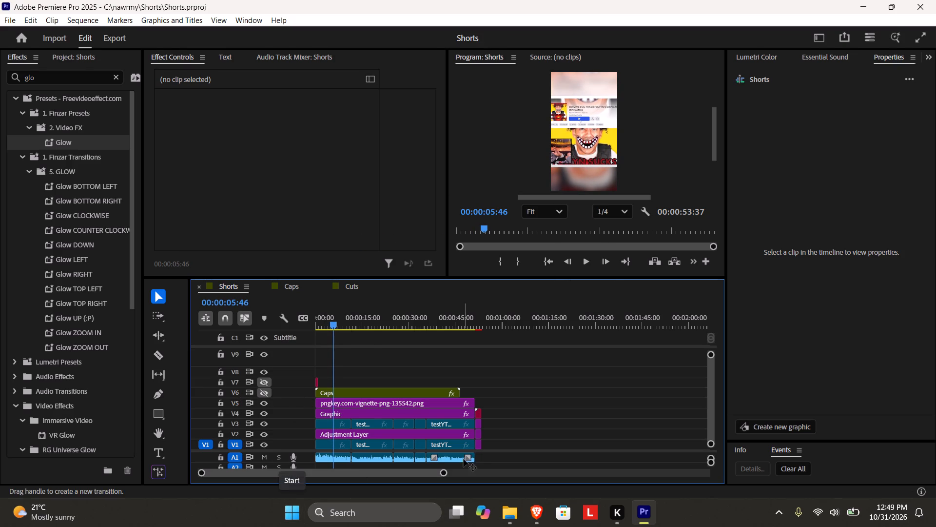
click(444, 473)
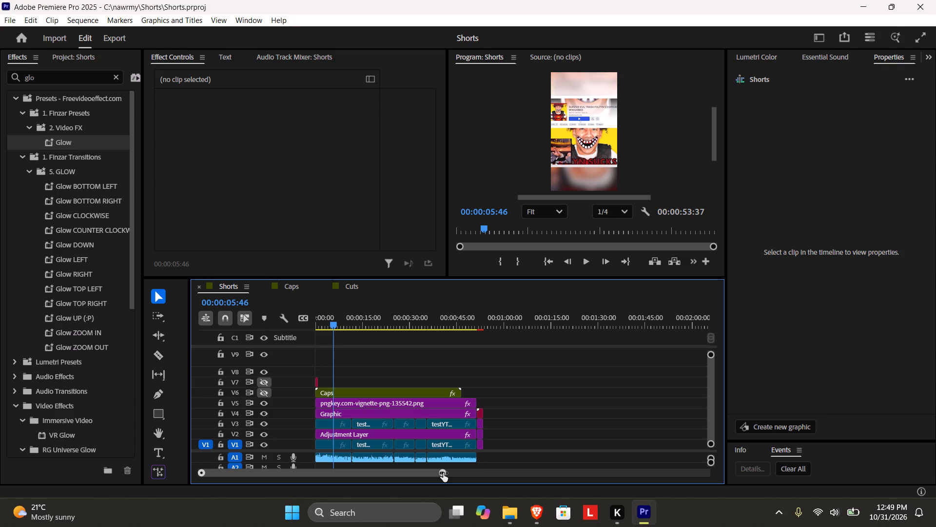
click(922, 35)
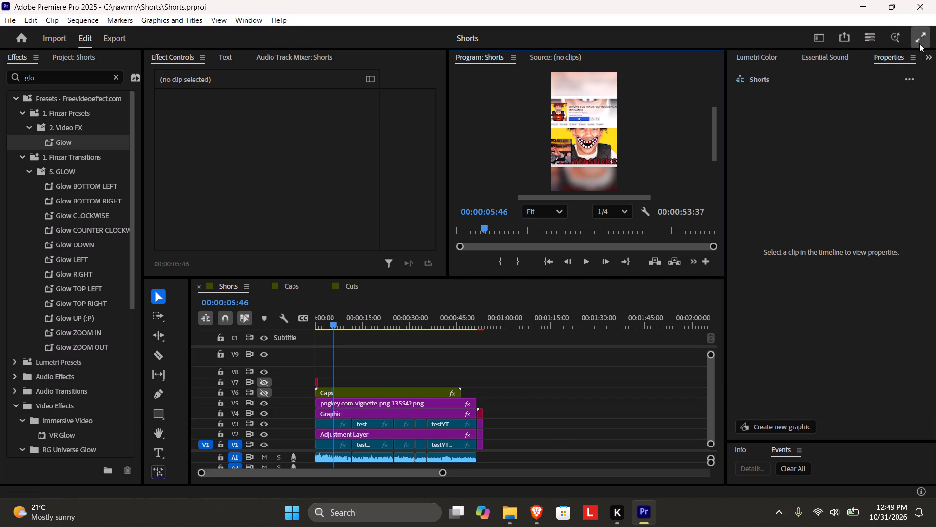
key(Escape)
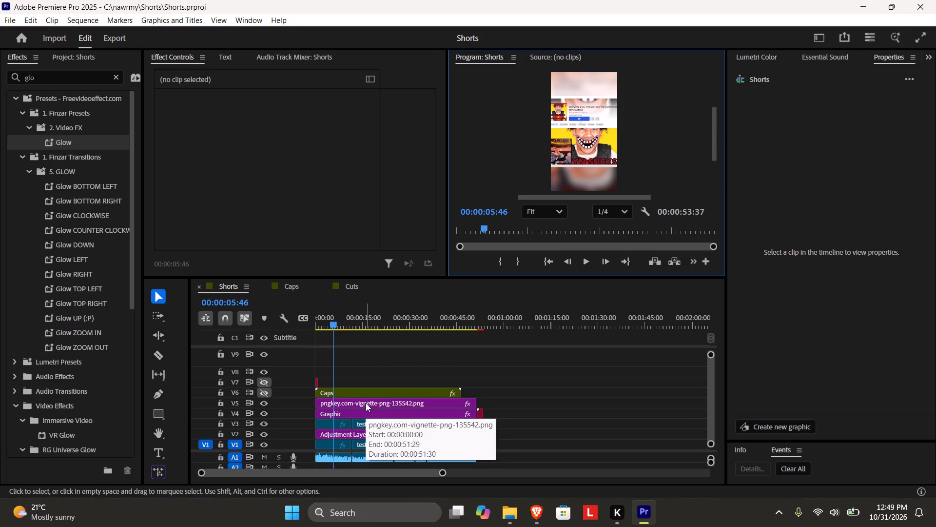
Play through the opening and cut the first testYT_main.mp4 clip on V3 at 00:00:04:07.
click(336, 423)
drag(443, 473, 434, 471)
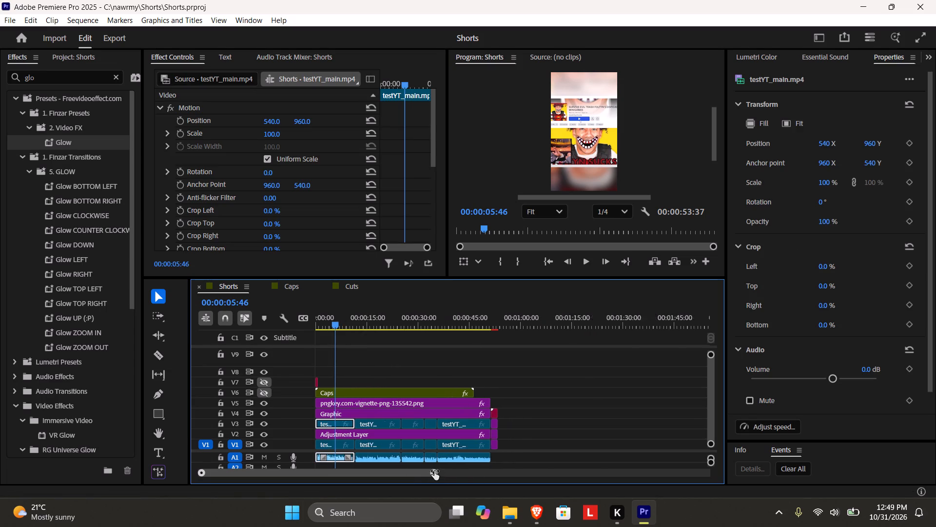
drag(434, 471, 362, 474)
click(430, 318)
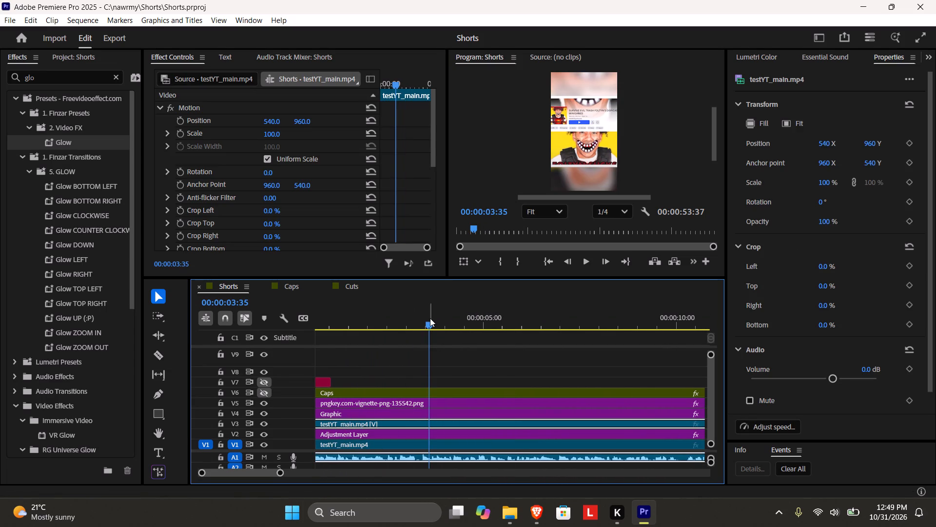
key(space)
key(space)
drag(426, 321, 375, 328)
key(space)
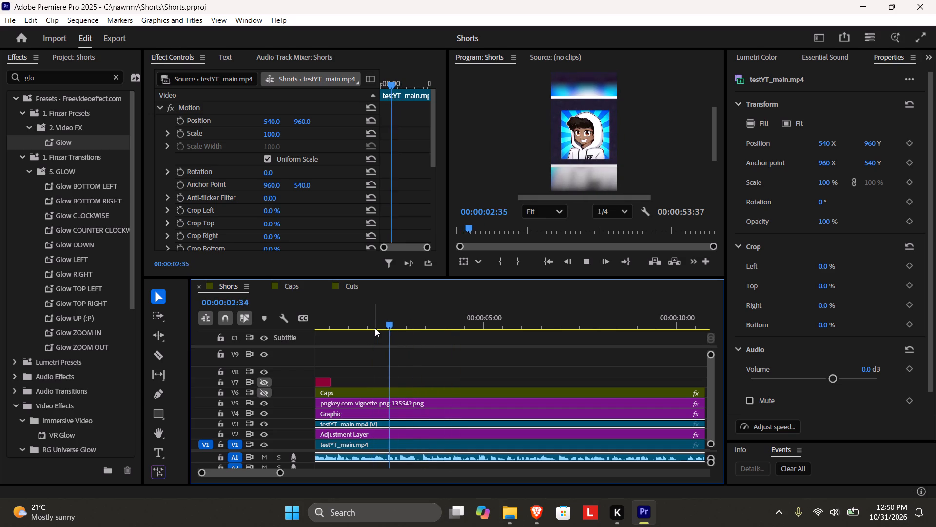
key(space)
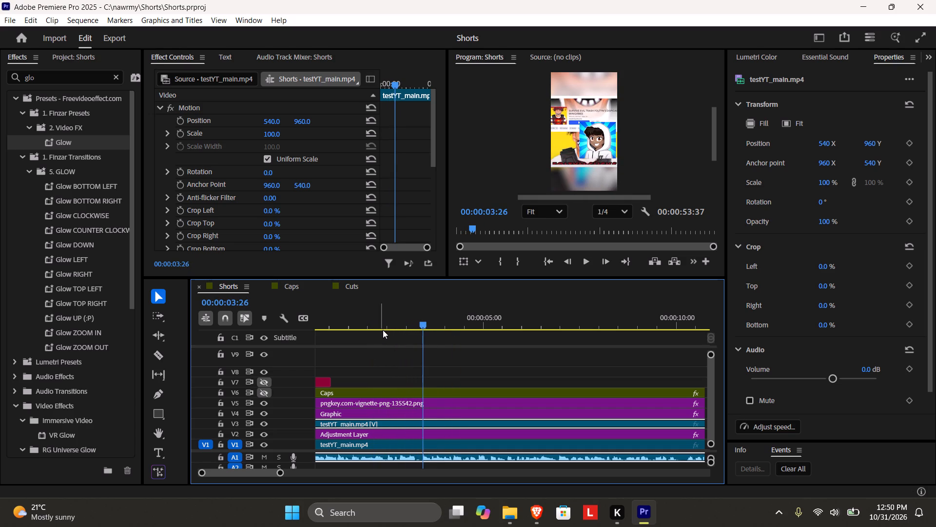
key(space)
key(space)
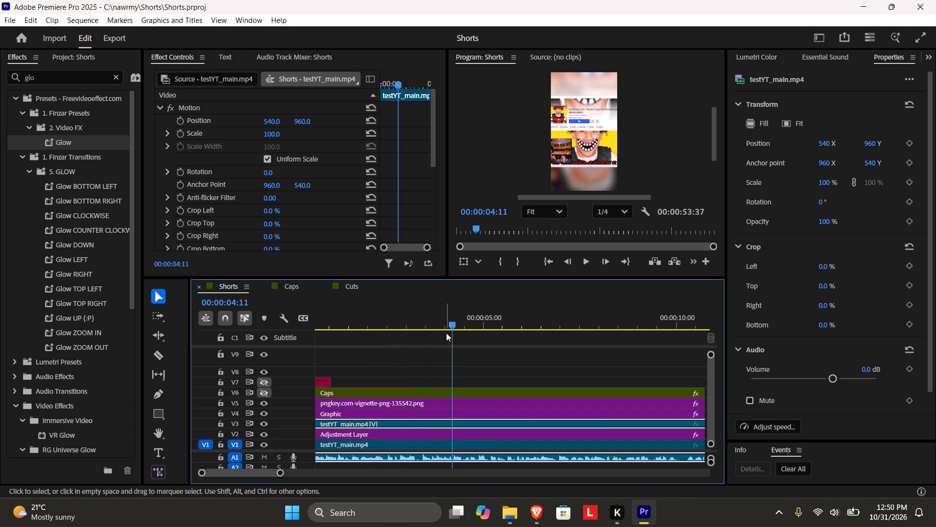
click(452, 325)
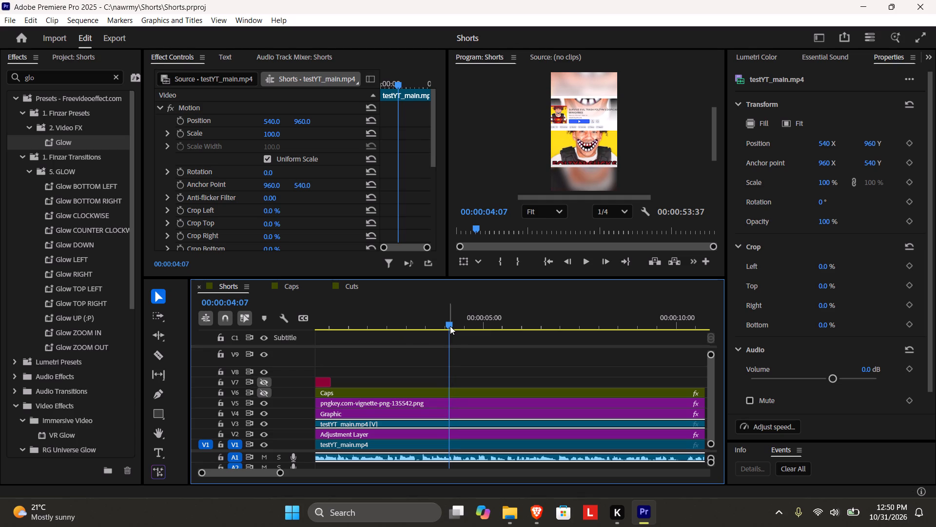
key(c)
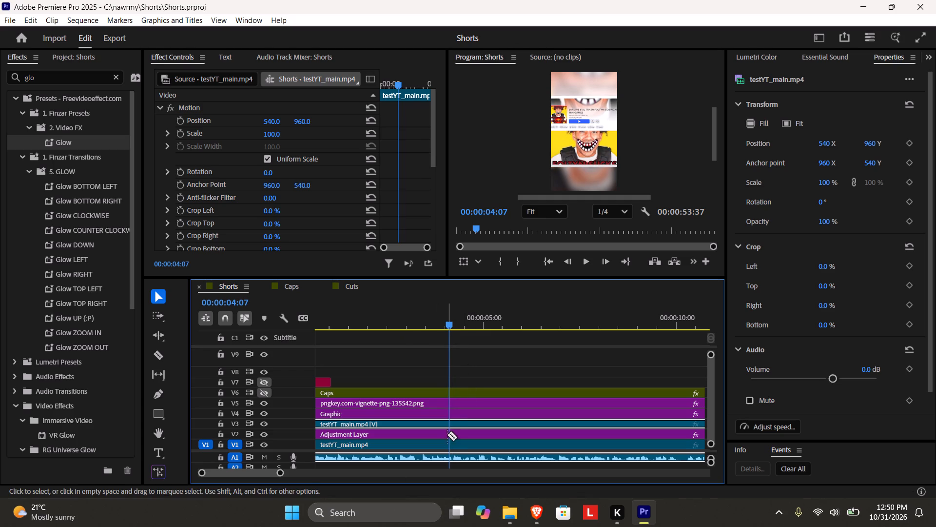
click(450, 426)
key(v)
click(465, 423)
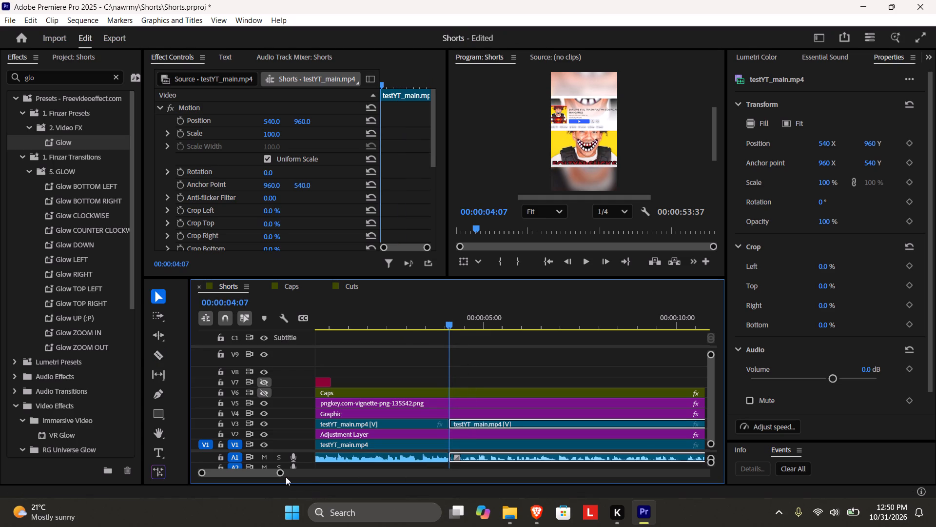
Check the frame after the 00:00:04:07 cut, set the second V3 clip's horizontal position to 443, and save the project.
drag(281, 475, 301, 476)
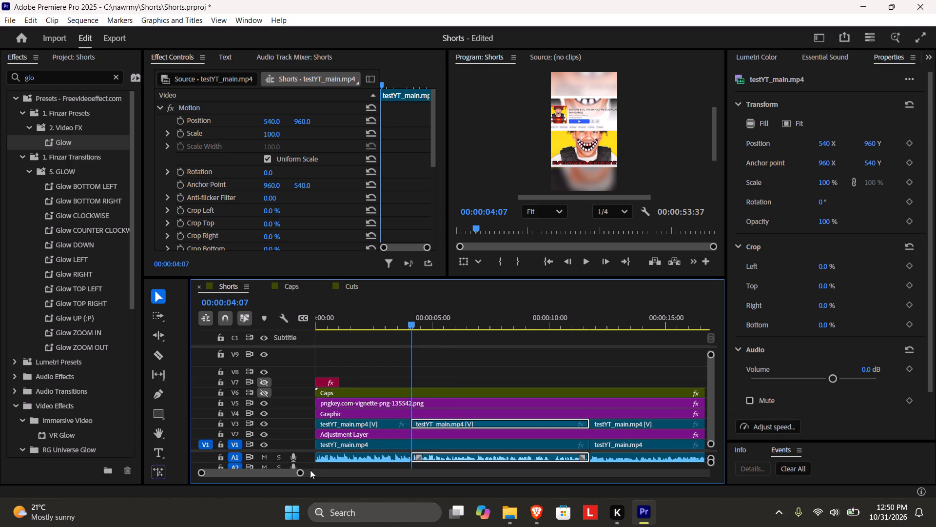
click(448, 372)
drag(413, 321, 421, 322)
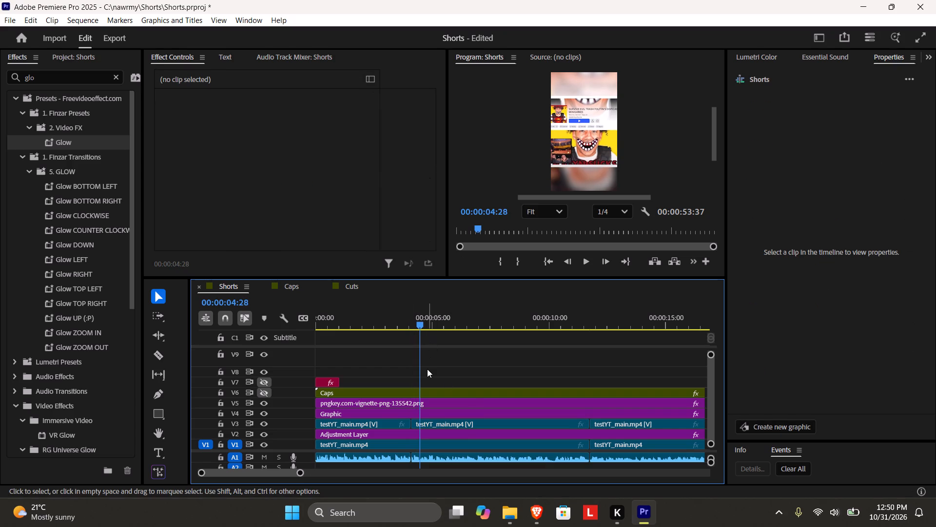
click(923, 36)
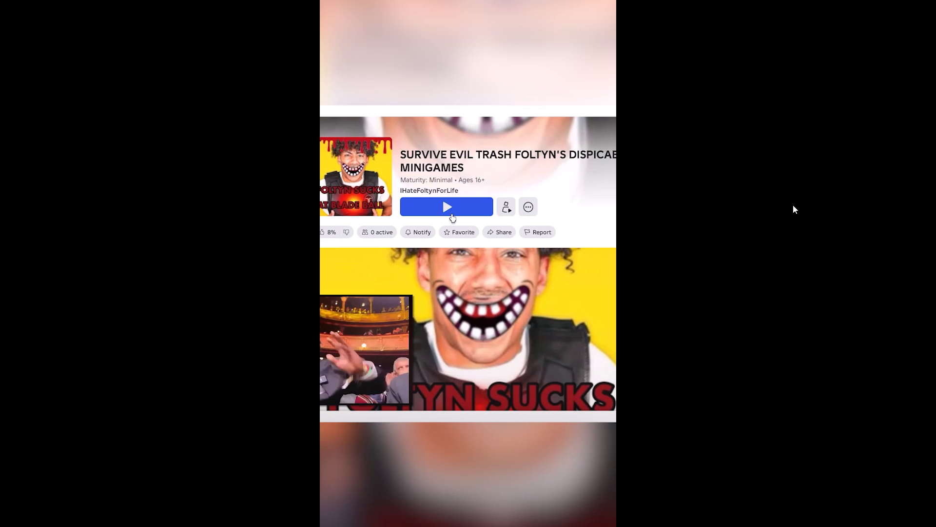
key(Escape)
key(ctrl+s)
key(space)
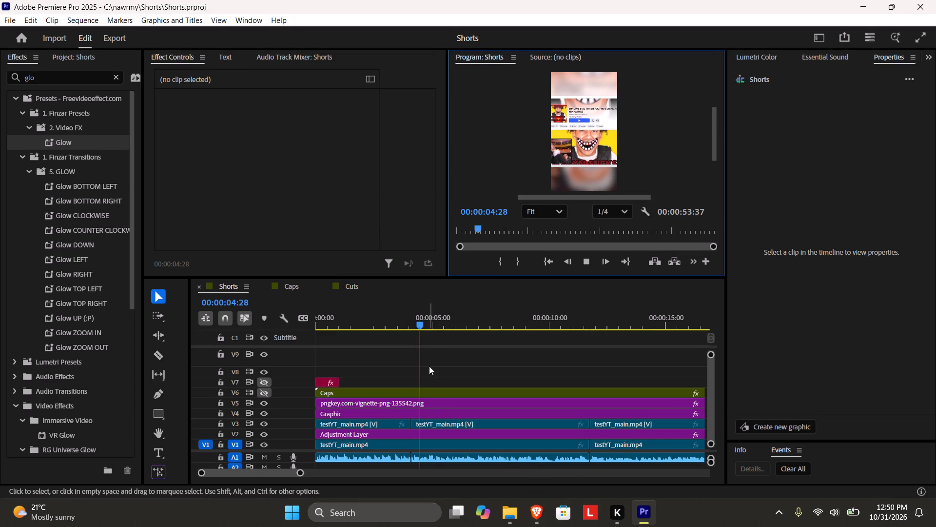
key(space)
click(445, 426)
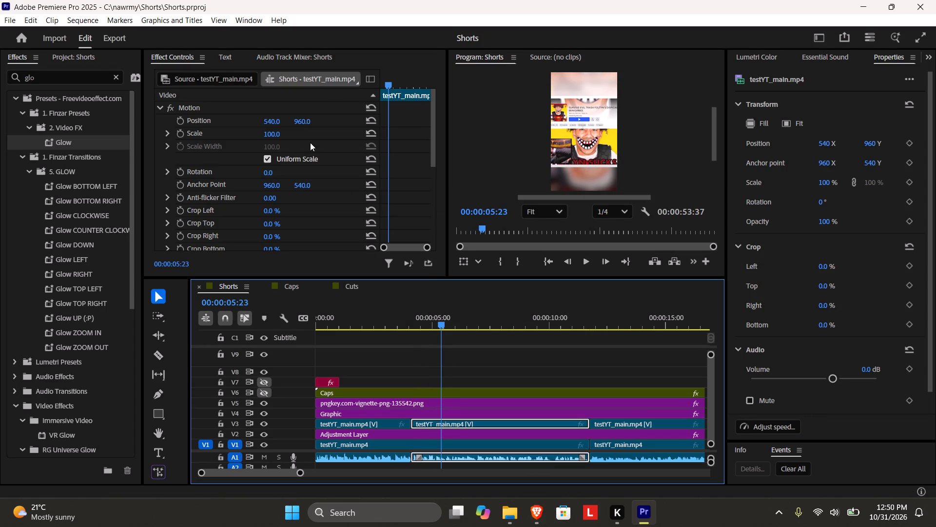
drag(272, 124, 212, 125)
key(ctrl+s)
Look through the nawrmy folder, the IMG - PNG folder on drive F, and drives E and D for overlay media.
click(513, 519)
click(604, 426)
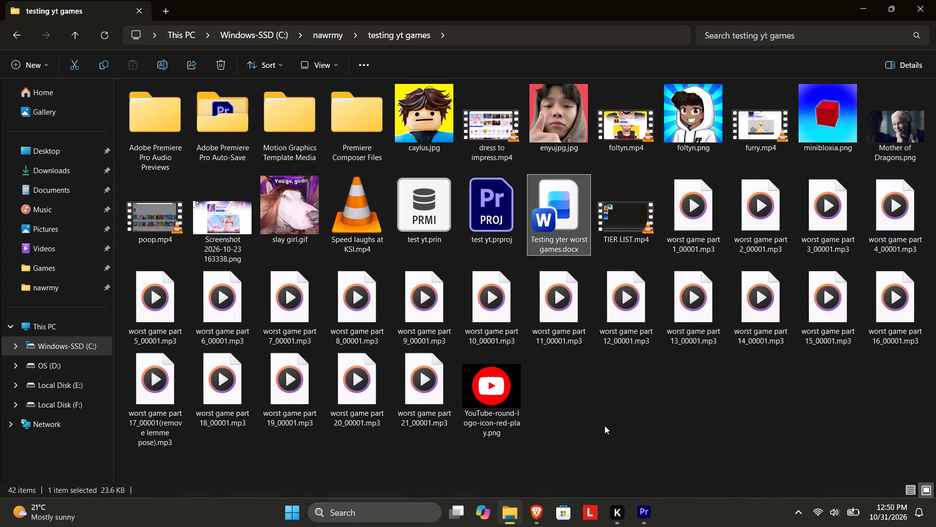
drag(603, 427, 614, 420)
click(571, 347)
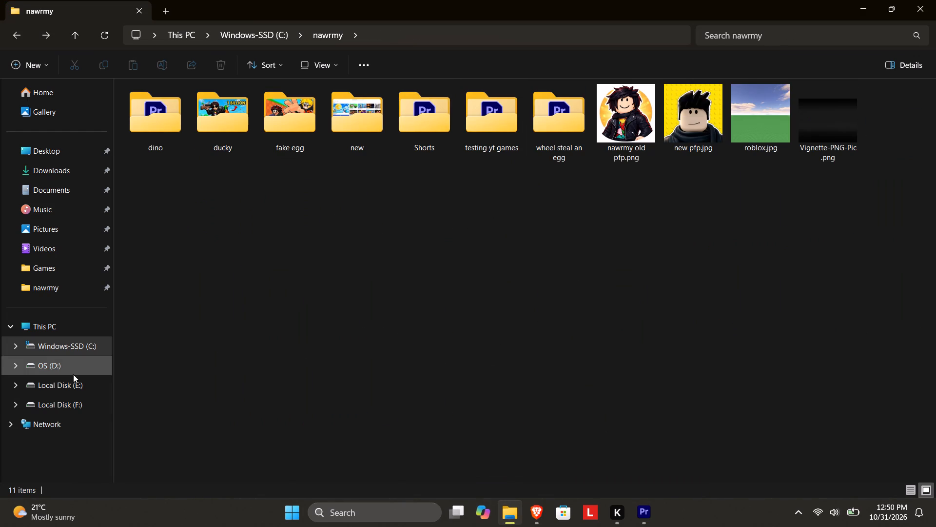
click(71, 400)
click(585, 281)
double_click(420, 143)
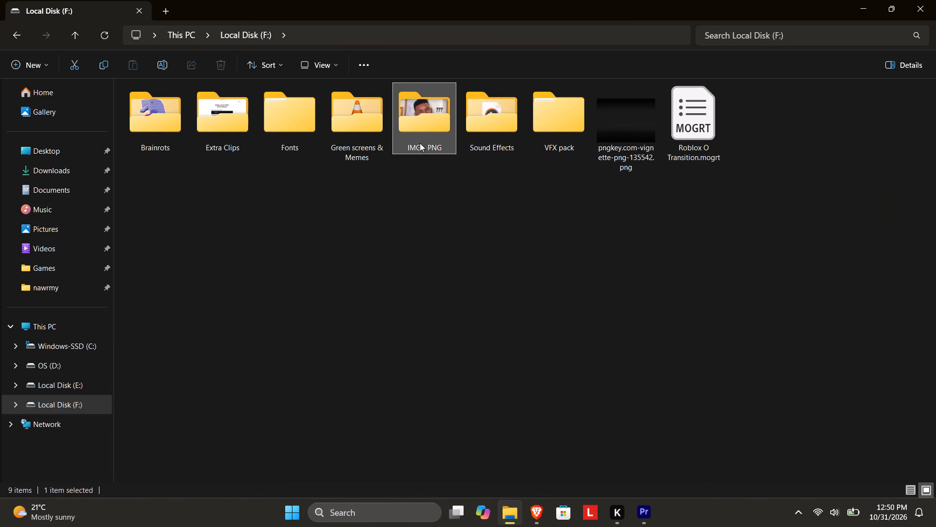
scroll(360, 224, down, 6)
scroll(529, 344, up, 2)
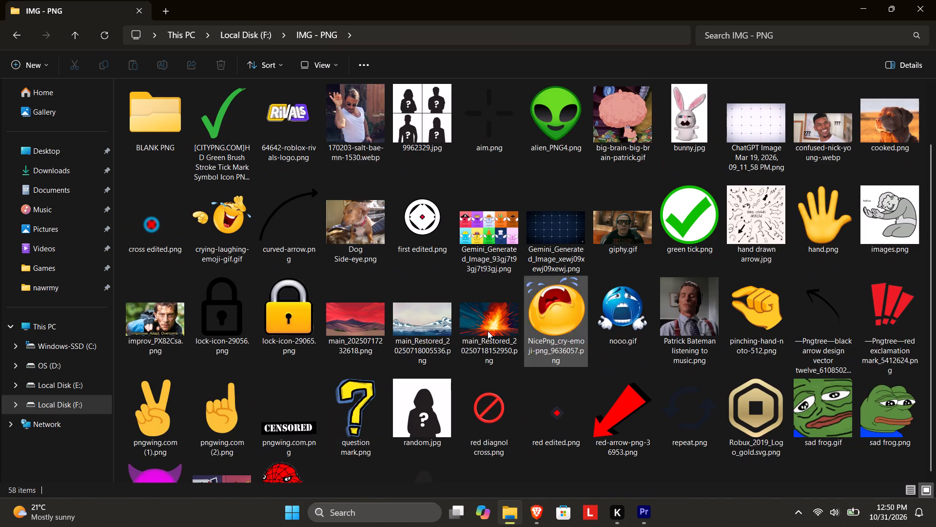
click(64, 394)
click(422, 317)
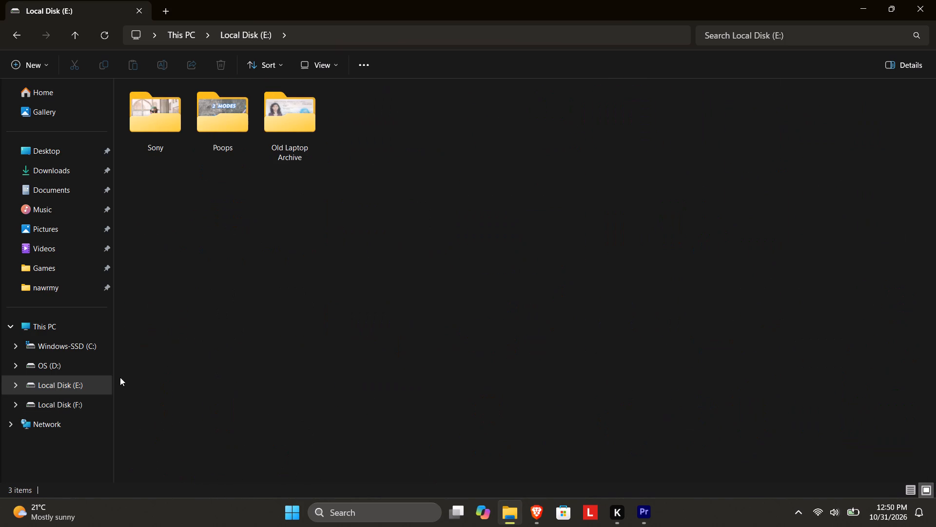
click(63, 415)
click(67, 399)
click(334, 351)
click(85, 363)
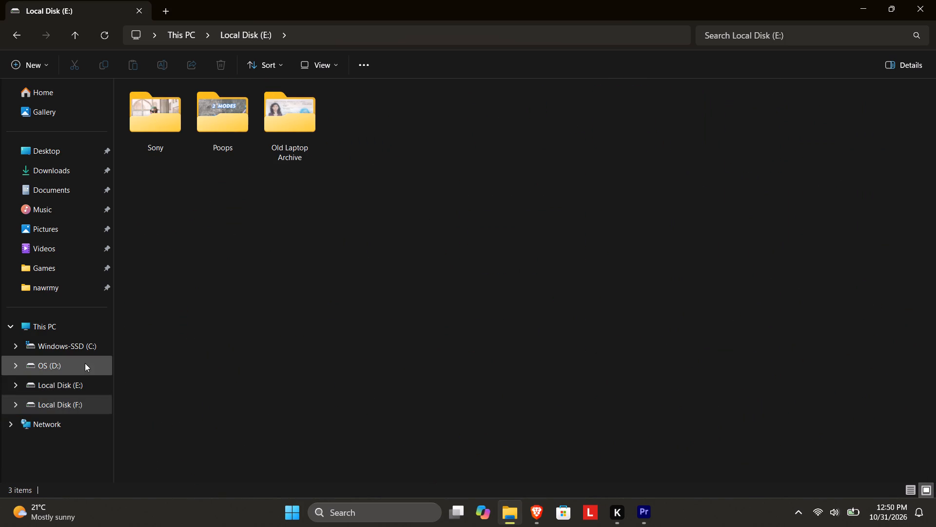
Place Ishowspeed_shocked_meme_1080p60.mp4 from drive F's Green screens & Memes folder on V7, starting at the 00:00:04:07 cut.
click(62, 410)
click(409, 304)
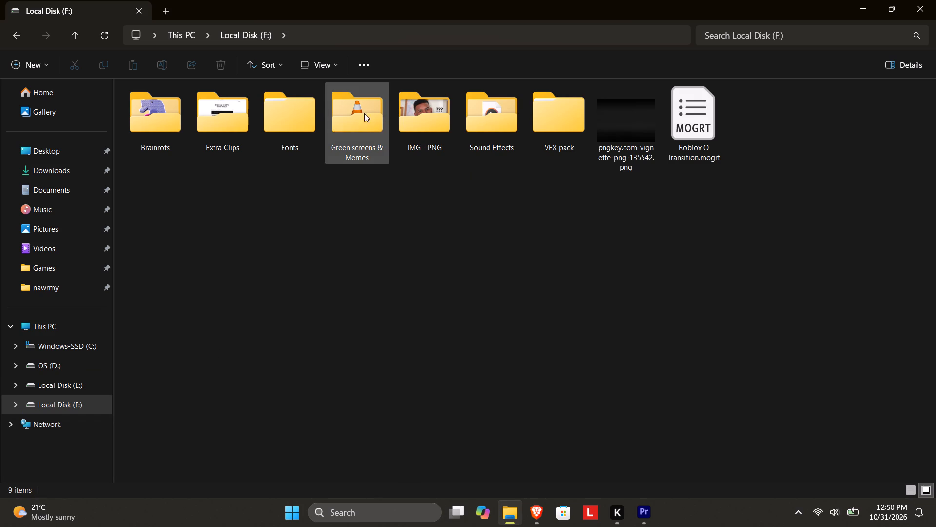
double_click(382, 110)
scroll(660, 280, up, 1)
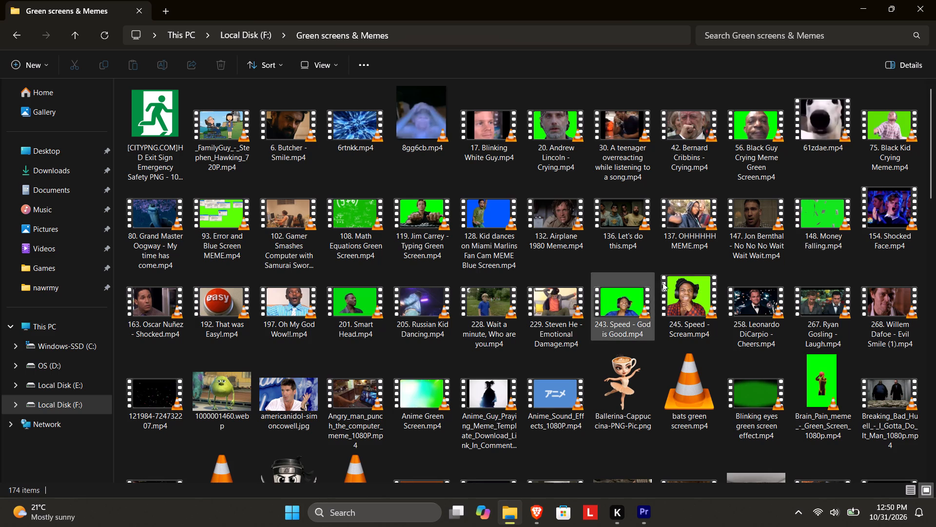
scroll(663, 283, up, 1)
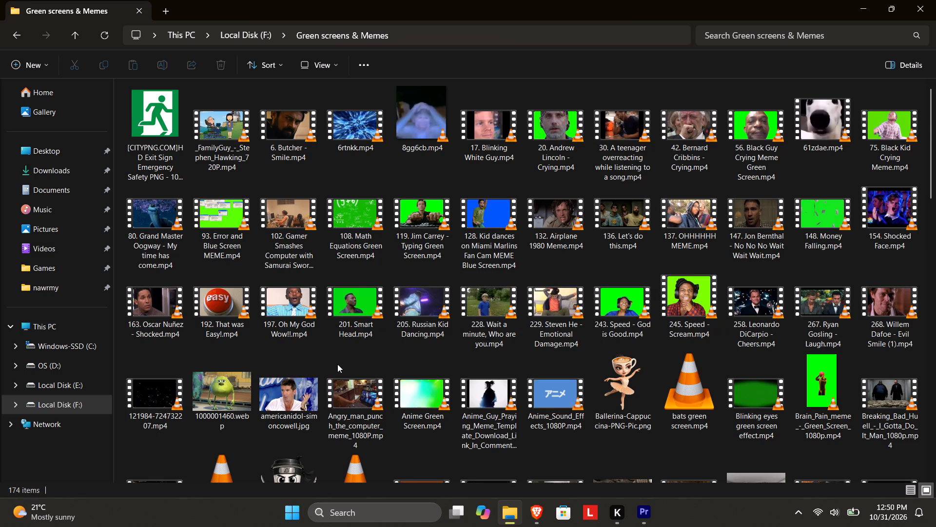
scroll(337, 364, down, 1)
scroll(535, 386, down, 1)
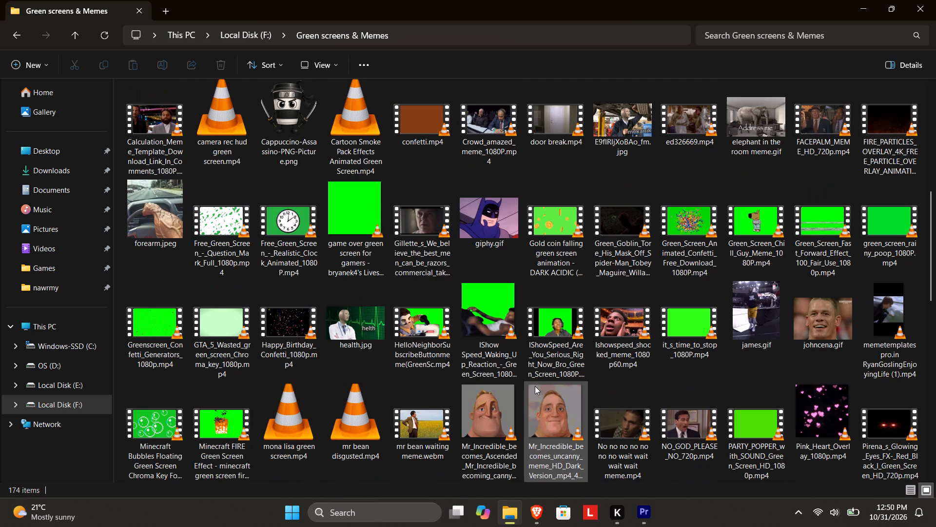
drag(617, 319, 639, 347)
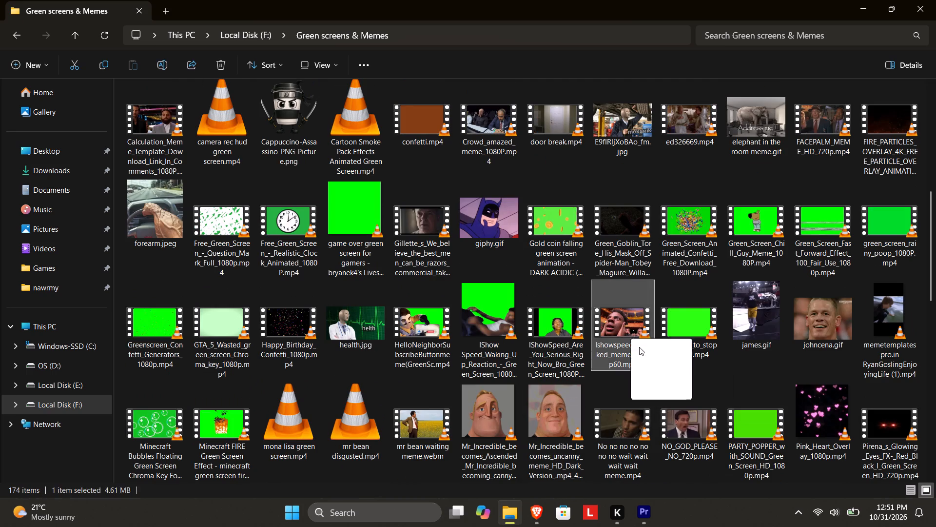
drag(639, 347, 420, 379)
key(alt+Tab)
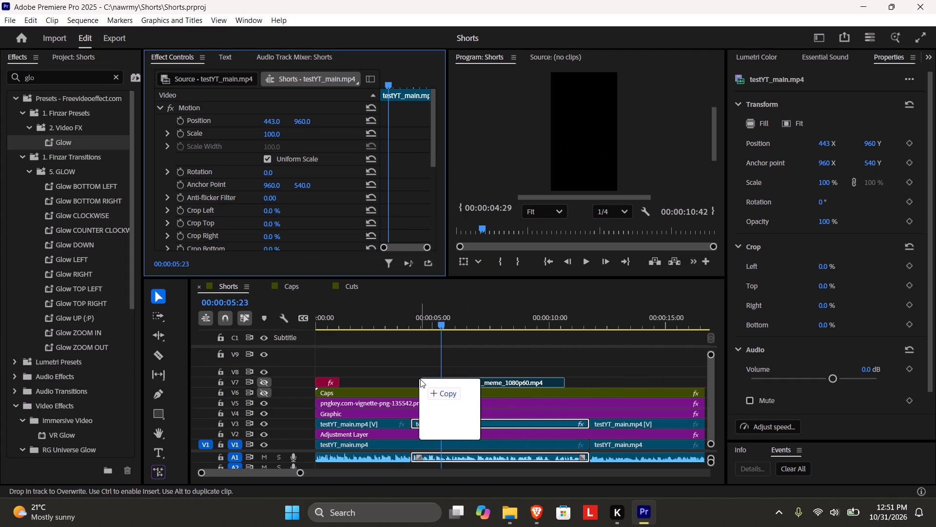
drag(420, 379, 415, 379)
Make track V7 visible and move the playhead to 00:00:05:05 over the meme clip.
click(422, 344)
drag(405, 311, 436, 330)
click(261, 386)
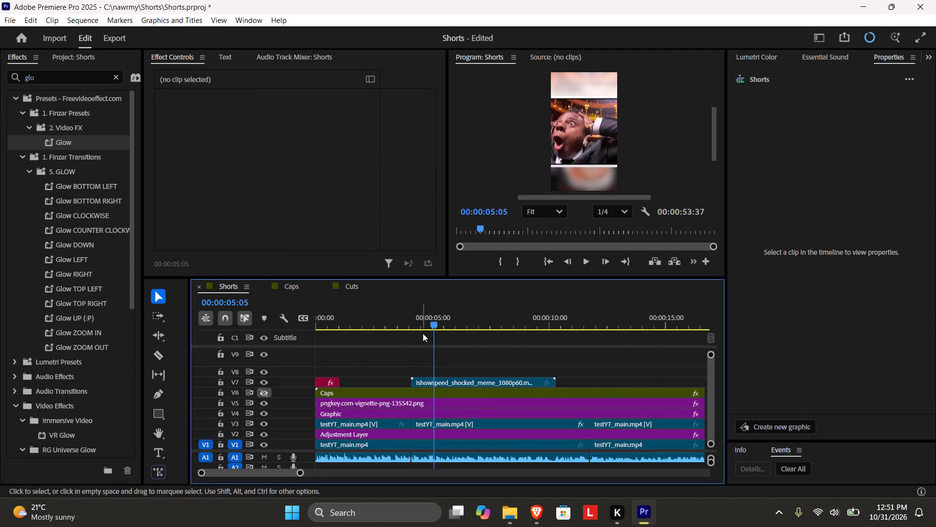
Trim the start of the V7 Ishowspeed meme clip to 00:00:04:31 and move the clip back to the 00:00:04:07 cut.
drag(436, 324, 428, 324)
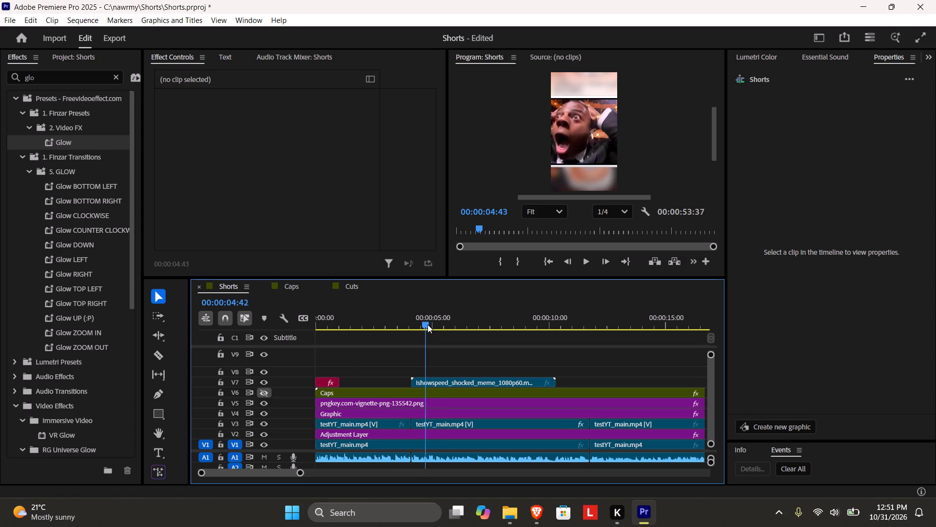
drag(428, 324, 423, 328)
drag(412, 378, 424, 379)
drag(436, 381, 428, 380)
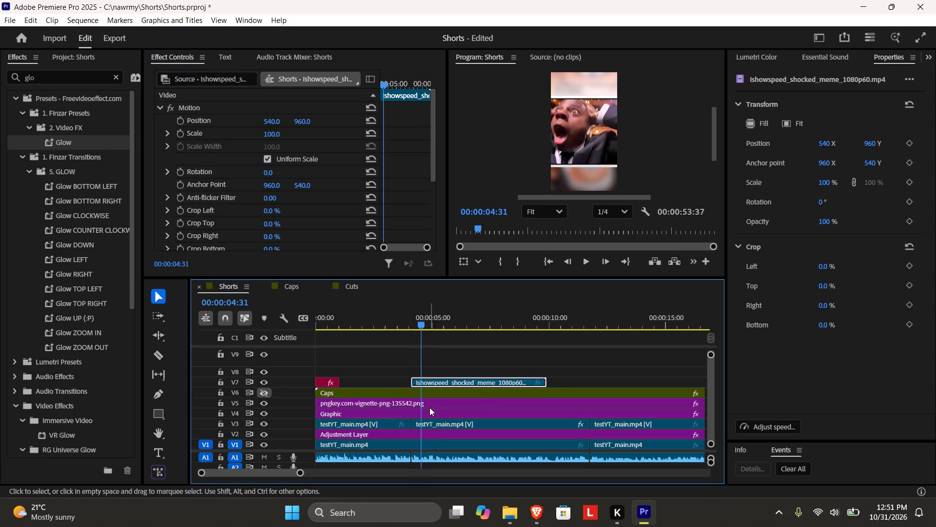
Scale the meme clip to 61, position it at 533, 1260, and preview it full screen.
scroll(438, 404, down, 2)
drag(302, 473, 310, 471)
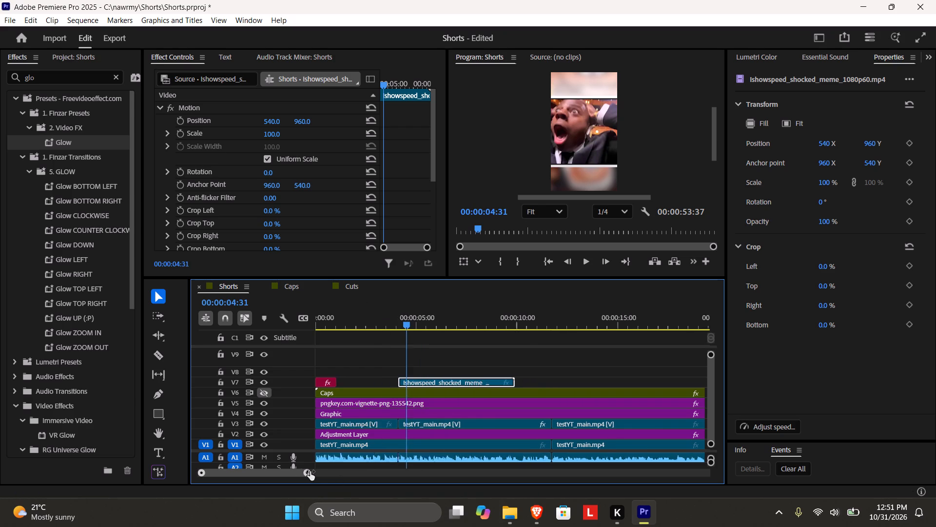
drag(310, 471, 325, 468)
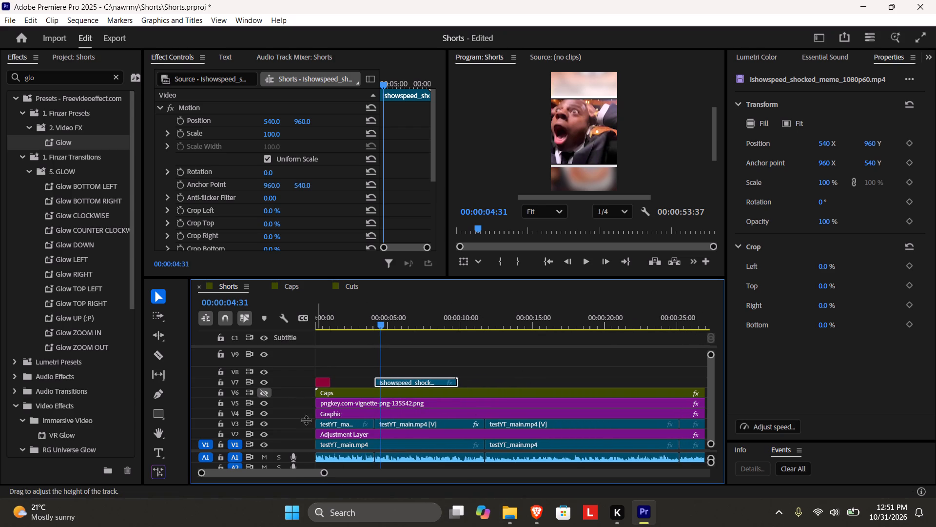
drag(321, 473, 397, 464)
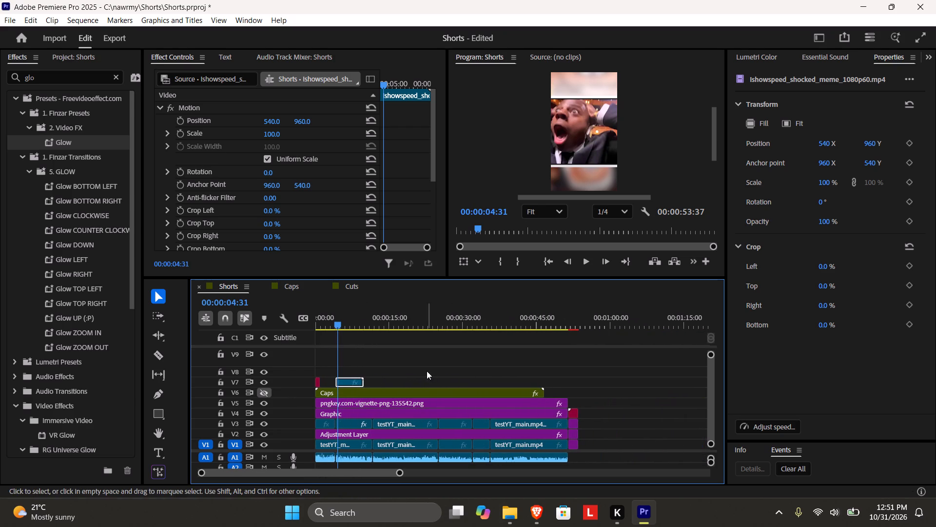
drag(274, 123, 261, 122)
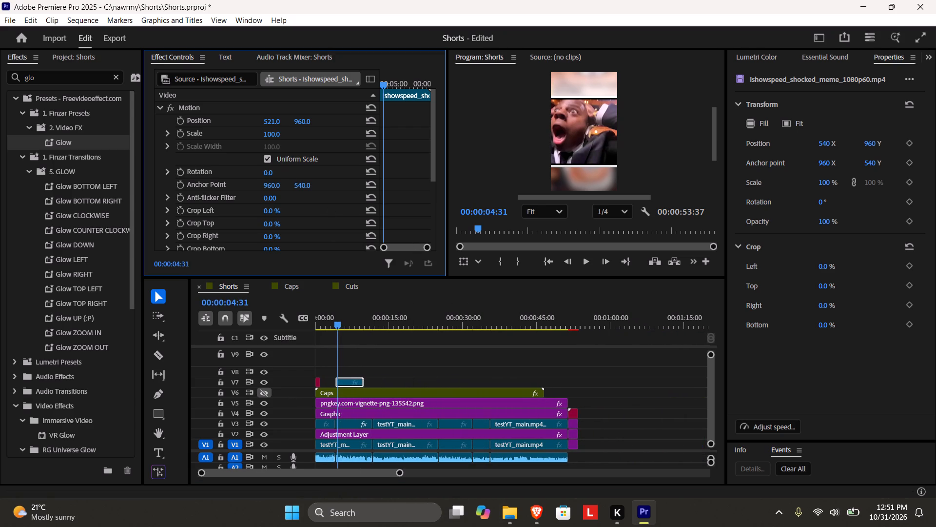
drag(261, 122, 373, 126)
drag(272, 135, 250, 133)
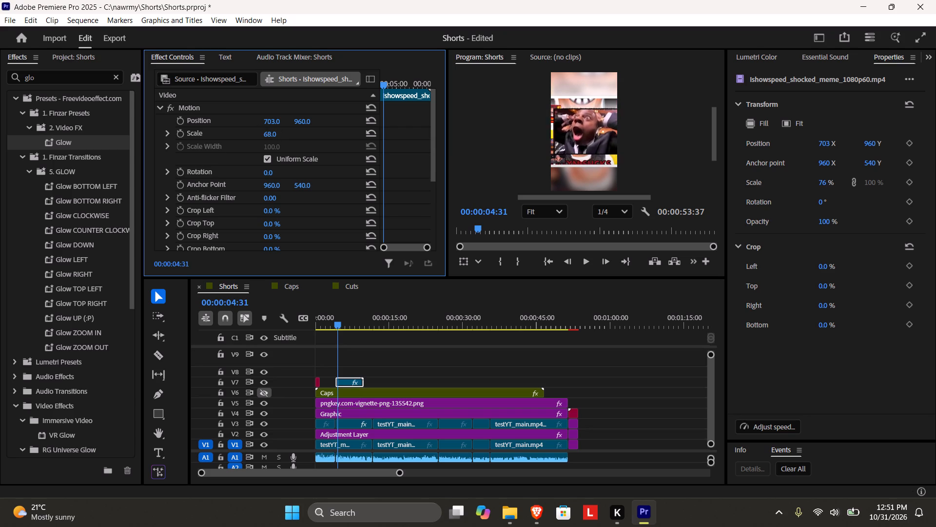
drag(250, 133, 245, 133)
drag(280, 122, 176, 124)
drag(307, 120, 477, 149)
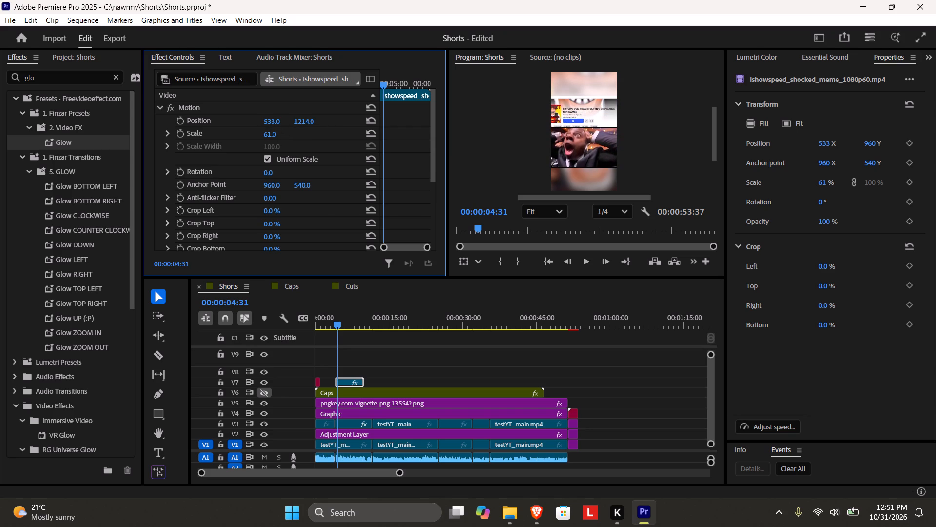
drag(477, 149, 519, 156)
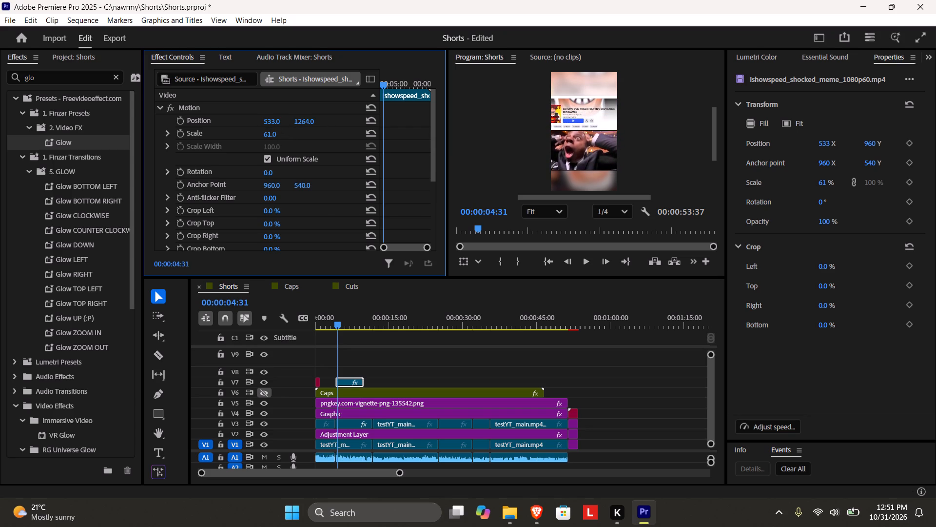
drag(519, 156, 517, 157)
click(331, 320)
key(space)
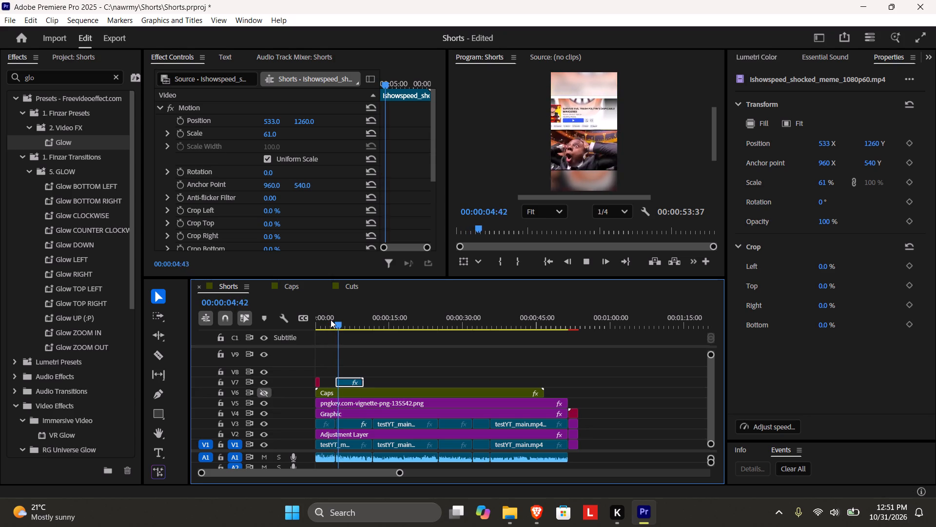
key(space)
click(918, 41)
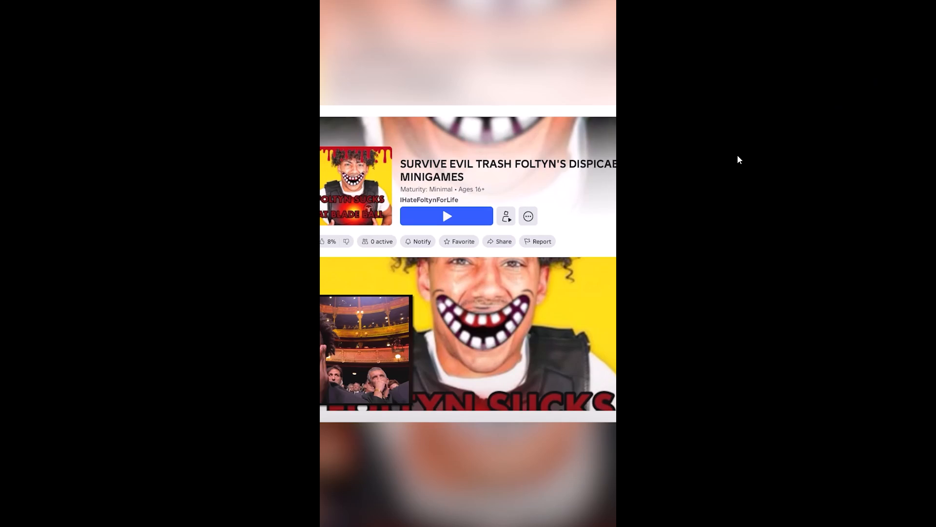
key(Escape)
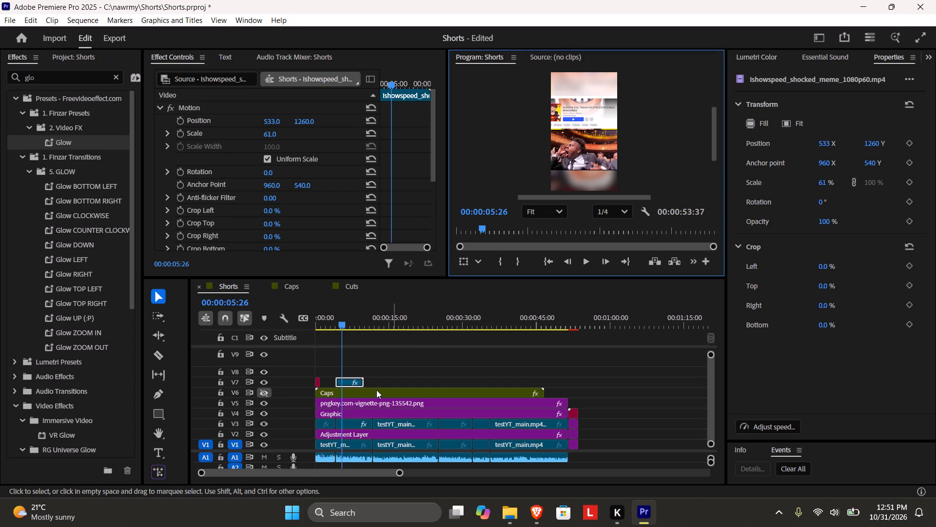
Set the meme clip's vertical position to 1233, check it full screen, and save the project.
drag(309, 121, 292, 120)
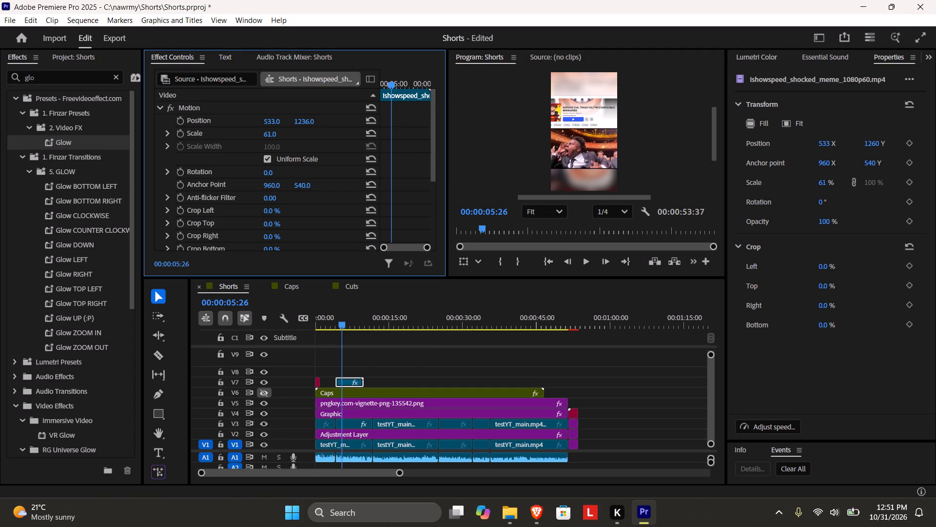
drag(292, 120, 292, 121)
click(926, 41)
key(space)
key(space)
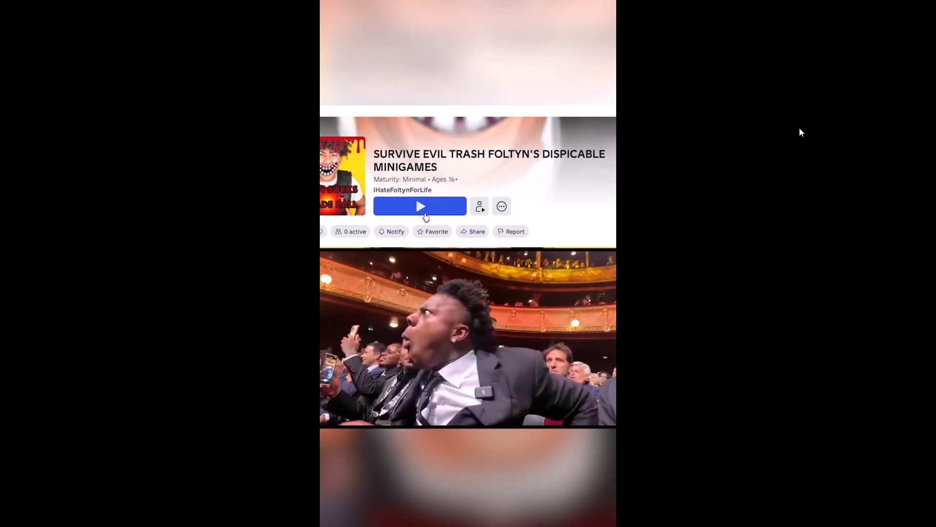
key(Escape)
key(ctrl+s)
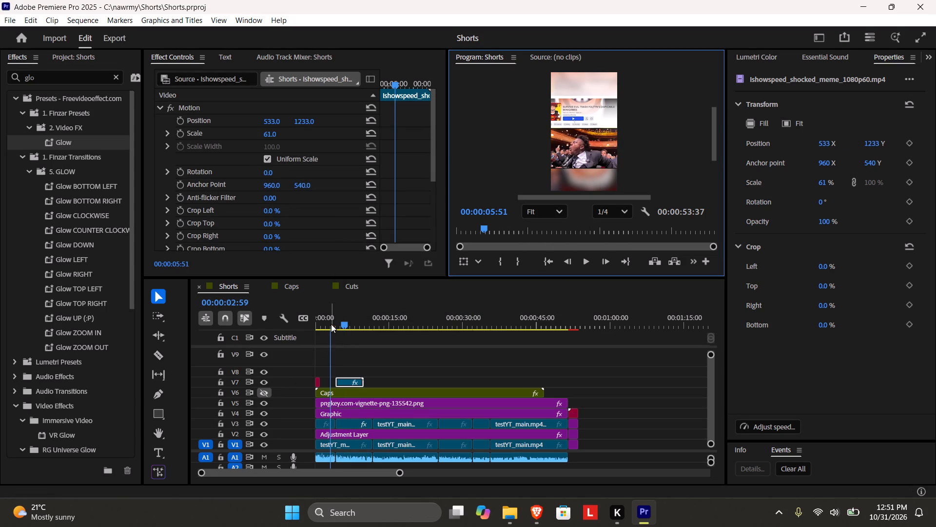
Play back the meme section from about 00:00:02:59 to 00:00:11:03 to check the overlay's placement and timing.
click(331, 324)
key(space)
key(space)
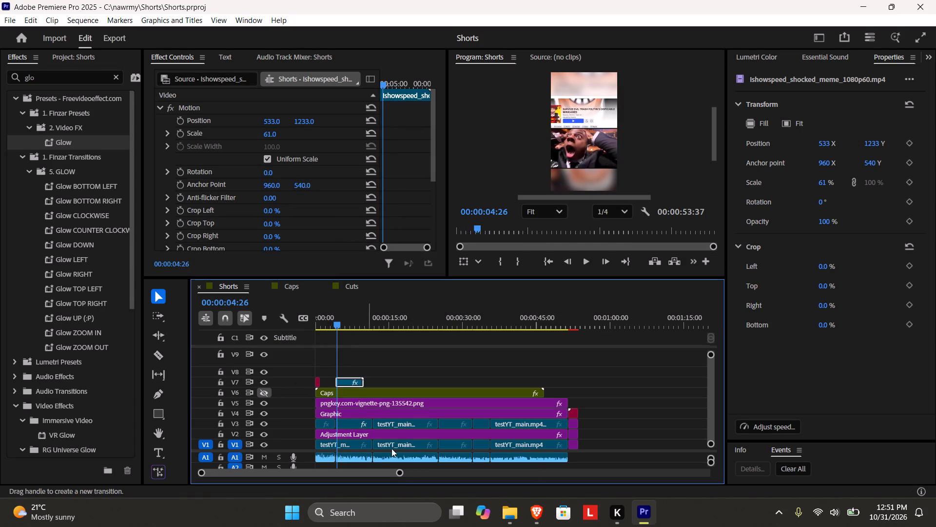
key(ctrl+s)
drag(399, 475, 350, 469)
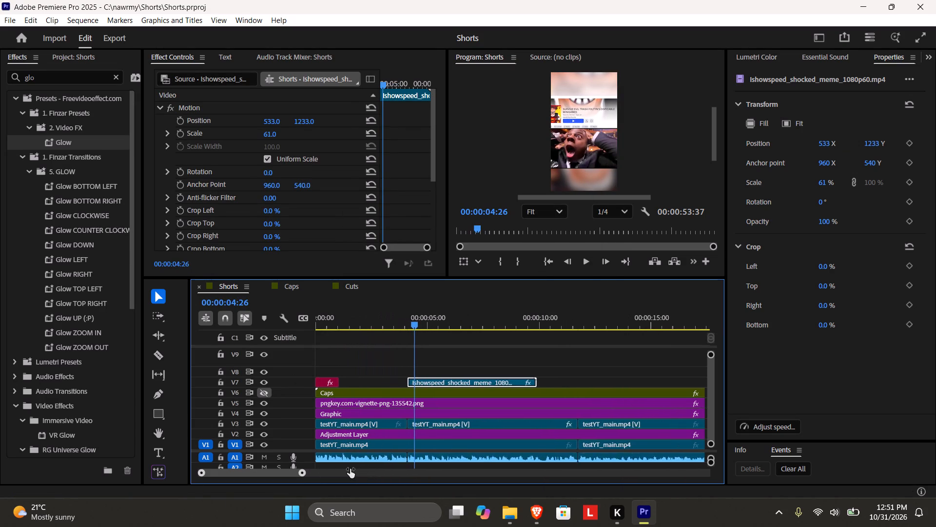
drag(350, 469, 348, 469)
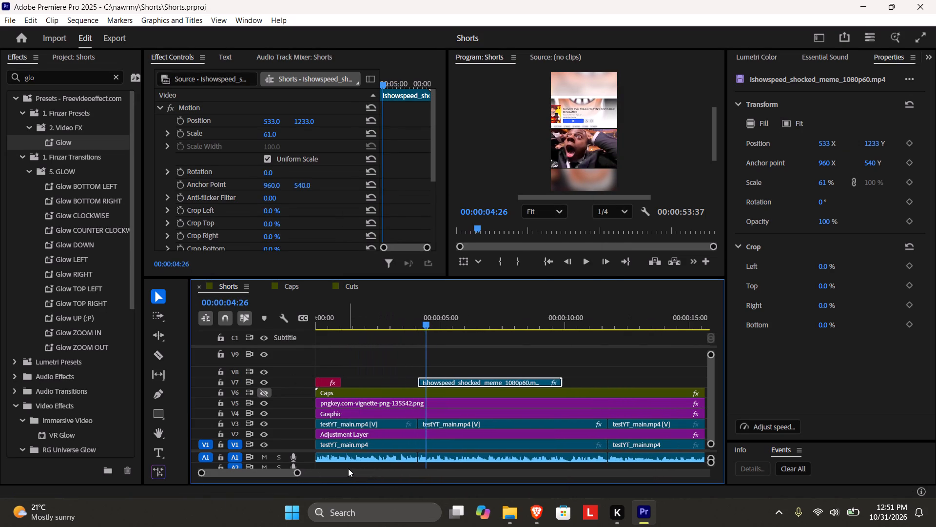
key(space)
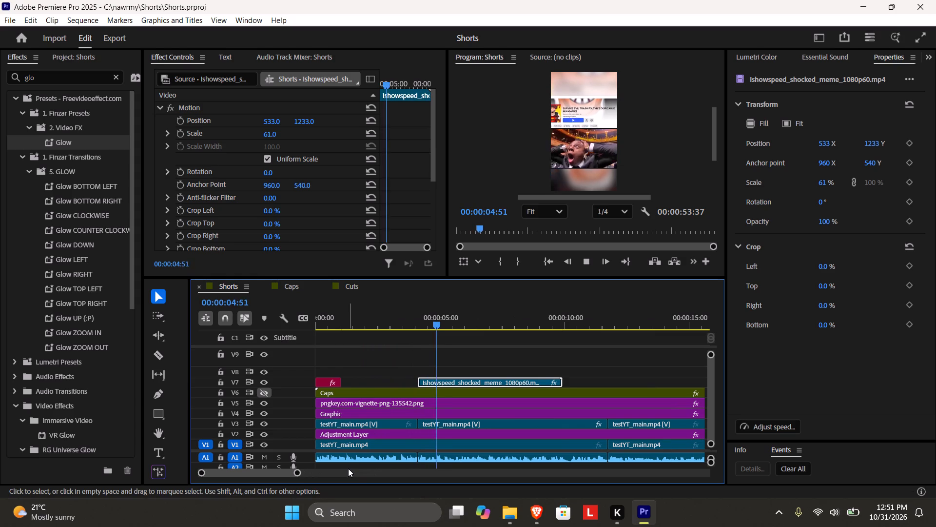
key(space)
key(space)
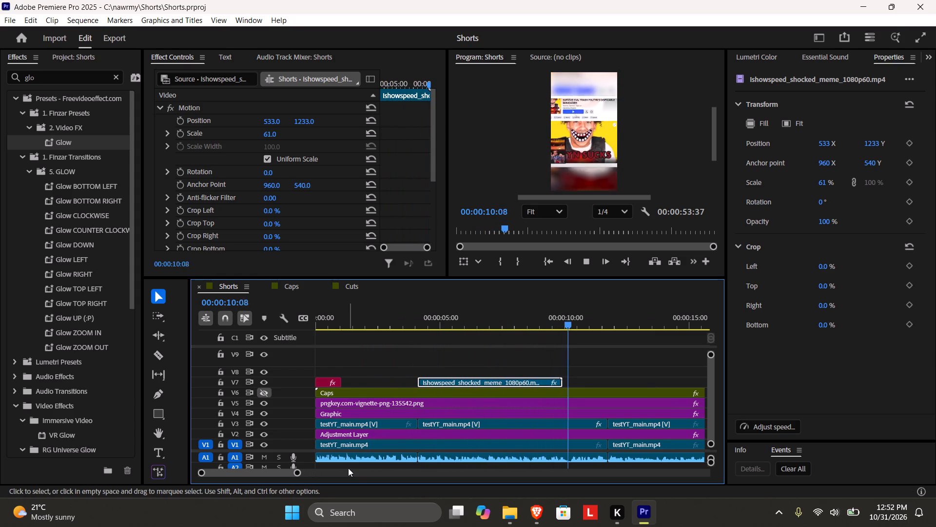
key(space)
key(ctrl+s)
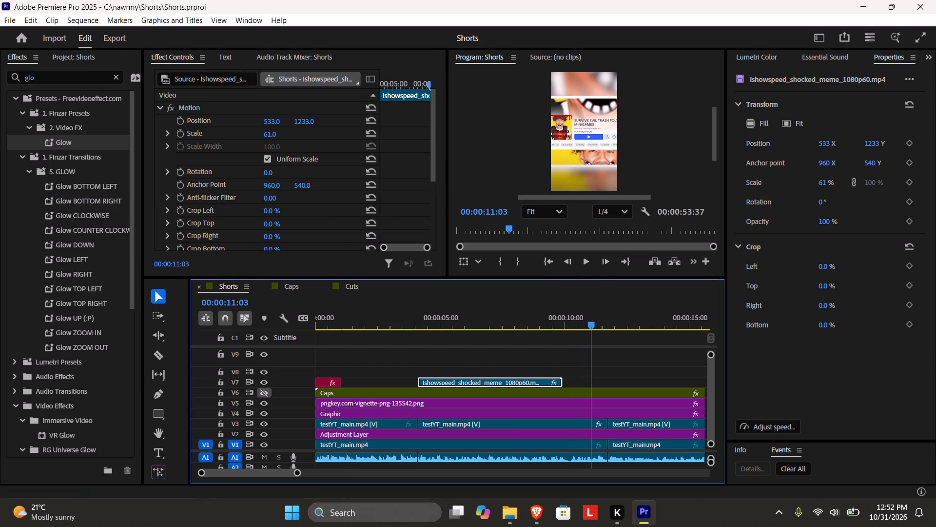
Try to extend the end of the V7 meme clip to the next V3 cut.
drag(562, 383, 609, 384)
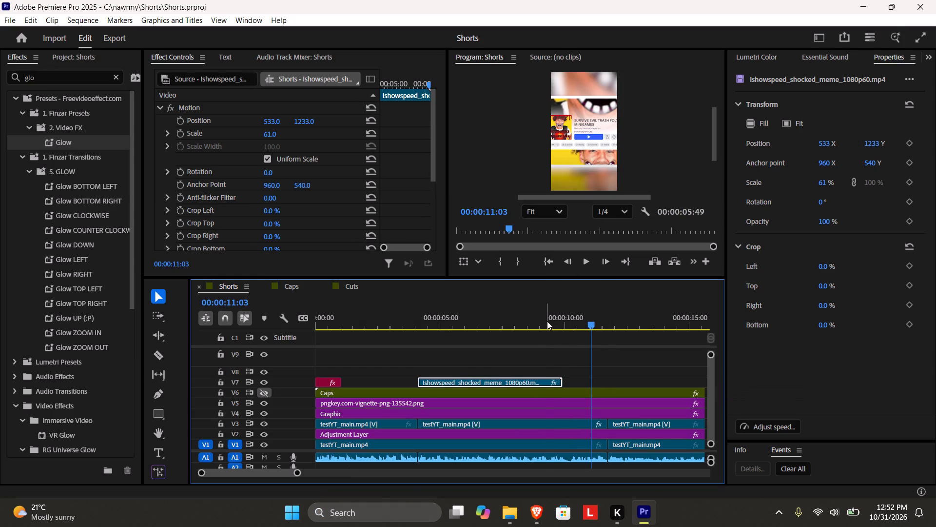
Replay the footage just after the meme clip's end and part of the meme from 00:00:05:40 to check the timing.
click(547, 321)
key(space)
key(space)
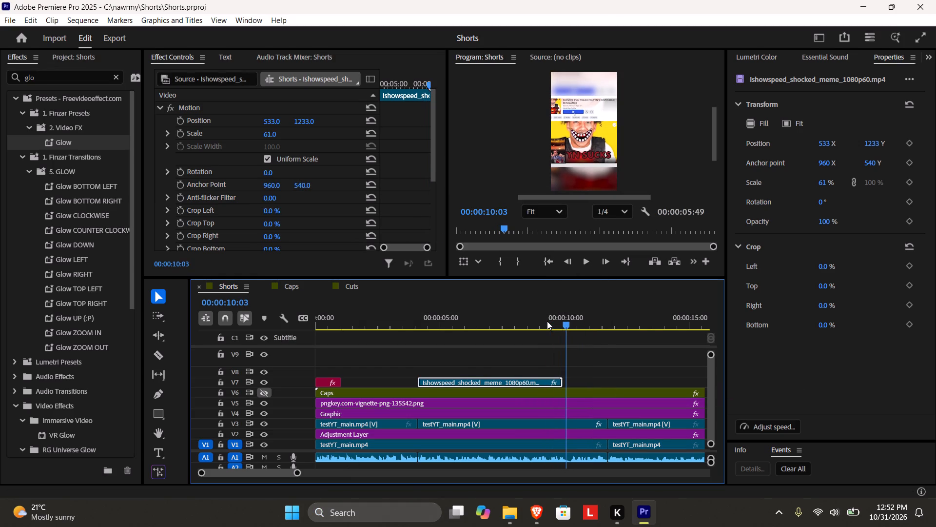
key(space)
key(space)
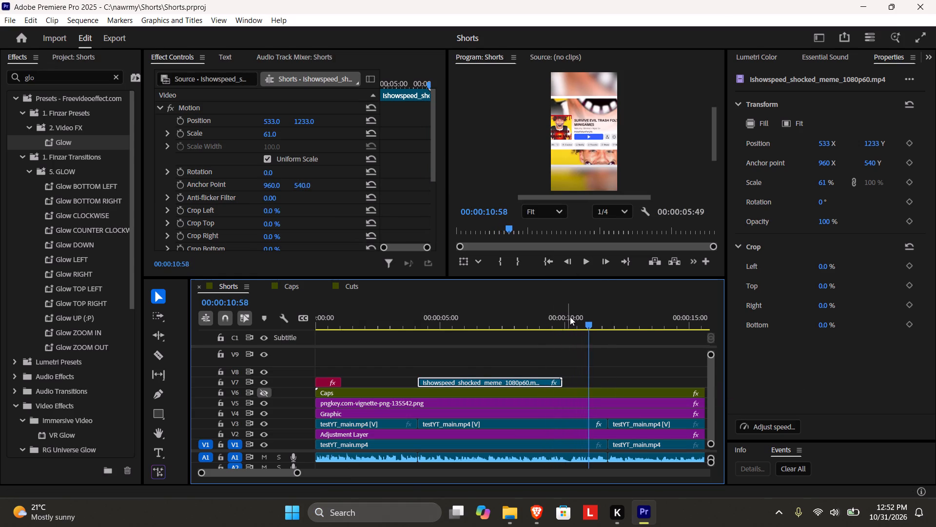
drag(581, 315, 563, 316)
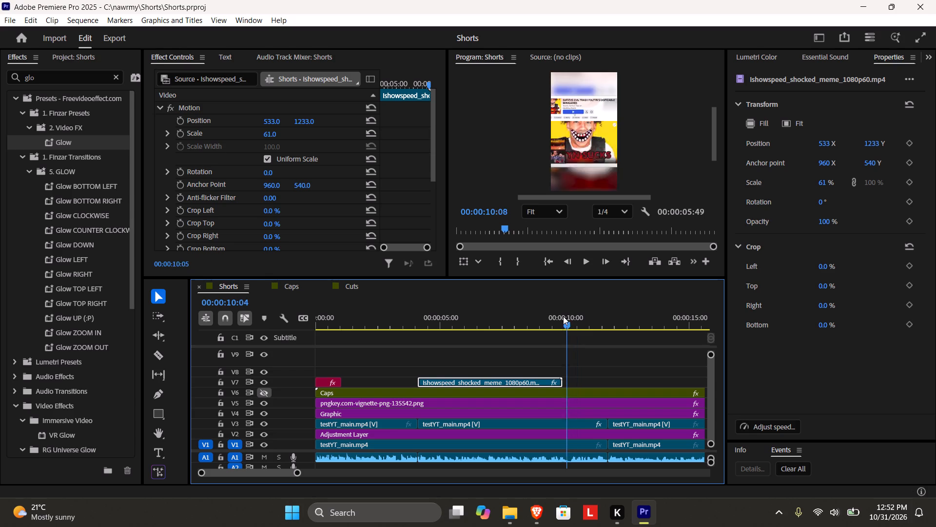
drag(563, 316, 458, 321)
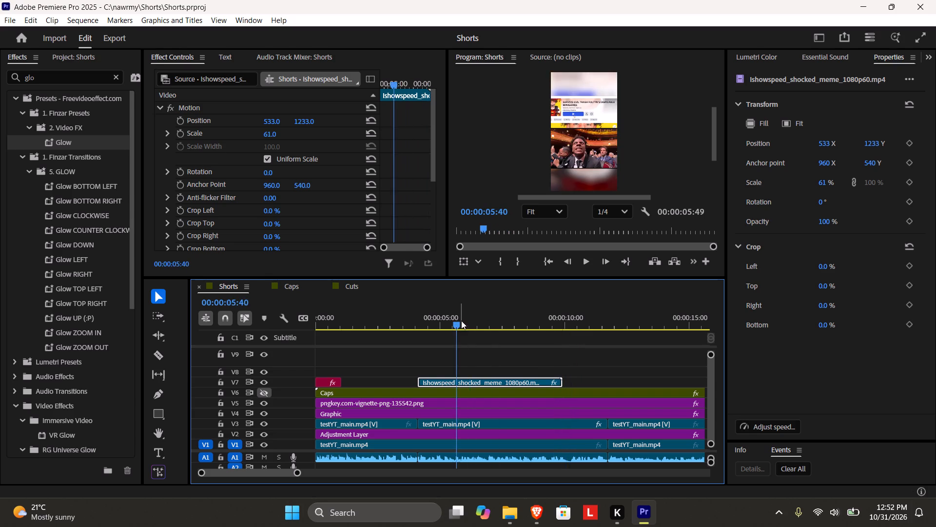
key(space)
key(space)
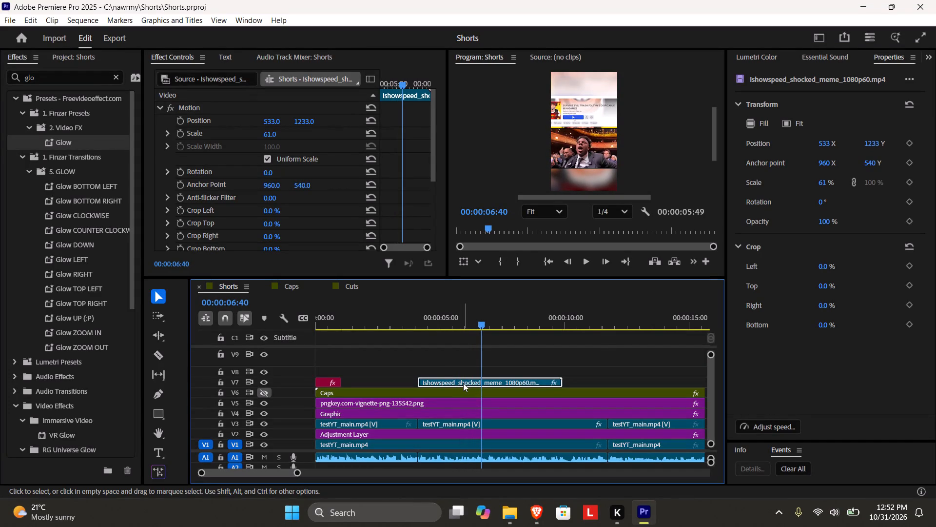
Shift the V7 meme clip to end at 00:00:10:10 and extend its start back to the 00:00:04:07 cut.
drag(453, 380, 458, 380)
click(573, 313)
key(space)
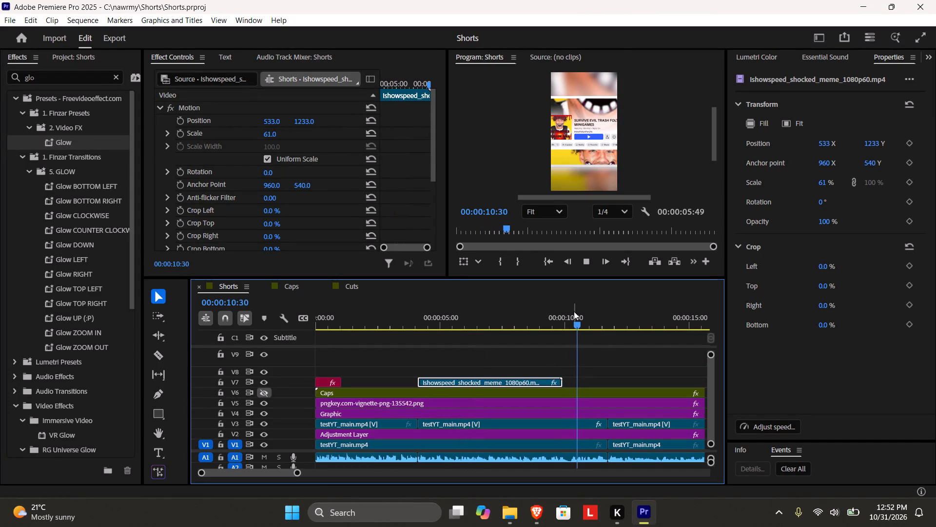
click(574, 311)
key(space)
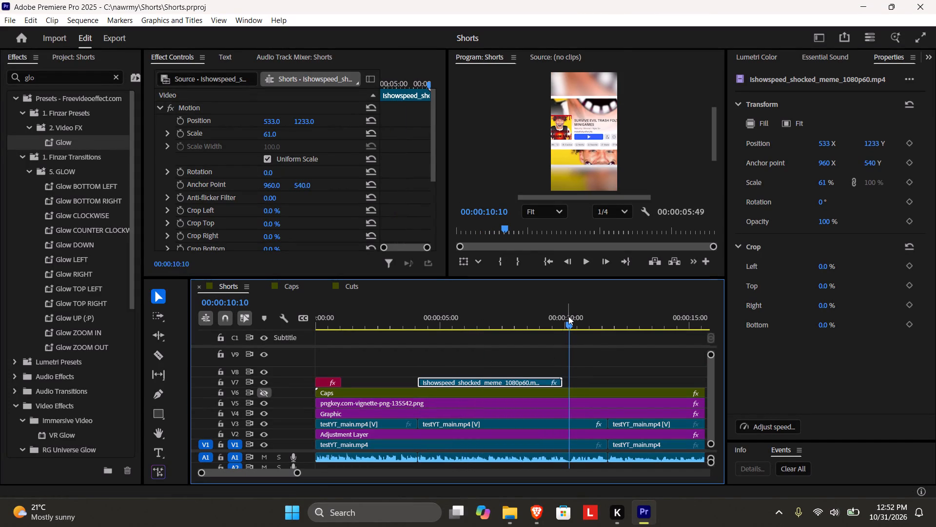
key(Left)
key(Right)
drag(527, 380, 540, 381)
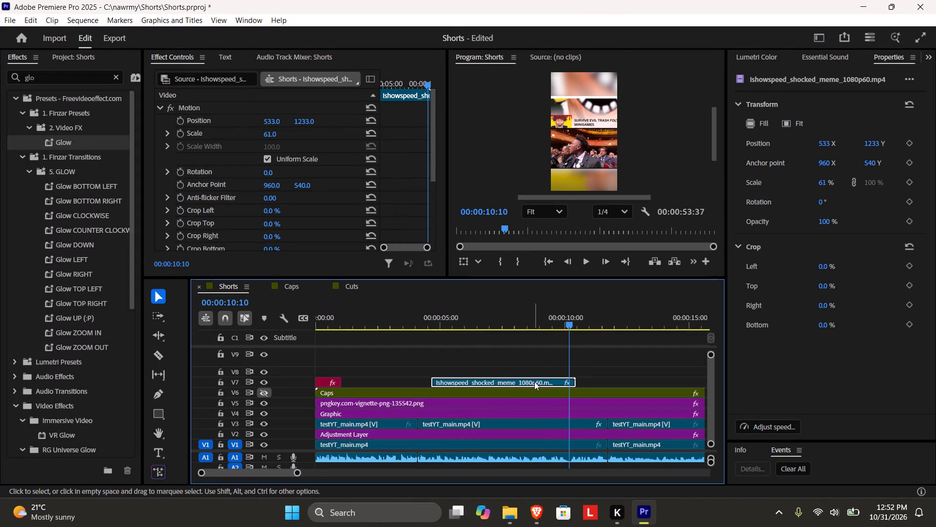
drag(535, 382, 526, 380)
click(427, 379)
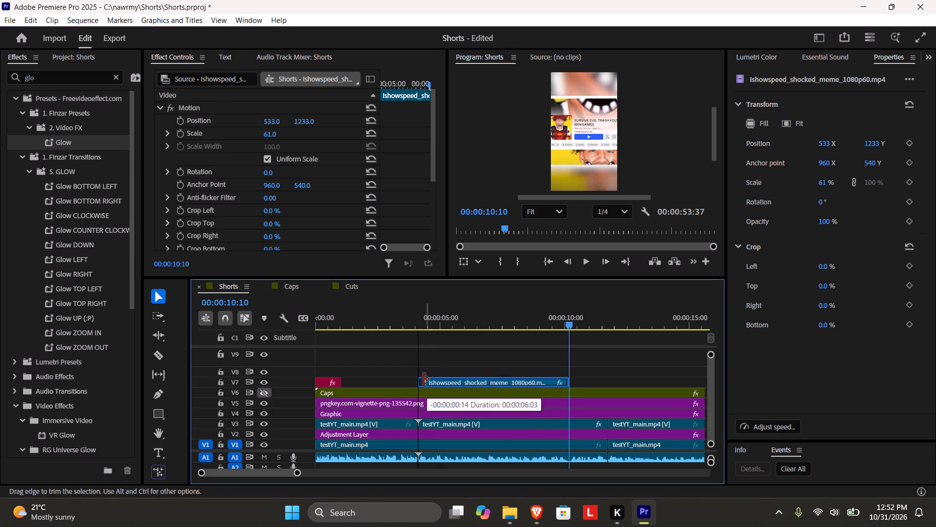
click(426, 359)
Play back the retimed meme section from just before the 00:00:04:07 cut to 00:00:11:42 and save the project.
click(412, 312)
key(space)
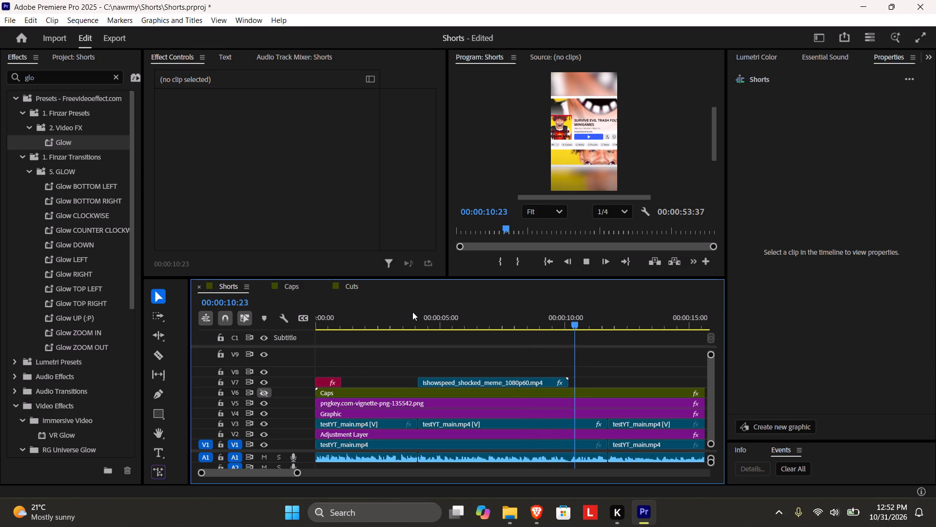
key(space)
key(ctrl+s)
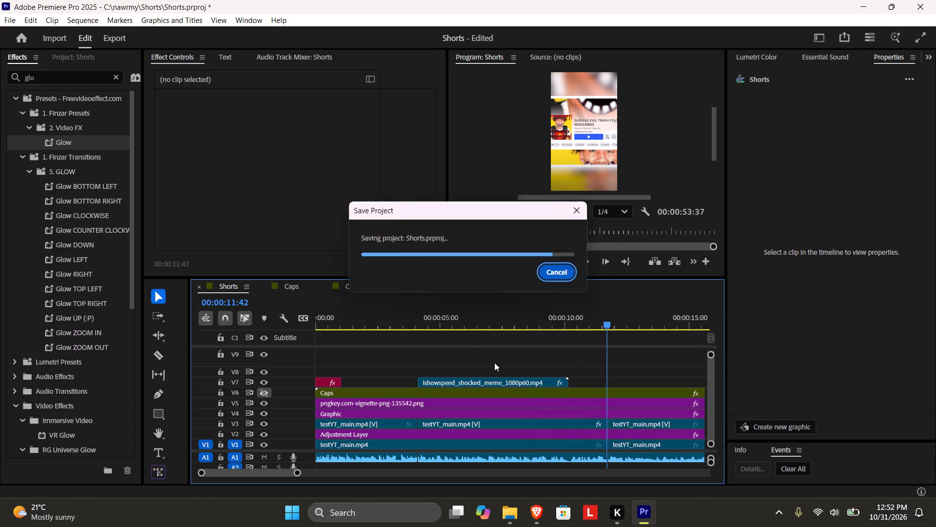
Check the footage just after the meme clip's end, stopping at 00:00:10:31.
drag(595, 326, 580, 330)
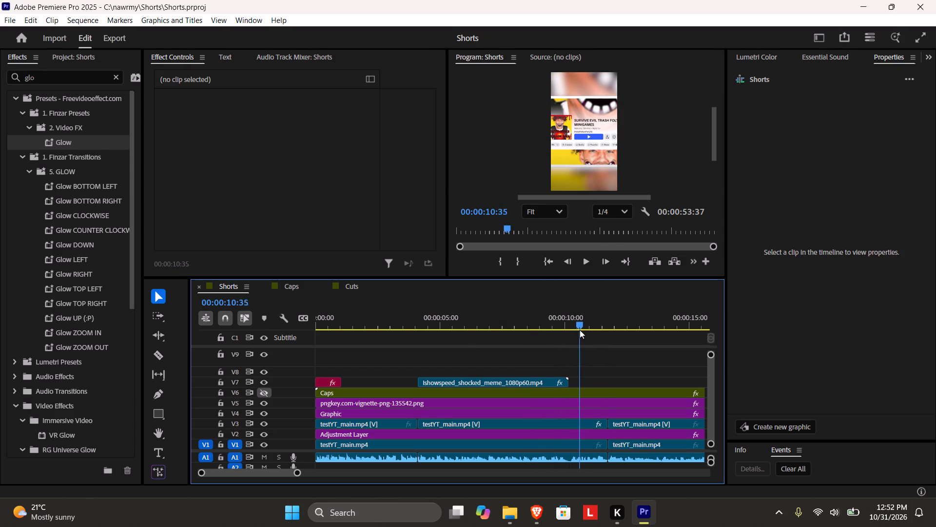
drag(580, 330, 571, 328)
key(space)
key(space)
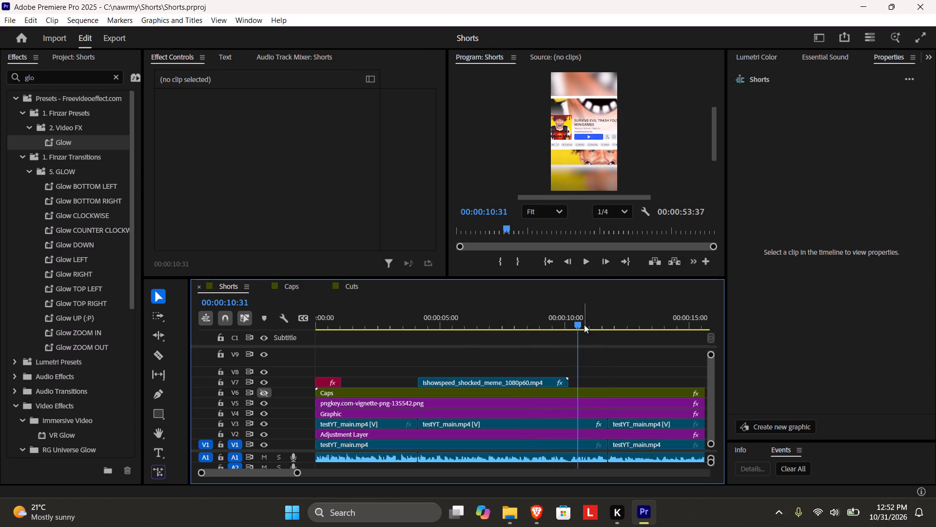
Split the V3 testYT_main.mp4 clip at 00:00:10:10, where the meme clip ends.
click(571, 424)
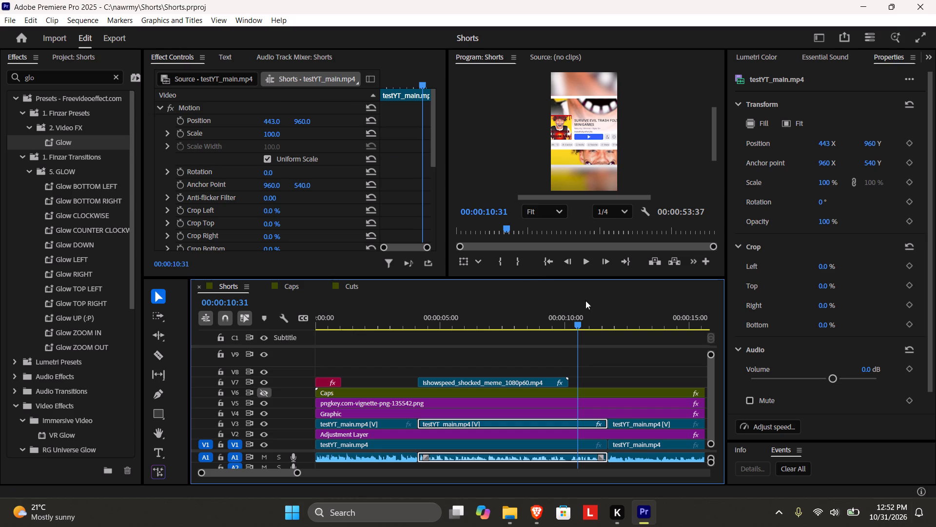
drag(561, 318, 562, 320)
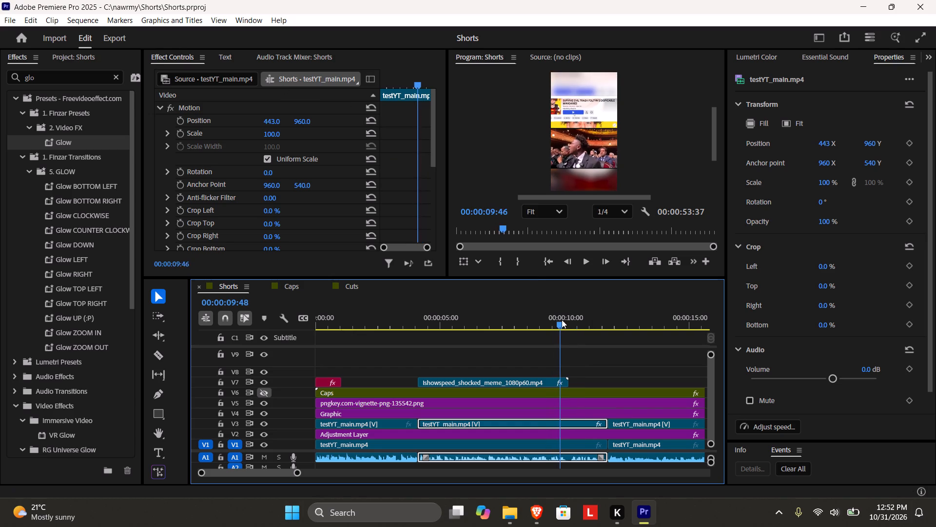
drag(562, 320, 572, 322)
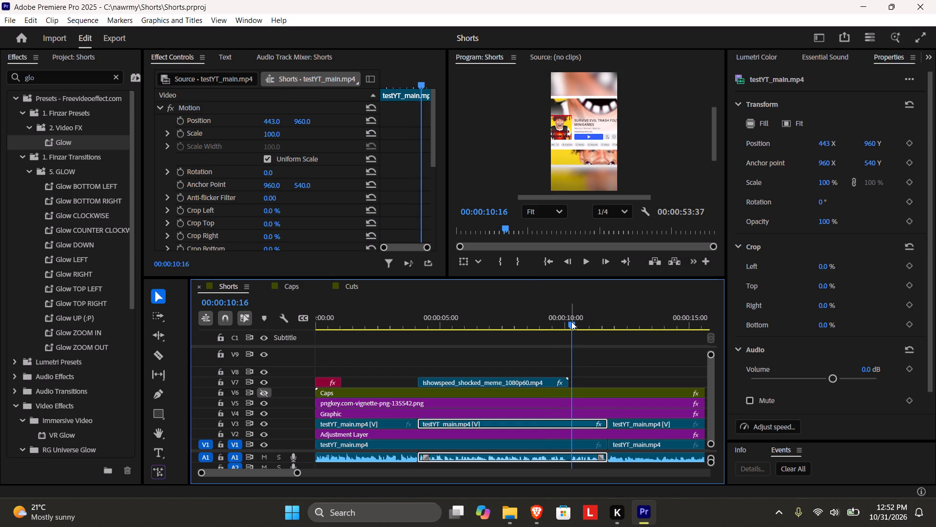
key(Left)
key(Left)
key(Left)
key(Left)
key(Left)
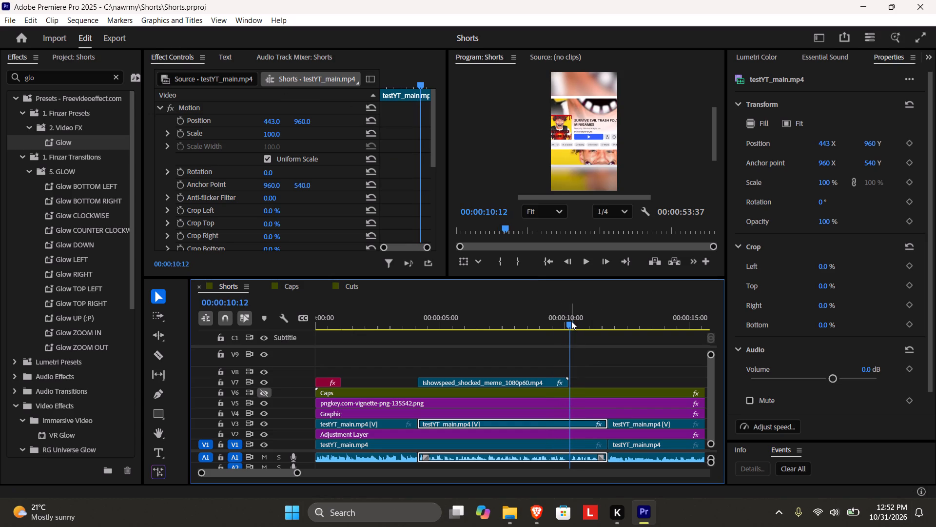
key(Left)
key(Left)
key(Right)
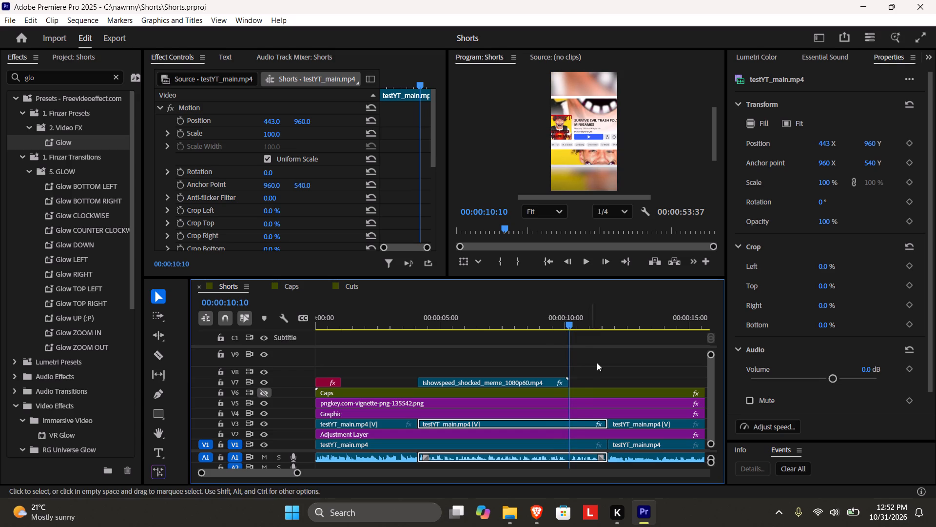
key(c)
click(569, 424)
key(v)
Shift the short V3 clip after the 00:00:10:10 cut to a horizontal Position of 618.
click(578, 423)
drag(574, 320, 583, 322)
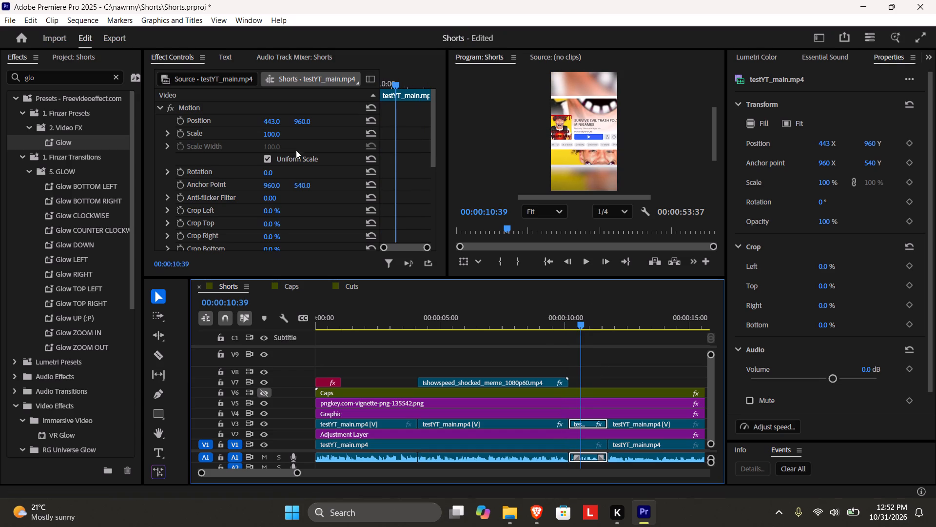
drag(272, 120, 384, 125)
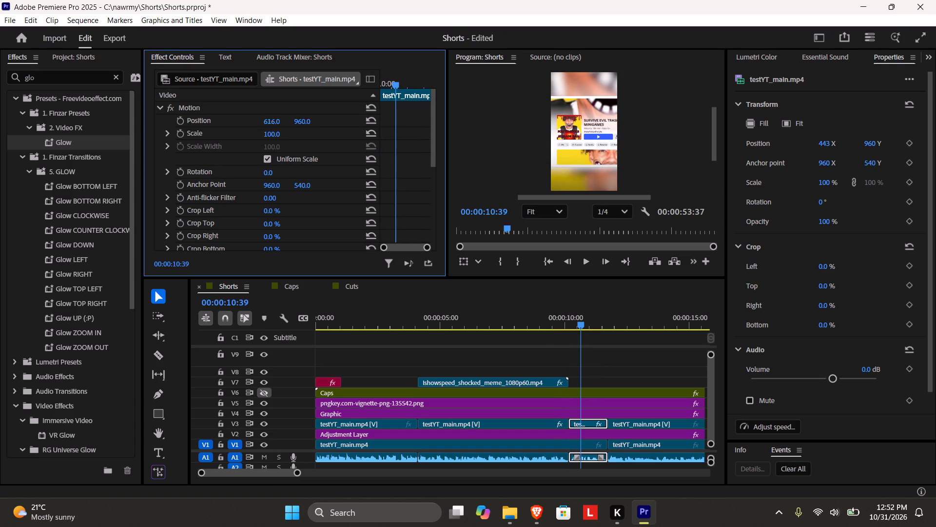
drag(384, 125, 385, 125)
Play the reframed section full screen from just before the 00:00:10:10 cut to 00:00:12:26 and save the project.
click(563, 325)
key(space)
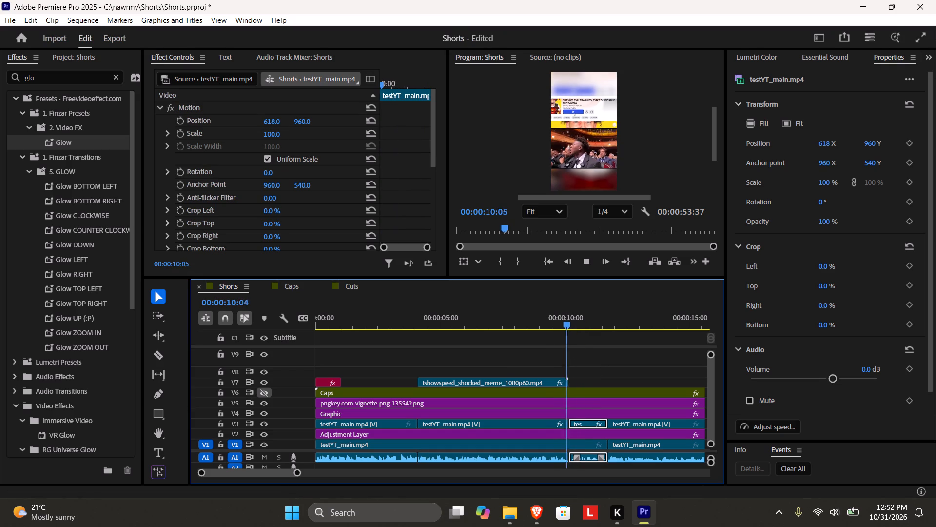
click(922, 42)
key(space)
key(space)
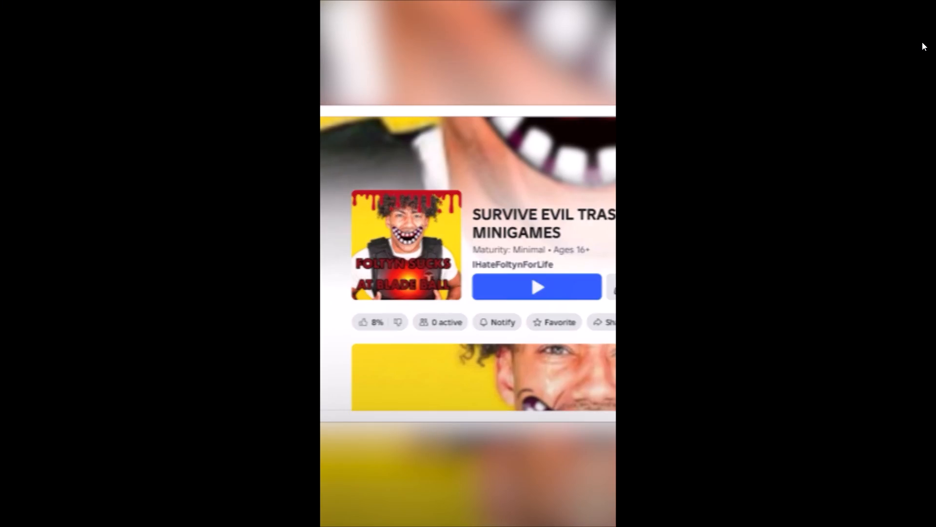
key(space)
key(Escape)
key(space)
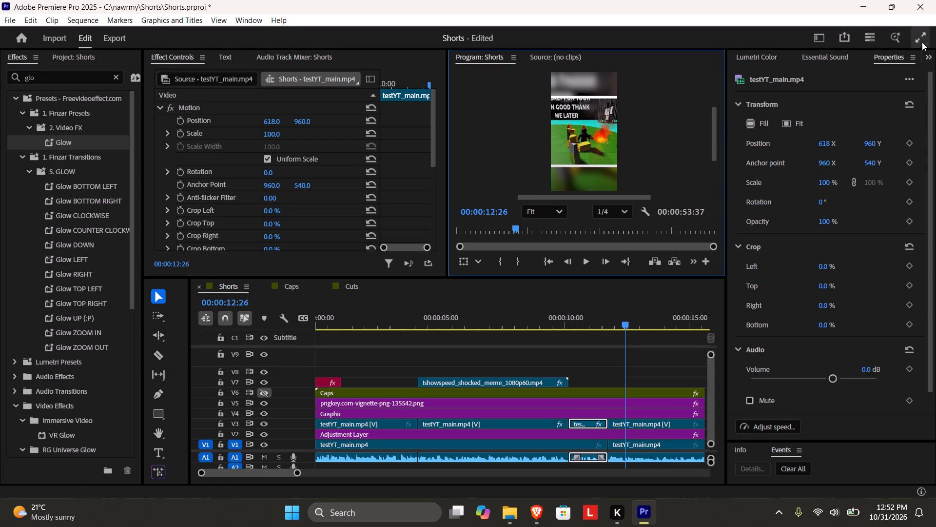
key(ctrl+s)
Play the Shorts sequence from 00:00:12:26 to 00:00:45:04 and save the project.
drag(299, 475, 339, 477)
key(space)
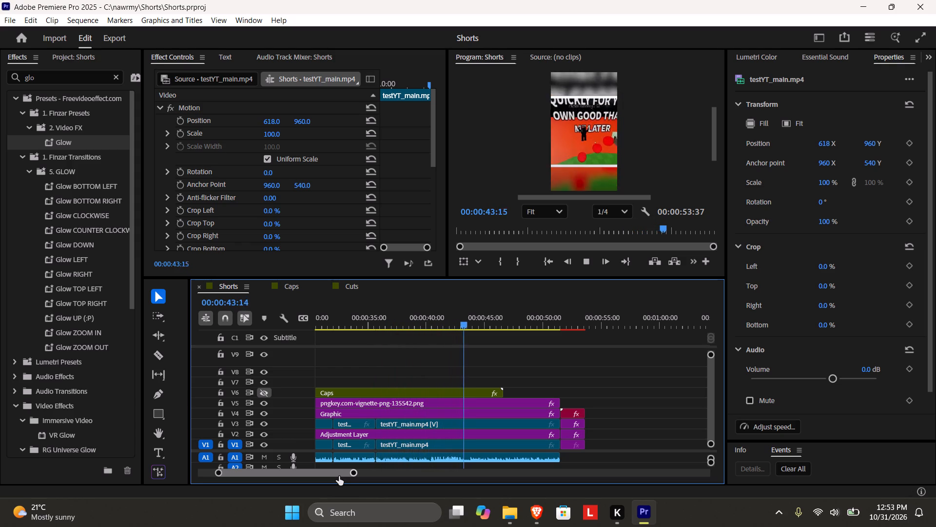
key(space)
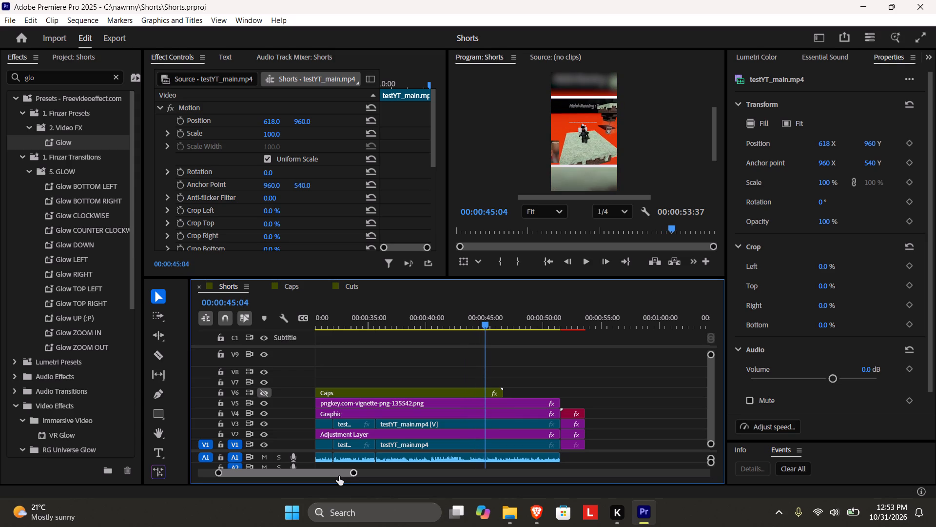
key(ctrl+s)
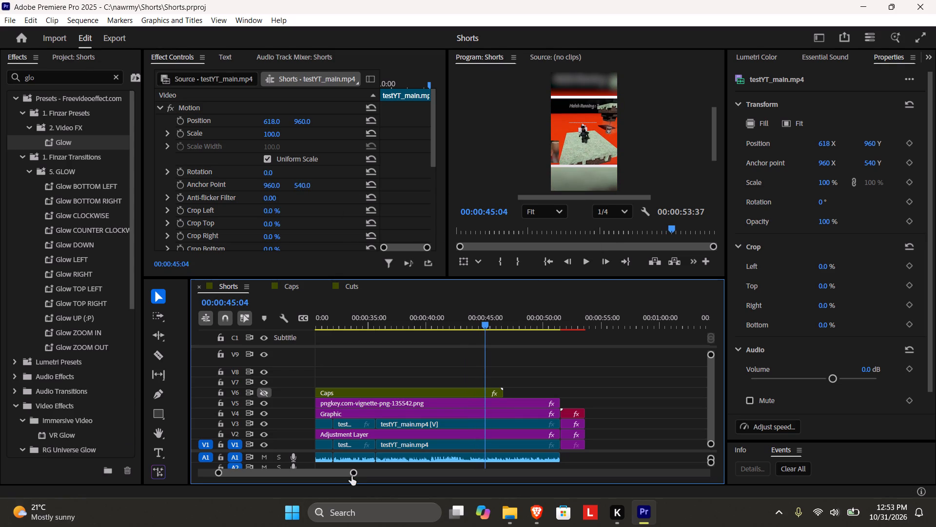
Split the last V3 testYT_main.mp4 clip at 00:00:43:40, the frame where the scene changes.
drag(351, 476, 321, 475)
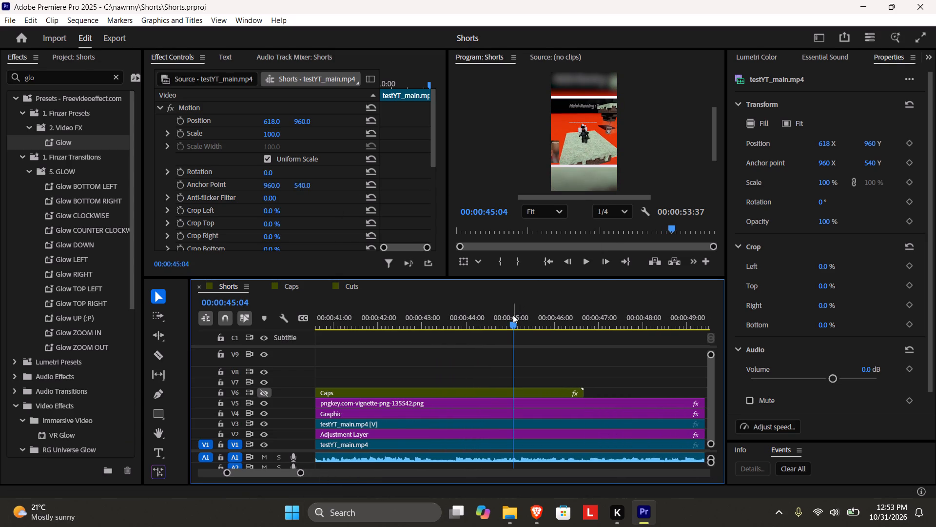
key(Left)
key(Left)
key(Left)
key(Left)
key(Left)
key(Left)
key(Left)
key(Left)
key(Left)
key(Left)
key(Left)
key(Left)
key(Left)
key(Left)
key(Left)
key(Left)
key(Left)
key(Left)
key(Left)
key(Left)
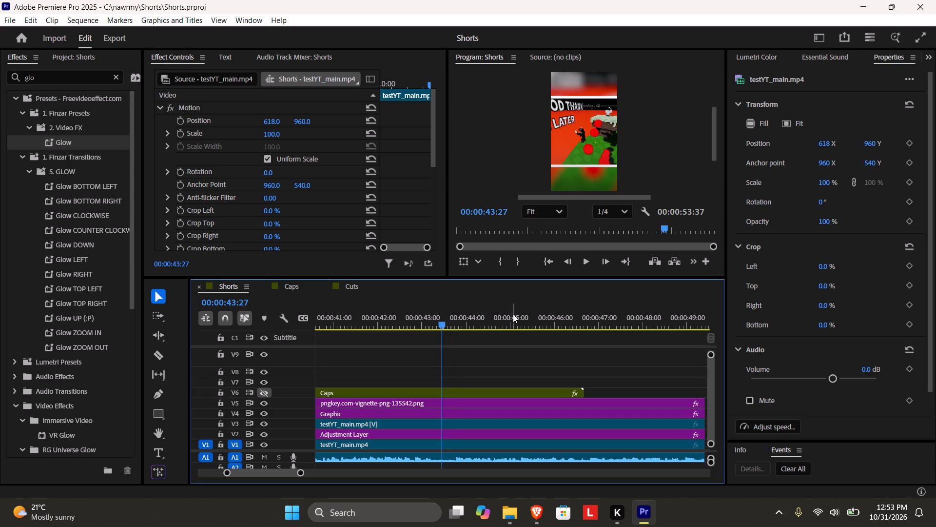
key(Right)
key(Right)
key(Right)
key(Right)
key(Right)
key(Right)
key(Right)
key(Right)
key(Right)
key(Right)
key(Right)
key(Right)
key(Right)
key(Right)
key(Right)
key(Left)
key(Left)
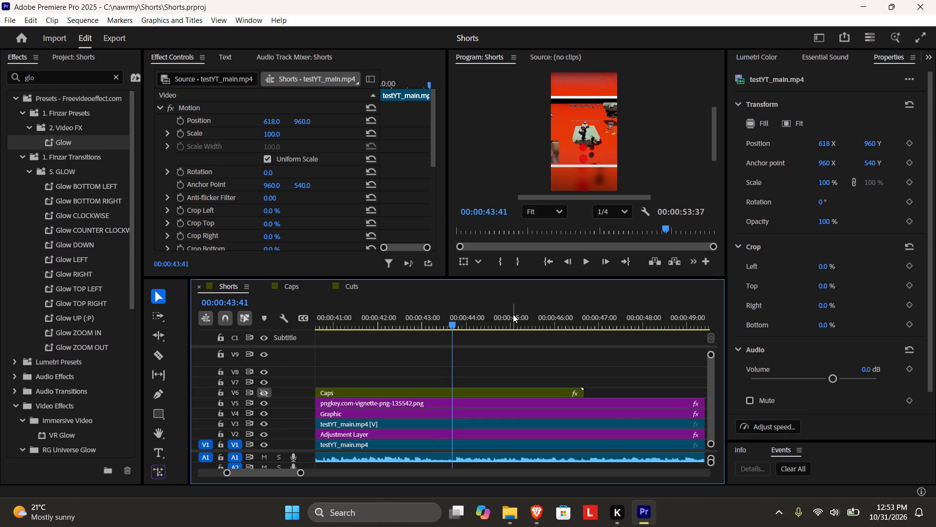
key(Left)
key(Right)
key(c)
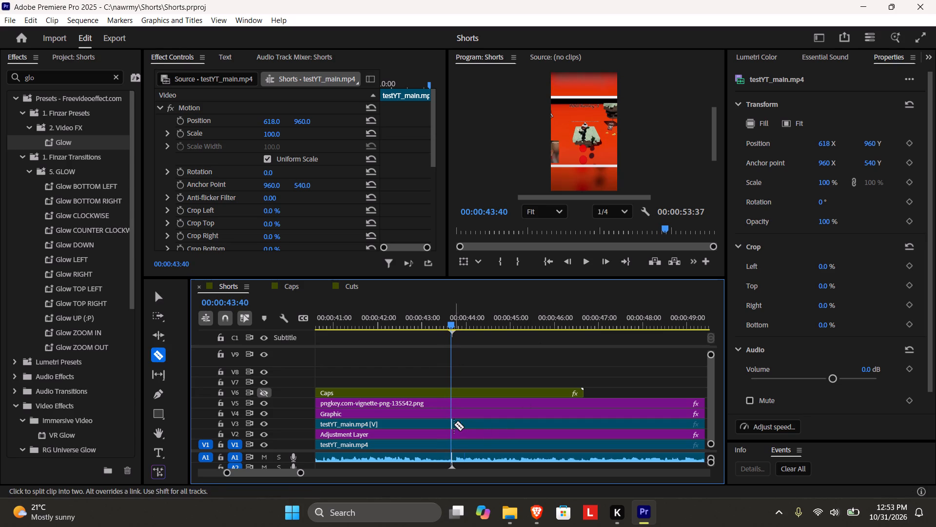
click(454, 425)
key(v)
Review the V3 footage after the 00:00:43:40 cut and split it again at 00:00:49:35.
click(476, 424)
drag(451, 319, 523, 325)
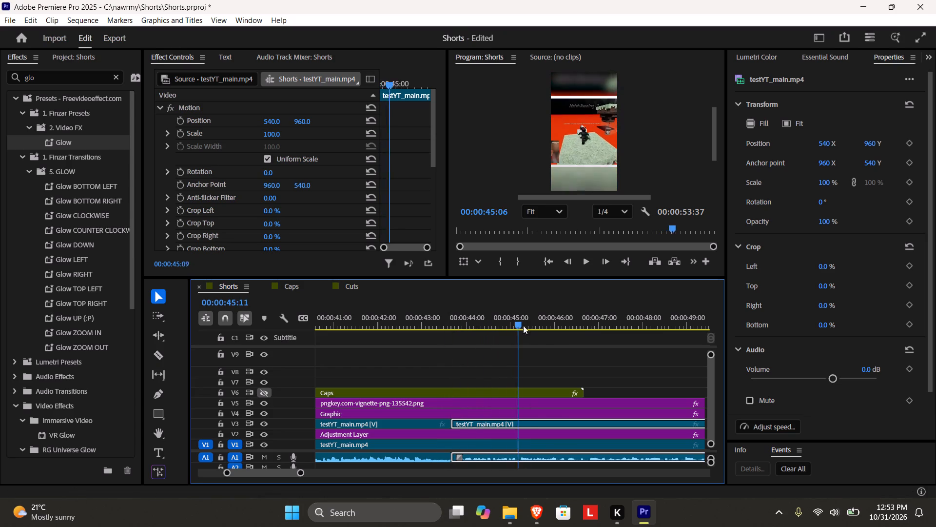
drag(523, 325, 607, 339)
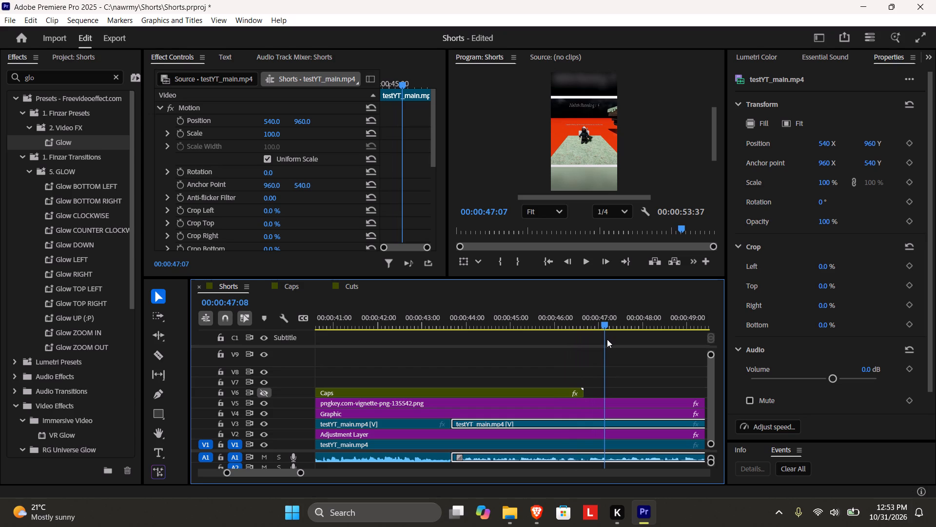
drag(607, 339, 649, 348)
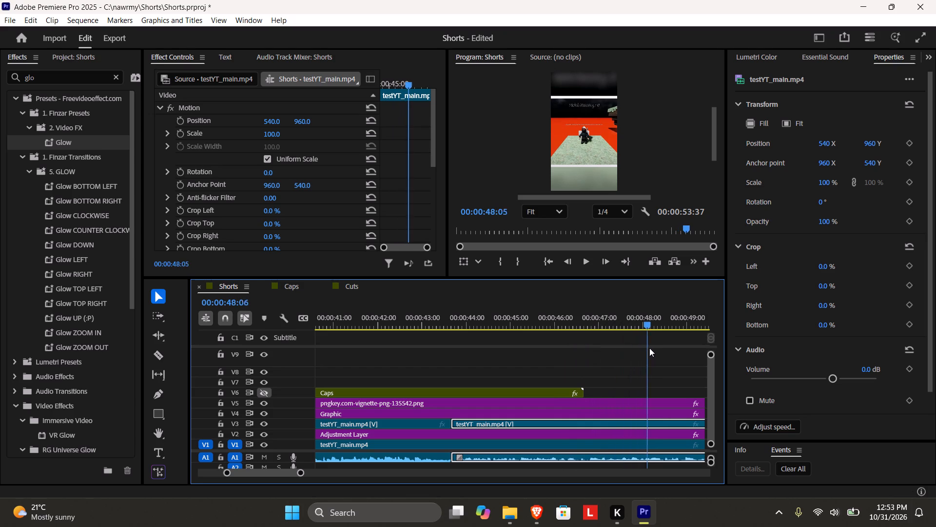
drag(649, 348, 690, 350)
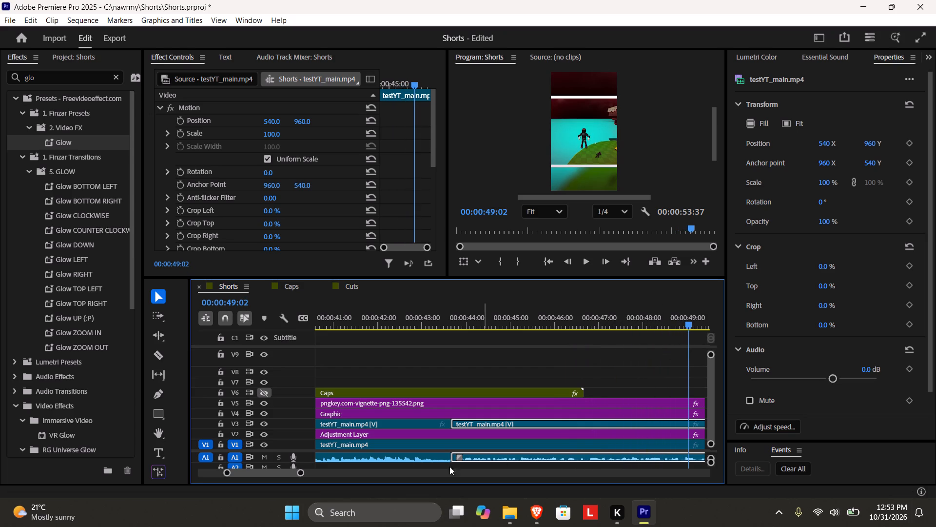
drag(301, 473, 322, 474)
drag(512, 322, 530, 326)
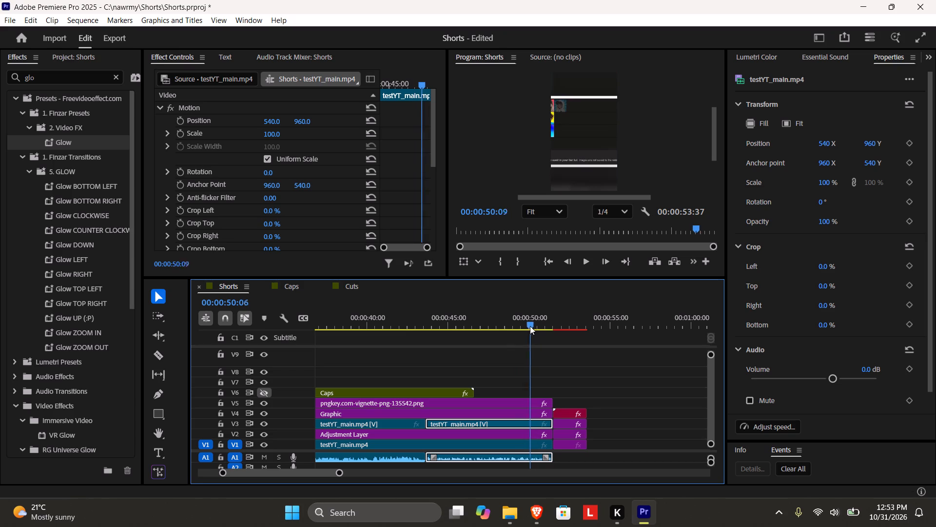
drag(530, 326, 518, 326)
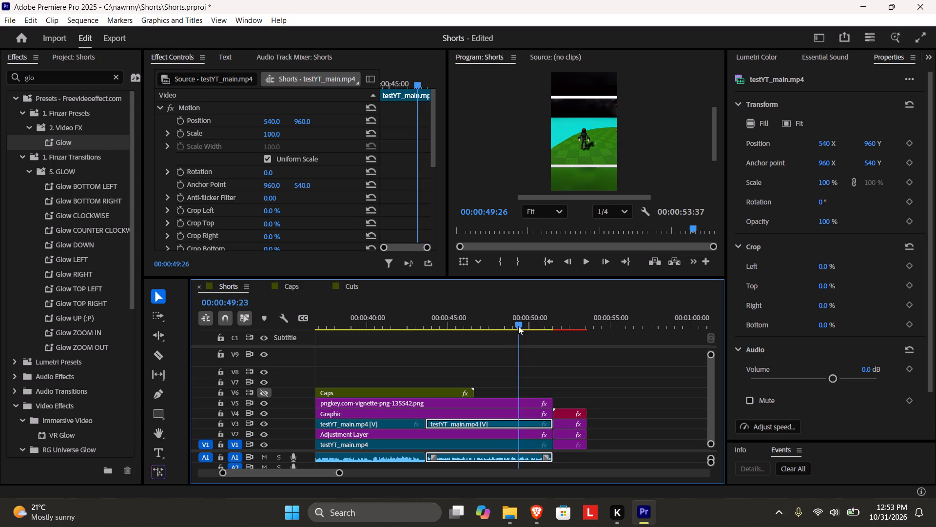
drag(518, 326, 522, 327)
key(c)
click(523, 423)
key(v)
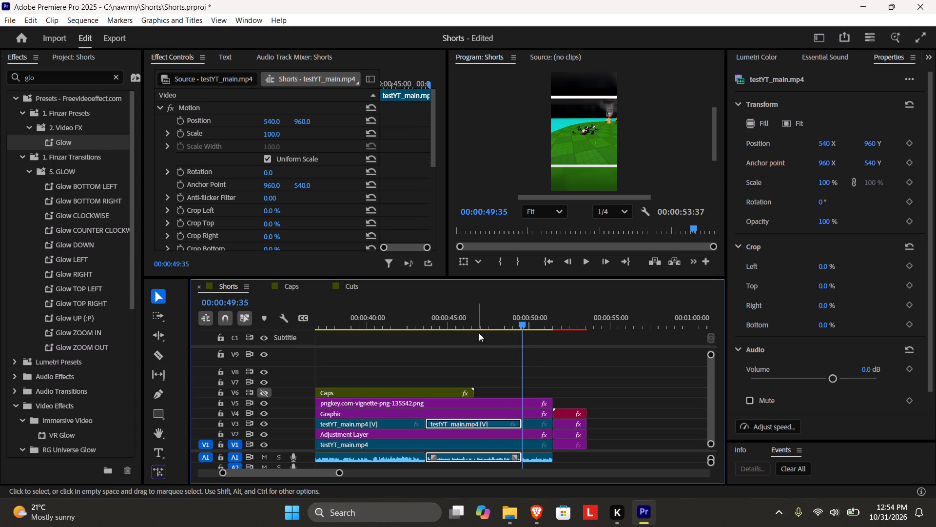
Animate the Position of the V3 clip between those cuts from 540, 960 at 00:00:43:40 to 930, 960 at 00:00:43:53.
click(483, 321)
drag(406, 83, 399, 83)
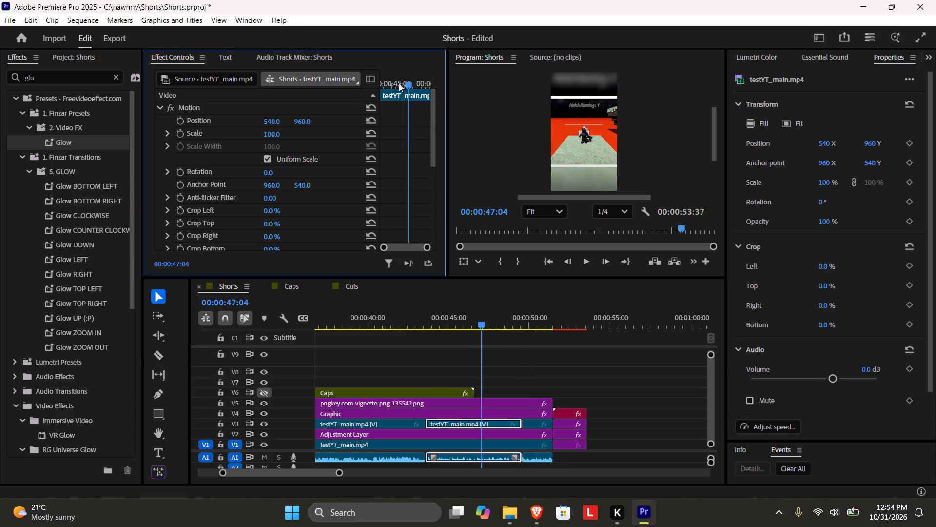
drag(399, 83, 343, 85)
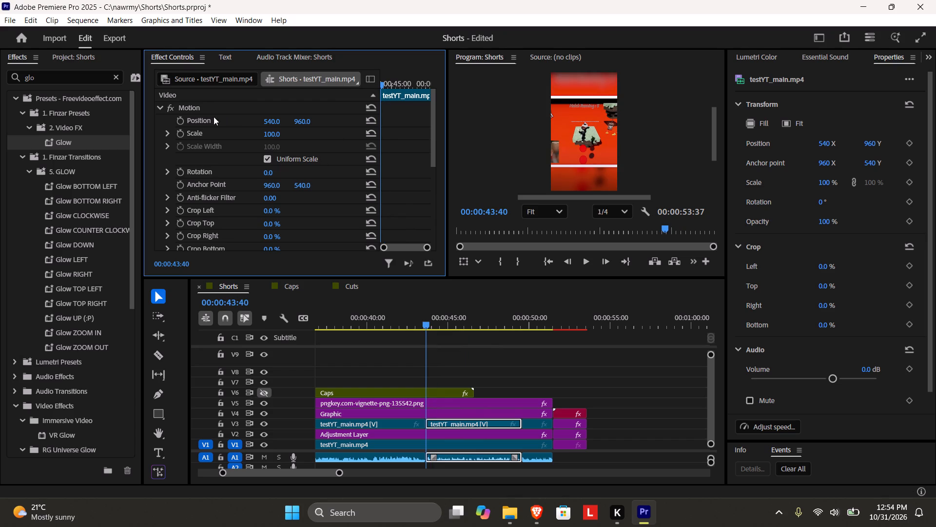
click(175, 122)
click(181, 122)
click(381, 84)
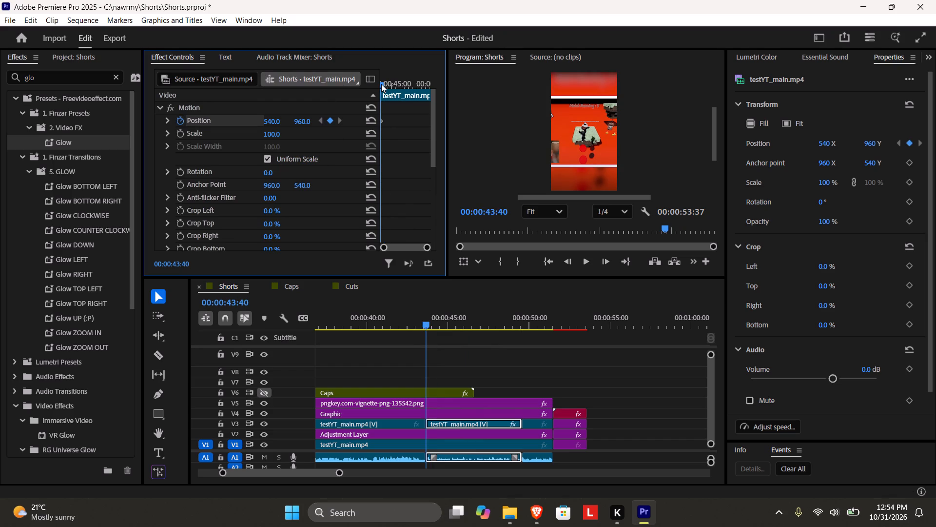
drag(276, 122, 468, 125)
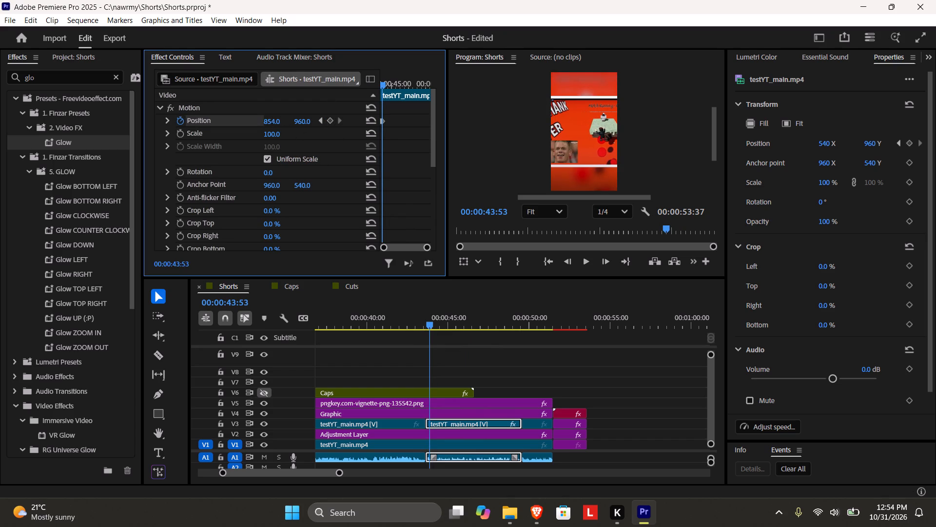
drag(468, 125, 531, 127)
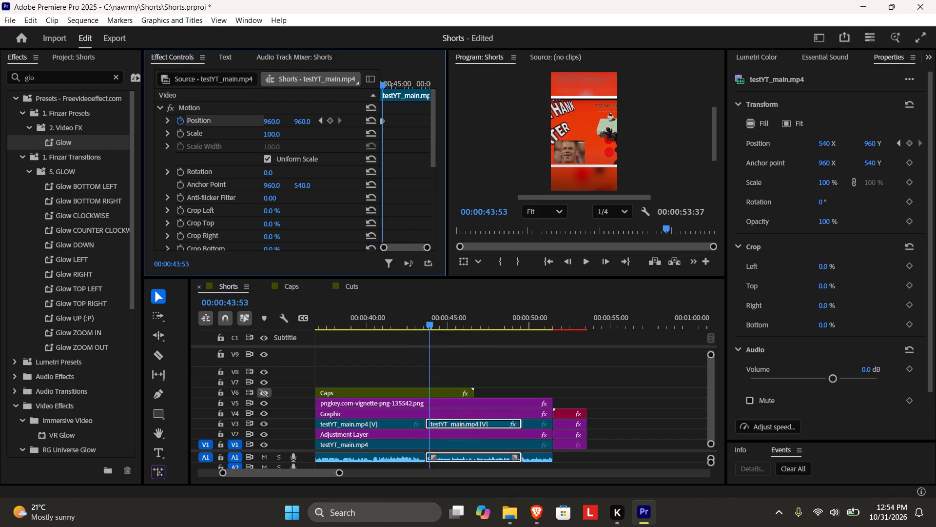
drag(531, 127, 517, 127)
Play the animated clip from its start to 00:00:46:46 and save the project.
drag(384, 85, 351, 84)
key(space)
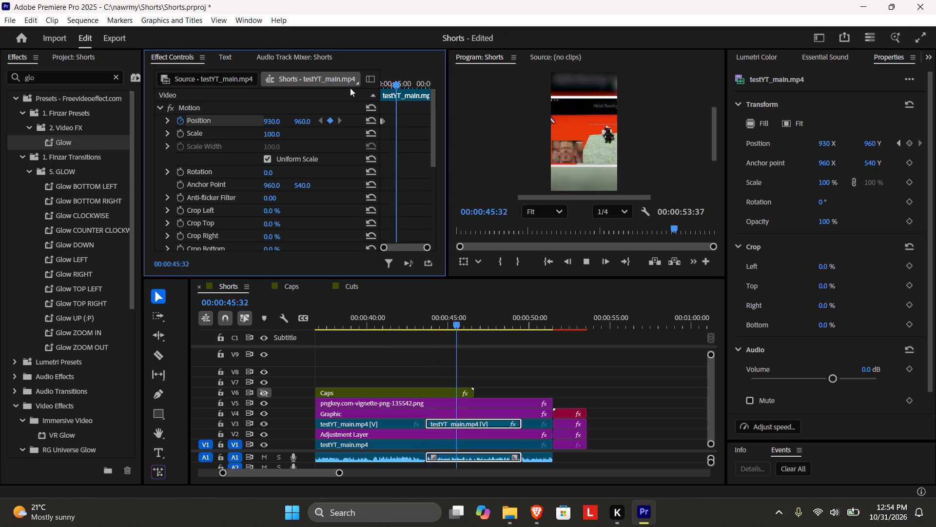
key(space)
key(space)
key(space)
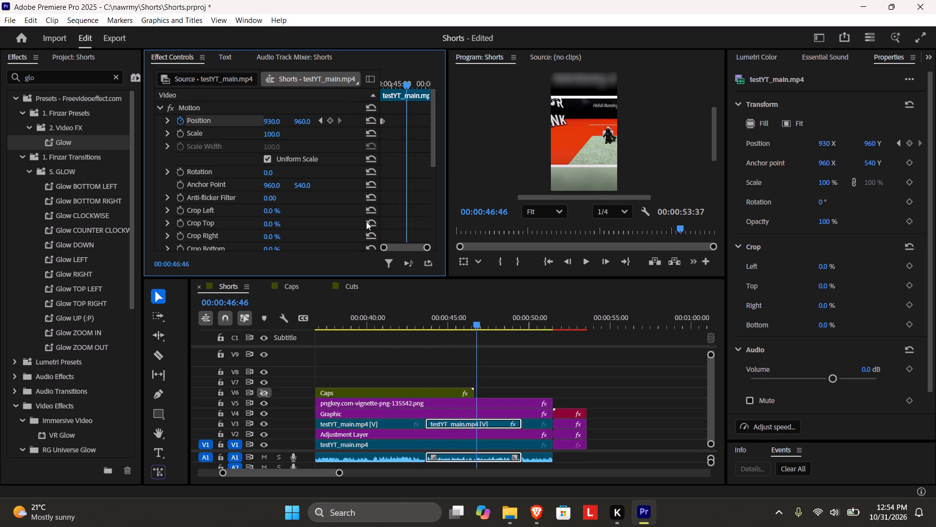
key(ctrl+s)
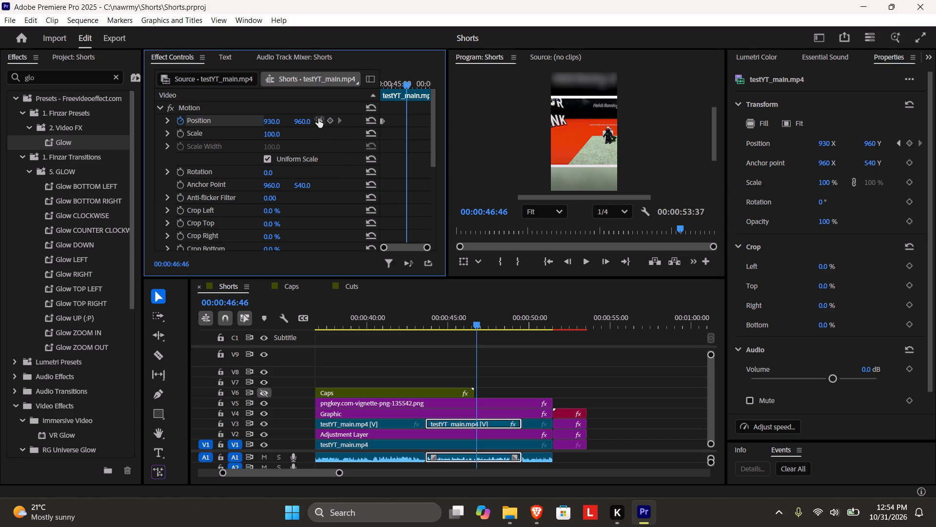
Add a Position keyframe of 930, 960 to the animated V3 clip at 00:00:46:46.
click(409, 119)
click(331, 122)
click(318, 122)
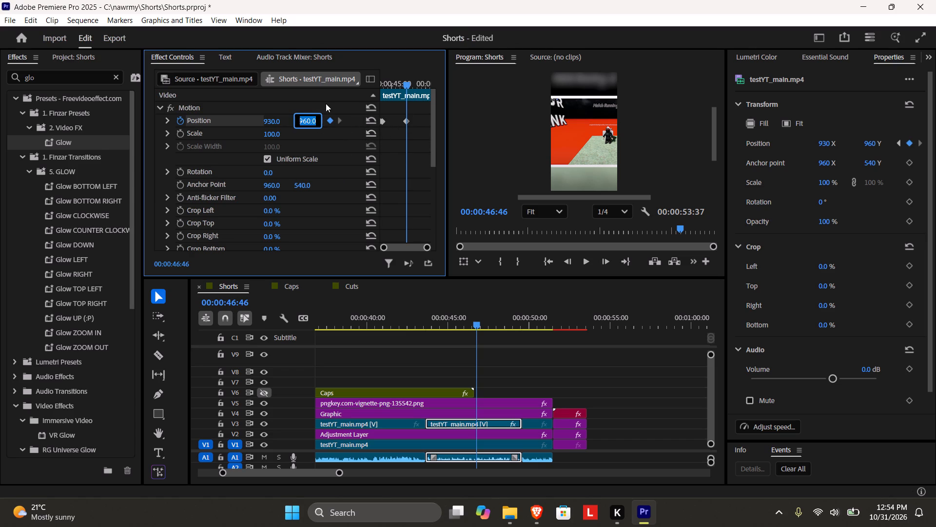
click(326, 102)
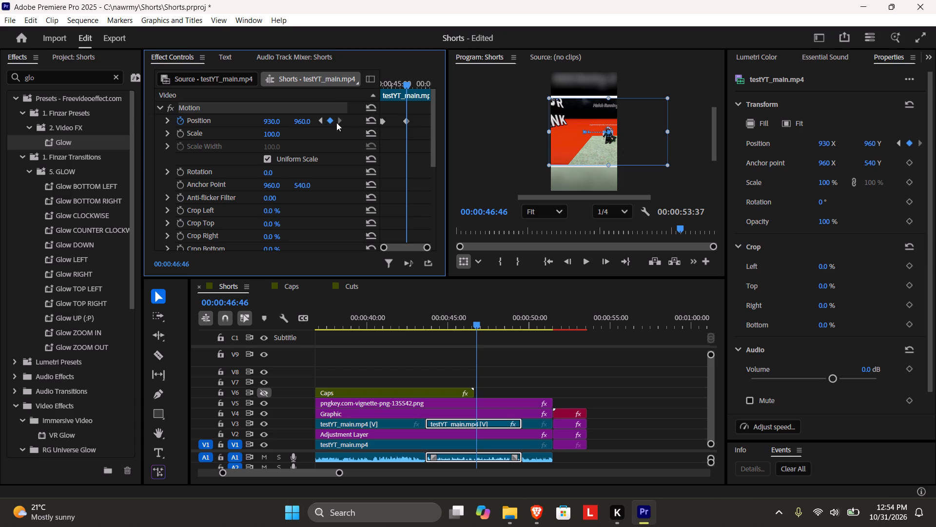
Reset the animated V3 clip's Position at 00:00:46:46 to 540, 960.
click(368, 121)
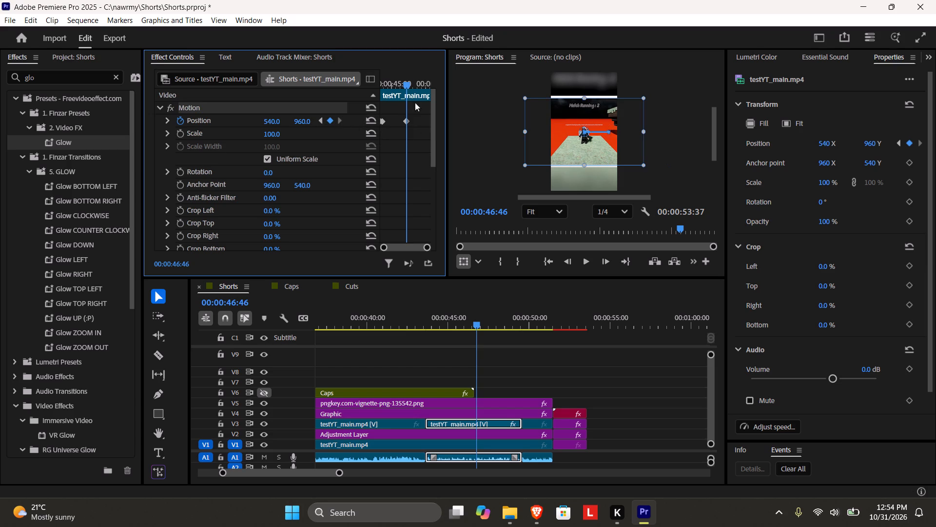
Move the 930, 960 Position keyframe near the start of the animated V3 clip to 00:00:43:50.
drag(404, 76, 357, 80)
click(341, 121)
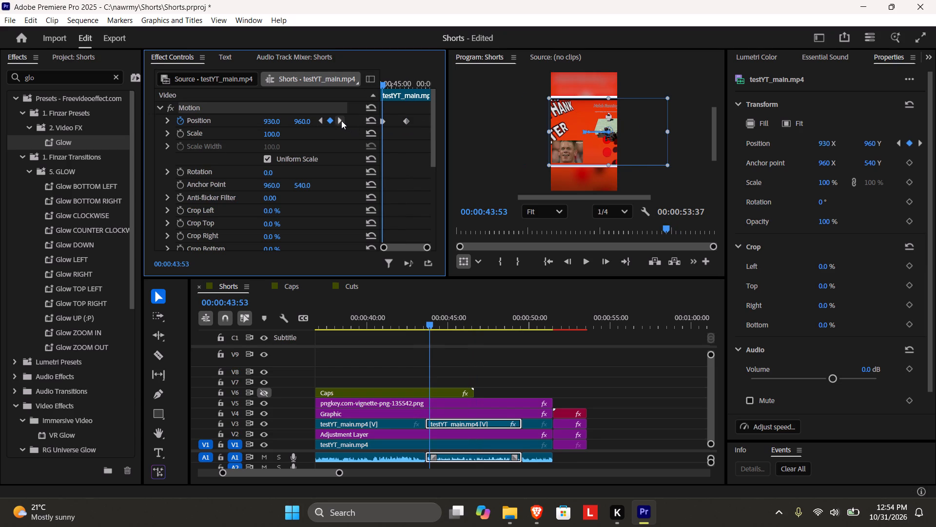
double_click(175, 56)
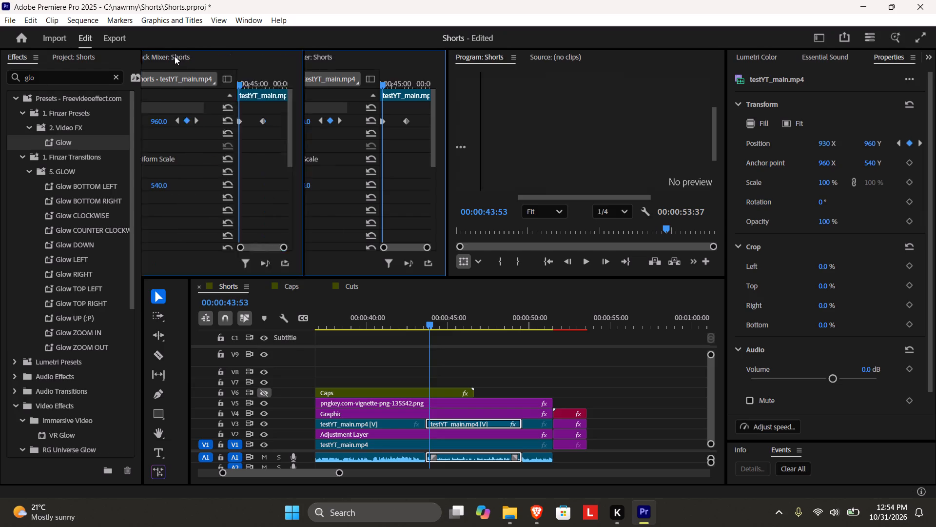
drag(343, 80, 264, 80)
key(shift+Right)
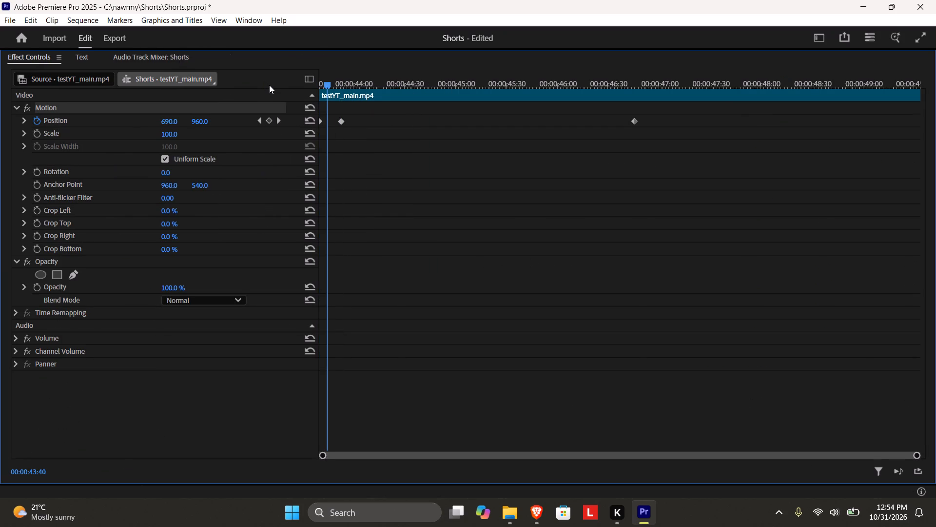
key(shift+Right)
key(shift+Right)
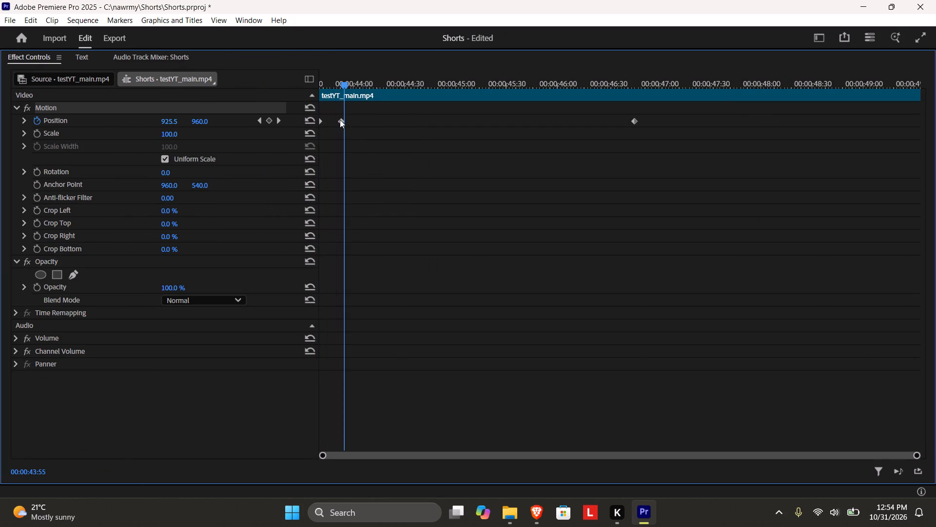
drag(340, 120, 346, 122)
drag(342, 80, 294, 85)
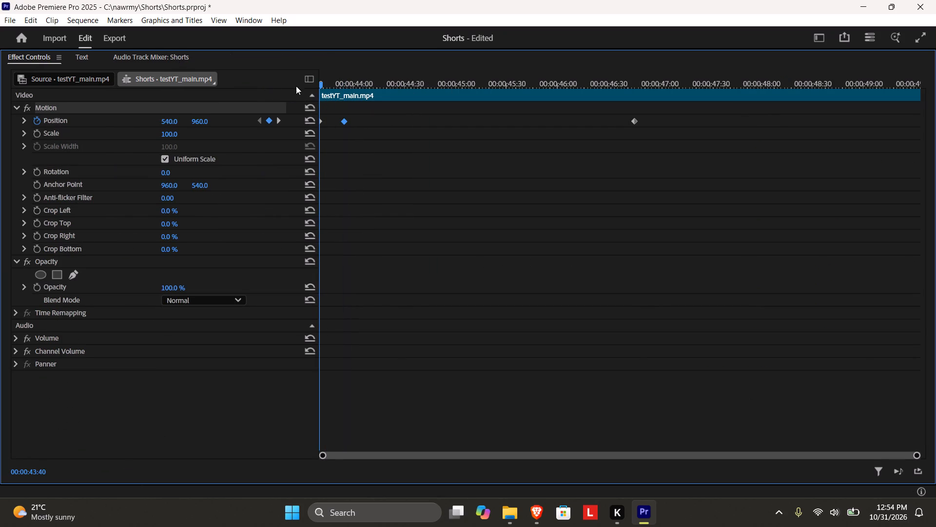
key(shift+Right)
key(shift+Right)
drag(344, 122, 338, 121)
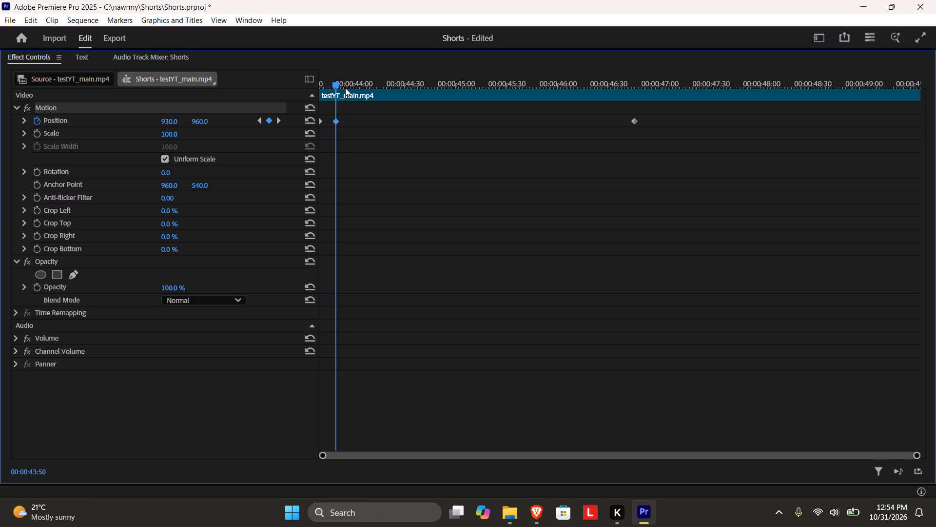
Copy the 930, 960 Position keyframe, paste it at 00:00:46:36, and save the project.
key(ctrl+c)
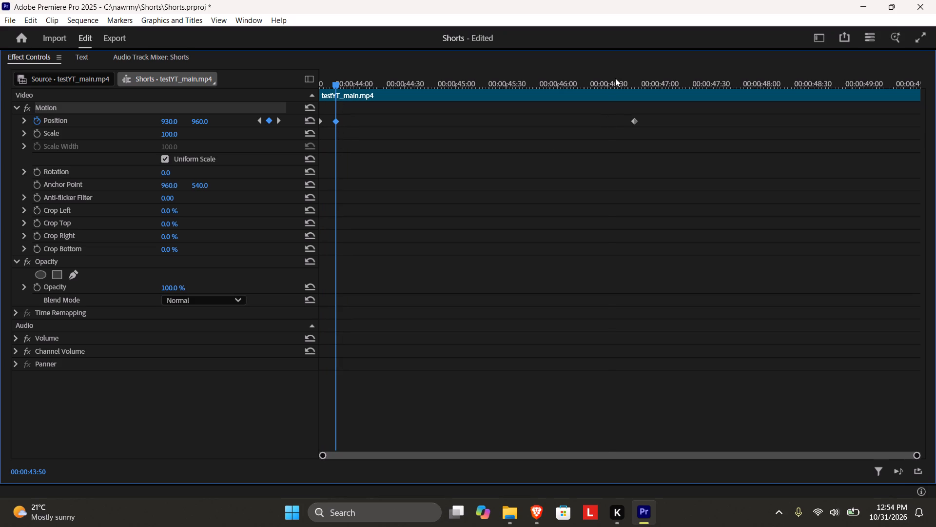
click(609, 80)
click(633, 78)
click(634, 78)
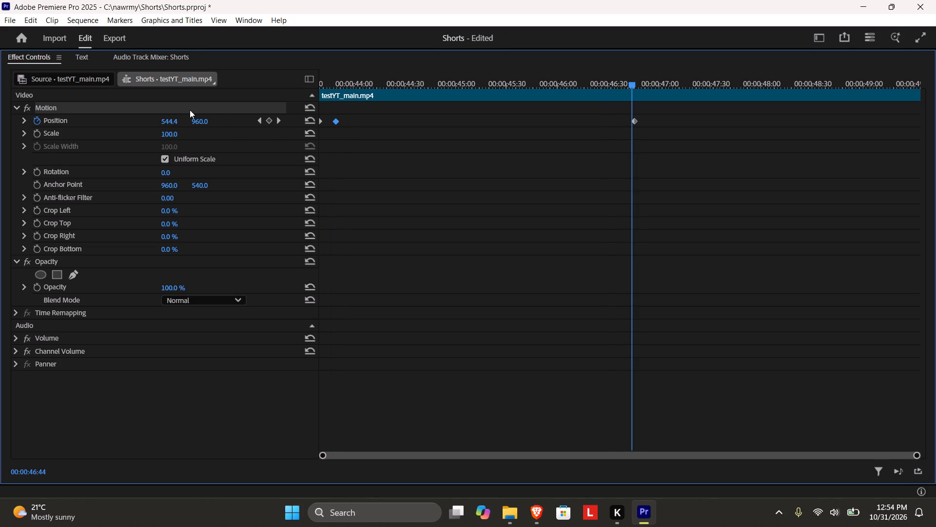
click(277, 122)
key(shift+Left)
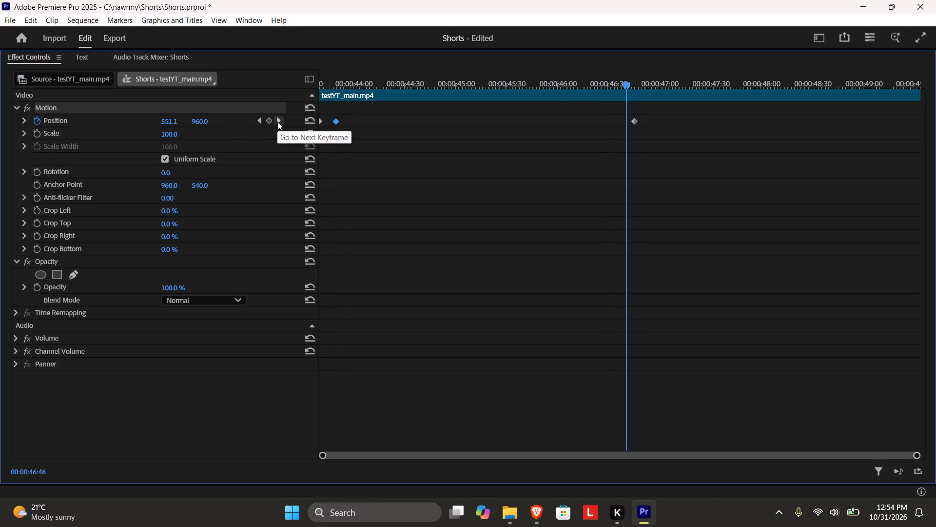
key(shift+Left)
key(ctrl+v)
key(ctrl+s)
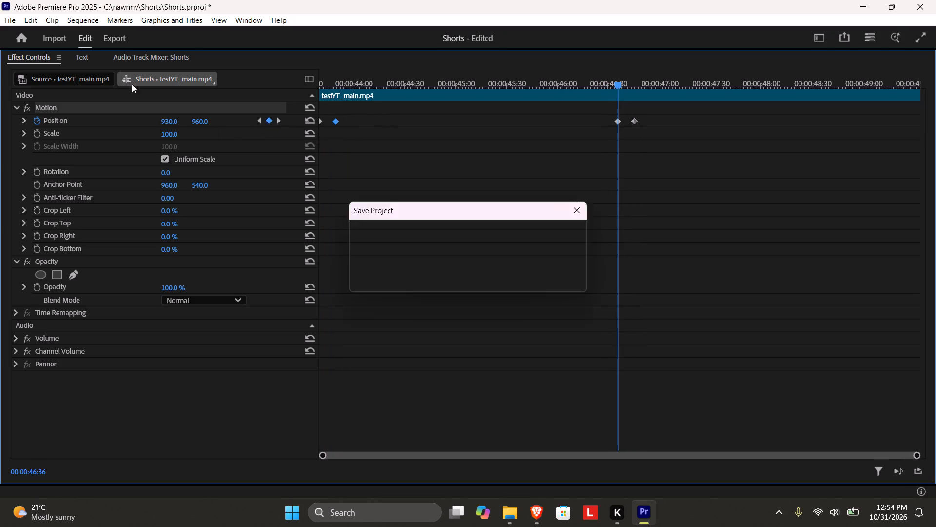
Play the animated V3 clip from its start to 00:00:47:53 to check the move out and back.
double_click(43, 58)
click(425, 319)
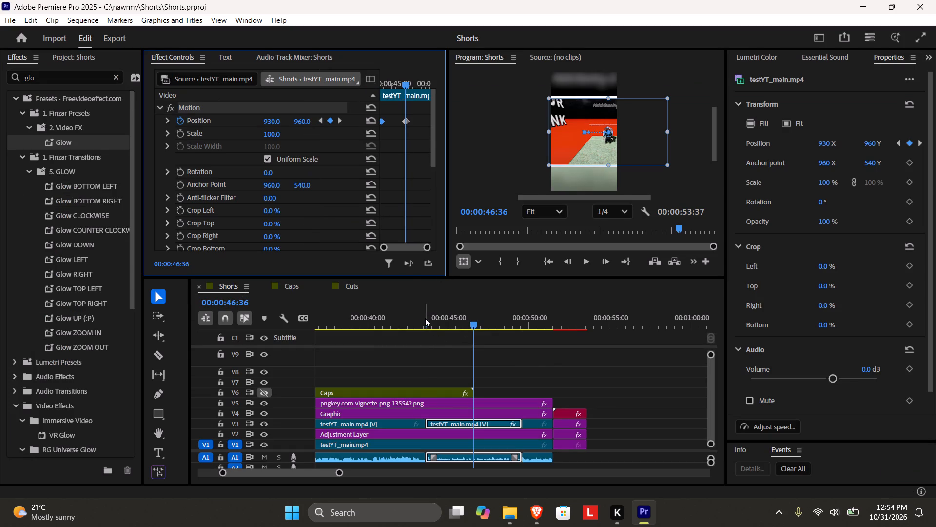
key(space)
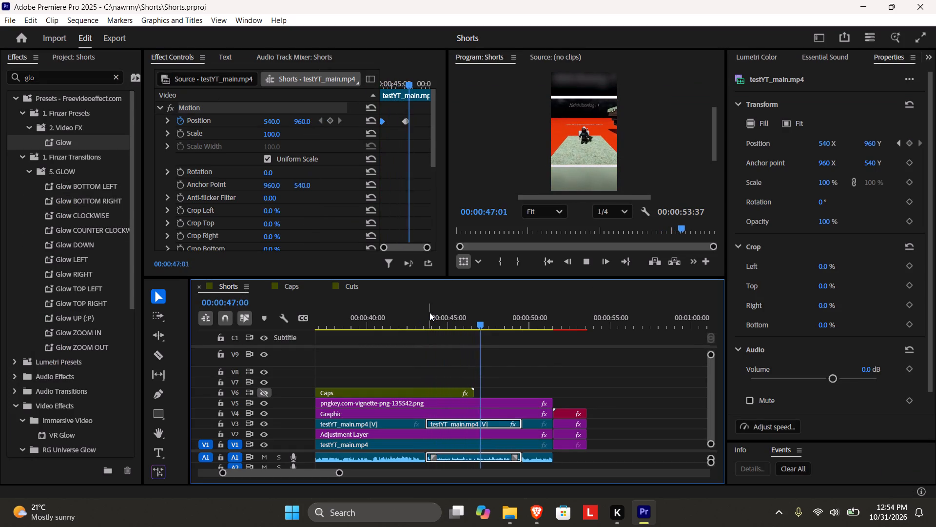
key(space)
key(ctrl+s)
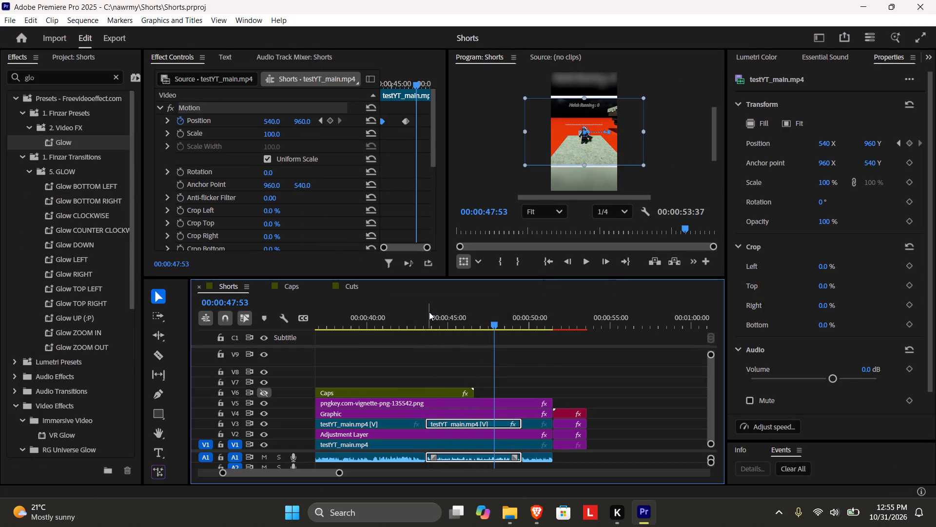
Find the frame where the overlaid image disappears and shift the last two Position keyframes to 00:00:46:28 and 00:00:46:38.
double_click(182, 57)
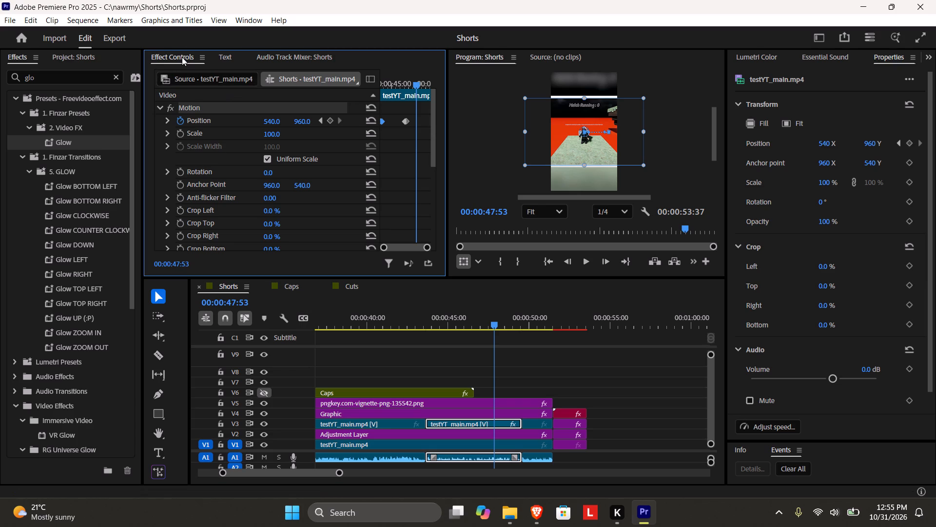
drag(409, 87, 405, 85)
drag(405, 81, 404, 86)
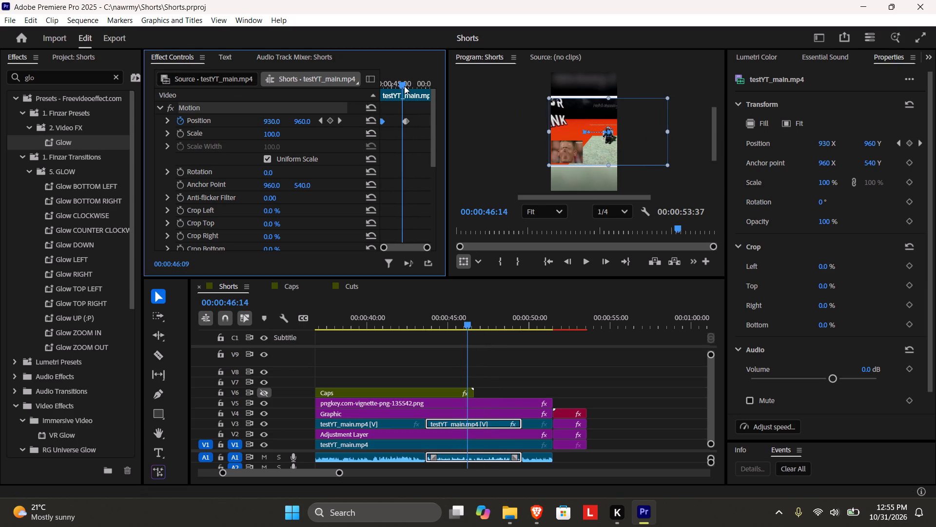
drag(404, 86, 405, 86)
key(Right)
key(Right)
key(Right)
key(Right)
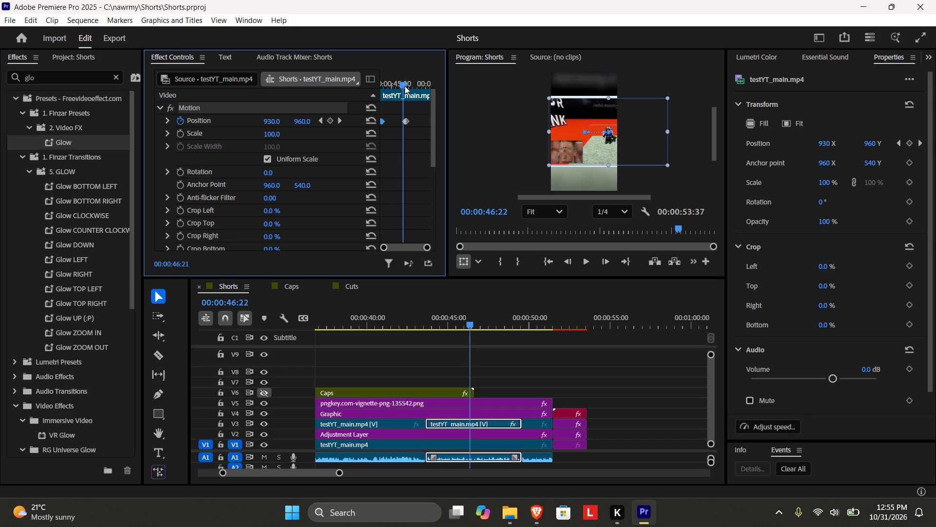
key(Right)
key(Right)
key(Right)
key(Right)
key(Right)
key(Right)
key(Right)
key(Right)
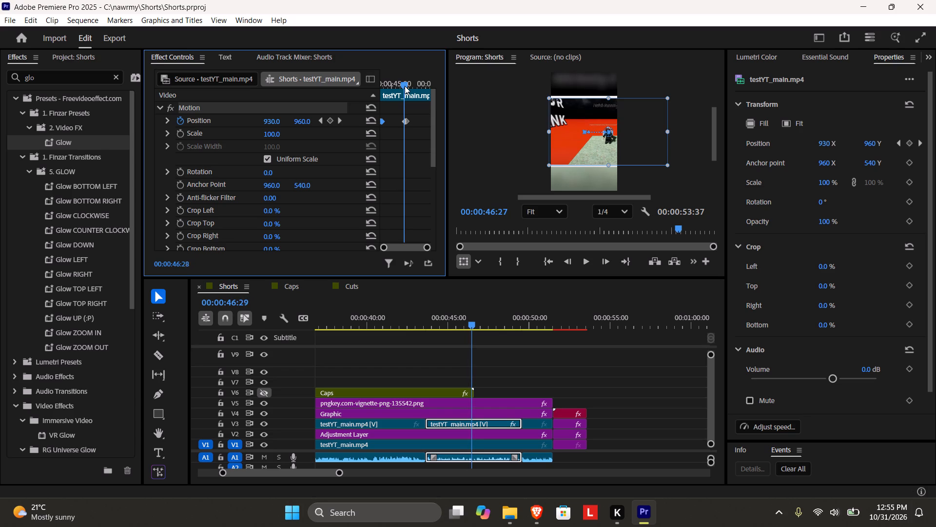
key(Left)
key(Left)
key(Left)
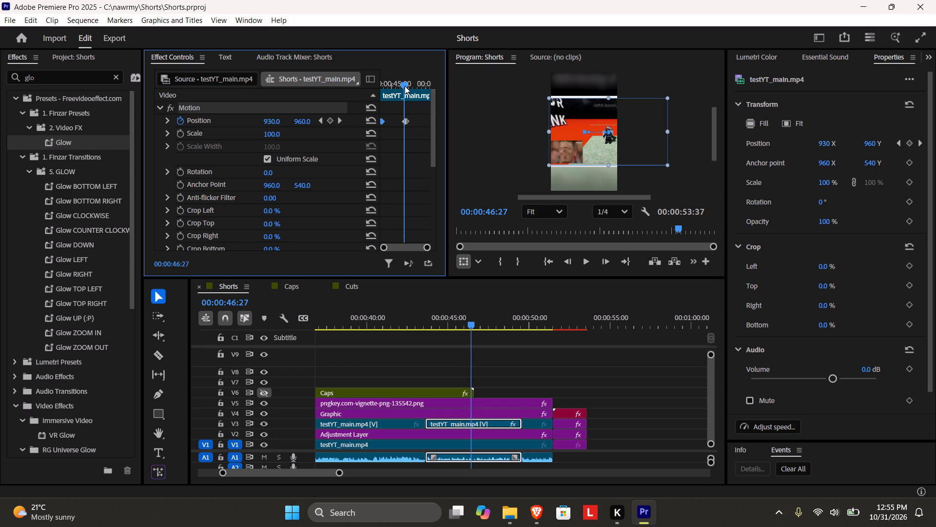
key(Right)
drag(427, 134, 400, 107)
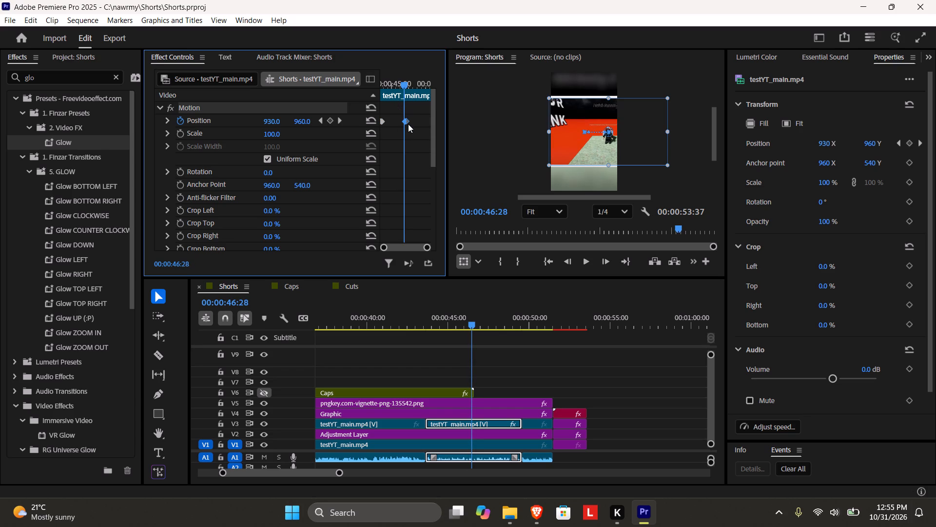
click(408, 122)
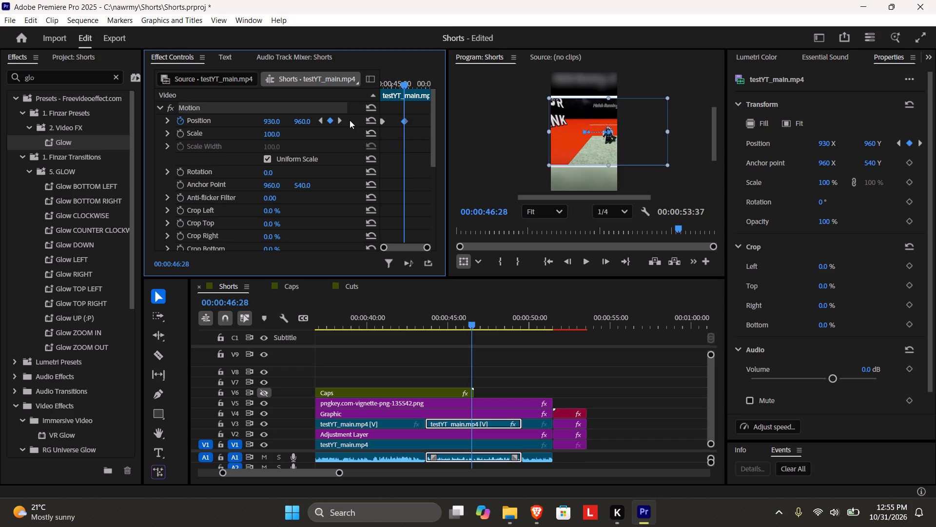
click(416, 152)
click(340, 121)
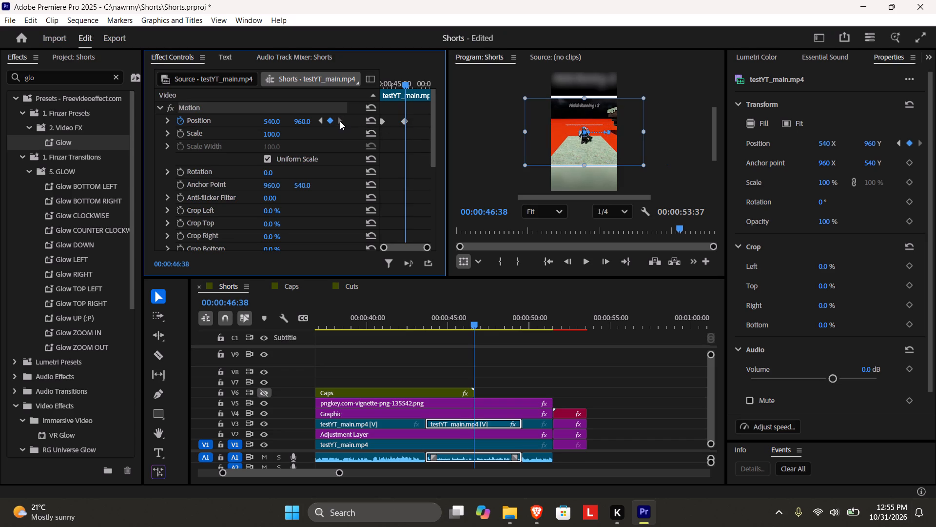
Play the footage across the retimed Position keyframes up to 00:00:50:18 and save the project.
drag(409, 86, 398, 84)
key(space)
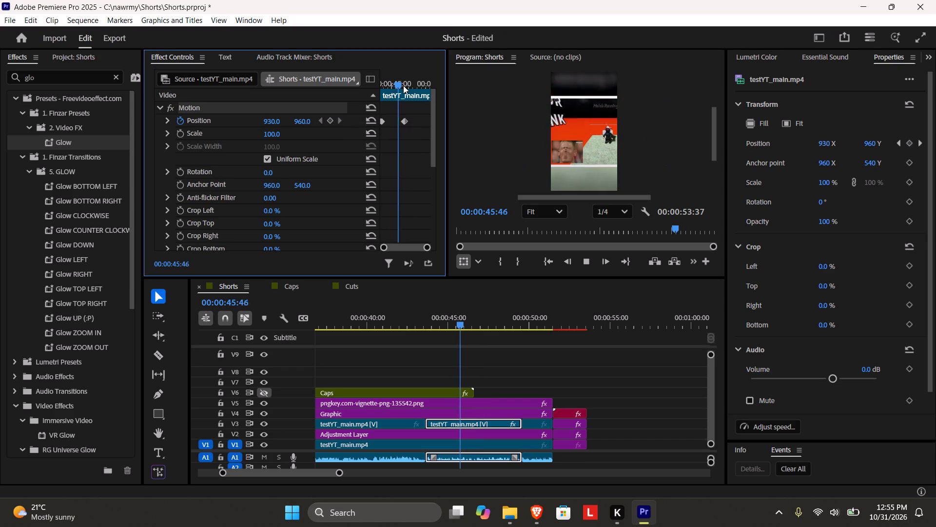
key(space)
key(ctrl+s)
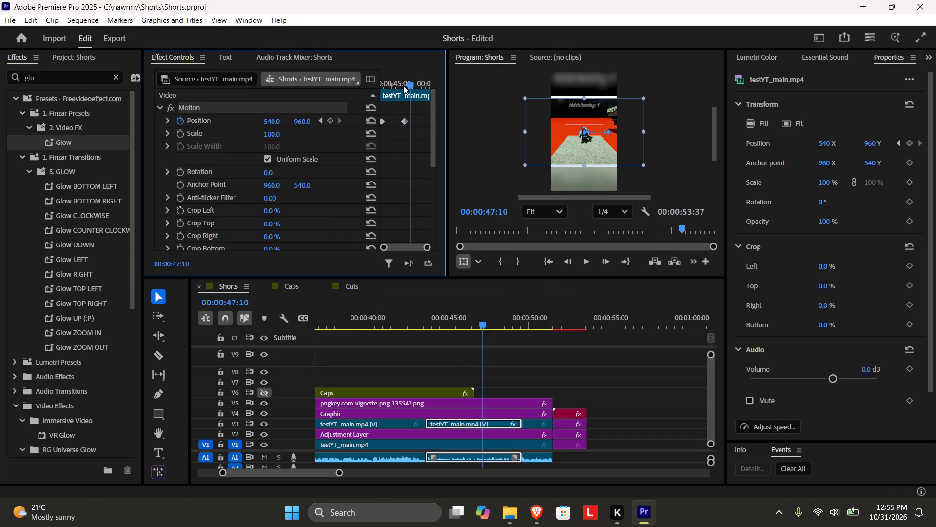
key(space)
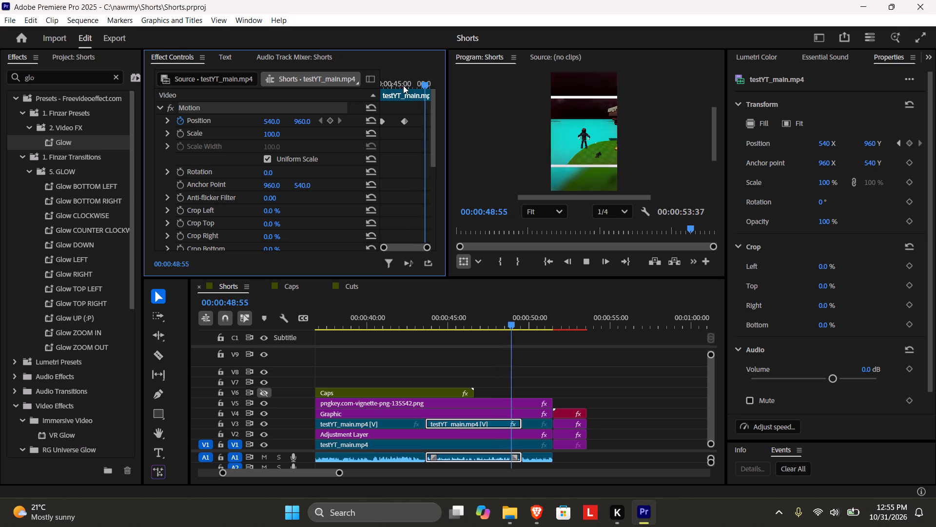
key(space)
key(ctrl+s)
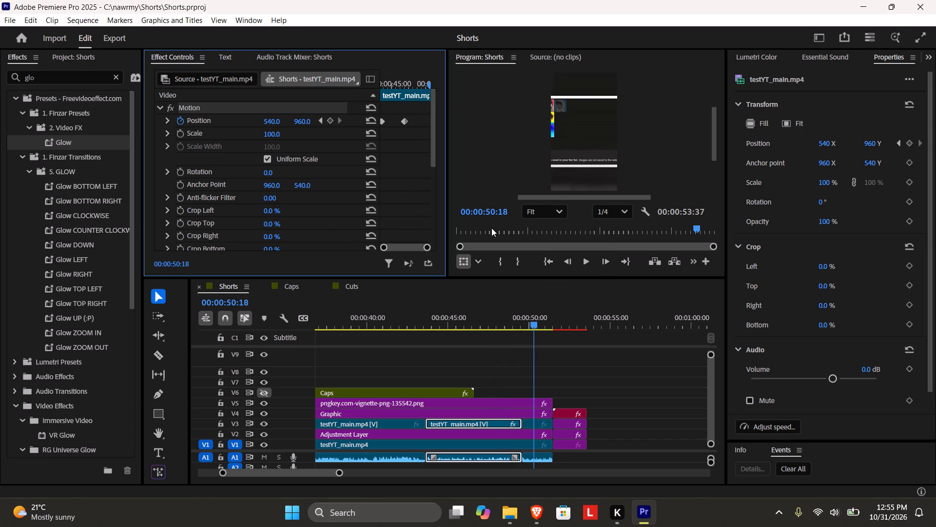
Set the Position of the last V3 footage clip, after the 00:00:49:35 cut, to 954, 960.
click(529, 425)
drag(269, 122, 425, 123)
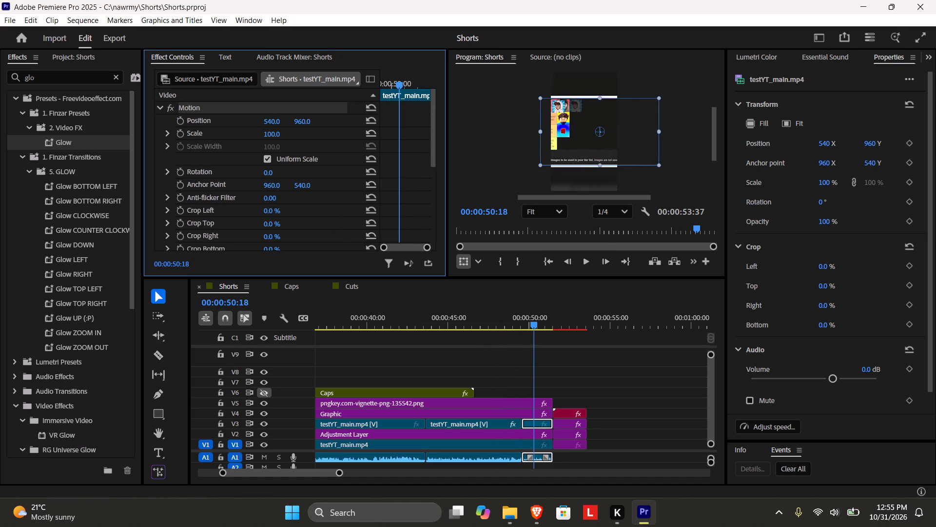
drag(425, 123, 521, 133)
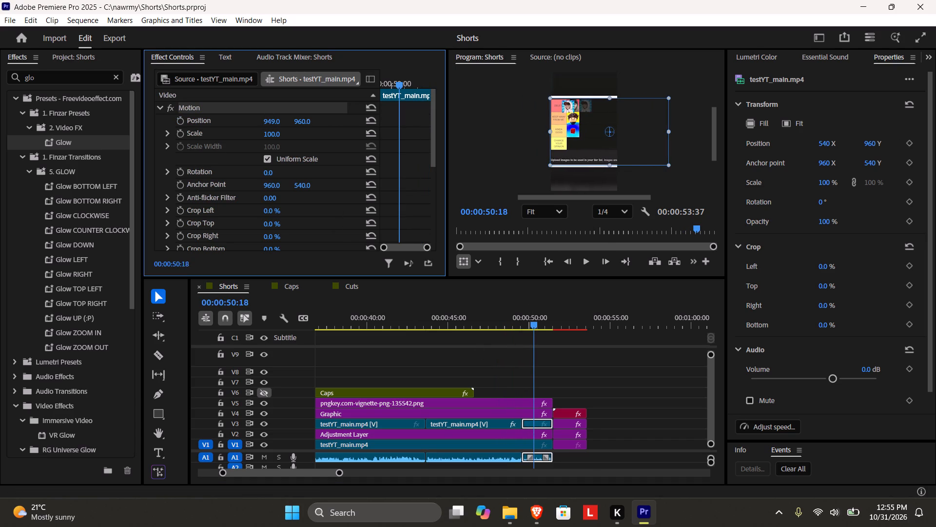
drag(521, 133, 524, 133)
Play the ending full screen from 00:00:49:01 into the end screen and save the project.
click(514, 317)
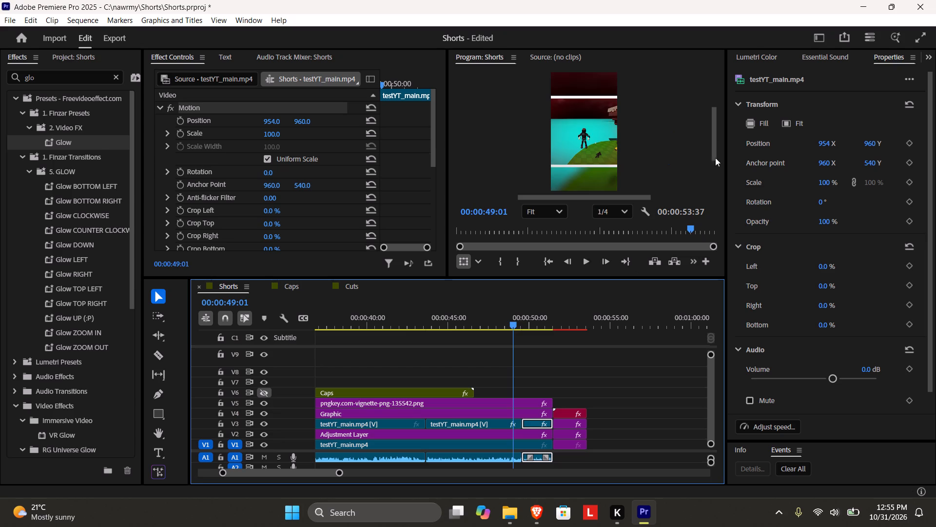
key(space)
click(919, 37)
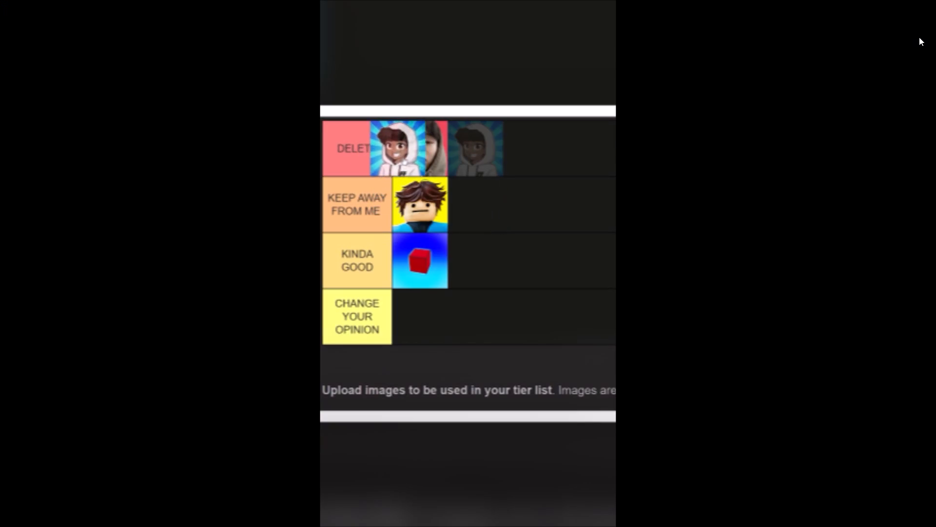
key(space)
key(Escape)
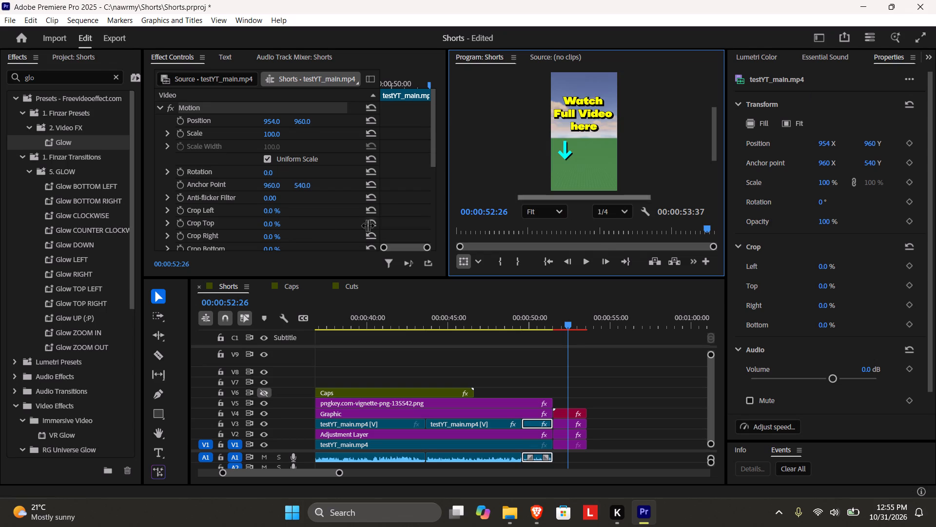
key(ctrl+s)
Create captions from the sequence transcript with the Subtitle default preset, the lowest maximum character length and single lines.
drag(338, 473, 423, 466)
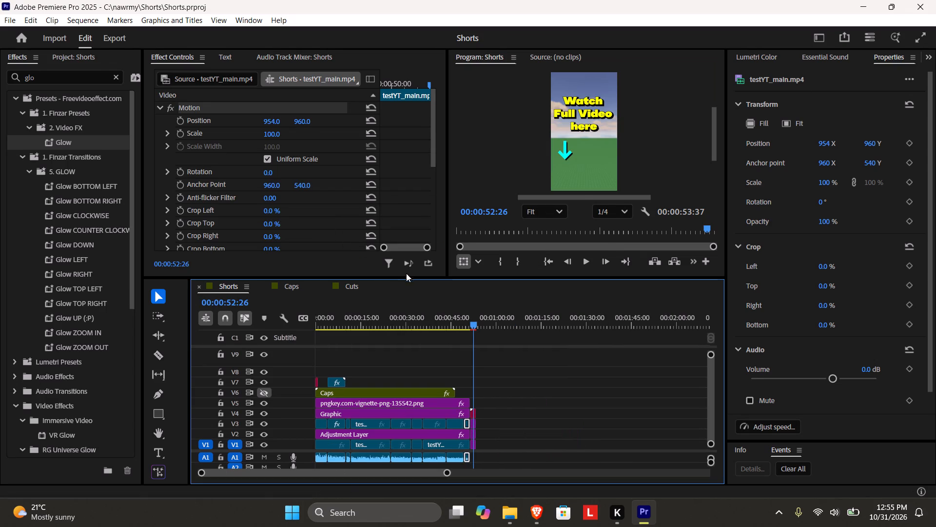
drag(402, 299, 163, 339)
drag(368, 329, 152, 314)
click(230, 54)
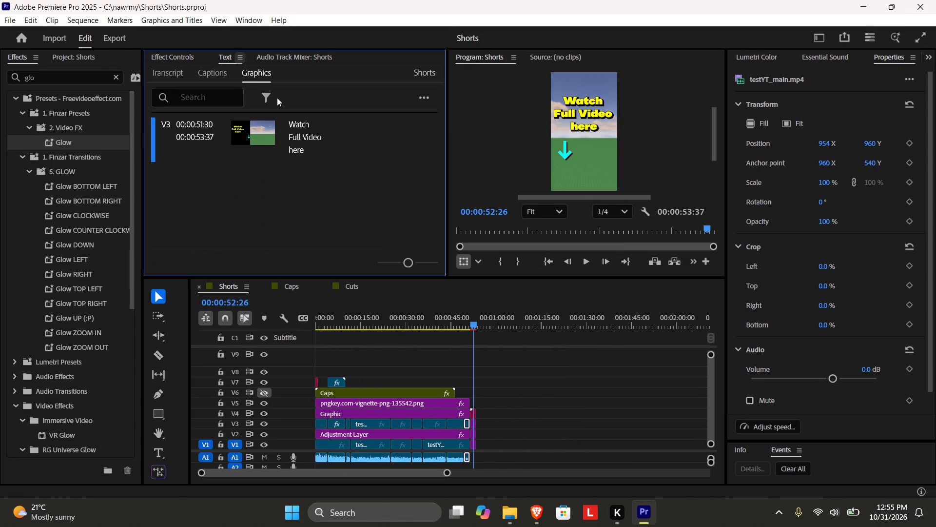
click(180, 75)
click(363, 102)
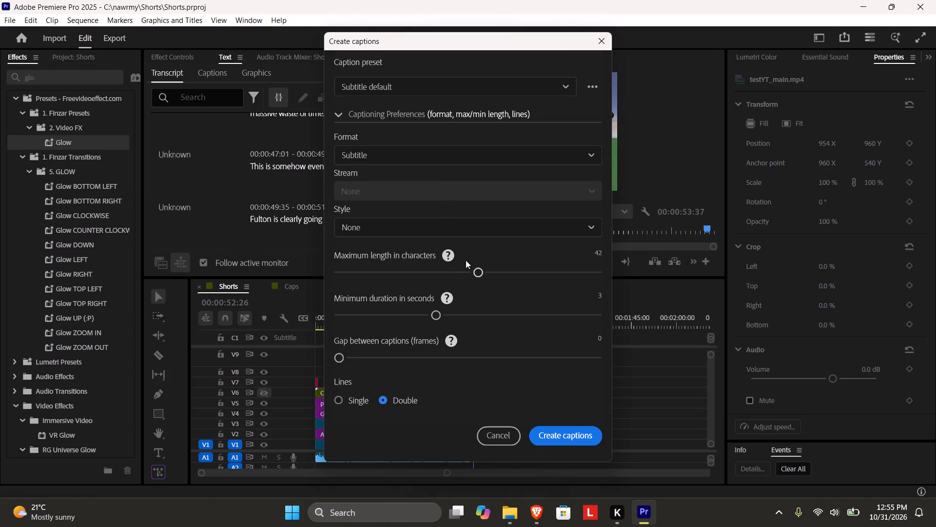
click(472, 266)
drag(476, 273, 250, 290)
click(357, 404)
click(582, 440)
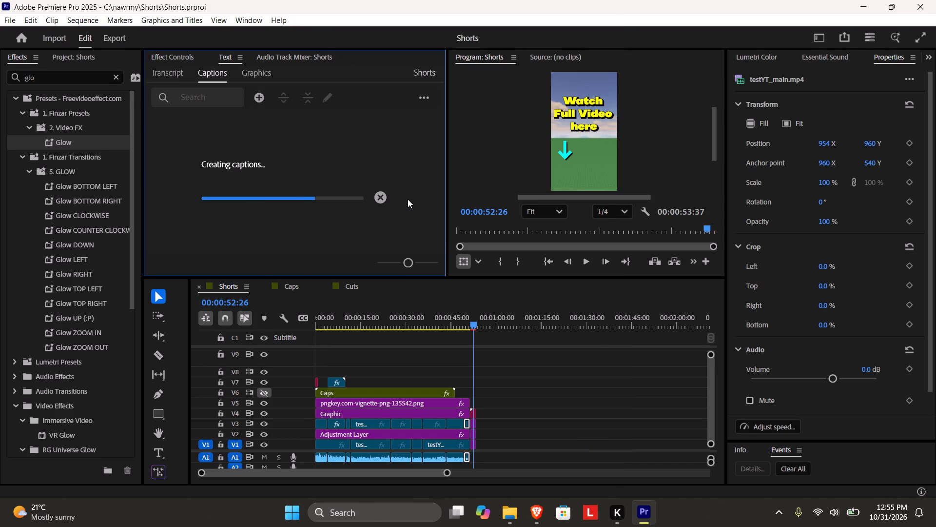
Delete the empty C1 Subtitle track beneath the newly generated captions.
right_click(279, 351)
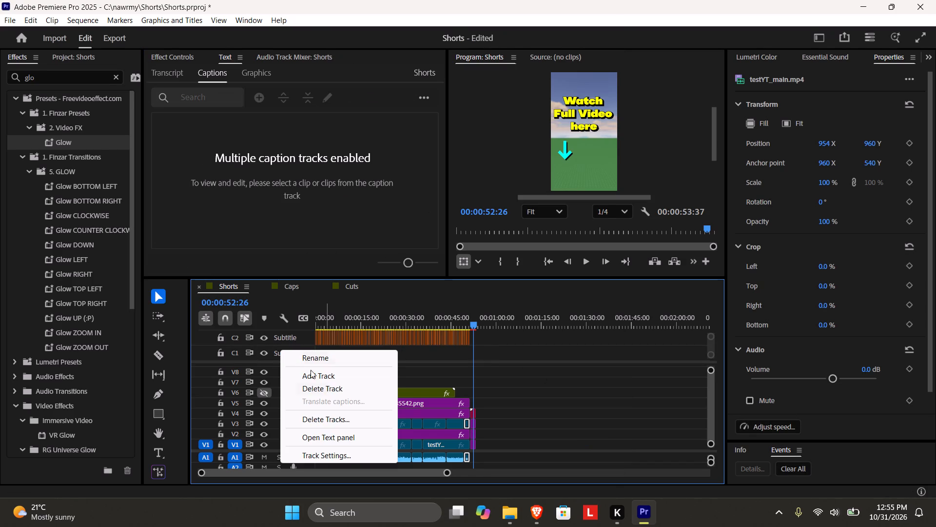
click(330, 386)
Set all captions on the Subtitle track to the BBH Hegarty font at size 130.
drag(526, 339, 117, 340)
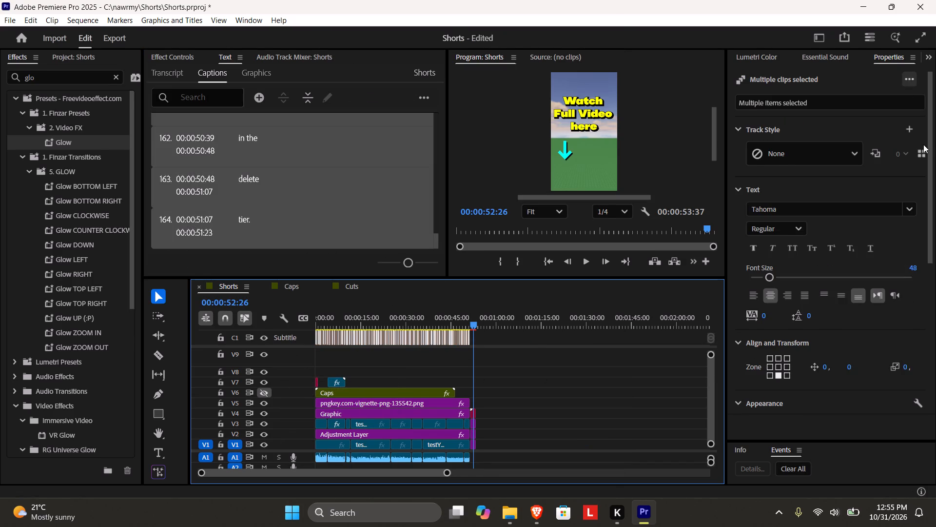
click(923, 151)
click(762, 209)
click(758, 108)
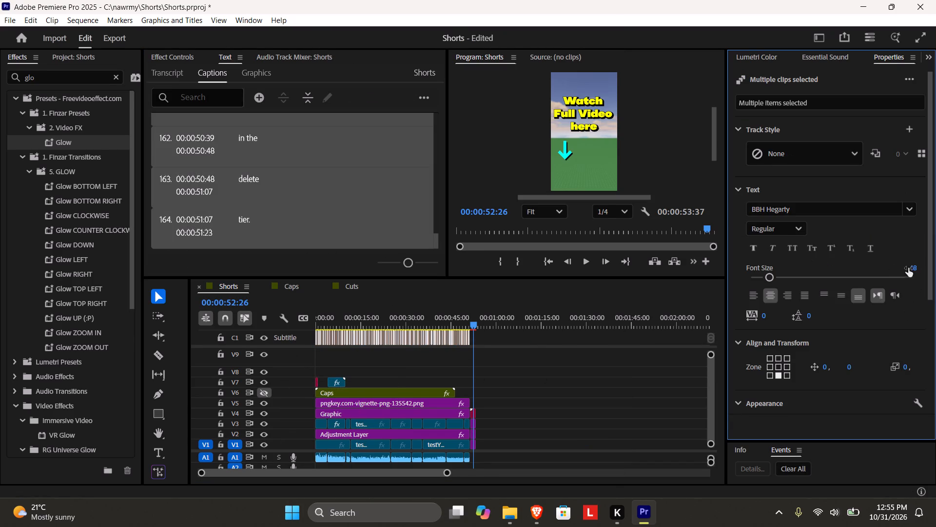
click(916, 266)
key(1)
key(Return)
click(917, 264)
click(915, 264)
key(1)
key(3)
key(0)
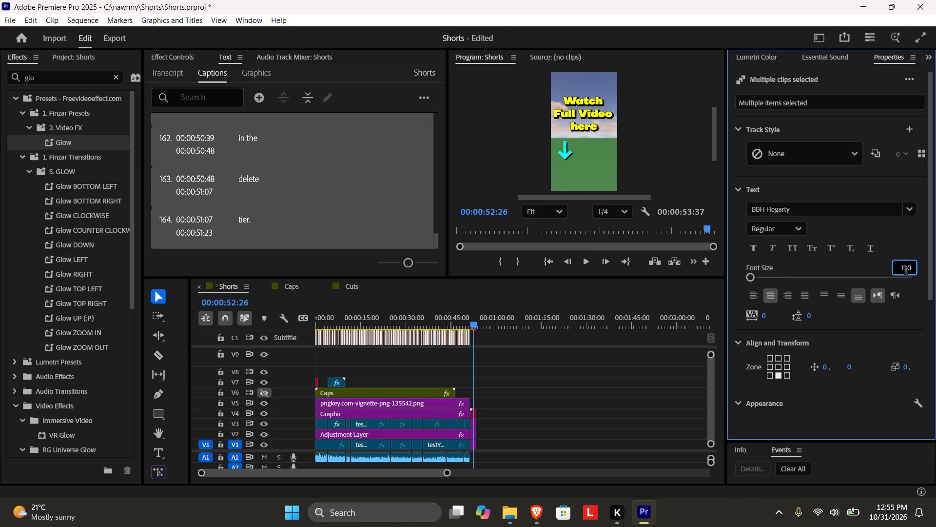
key(Return)
click(562, 365)
drag(541, 341, 221, 333)
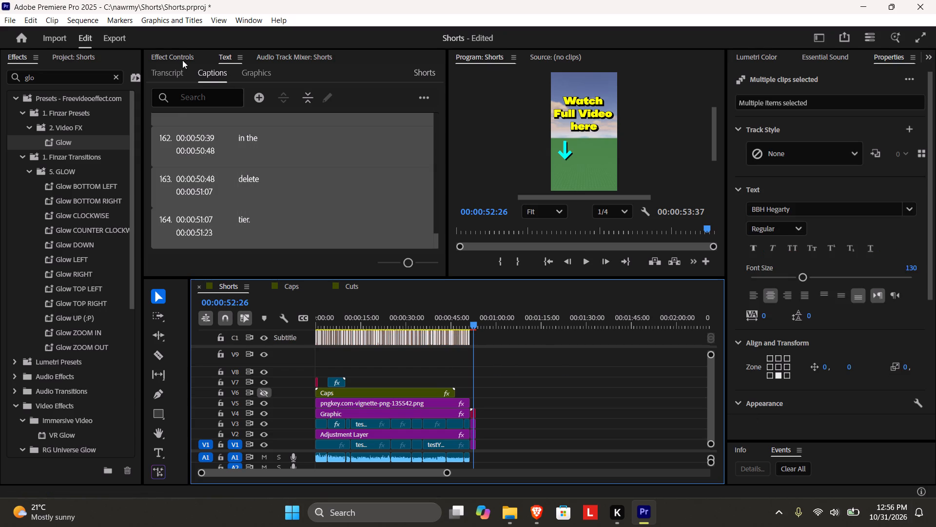
Play the captions from the sequence start and correct caption 8, at 00:00:01:28, to "Foltyn's".
drag(414, 306, 269, 315)
click(563, 402)
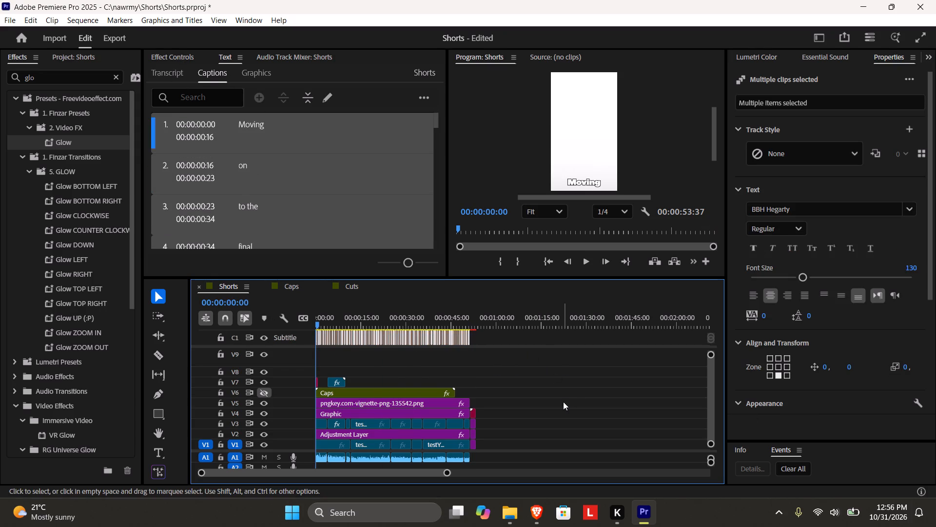
key(space)
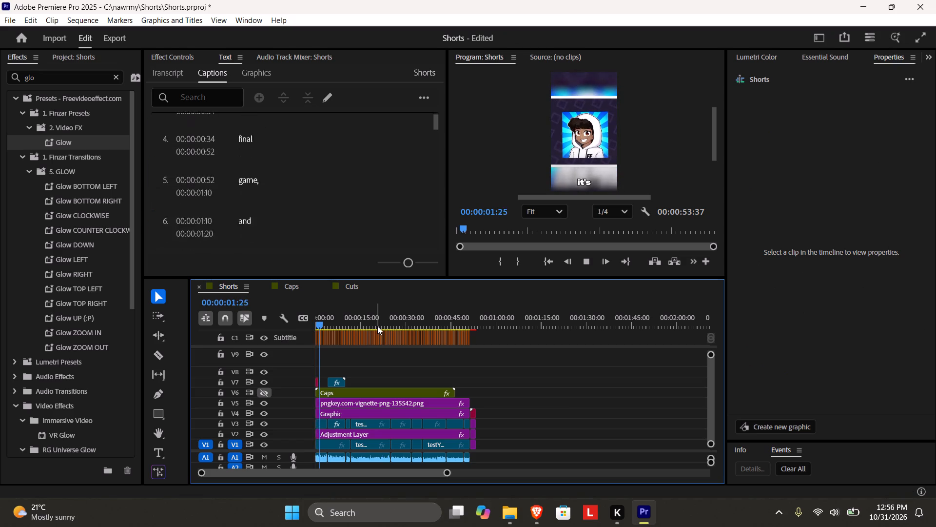
key(space)
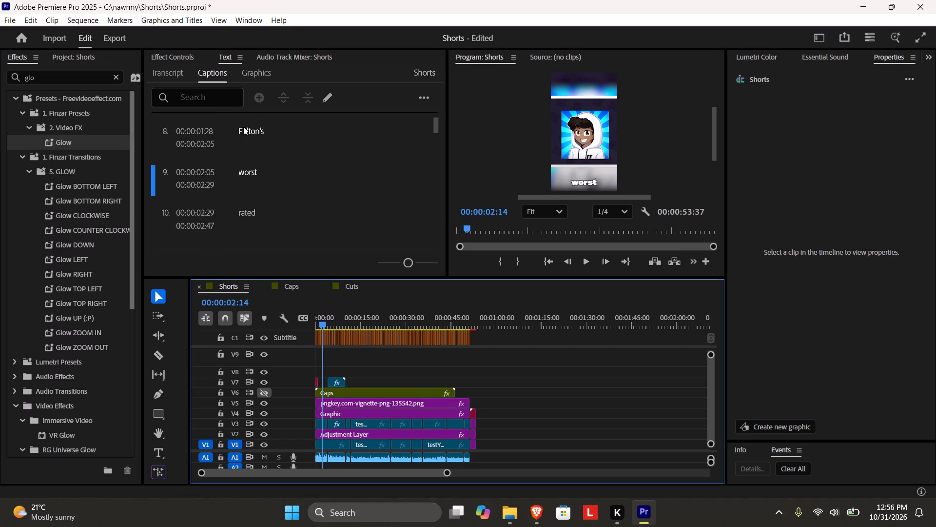
double_click(243, 126)
text(Fol)
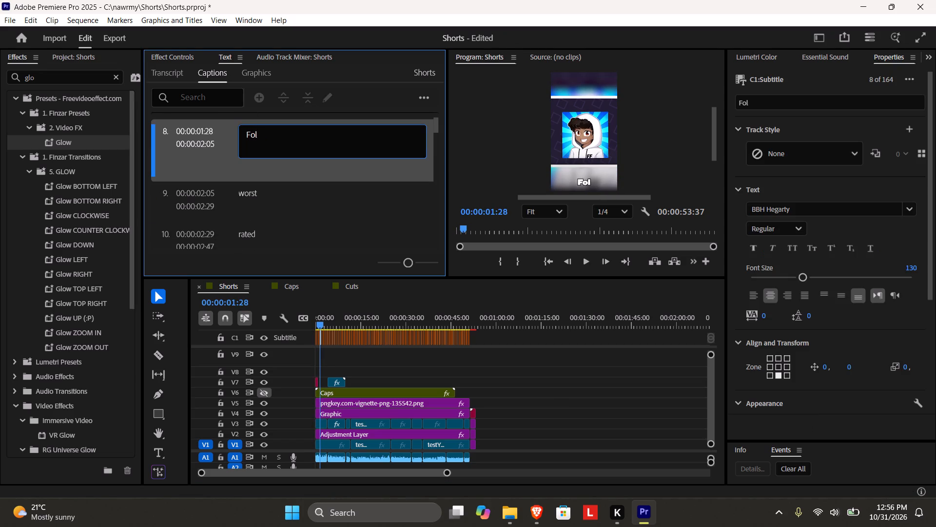
text(tyn)
text('s)
Change the text of caption 9, at 00:00:02:05, to "WORST" in capitals.
double_click(260, 209)
double_click(251, 170)
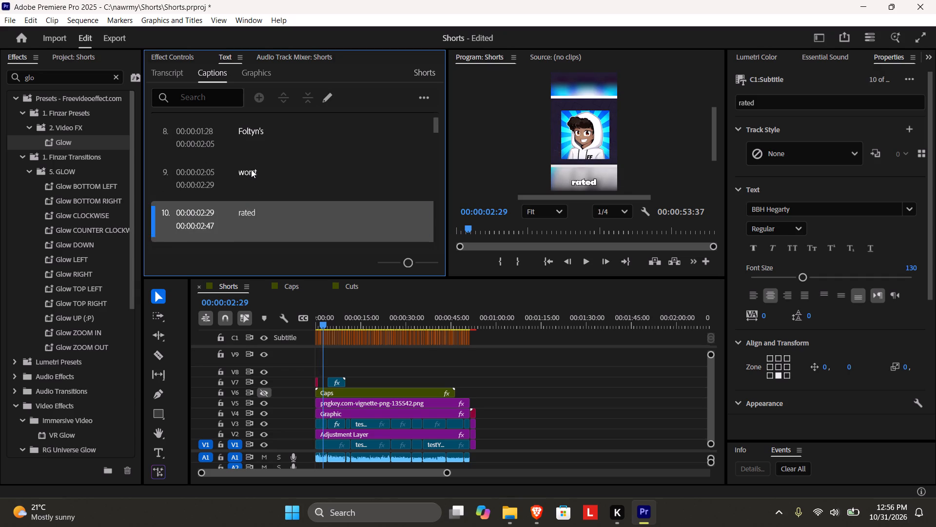
double_click(250, 169)
text(WR)
key(shift+BackSpace)
text(ORST)
click(272, 135)
Play on from caption 8 and change caption 12, at 00:00:03:01, to "yet".
key(space)
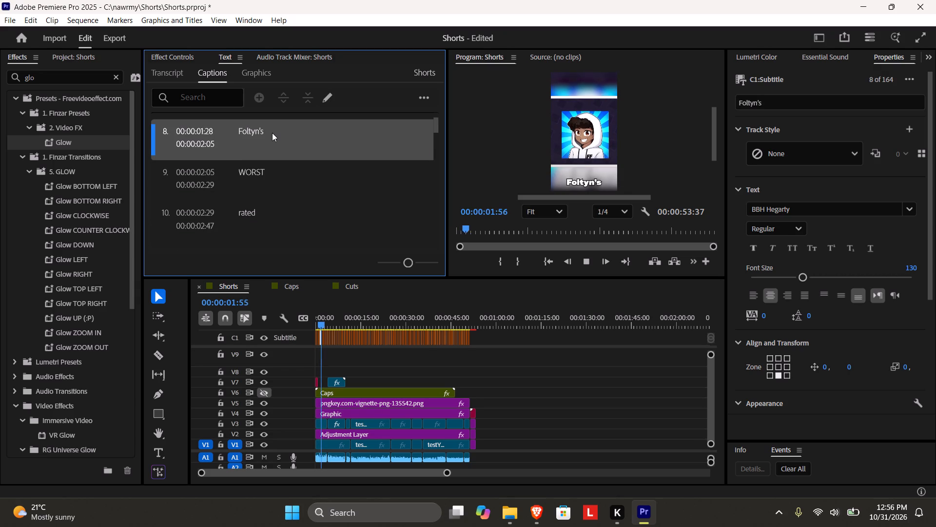
key(space)
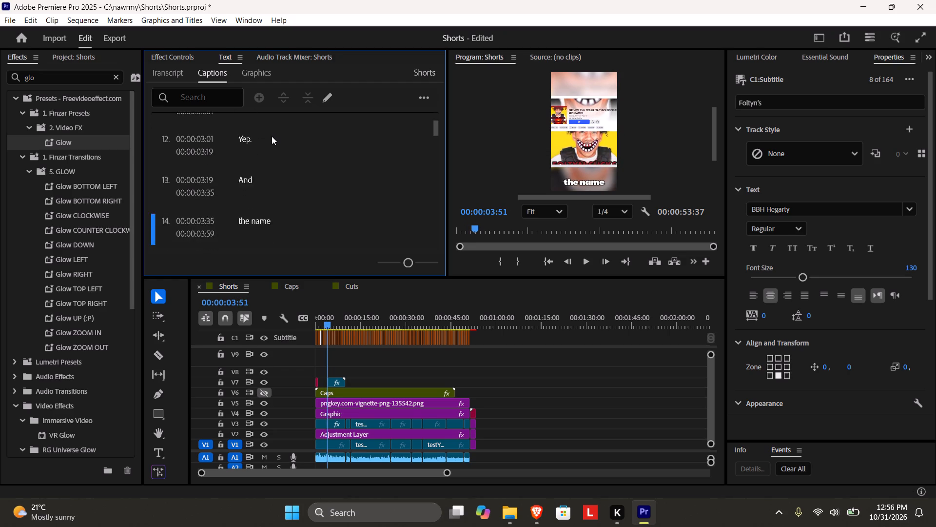
scroll(264, 158, up, 8)
double_click(249, 124)
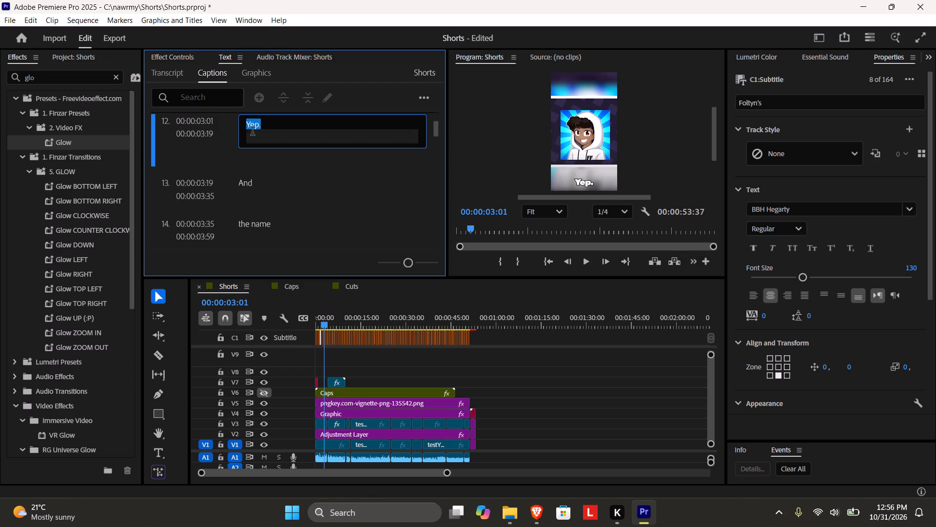
text(ye)
key(t)
click(272, 171)
click(283, 128)
Play on from caption 12 and correct caption 19, at 00:00:05:05, to "Foltyn's".
key(space)
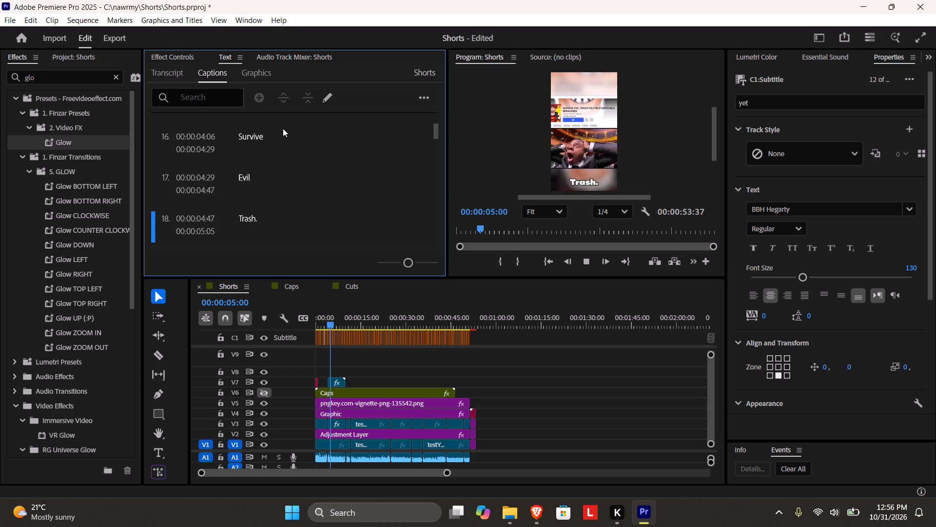
key(space)
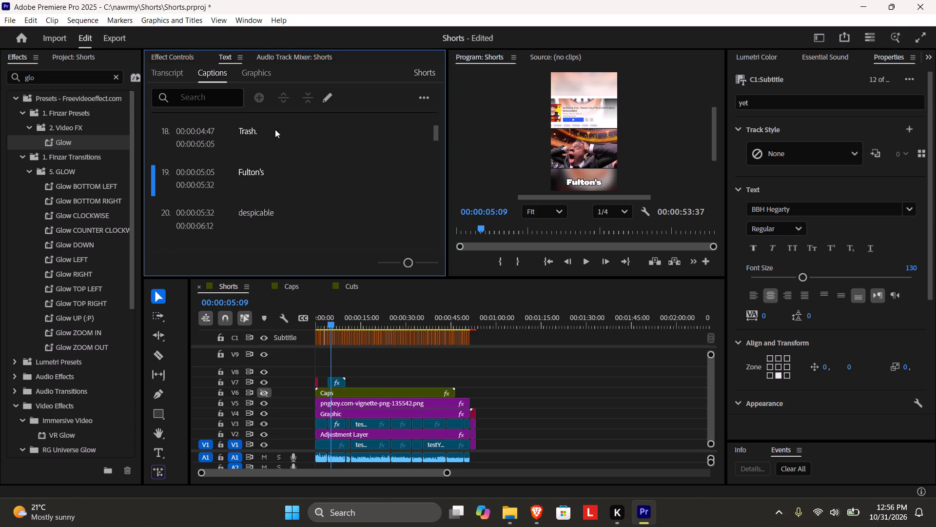
scroll(260, 210, up, 16)
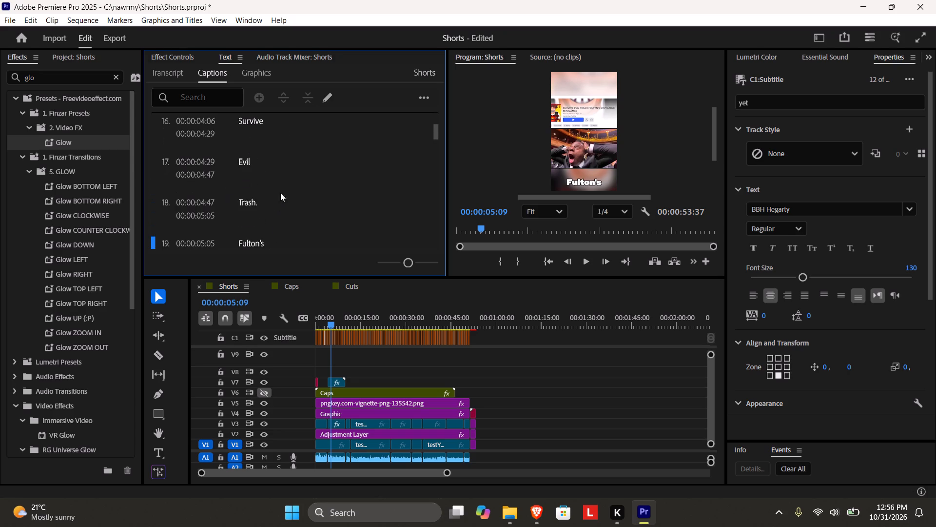
click(282, 178)
click(271, 179)
key(space)
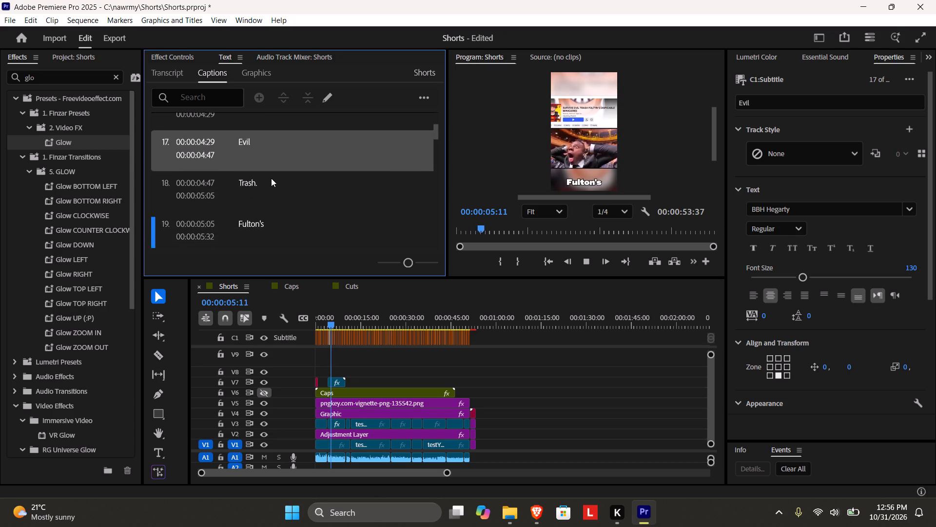
key(space)
double_click(262, 127)
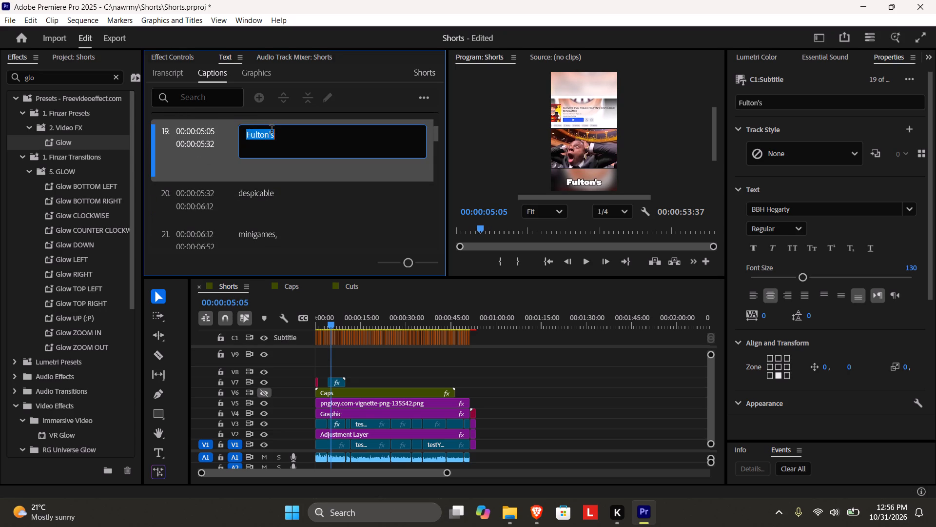
text(Folyt)
text(yn's)
click(260, 142)
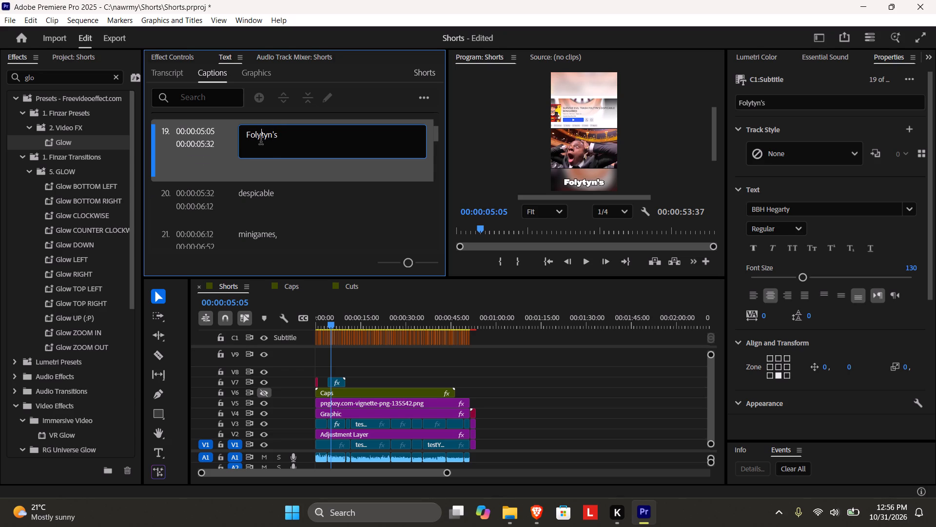
key(BackSpace)
click(286, 184)
click(290, 125)
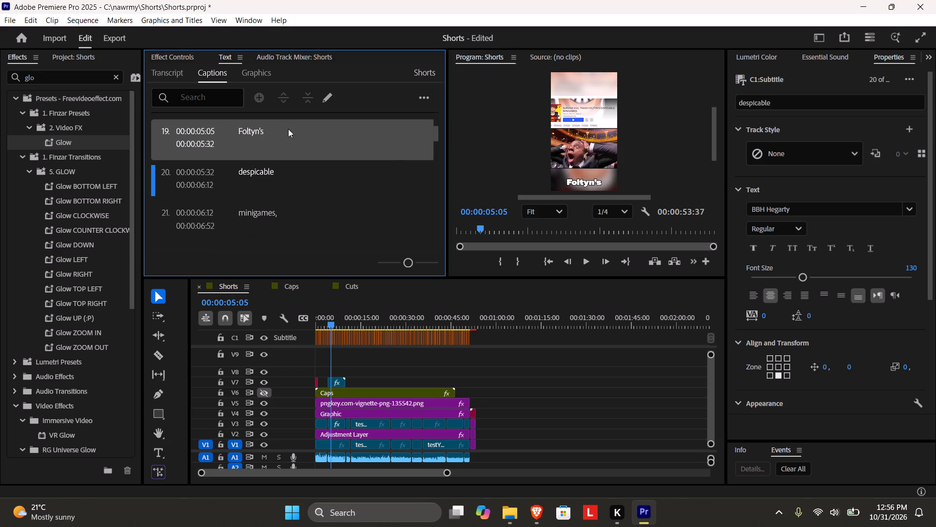
Review the captions from 00:00:05:05 to 00:00:15:38 and correct caption 48, at 00:00:14:34, to "Foltyn".
key(space)
key(space)
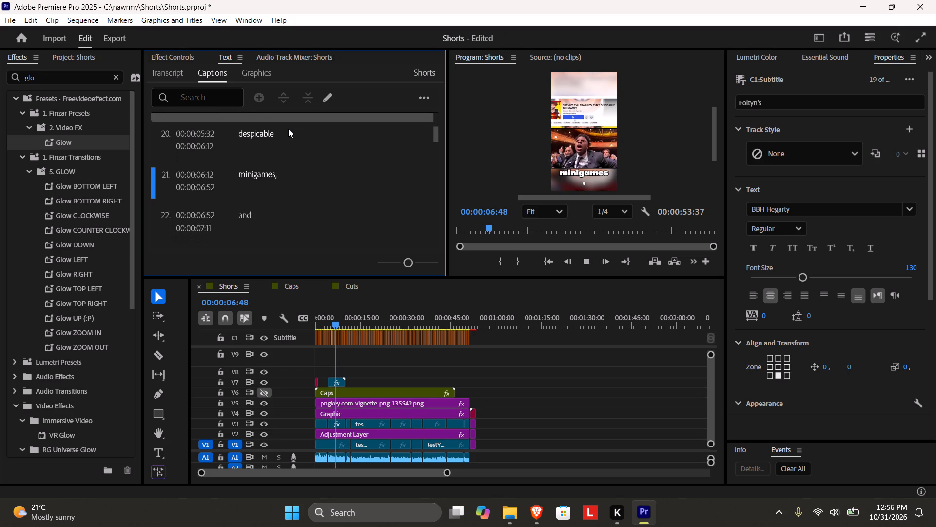
key(space)
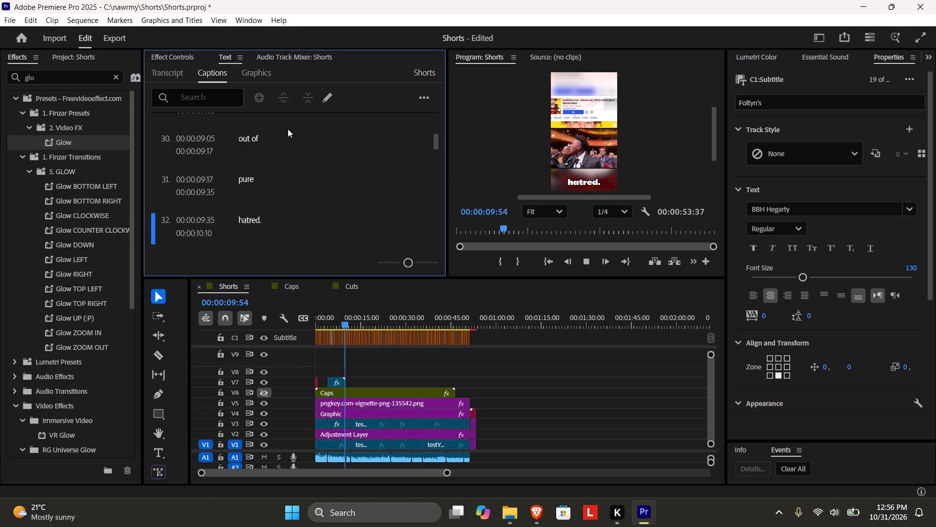
key(space)
key(space)
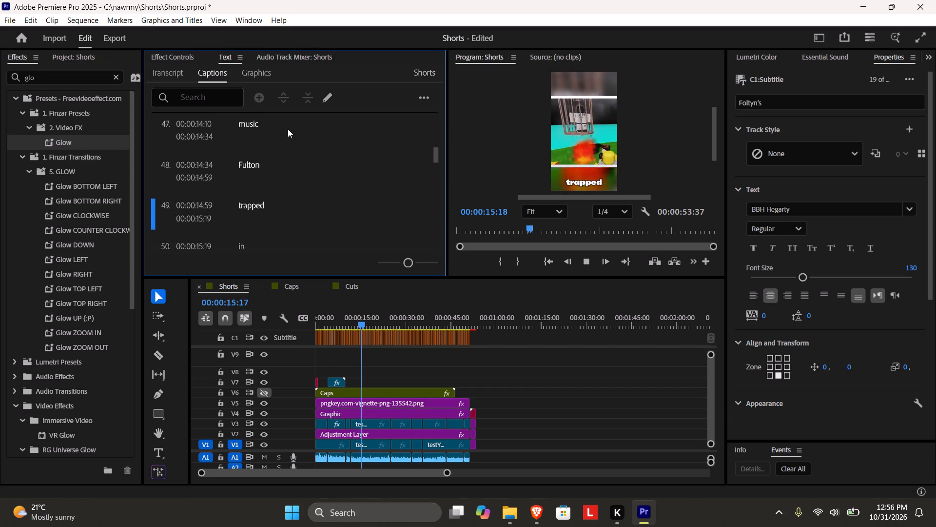
key(space)
scroll(317, 137, up, 19)
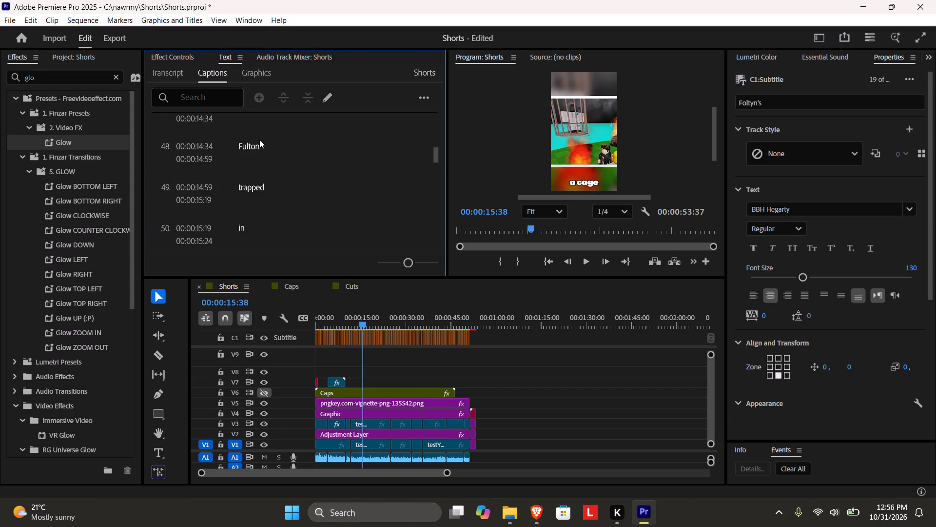
click(259, 140)
double_click(257, 145)
text(Foly)
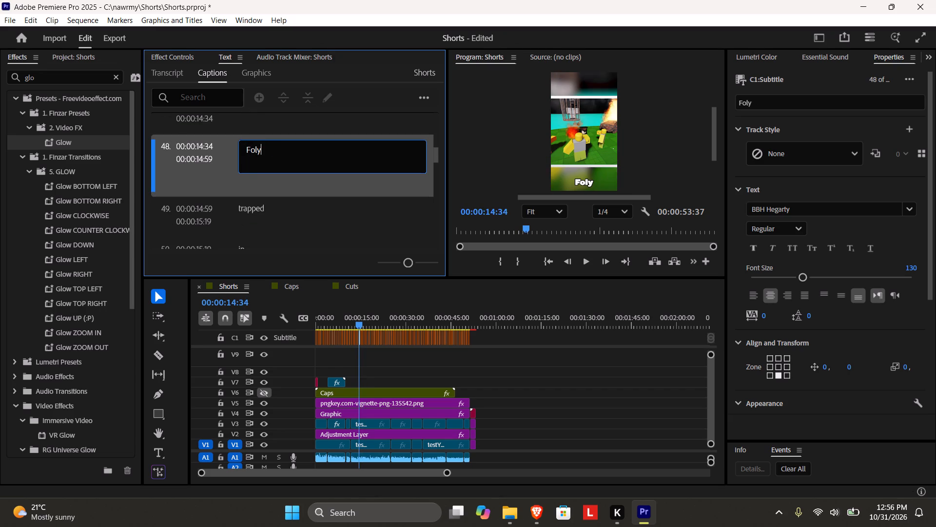
key(BackSpace)
text(tyn)
click(273, 211)
Play on to 00:00:20:04, correct caption 60, at 00:00:18:21, to "I set", and replay from caption 59.
key(space)
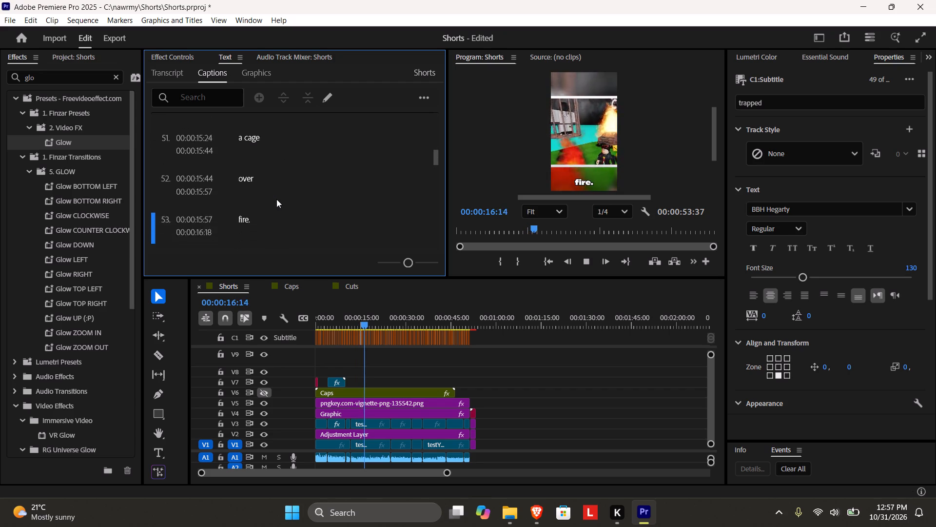
key(space)
key(space)
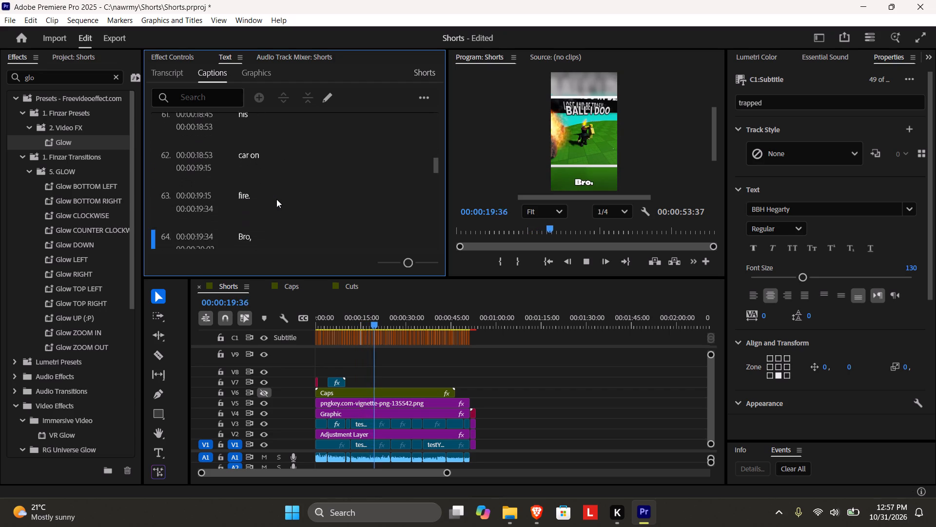
key(space)
scroll(274, 202, up, 17)
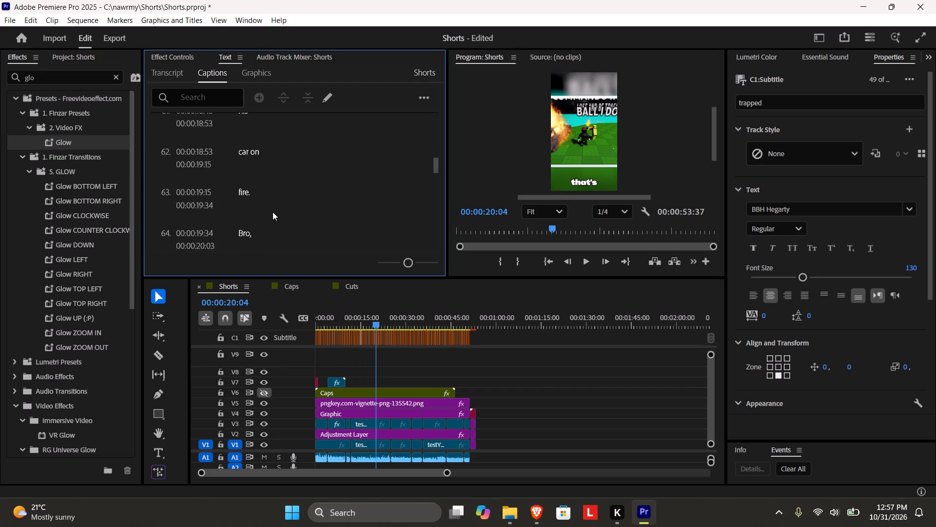
scroll(273, 212, up, 20)
scroll(273, 212, up, 10)
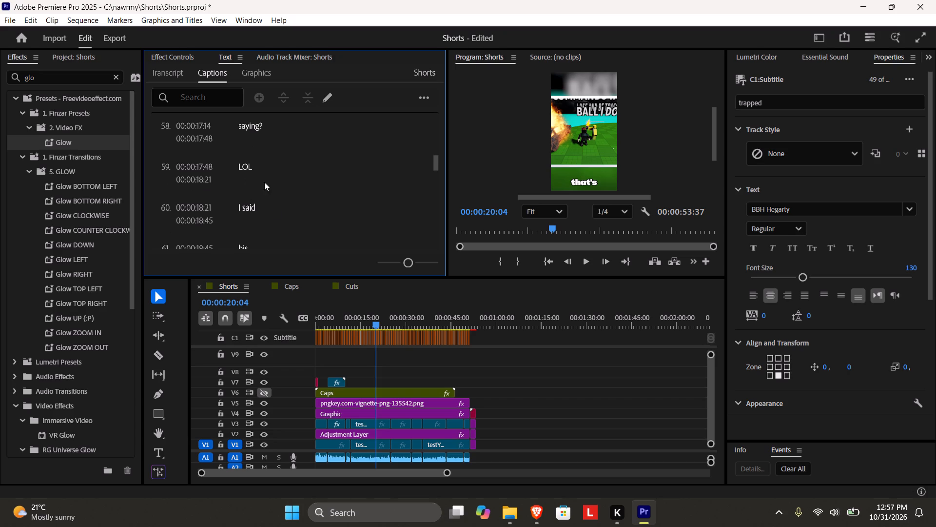
double_click(254, 208)
click(279, 210)
key(BackSpace)
key(BackSpace)
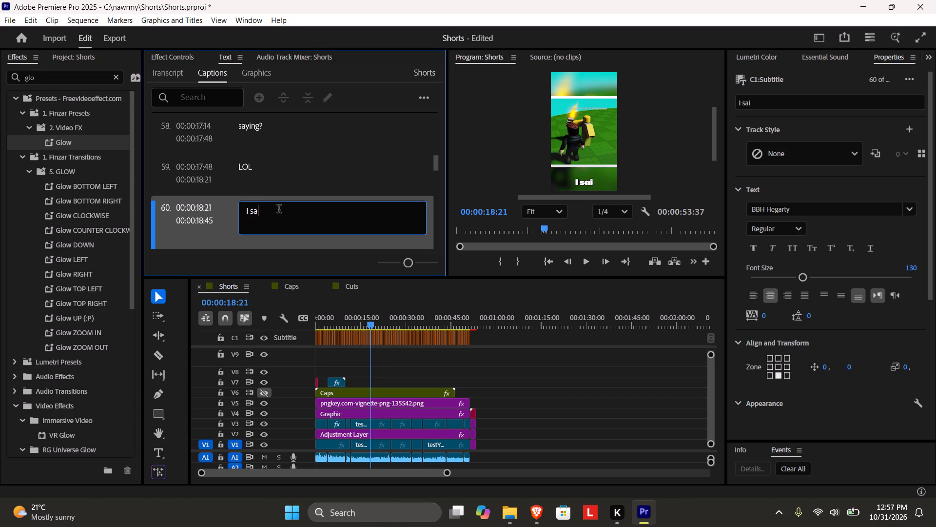
key(BackSpace)
key(s)
key(BackSpace)
text(et)
click(301, 168)
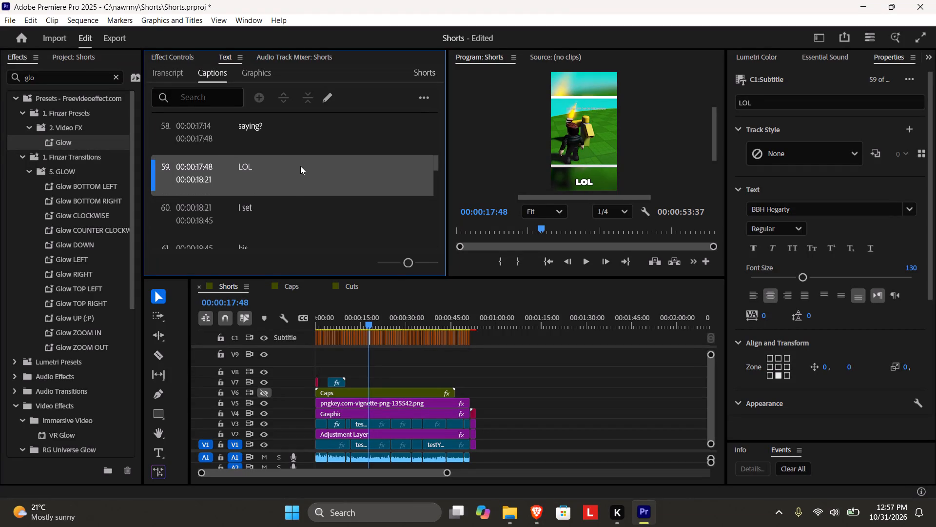
key(space)
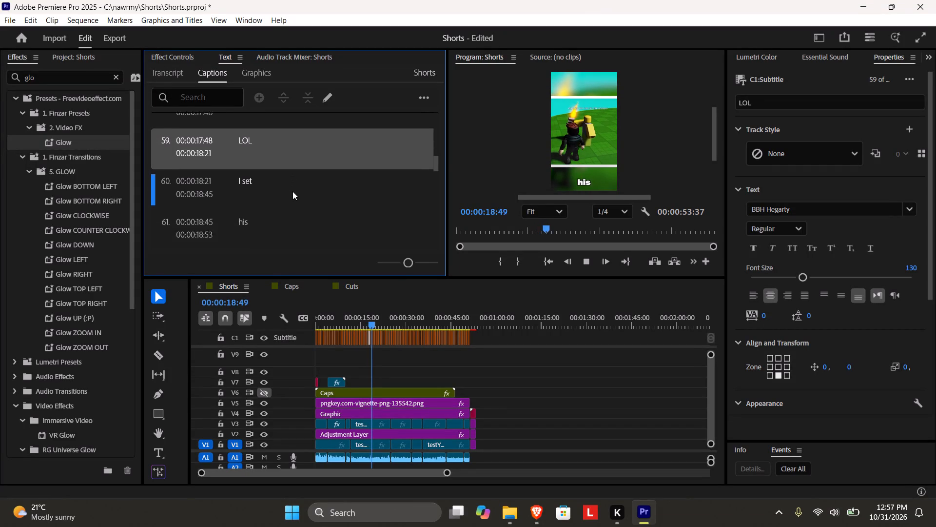
Play on from caption 61 to 00:00:32:41 and correct caption 101, at 00:00:31:44, to "him".
key(space)
key(space)
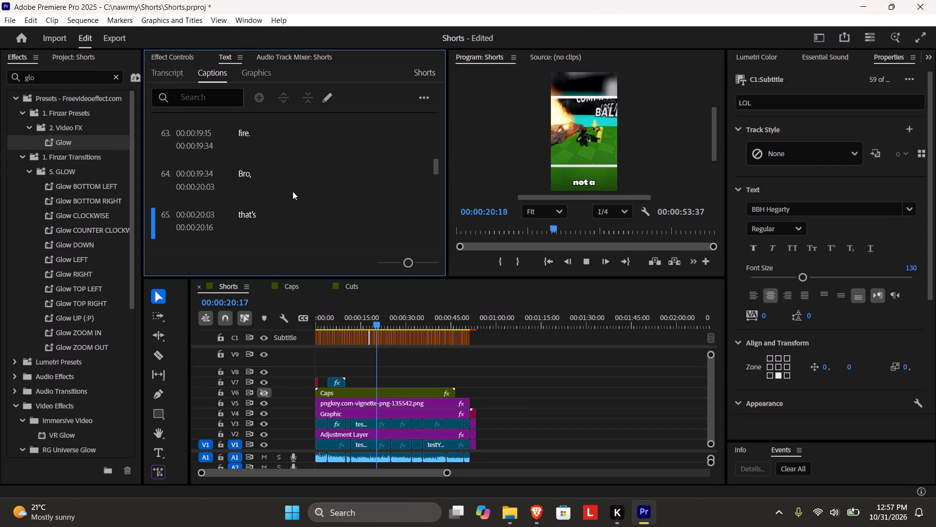
key(space)
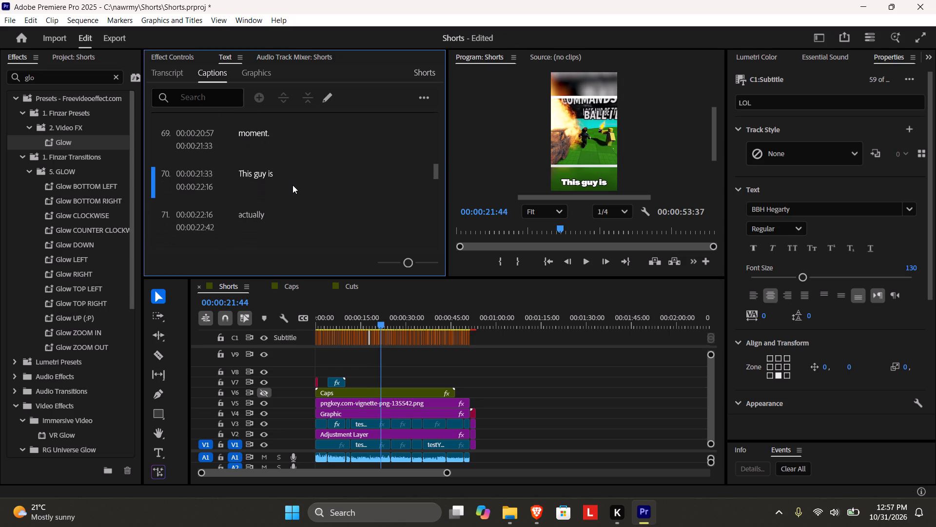
key(space)
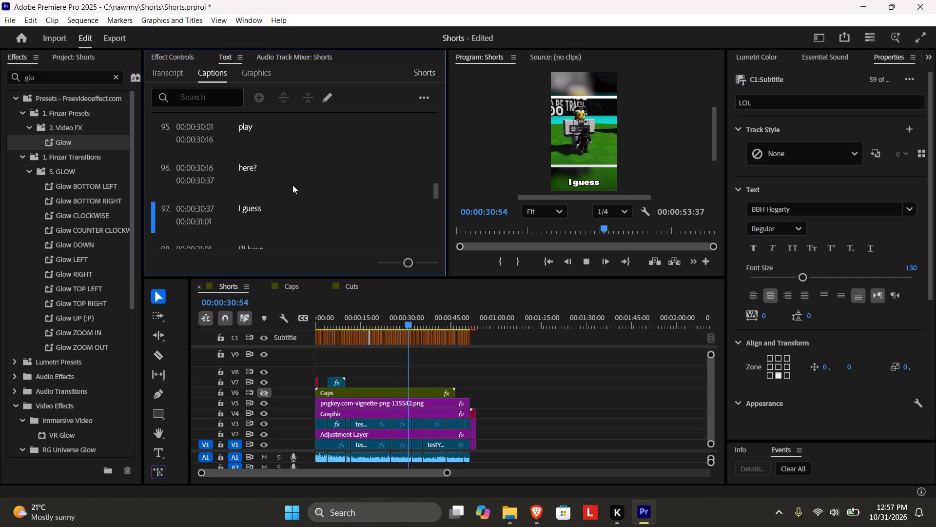
key(space)
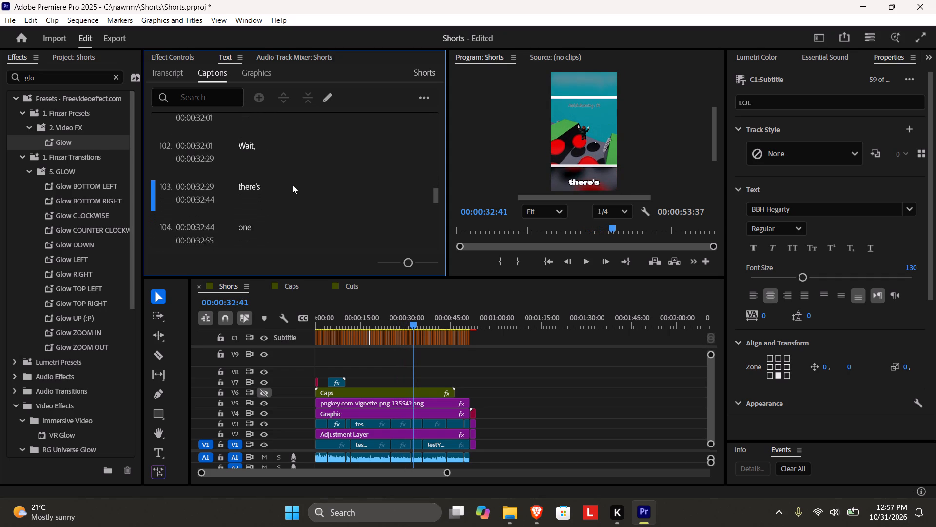
scroll(288, 192, up, 20)
scroll(288, 192, up, 5)
double_click(246, 183)
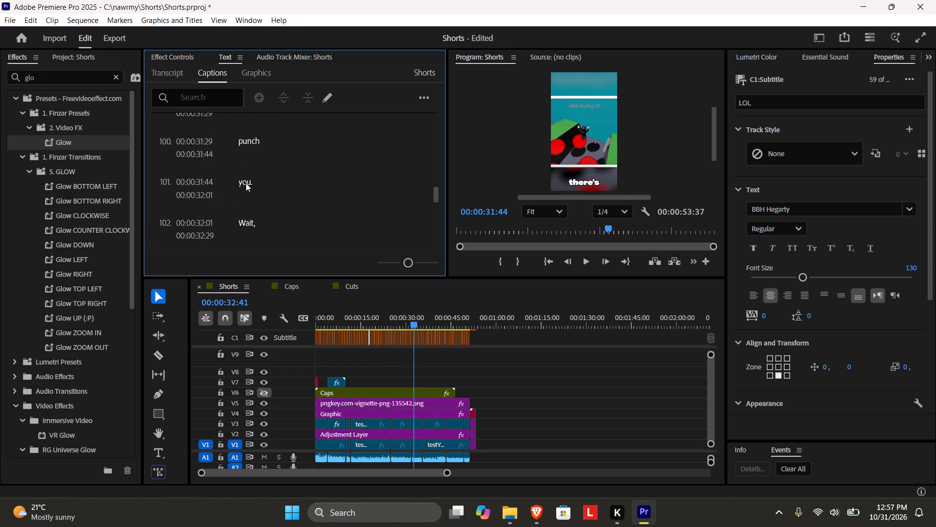
text(hi,)
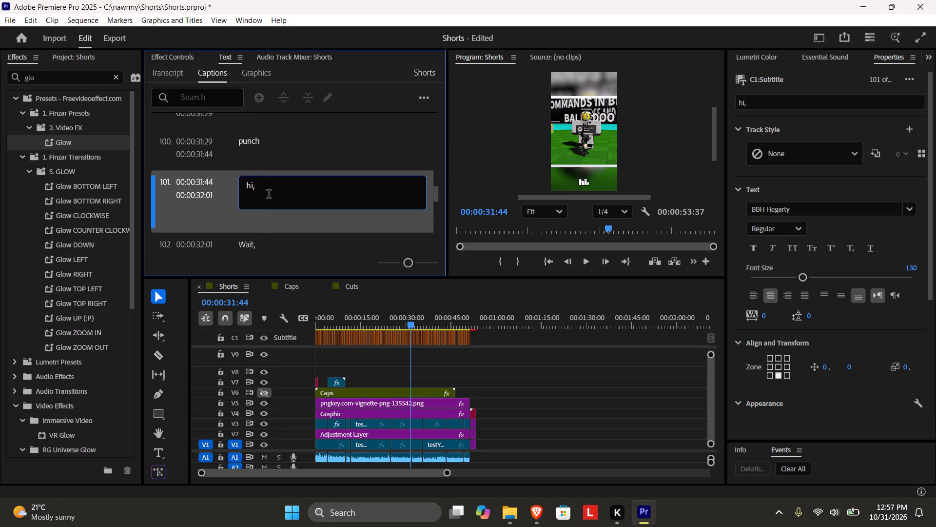
key(BackSpace)
key(m)
click(262, 241)
click(268, 198)
Play on from caption 101 to 00:00:38:08 and correct caption 120, at 00:00:37:11, to "Ball?".
key(space)
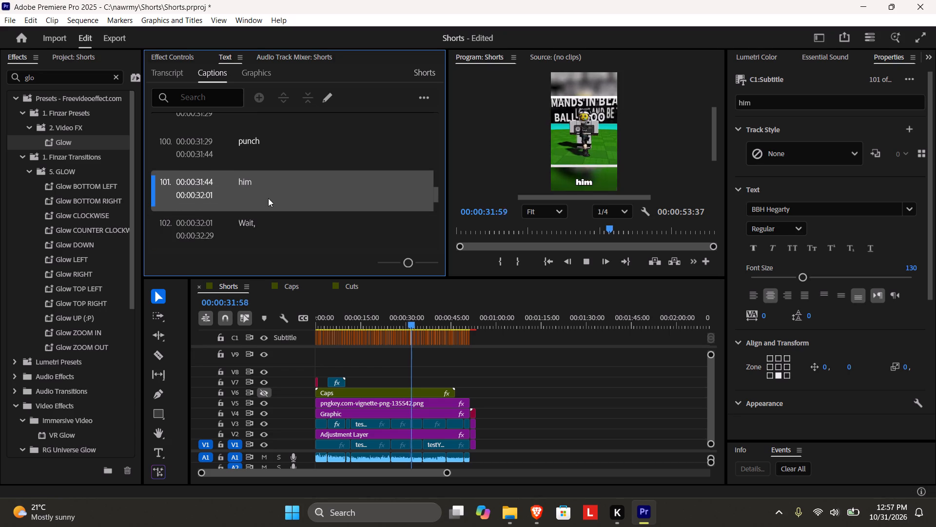
key(space)
key(space)
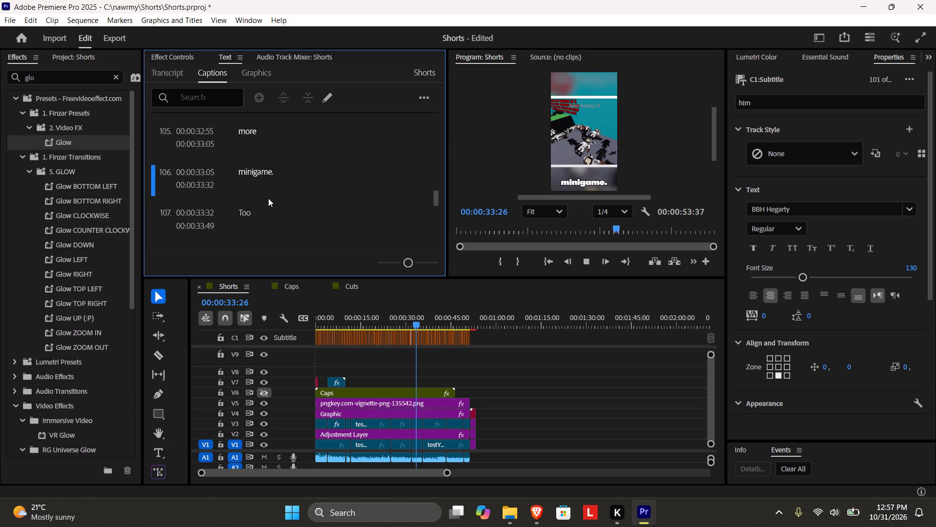
key(space)
key(space)
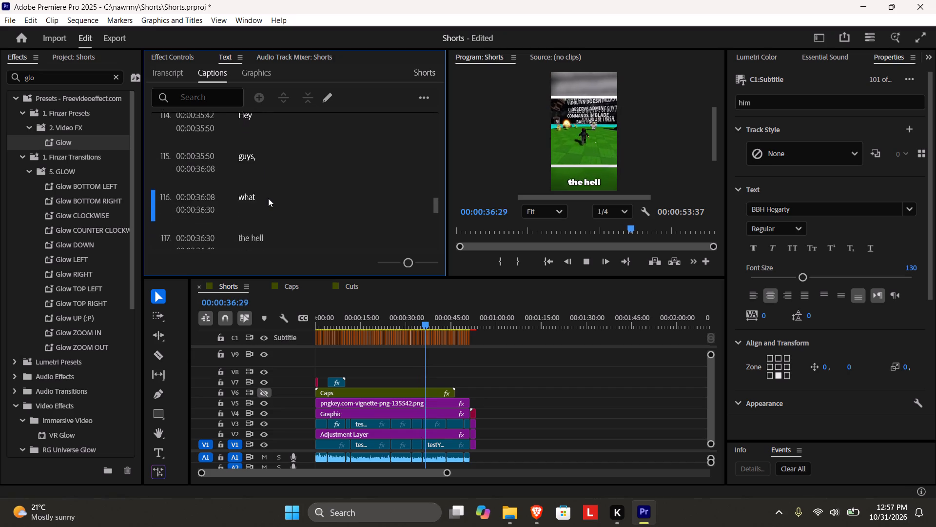
key(space)
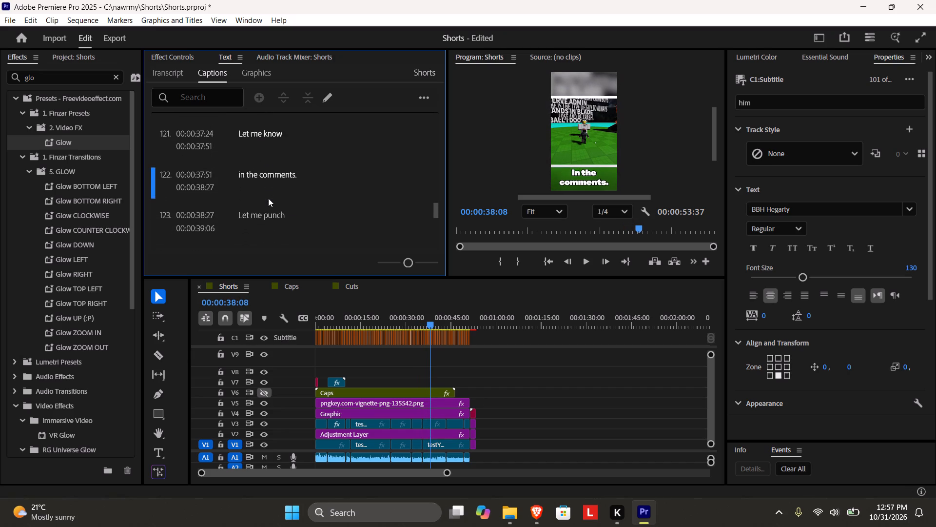
scroll(271, 197, up, 20)
double_click(250, 167)
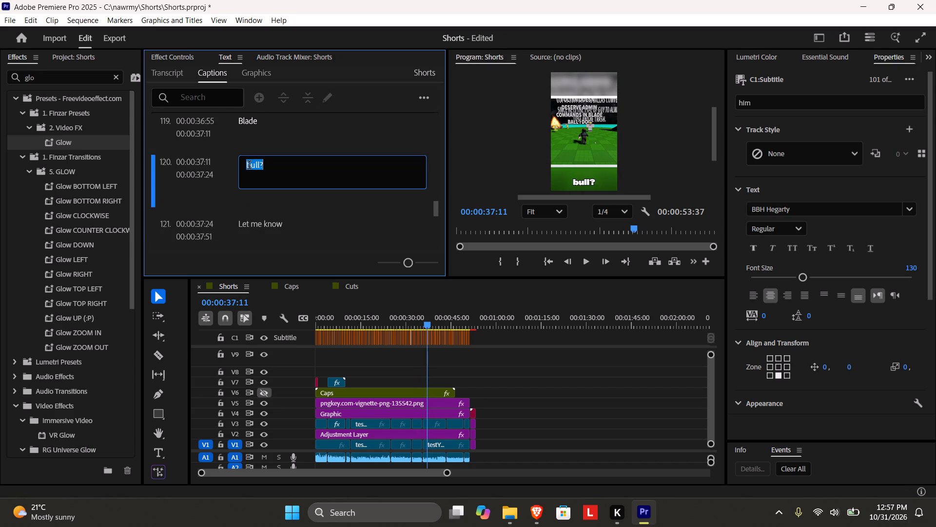
text(Ball?)
click(231, 249)
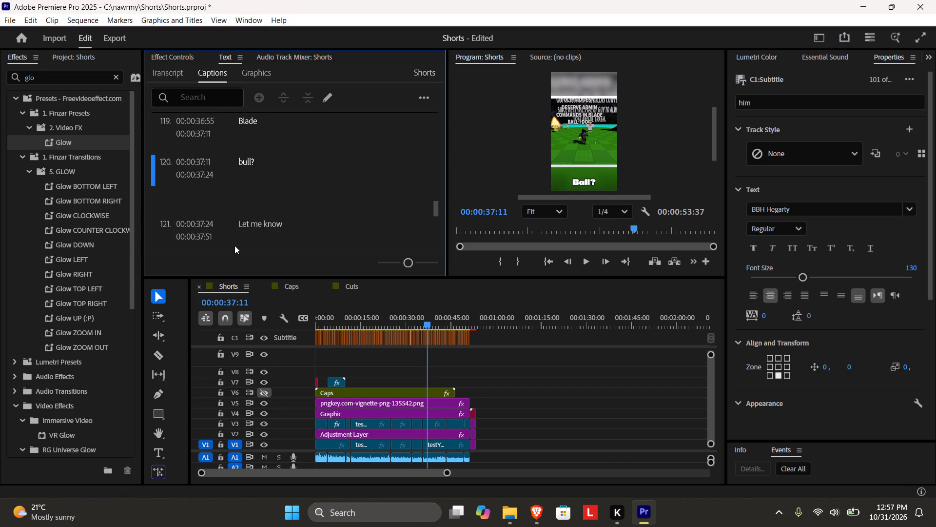
click(270, 207)
Review the captions from caption 121 up to 00:00:49:27 and save the project.
key(space)
key(space)
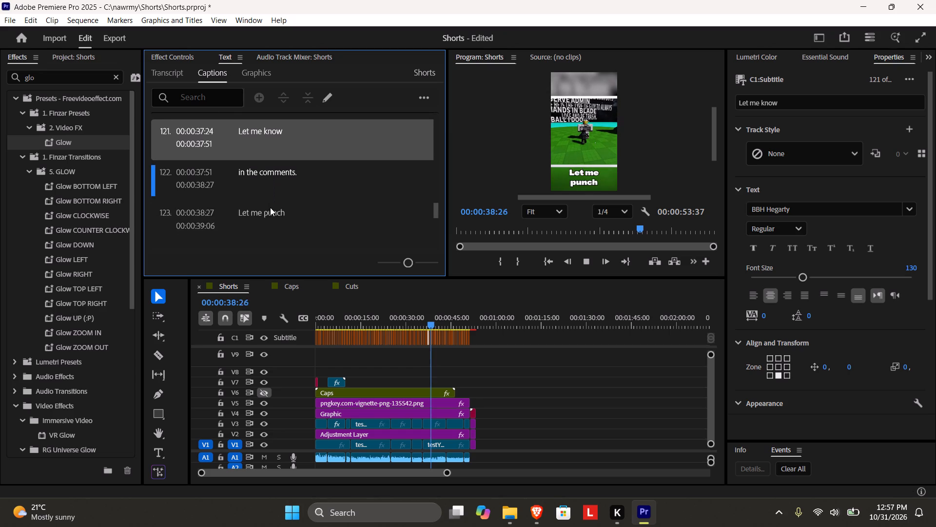
key(space)
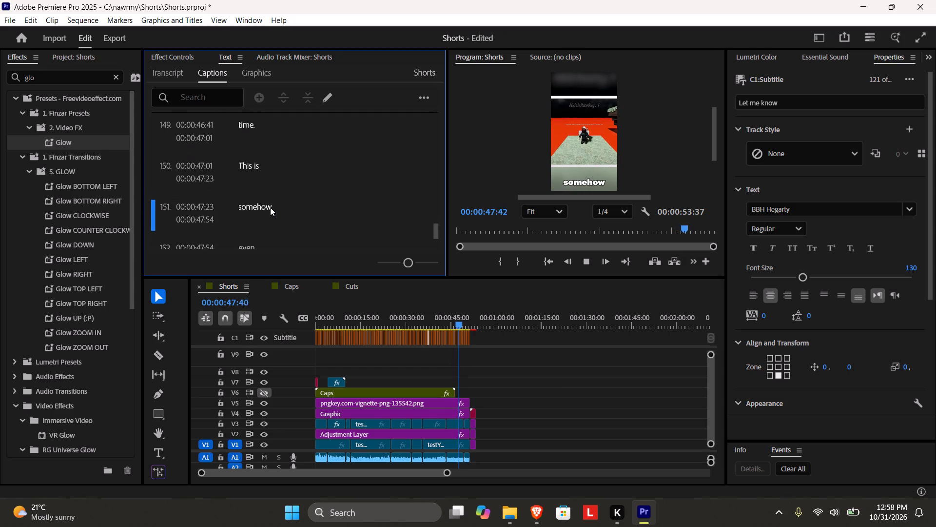
key(space)
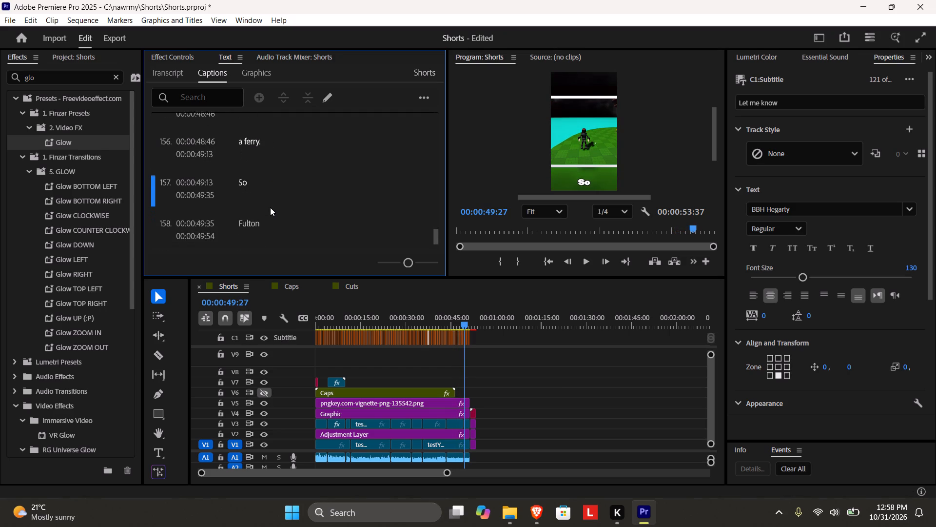
key(ctrl+s)
Replay the section around captions 147 to 150 to locate where the line starting with "This is" begins.
click(461, 320)
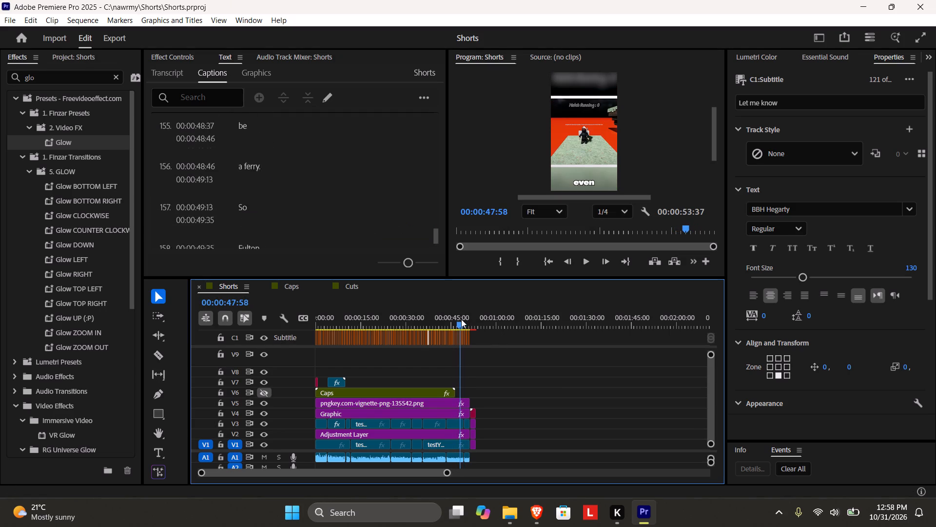
drag(447, 472, 396, 460)
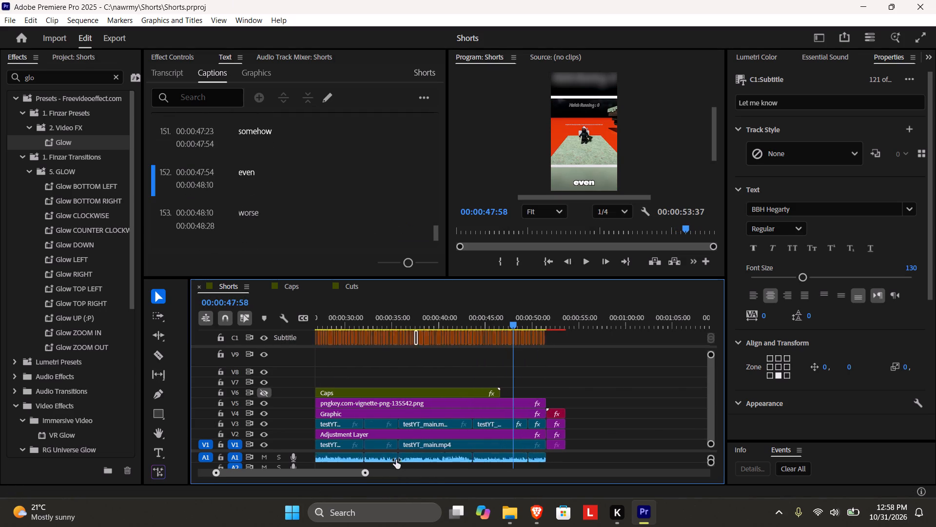
drag(396, 460, 371, 455)
click(499, 368)
click(482, 314)
key(space)
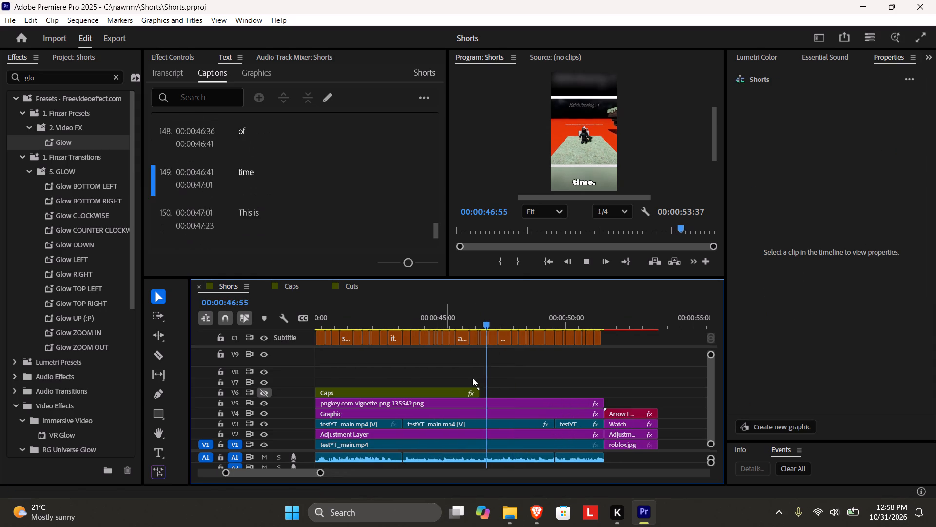
key(space)
click(472, 318)
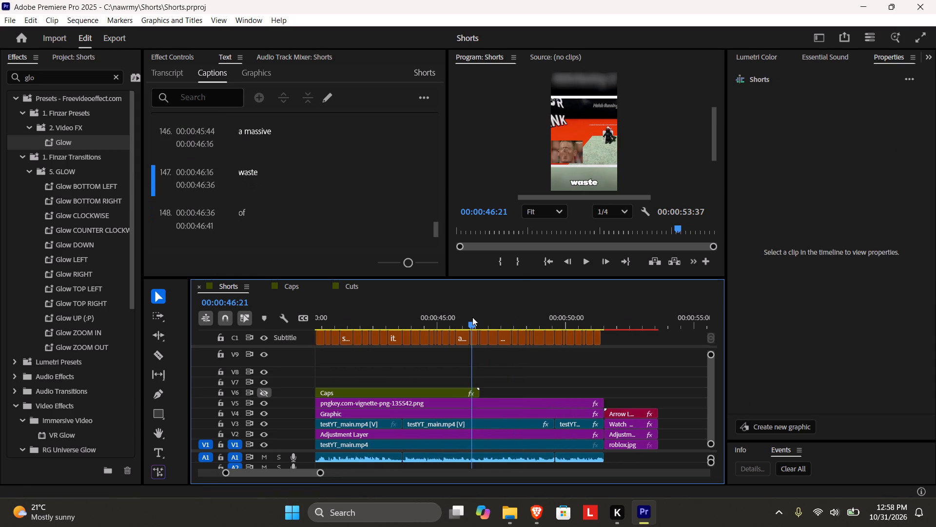
key(space)
key(space)
key(space)
key(space)
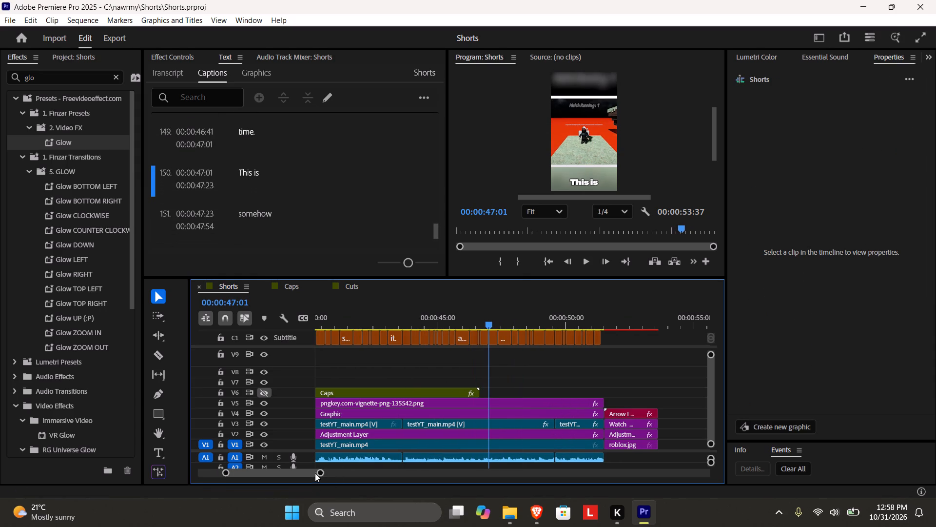
Split the testYT_main.mp4 clip on V3 and its audio at 00:00:47:01, where the "This is" caption starts.
drag(320, 470, 282, 466)
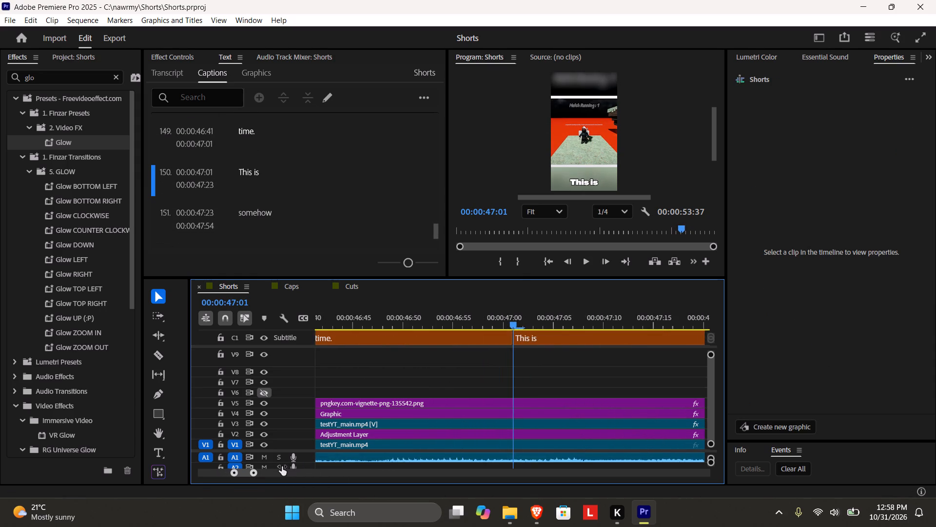
drag(282, 466, 295, 467)
click(480, 311)
key(space)
key(space)
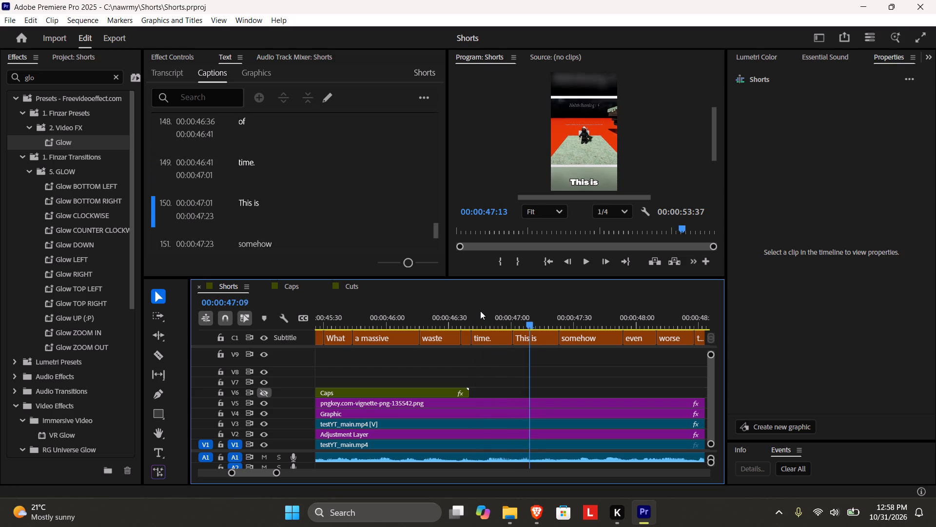
drag(492, 307, 487, 308)
key(space)
key(space)
drag(526, 305, 514, 308)
key(space)
key(space)
drag(527, 306, 515, 306)
key(c)
click(515, 426)
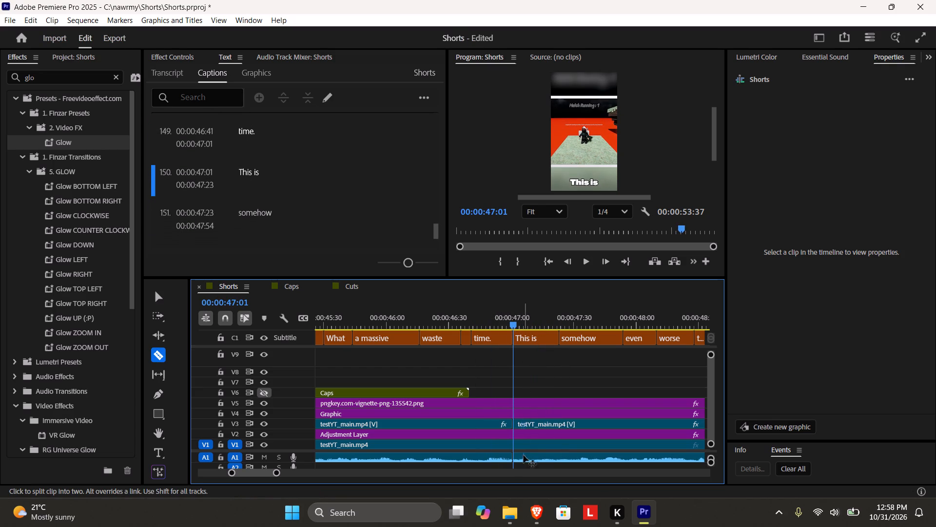
key(v)
Play on from 00:00:47:01 and replay around 00:00:49:28 to find where the line starting with "So" begins.
click(532, 455)
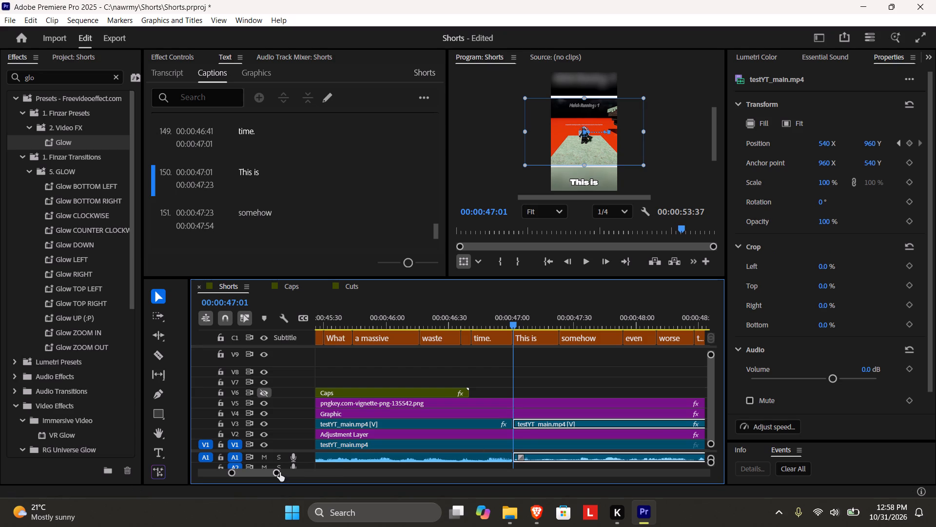
drag(280, 472, 316, 468)
key(space)
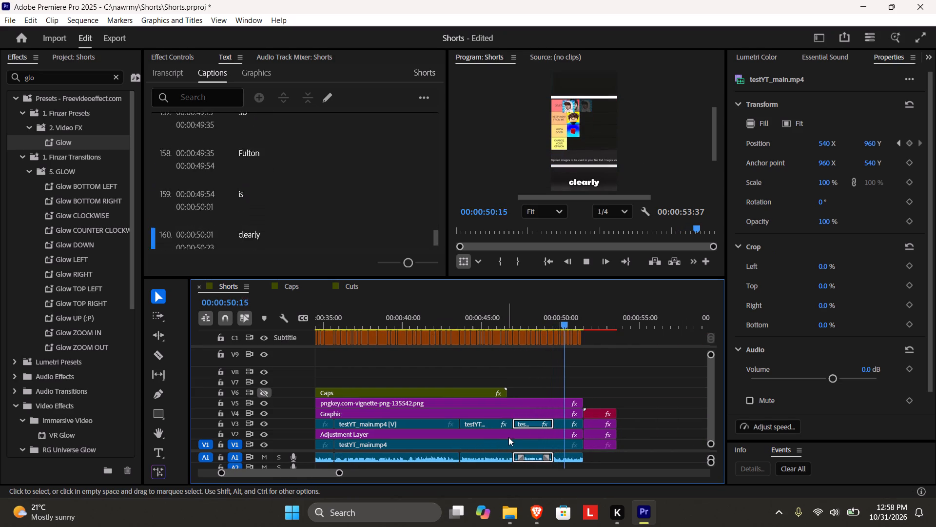
key(space)
click(547, 316)
key(space)
key(space)
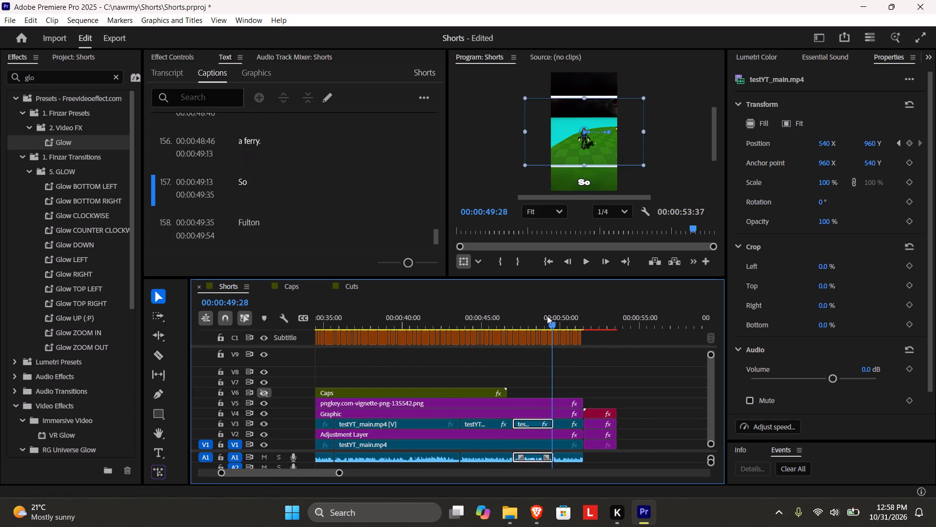
drag(340, 471, 312, 461)
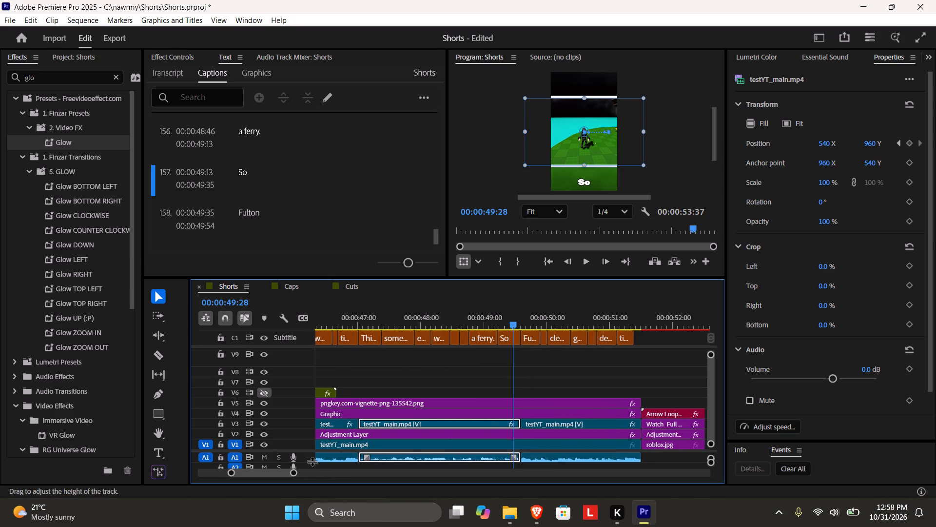
key(space)
key(space)
key(space)
key(space)
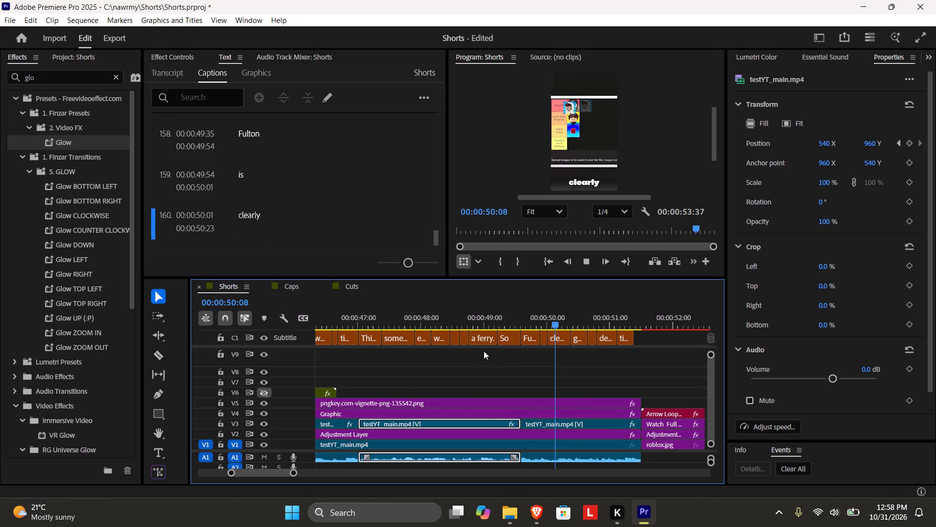
Trim the start of the split V3 clip and its audio to 00:00:49:13, where the "So" caption starts.
click(487, 312)
drag(487, 312, 495, 316)
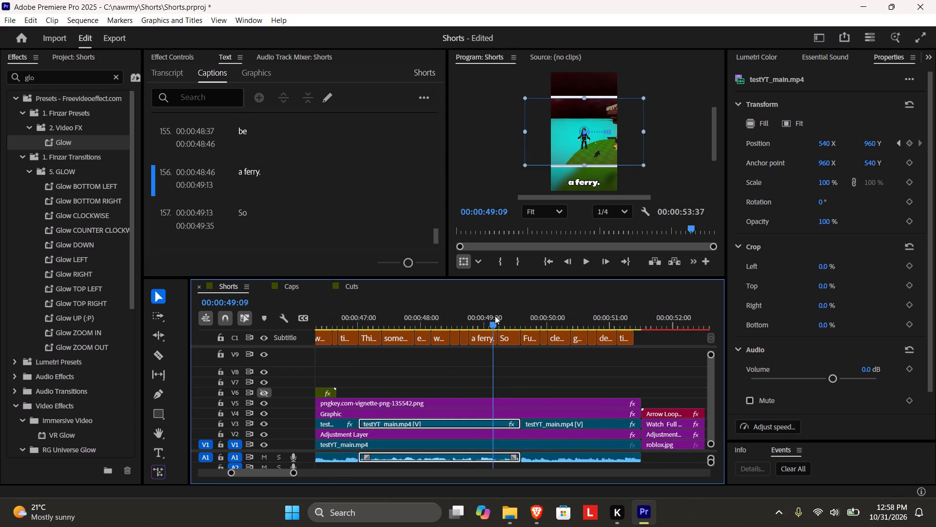
drag(495, 316, 497, 318)
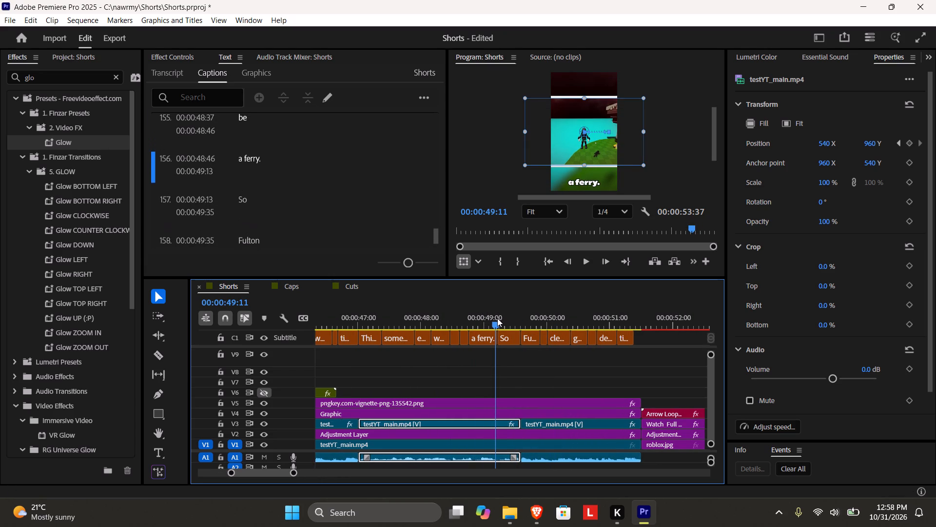
key(Right)
key(Right)
drag(362, 423, 499, 420)
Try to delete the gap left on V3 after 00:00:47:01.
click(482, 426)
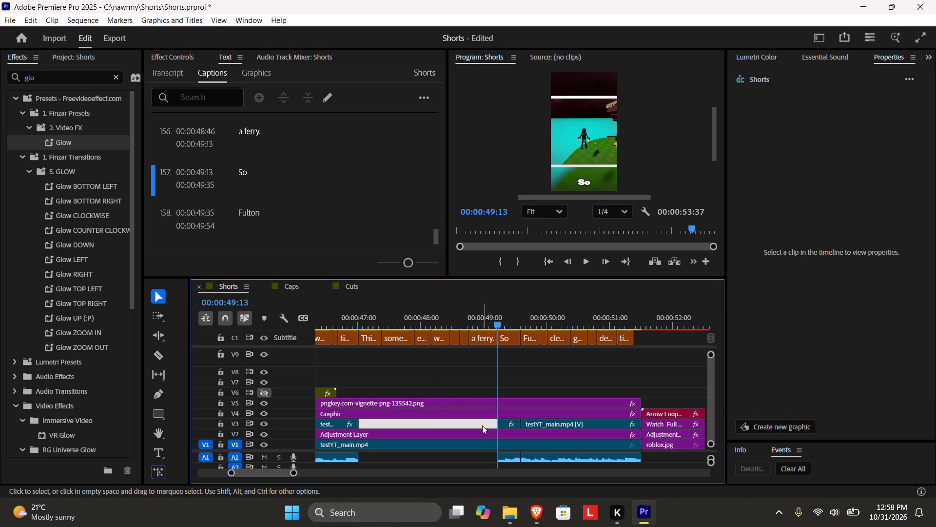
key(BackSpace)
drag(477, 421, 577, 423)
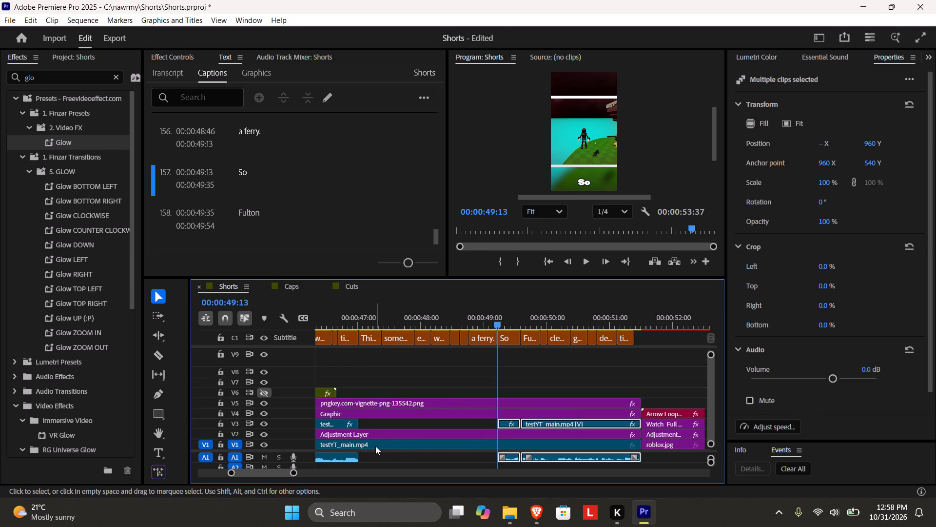
Split the testYT_main.mp4 background clip on V1 at 00:00:47:01 and trim the second part's start to 00:00:49:13.
key(c)
click(362, 443)
key(v)
drag(363, 444, 499, 434)
Move the remaining V3 and V1 testYT_main.mp4 clips and their audio back to 00:00:47:01, then replay the join.
drag(481, 422, 526, 424)
shift+click(516, 444)
drag(521, 444, 388, 441)
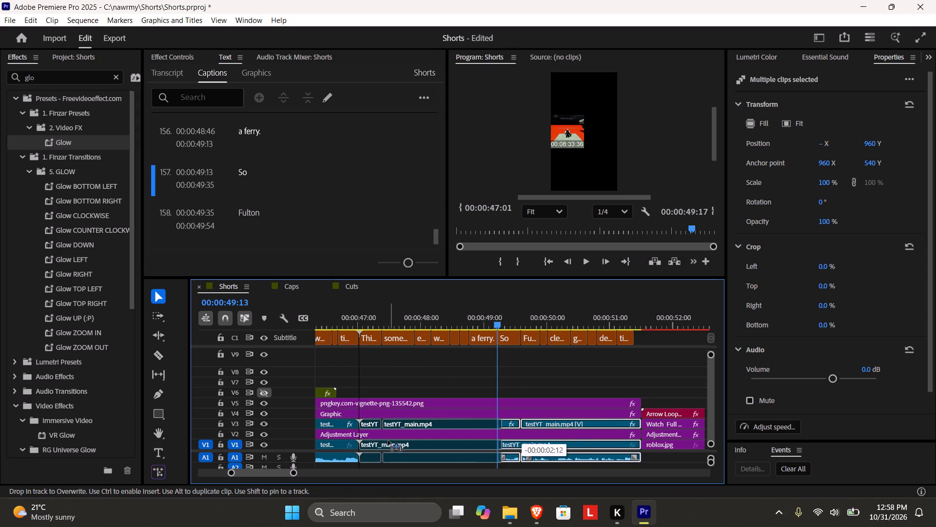
drag(388, 441, 386, 441)
click(351, 325)
key(space)
key(space)
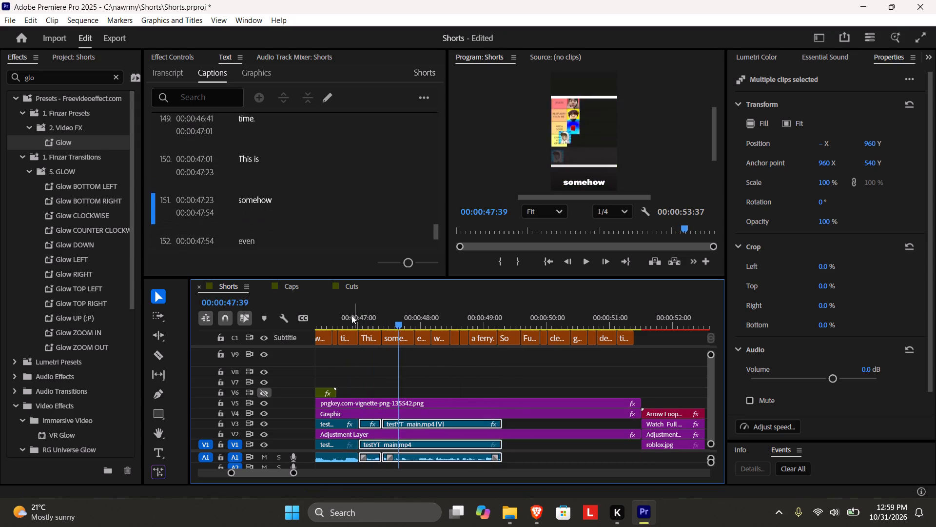
click(348, 314)
key(space)
key(space)
scroll(397, 355, up, 6)
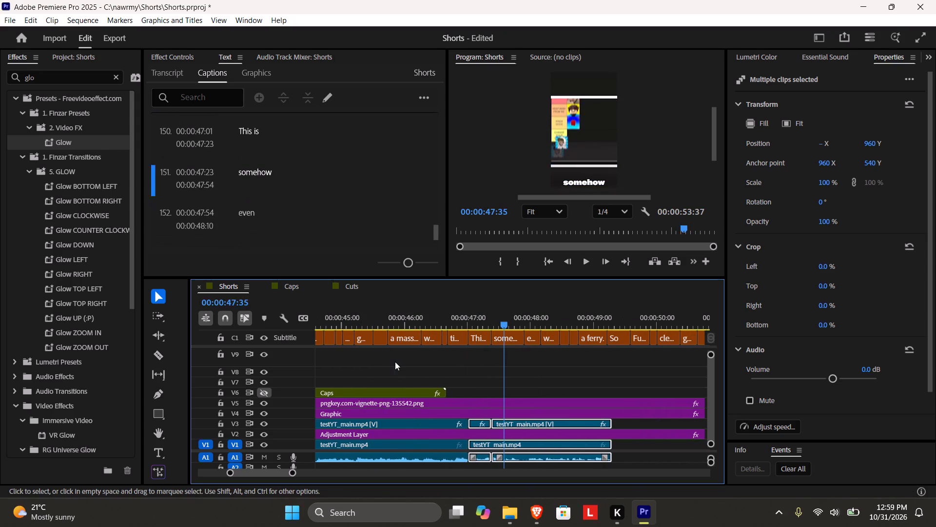
Replay the join at 00:00:47:01 through to the end of the footage and save the project.
click(423, 308)
key(space)
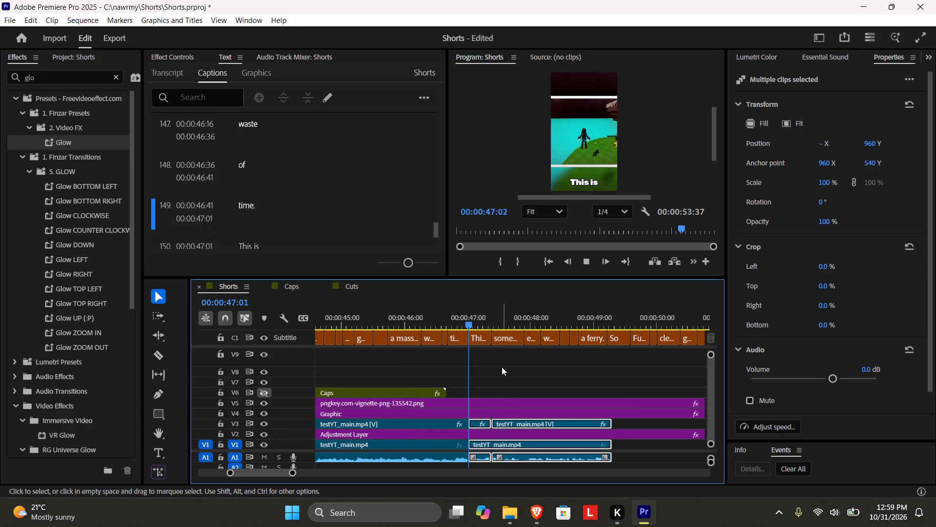
key(space)
key(ctrl+s)
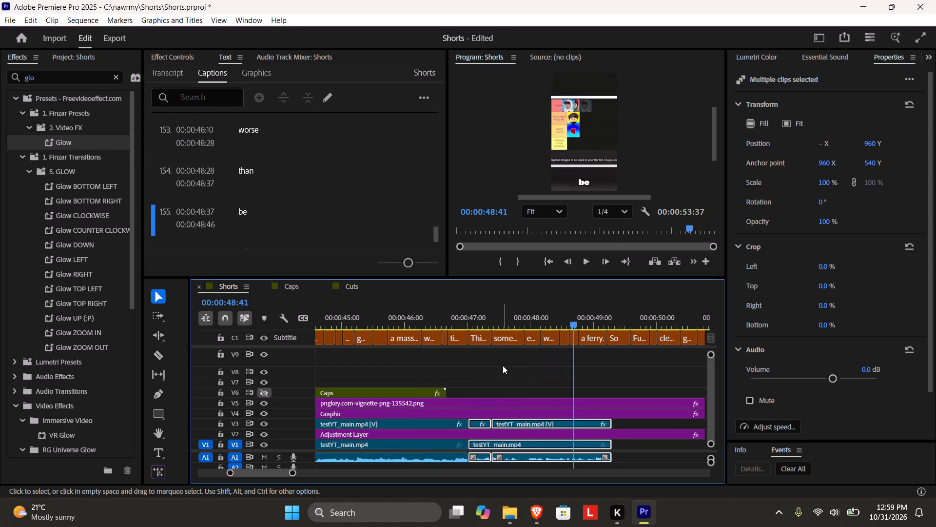
click(500, 372)
click(422, 297)
click(415, 313)
key(space)
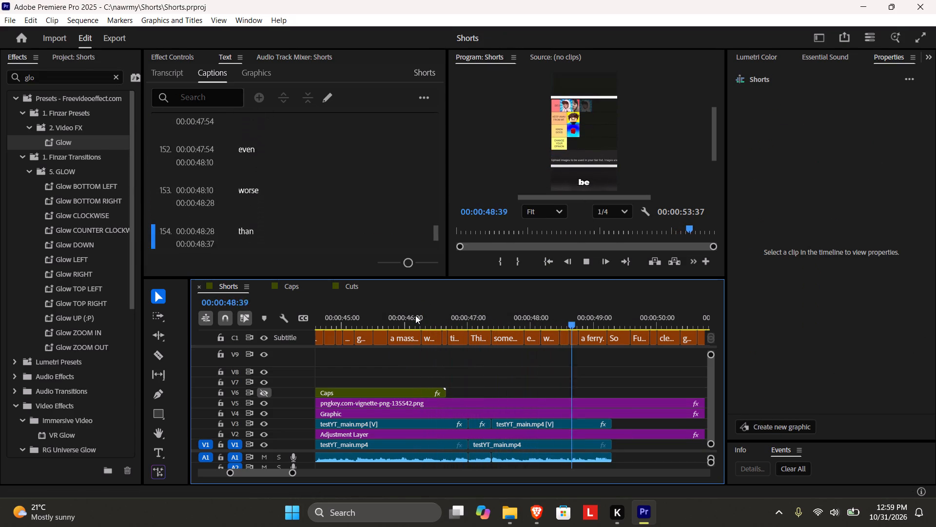
key(space)
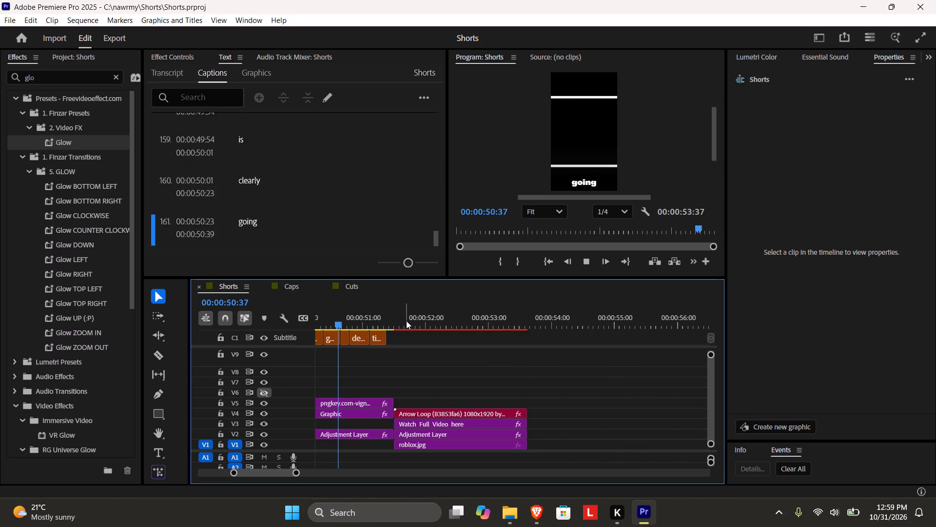
key(ctrl+s)
Trim the ends of the vignette on V5, Graphic on V4 and Adjustment Layer on V2 back to the end of the testYT_main.mp4 footage.
scroll(395, 417, up, 6)
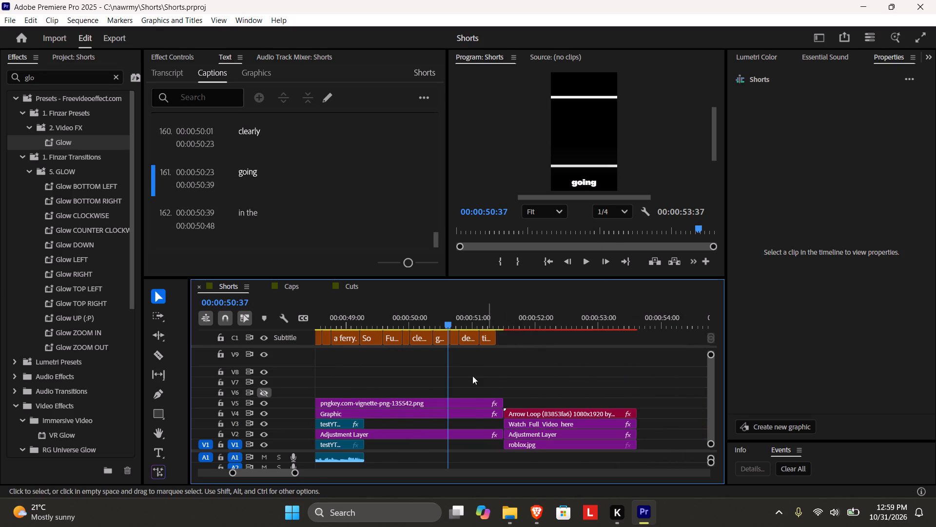
drag(472, 376, 475, 438)
drag(505, 399, 371, 394)
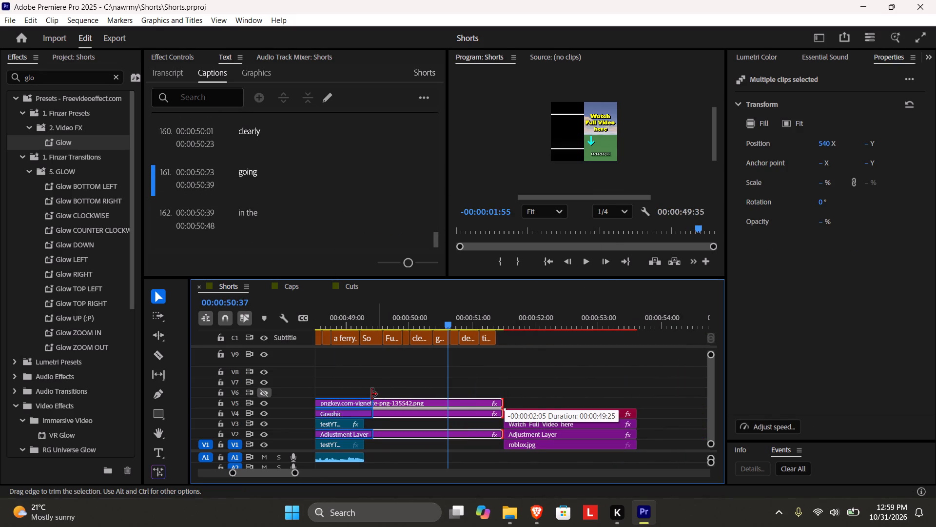
drag(371, 394, 366, 393)
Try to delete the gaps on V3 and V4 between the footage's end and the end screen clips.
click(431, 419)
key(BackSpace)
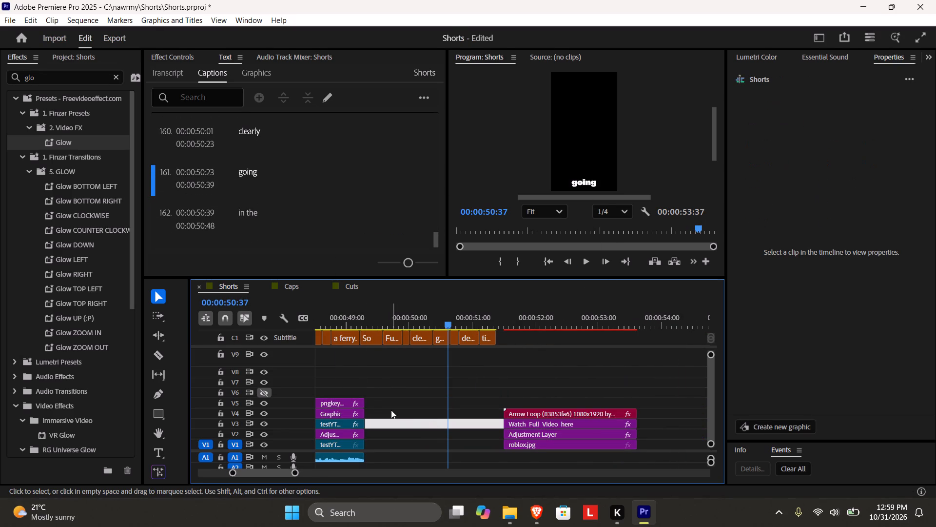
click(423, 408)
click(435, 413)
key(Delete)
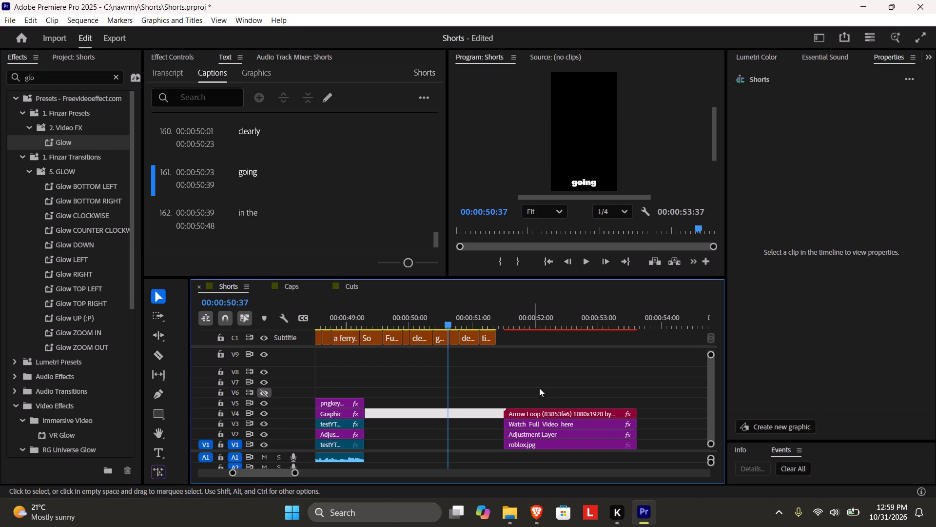
Move the end screen clips (Arrow Loop, Watch Full Video here, Adjustment Layer, roblox.jpg) 00:00:02:12 earlier to meet the footage, and save.
drag(542, 386, 539, 450)
drag(542, 444, 404, 440)
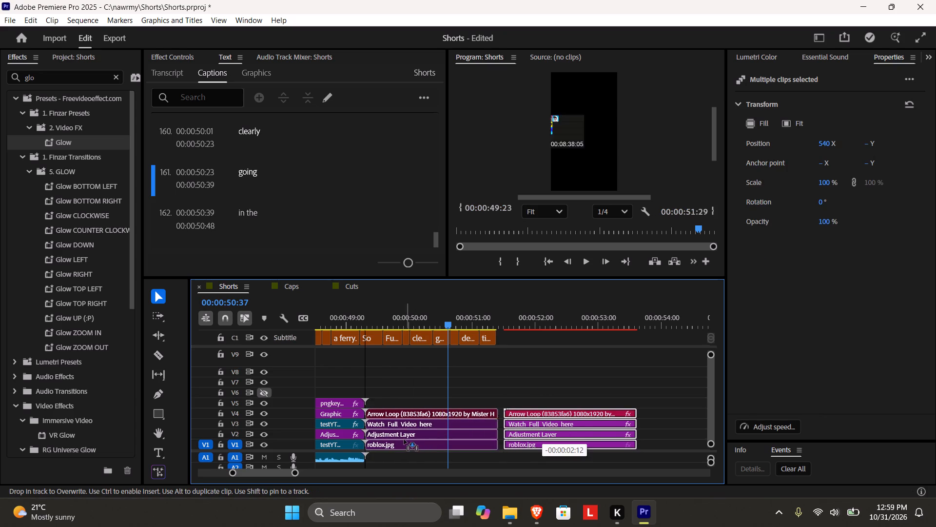
drag(404, 440, 404, 439)
click(404, 432)
click(584, 385)
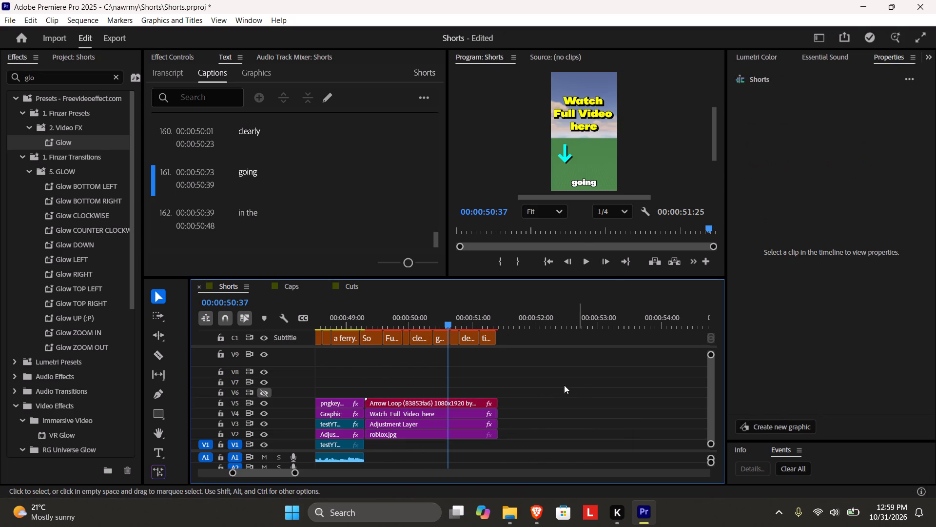
key(ctrl+s)
Shift the four end screen clips down one track so they occupy V1 to V4, and save.
drag(380, 299, 282, 316)
drag(401, 372, 406, 431)
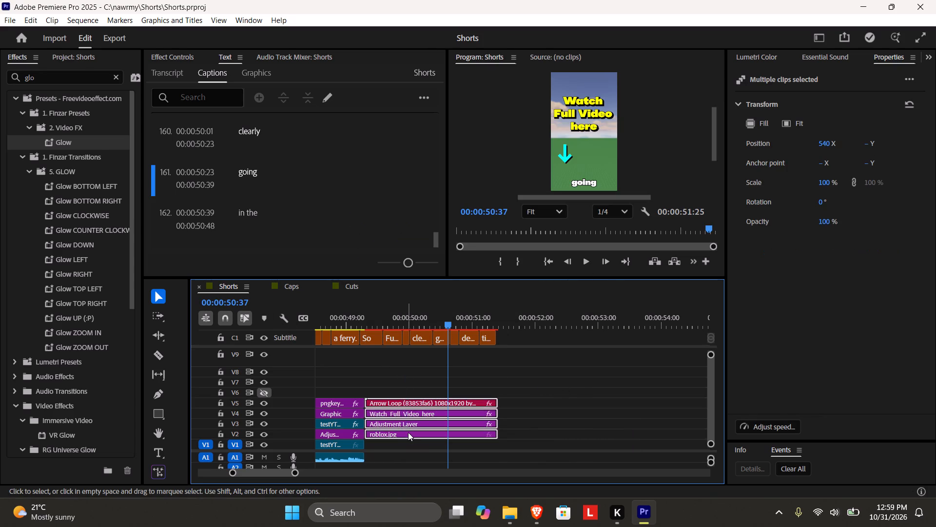
drag(408, 432, 406, 444)
click(436, 386)
key(ctrl+s)
Play back the last part of the sequence from before the join to check captions against the shortened footage.
drag(386, 301, 197, 331)
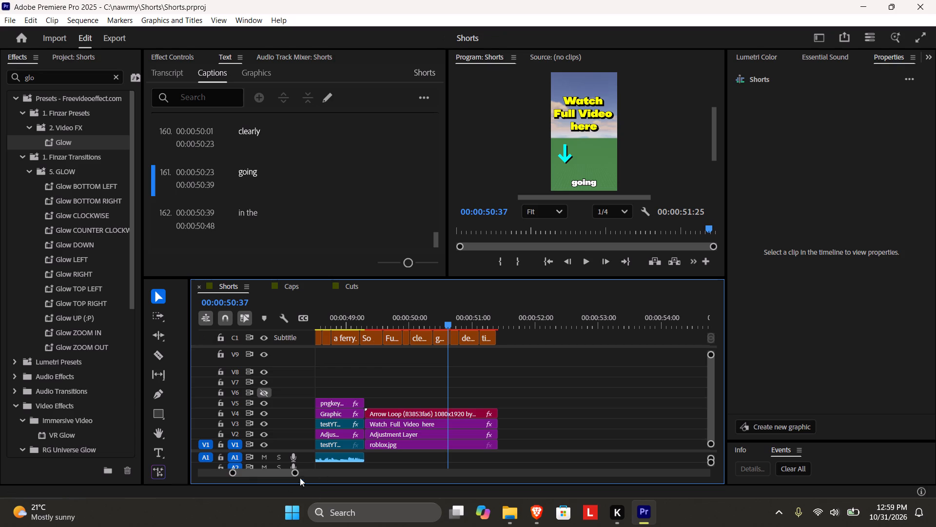
drag(292, 473, 354, 466)
click(580, 368)
drag(502, 312, 455, 310)
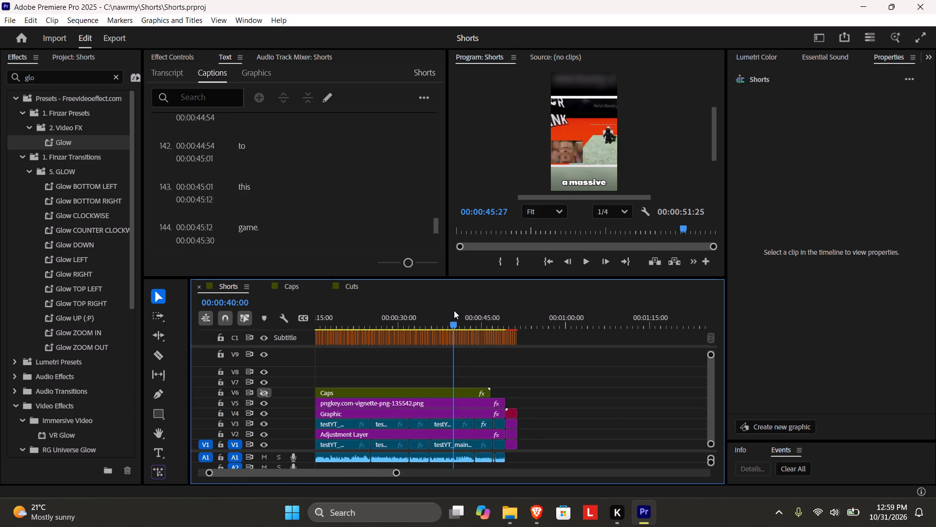
key(space)
click(488, 313)
key(space)
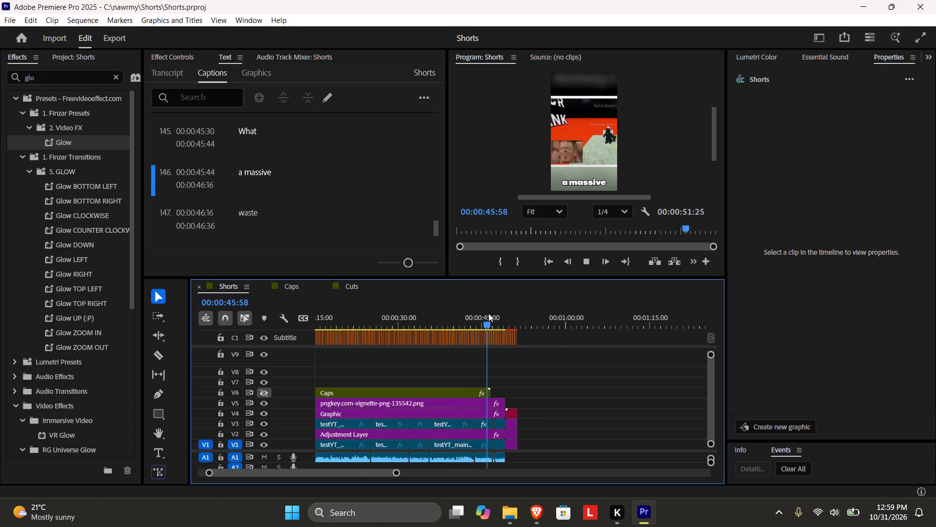
key(space)
key(space)
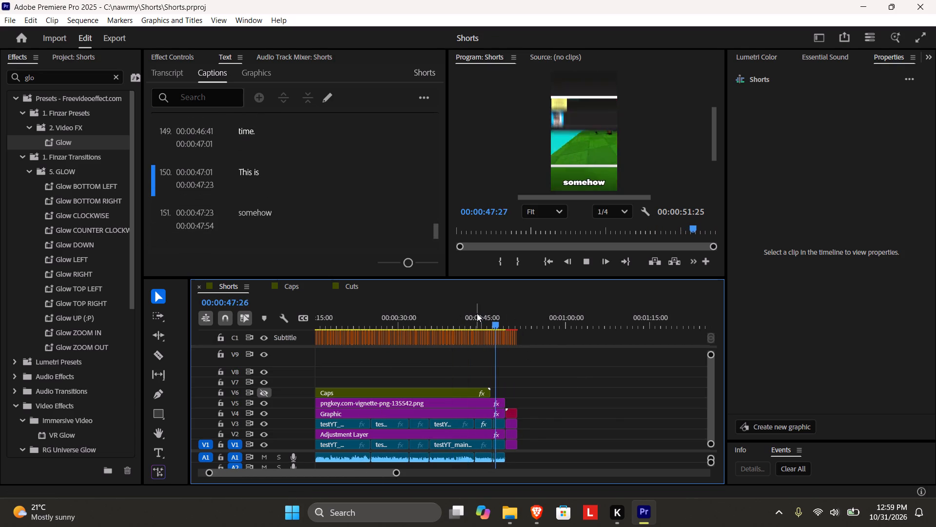
key(space)
Delete the captions of the removed line, from "This is" at 00:00:47:01 through "a ferry.".
scroll(321, 186, up, 3)
click(275, 143)
click(255, 142)
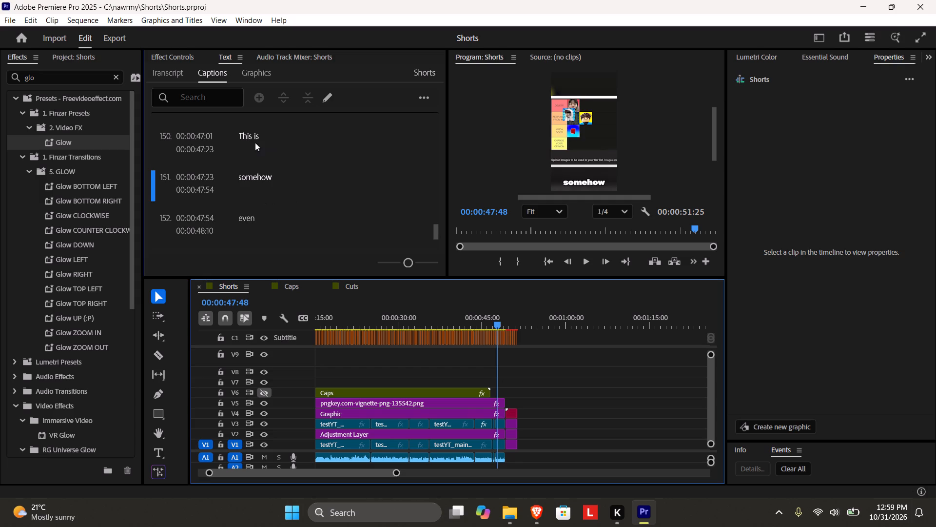
shift+click(263, 182)
shift+click(265, 219)
shift+click(265, 212)
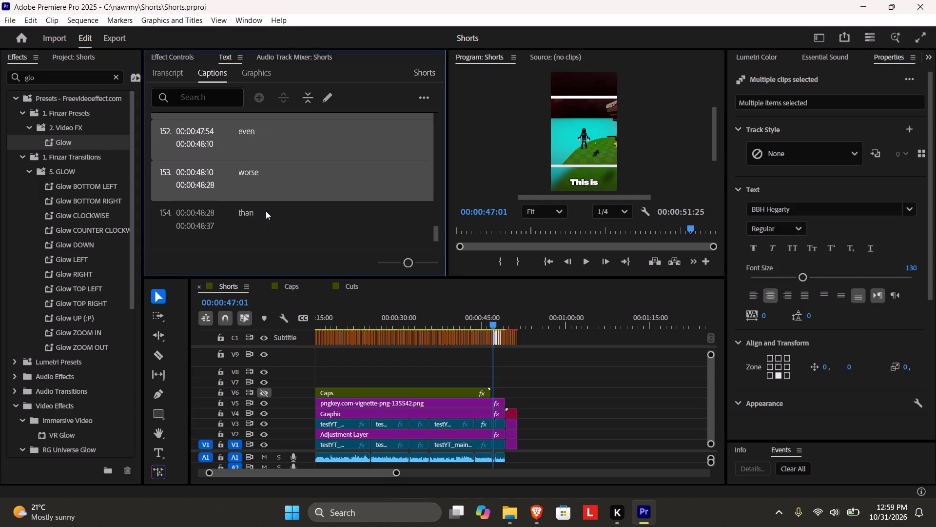
shift+double_click(266, 211)
shift+click(209, 224)
shift+click(287, 222)
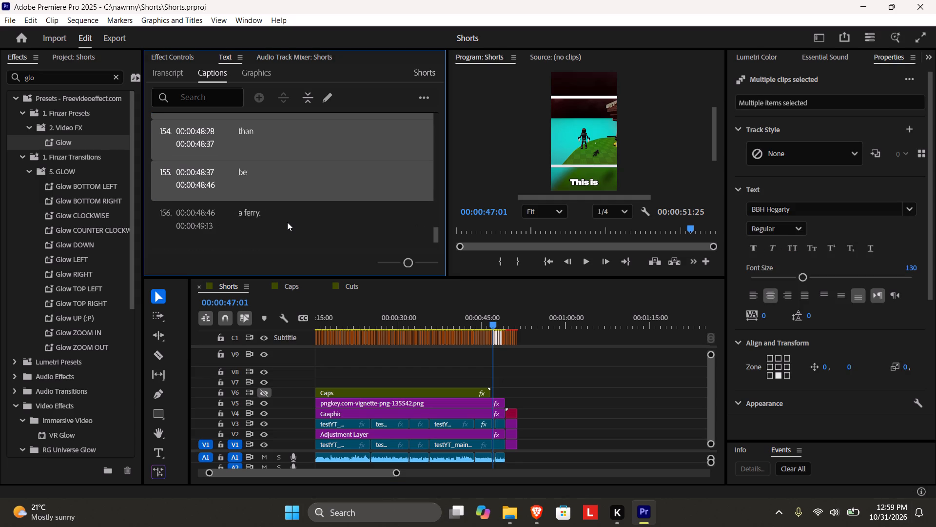
key(Delete)
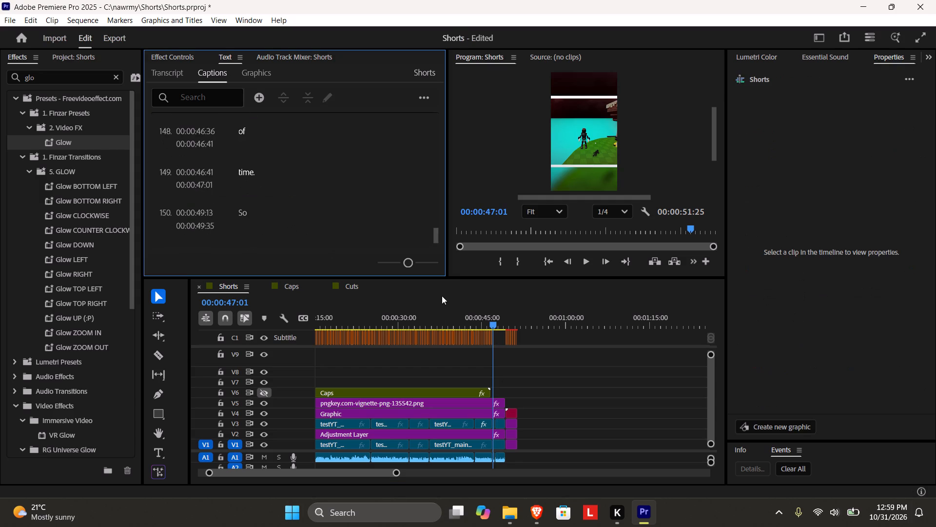
Move the remaining captions from "So" onward back to start at 00:00:47:01, closing the caption gap, and play them back.
drag(398, 469, 348, 463)
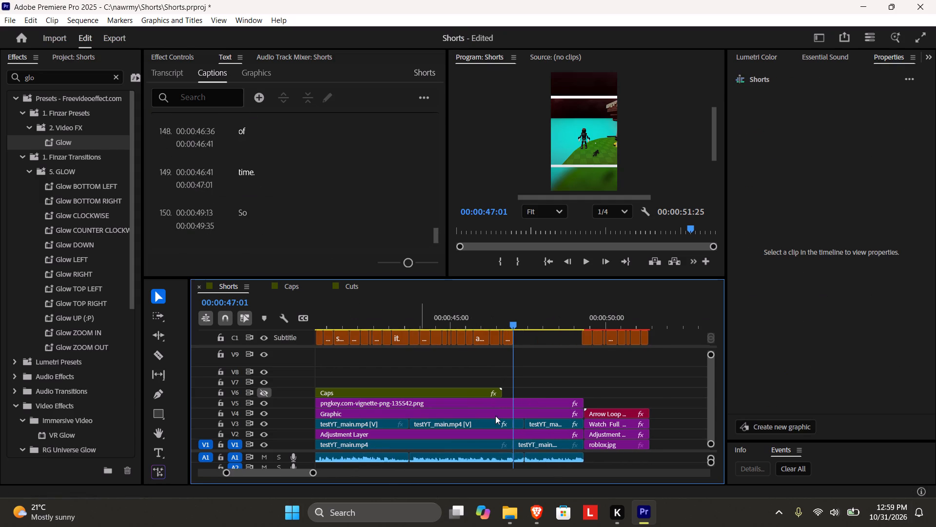
drag(680, 337, 586, 339)
drag(586, 339, 528, 342)
key(space)
key(space)
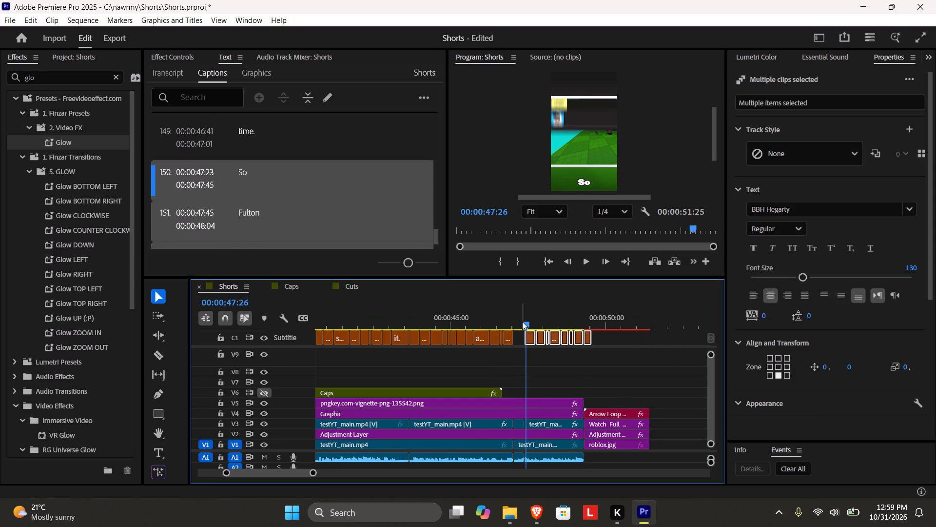
drag(522, 322, 509, 323)
drag(529, 338, 521, 336)
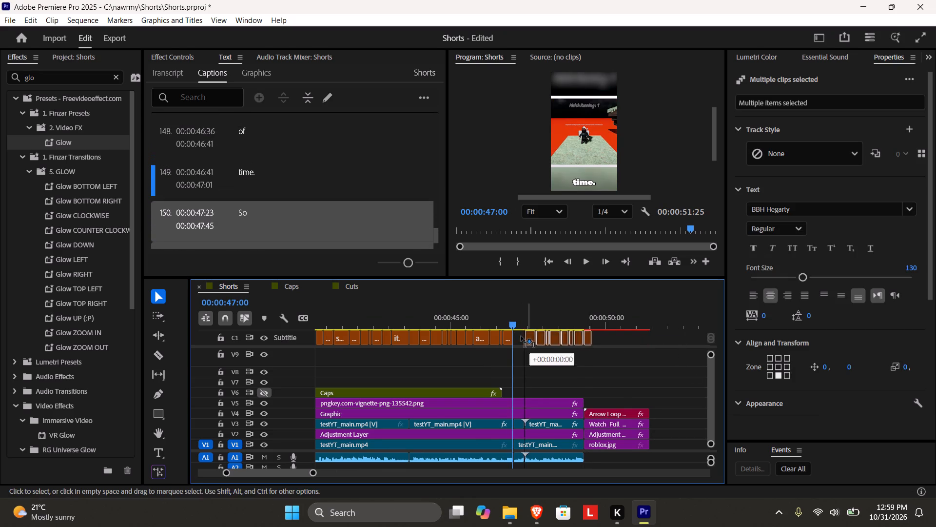
drag(521, 336, 518, 336)
key(space)
key(space)
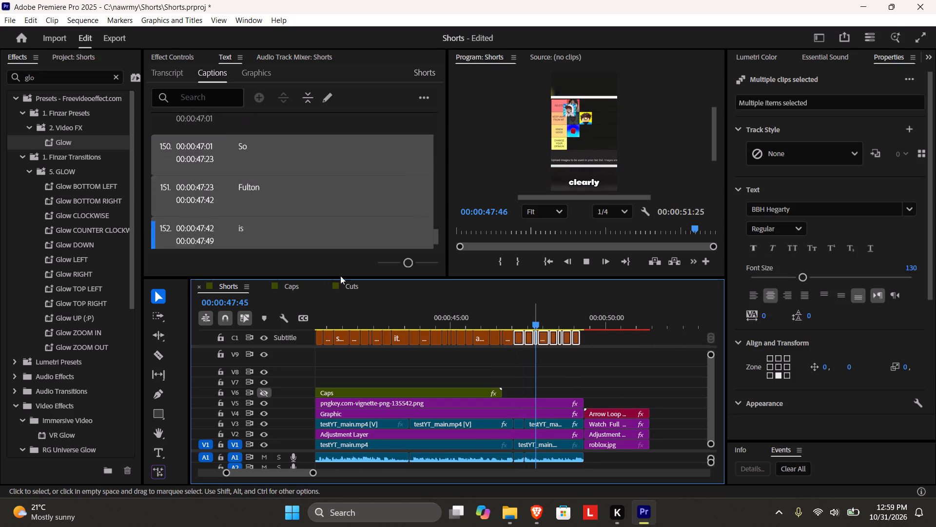
Correct the "Fulton" caption to "Foltyn", play the ending through and save the project.
scroll(255, 176, up, 9)
double_click(251, 134)
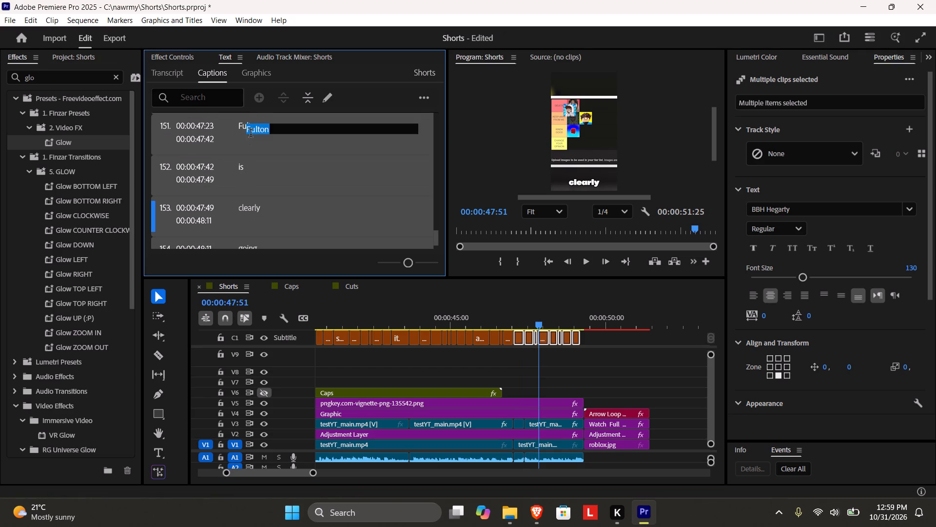
key(o)
key(BackSpace)
text(Foltyn)
click(277, 174)
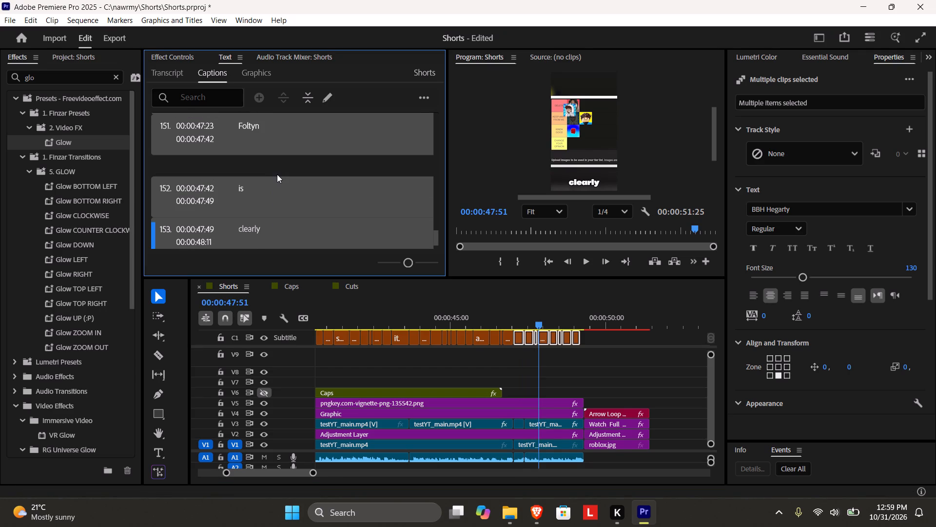
click(272, 126)
key(space)
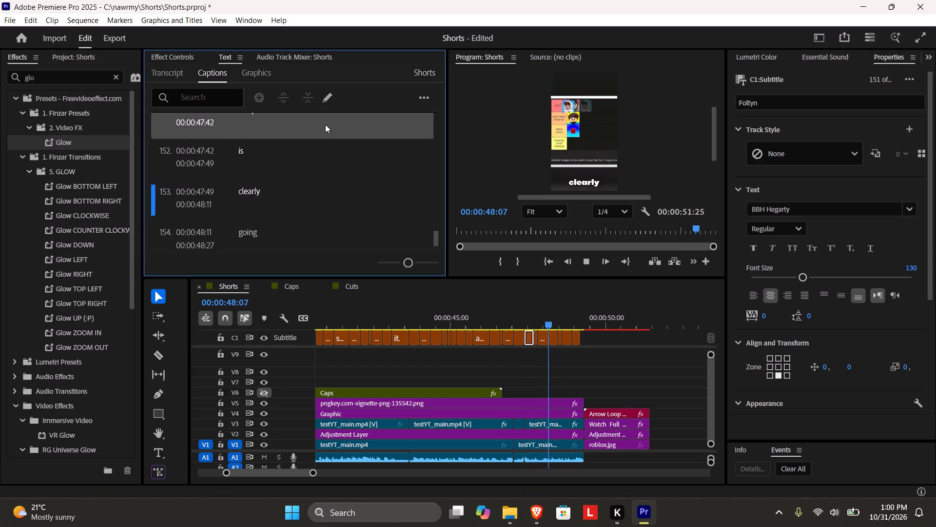
key(ctrl+s)
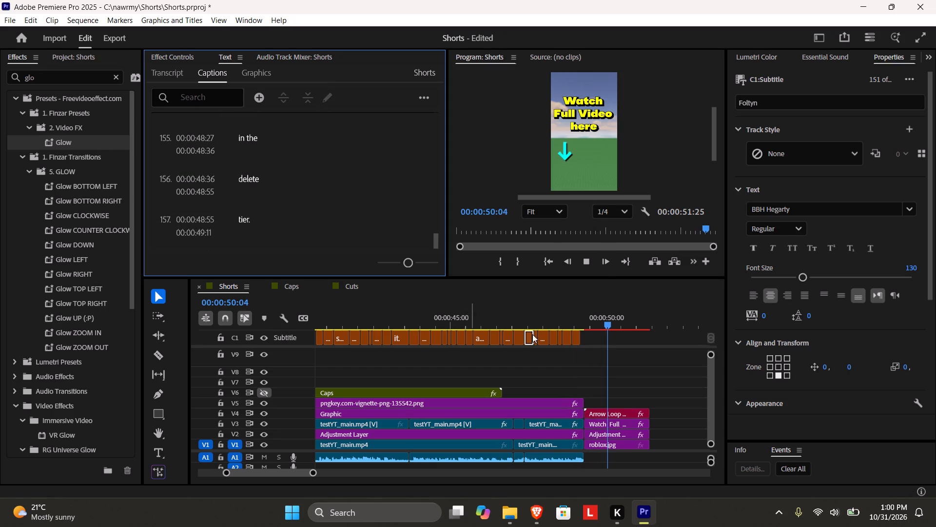
Change the "delete" caption to "DELETE" and save the project.
double_click(247, 179)
text(DELETE)
click(522, 357)
key(ctrl+s)
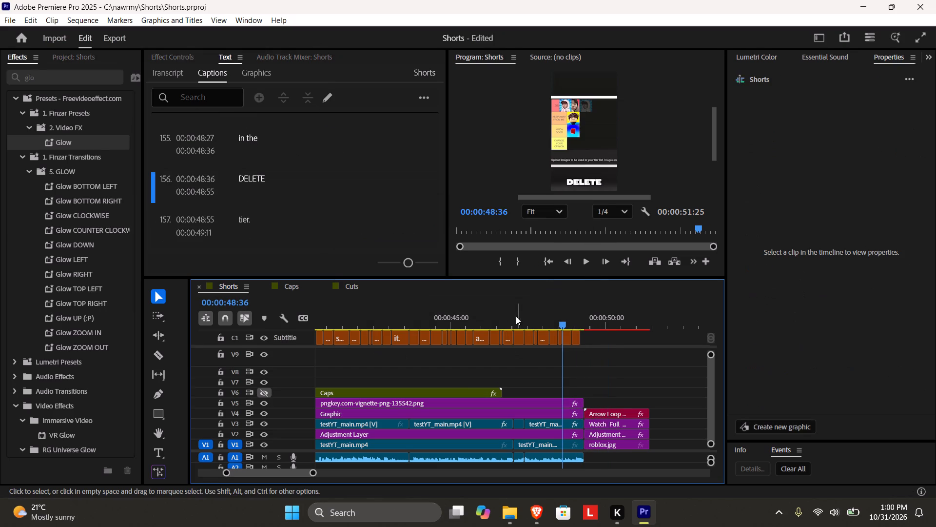
Select all captions on the Subtitle track and upgrade them to graphics.
drag(532, 309, 148, 344)
drag(308, 474, 526, 465)
key(ctrl+s)
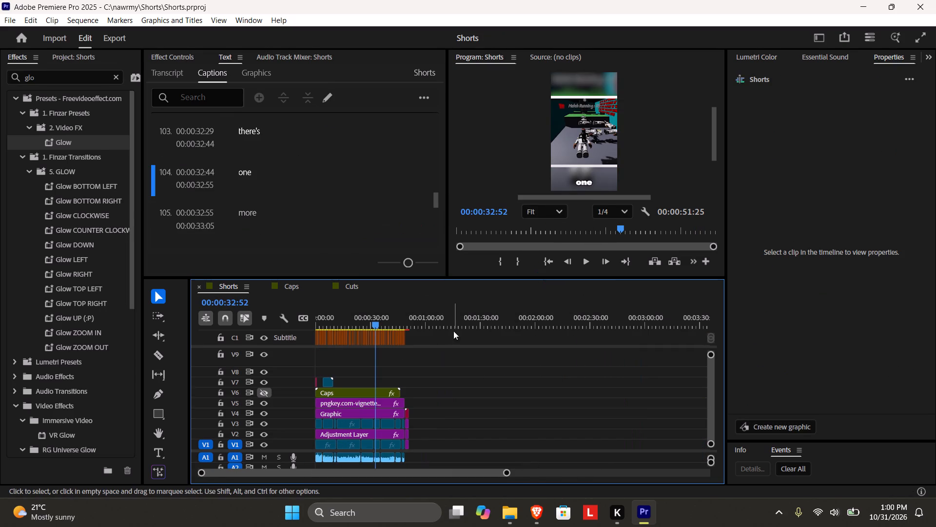
drag(453, 331, 203, 333)
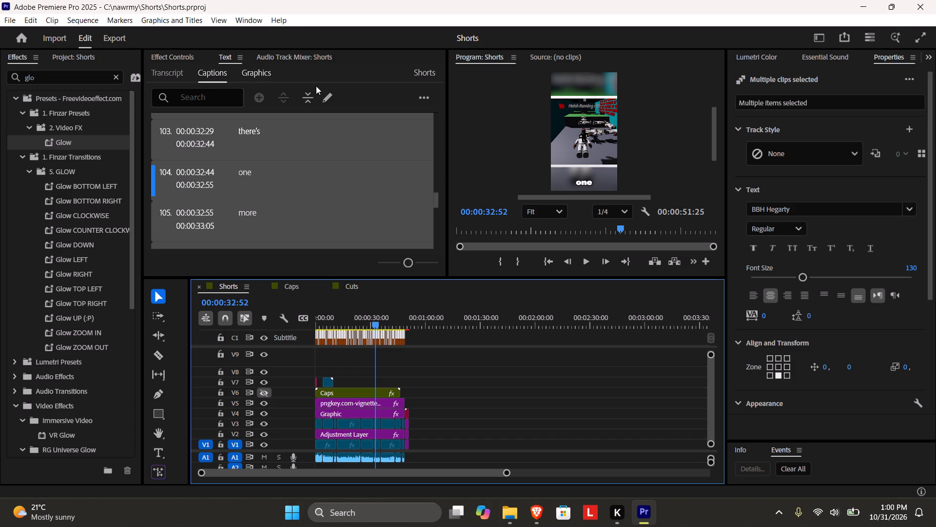
click(174, 20)
click(233, 175)
Cut the caption graphics from V9 of the Shorts sequence and paste them at the start of the nested Caps sequence.
drag(459, 359, 189, 363)
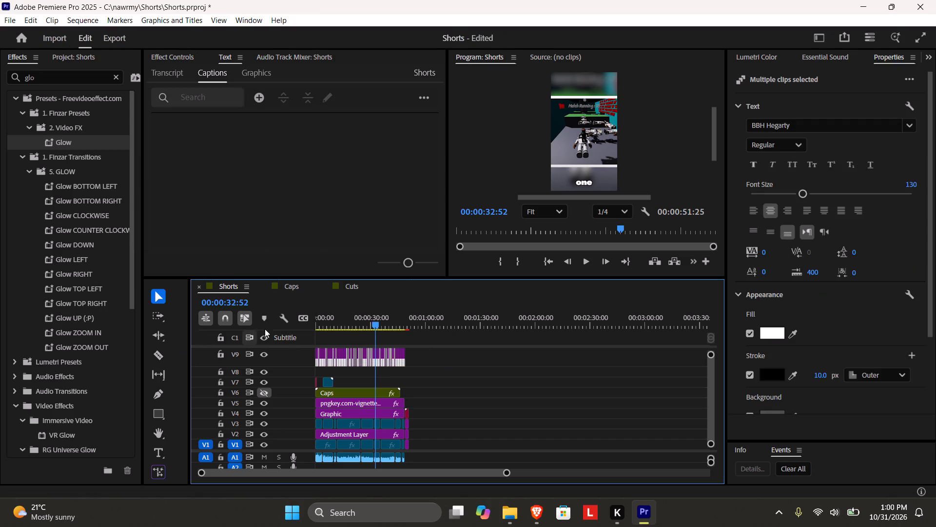
key(ctrl+x)
double_click(339, 393)
drag(356, 315, 157, 326)
key(ctrl+v)
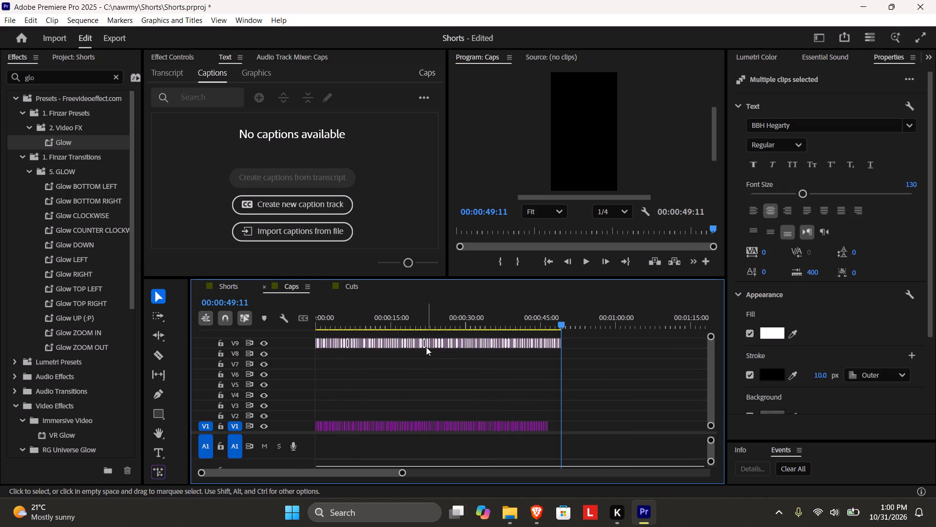
Copy the effect settings from the existing "what?" caption graphic on V1 and paste them onto all new caption graphics on V9.
click(394, 426)
click(173, 73)
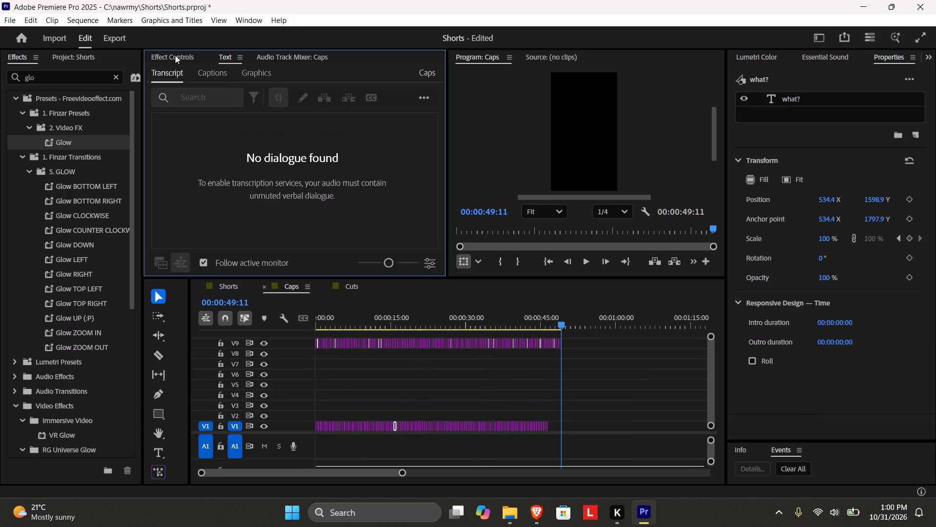
click(175, 55)
click(219, 108)
key(ctrl+c)
drag(608, 345, 244, 330)
key(ctrl+v)
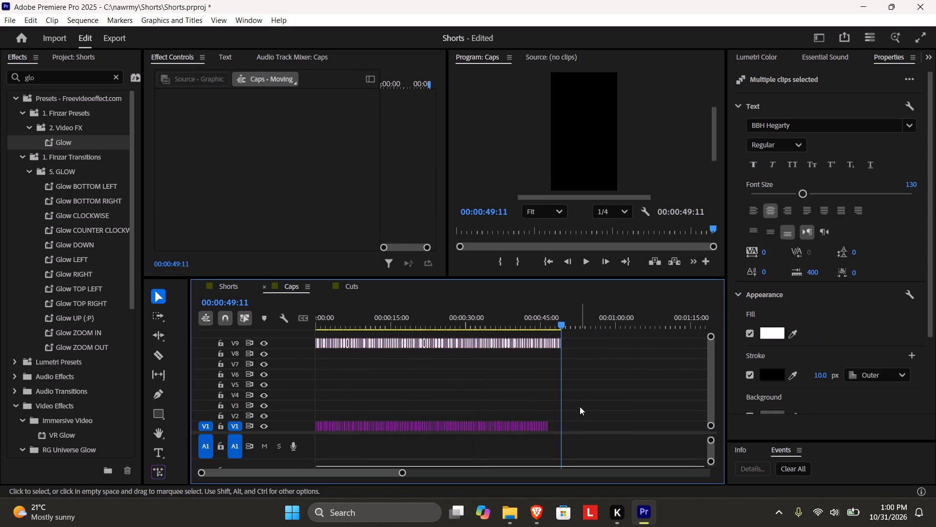
Delete all the old caption graphics from V1 in the Caps sequence.
drag(578, 424, 131, 414)
key(Delete)
Move all the new caption graphics from V9 down to V1 in the Caps sequence, keeping their timing, and save the project.
drag(609, 348, 246, 350)
drag(347, 342, 332, 422)
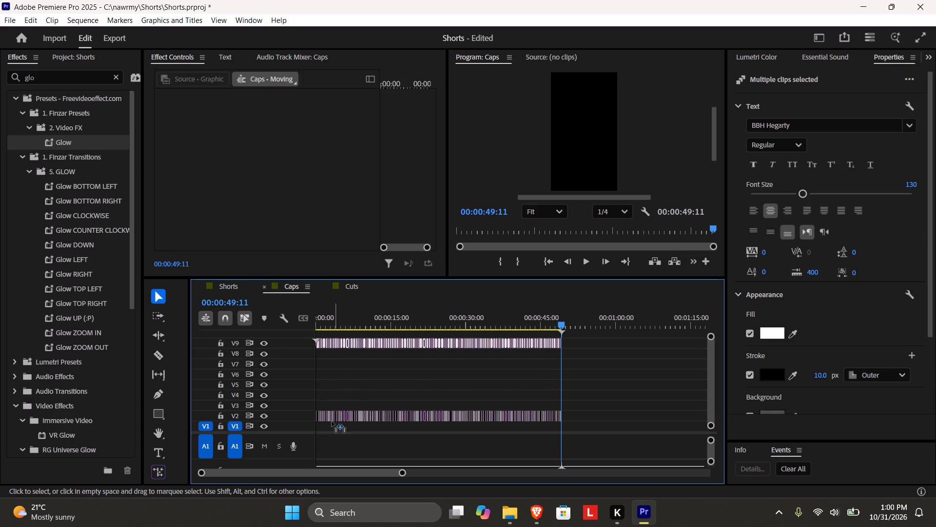
drag(332, 422, 331, 426)
click(347, 403)
key(ctrl+s)
In the Shorts sequence, turn on visibility of the Caps track V6 and hide track V7.
drag(348, 323, 194, 309)
click(219, 282)
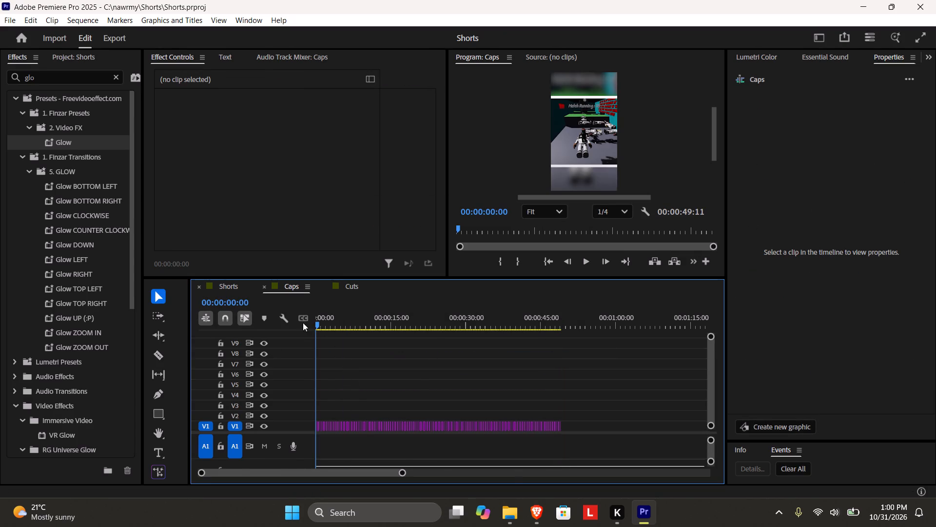
drag(334, 318, 236, 316)
key(space)
drag(402, 394, 448, 389)
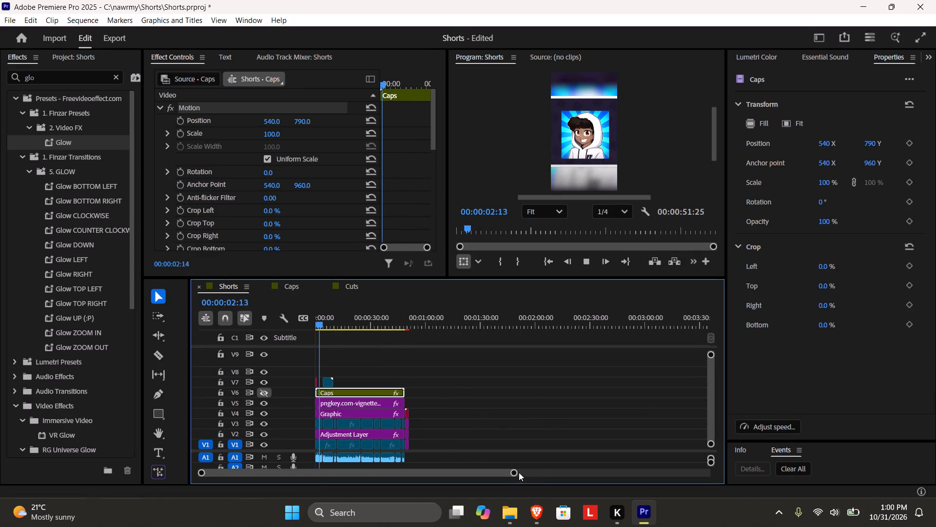
key(space)
click(266, 391)
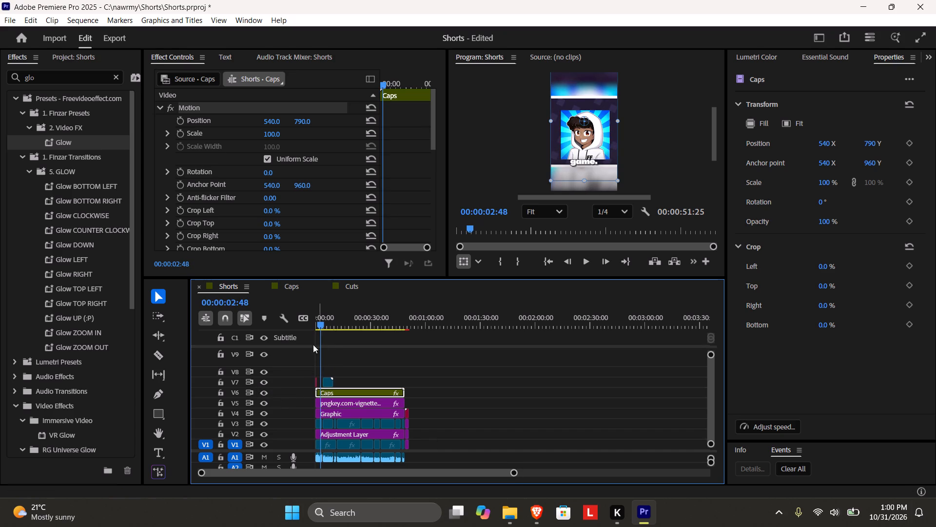
click(264, 380)
Move the Ishowspeed_shocked_meme clip straight up from V7 to V8, play the opening to check it, and save the project.
drag(516, 472, 438, 471)
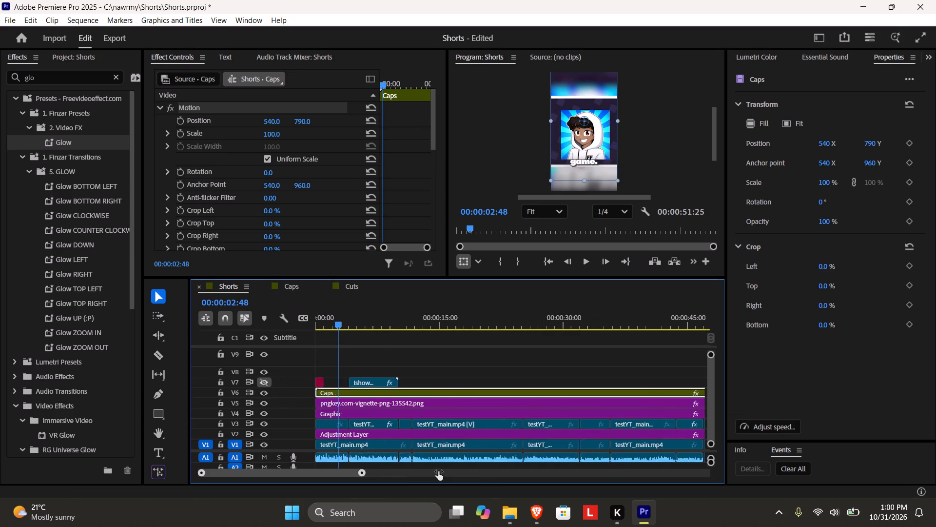
drag(438, 471, 418, 472)
drag(400, 383, 400, 377)
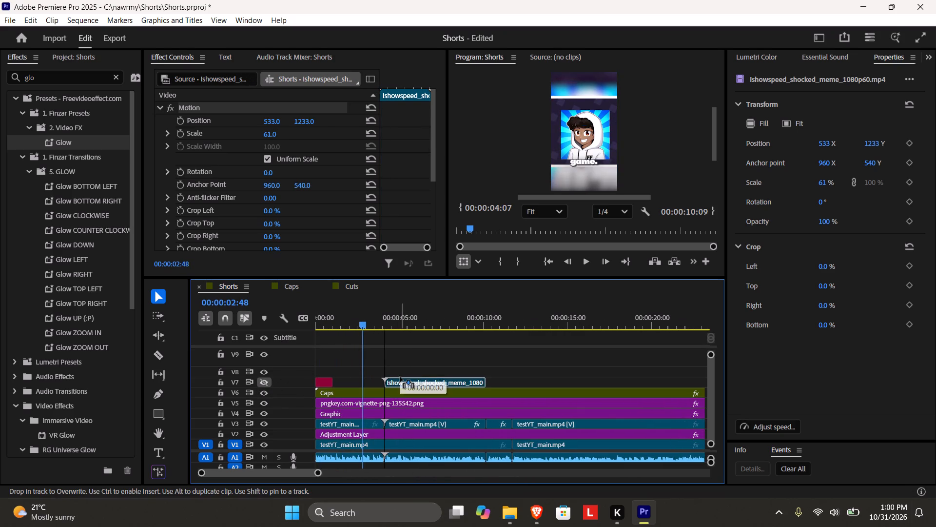
drag(400, 377, 402, 374)
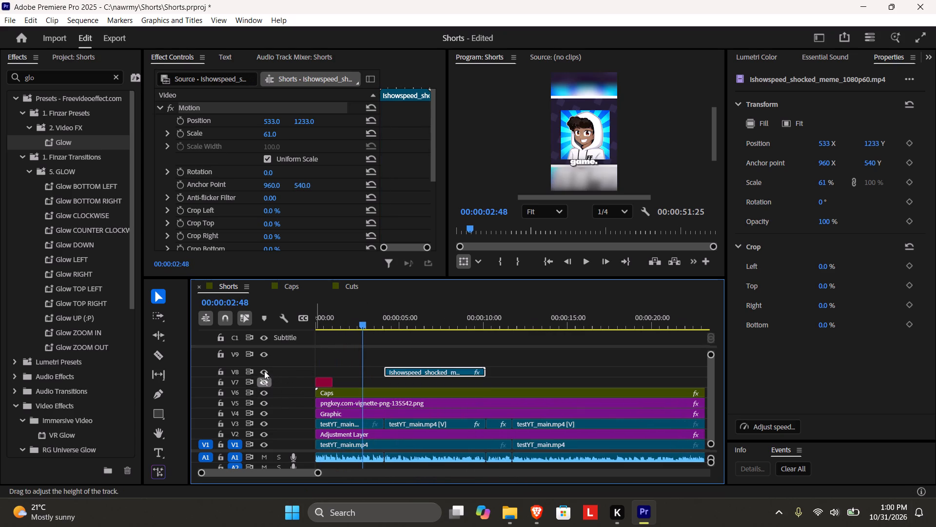
key(space)
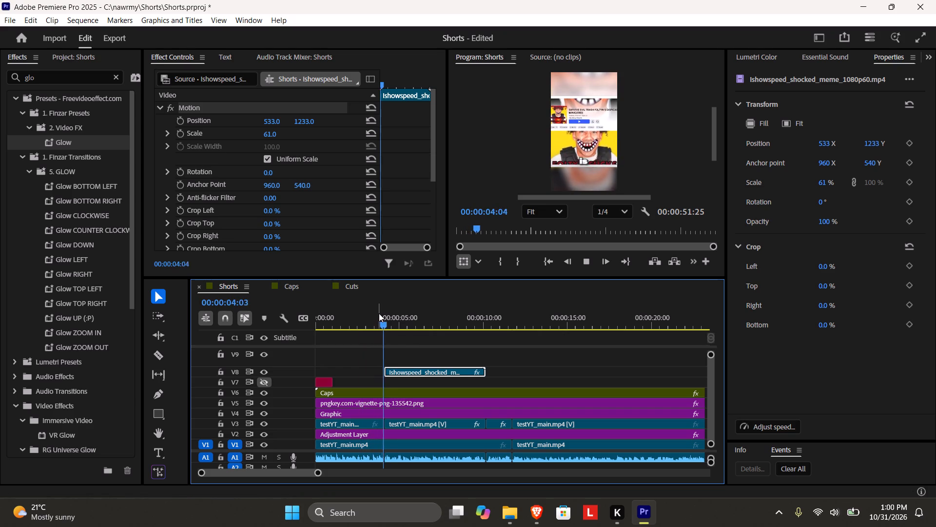
key(space)
drag(364, 321, 259, 316)
key(space)
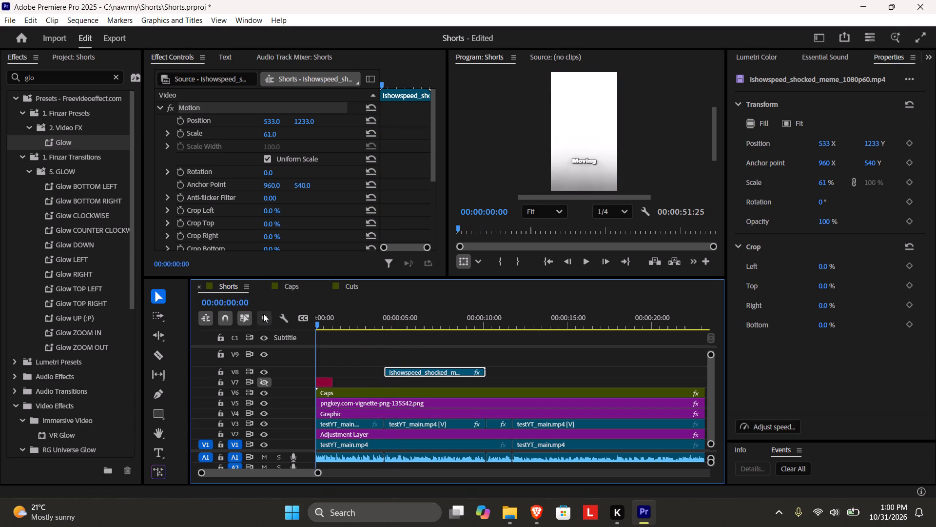
key(space)
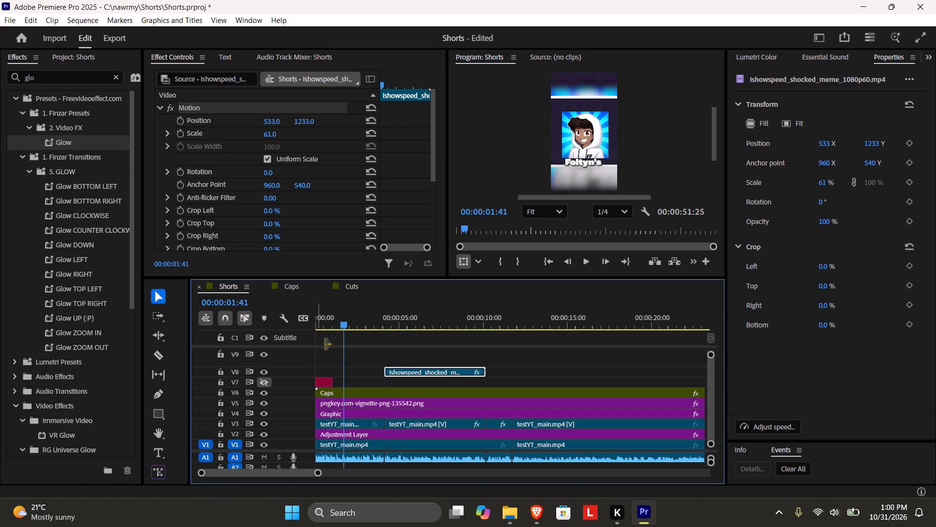
key(ctrl+s)
Set the fill colour of all caption graphics in the nested Caps sequence to red F73030.
click(358, 391)
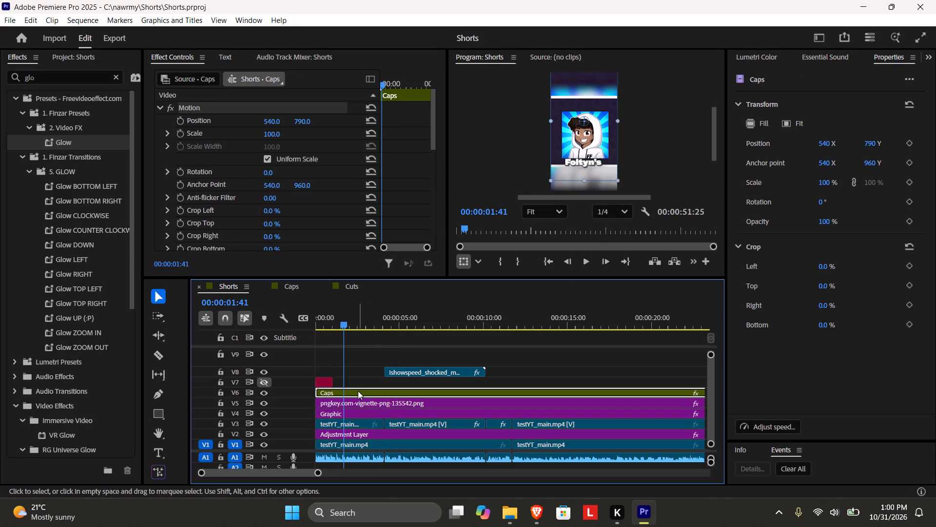
double_click(358, 391)
drag(606, 431, 178, 428)
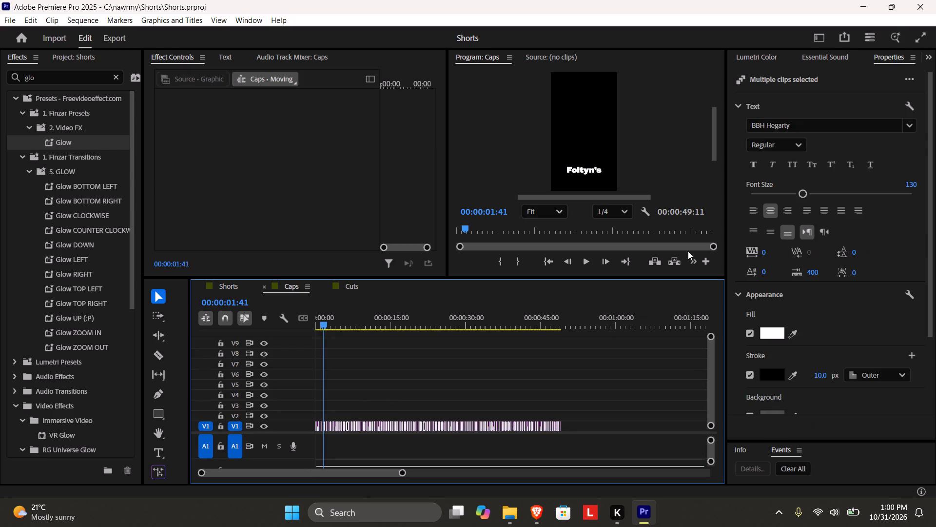
click(778, 333)
drag(435, 307, 435, 323)
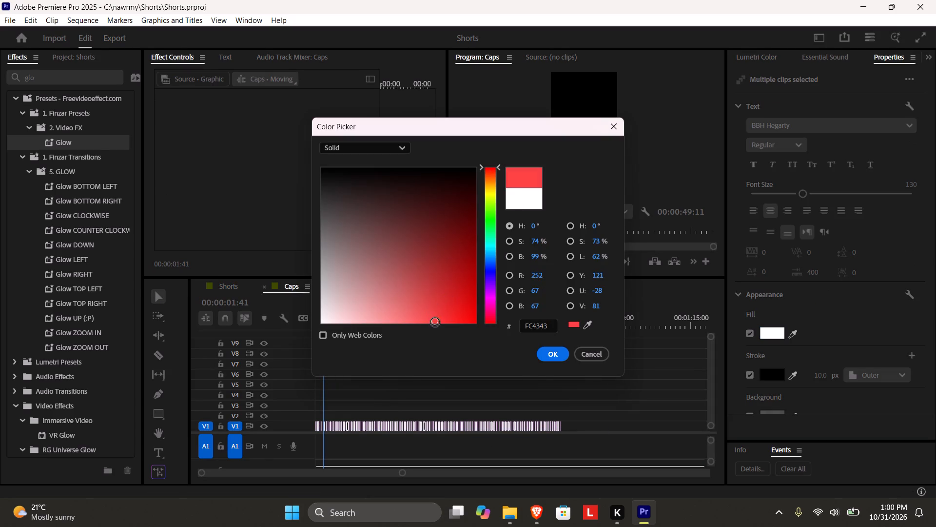
drag(435, 323, 436, 331)
click(445, 318)
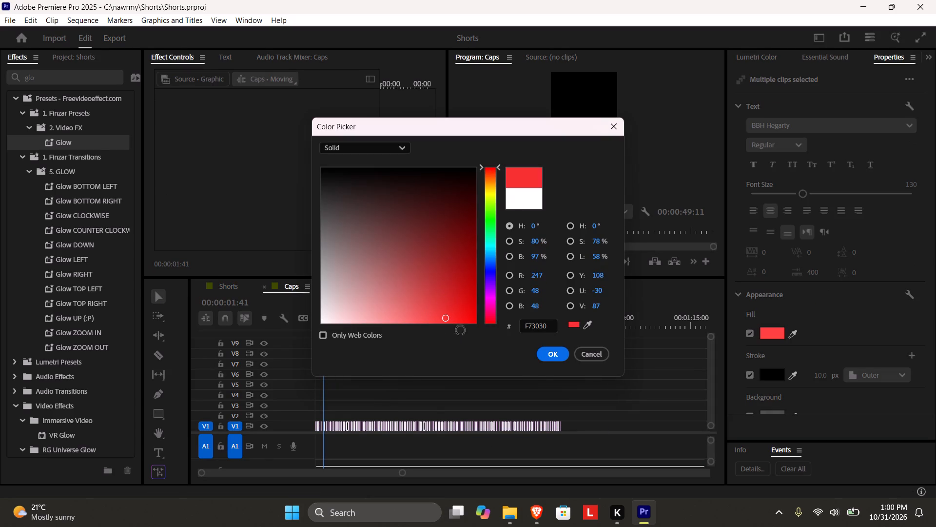
click(555, 350)
Preview the recoloured captions in the Shorts sequence and save the project.
click(226, 288)
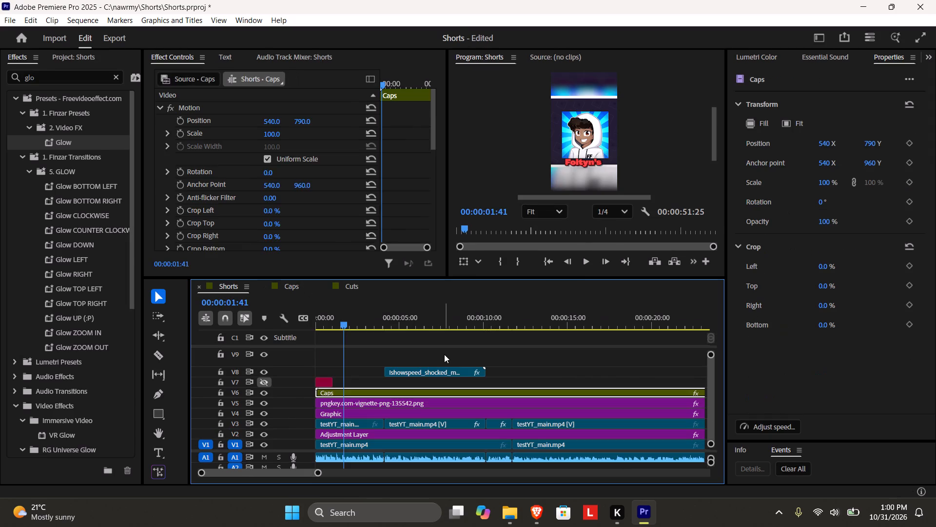
key(ctrl+s)
key(space)
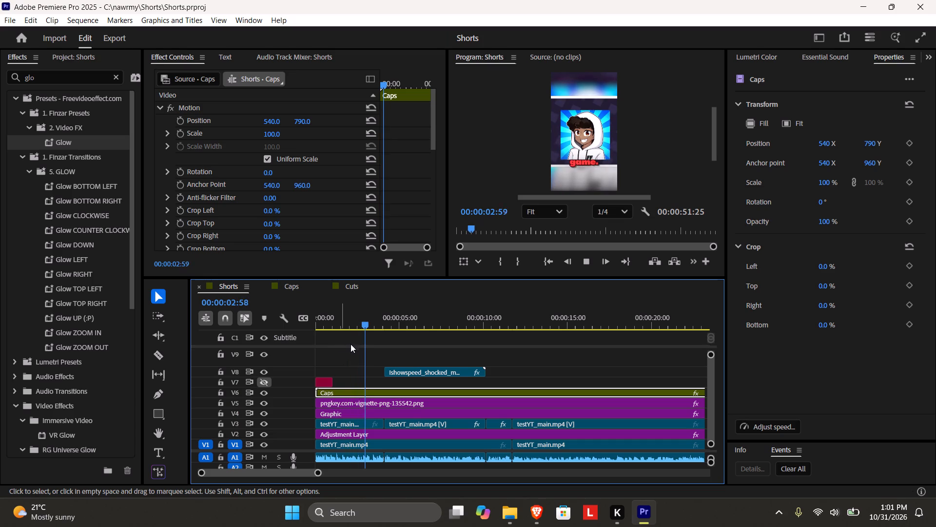
key(space)
key(ctrl+s)
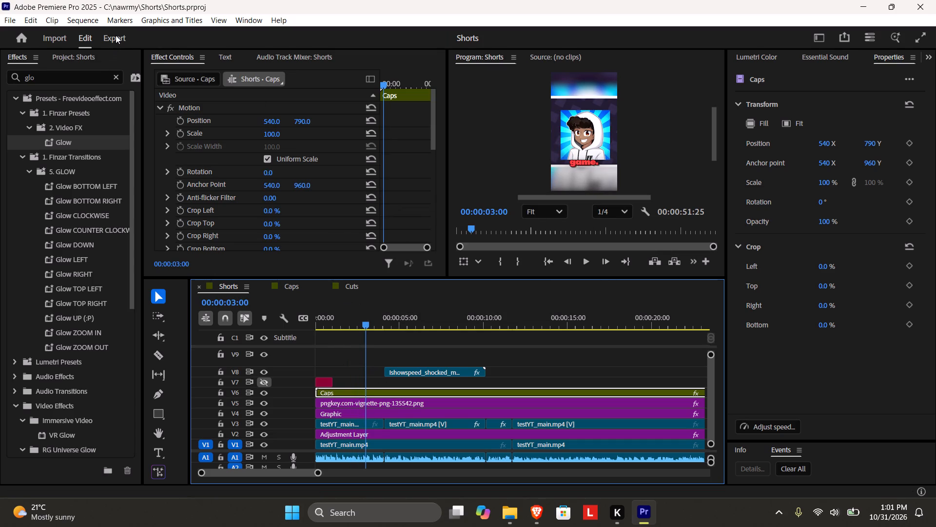
Export the entire Shorts sequence as the H.264 file Shorts_4.mp4 to D:\.
click(116, 35)
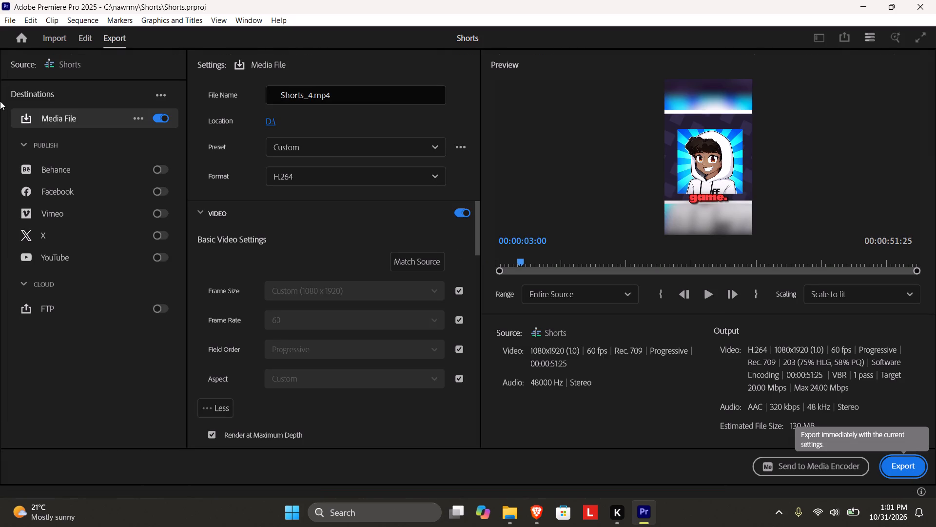
click(88, 38)
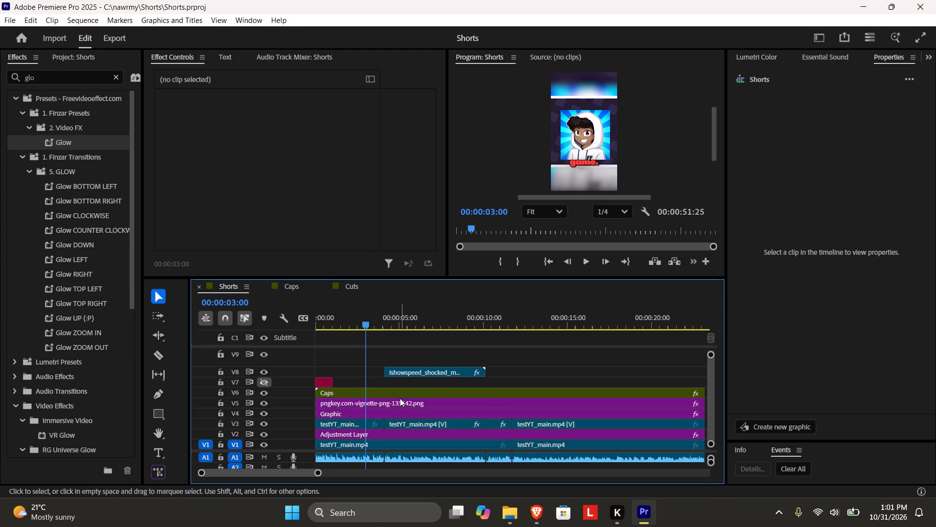
click(110, 39)
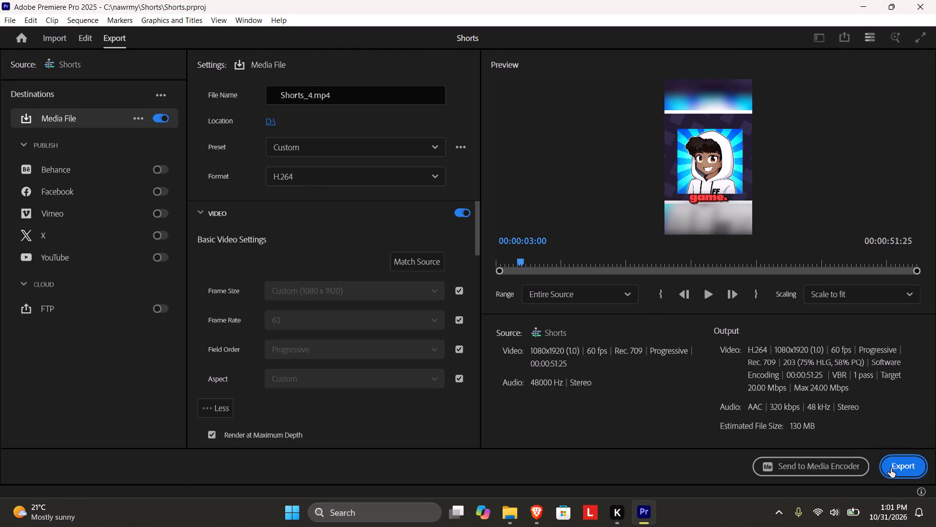
click(891, 468)
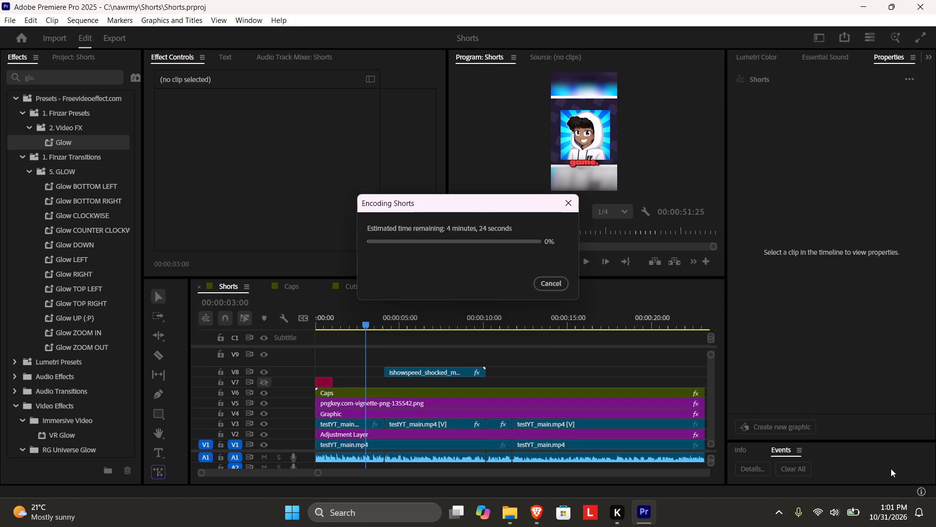
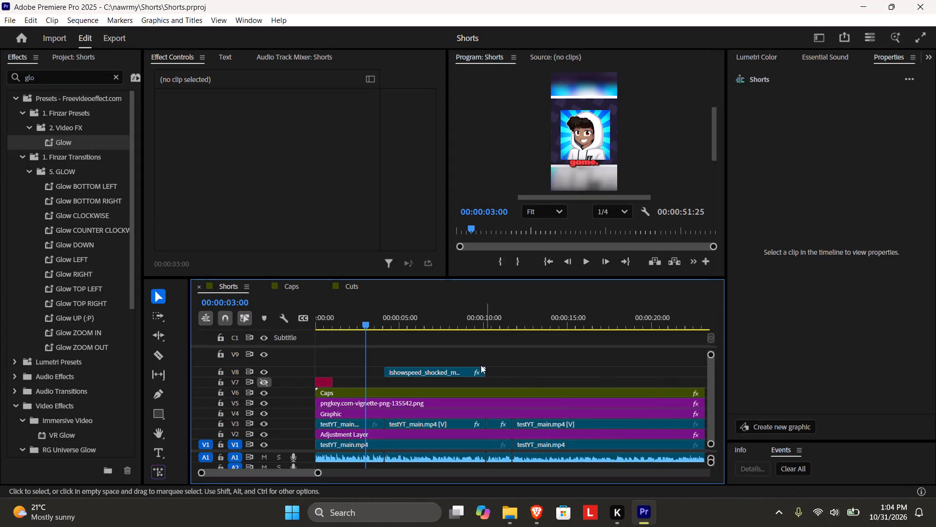
Save the Shorts project after the export.
key(ctrl+s)
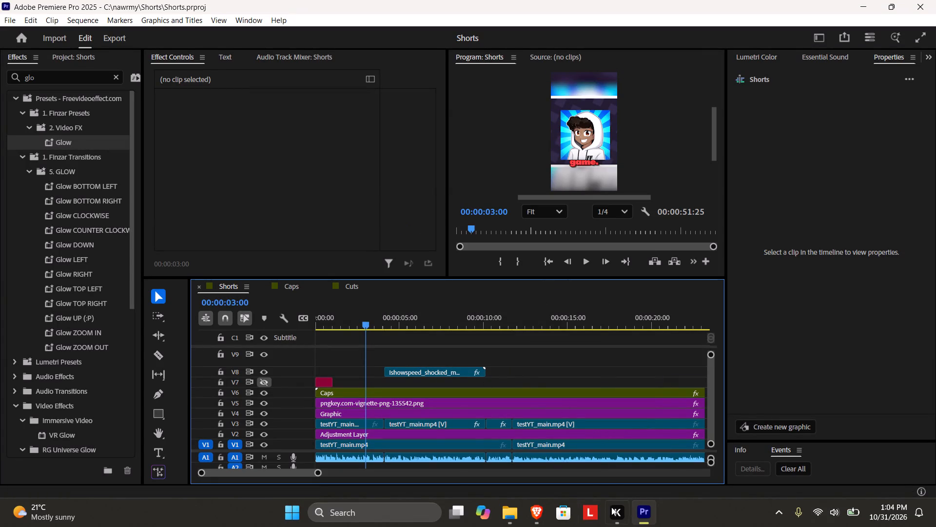
Search Windows for Telegram and launch the Telegram Desktop app.
click(407, 512)
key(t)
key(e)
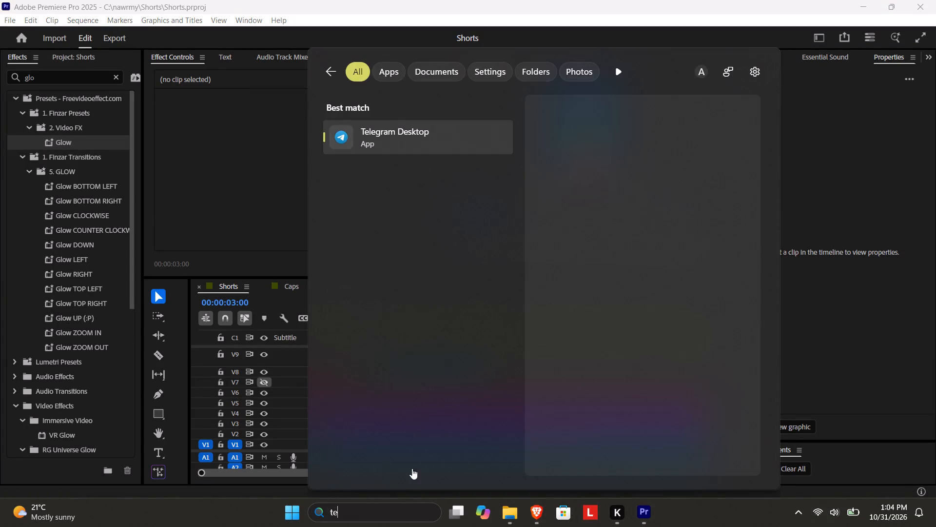
click(411, 146)
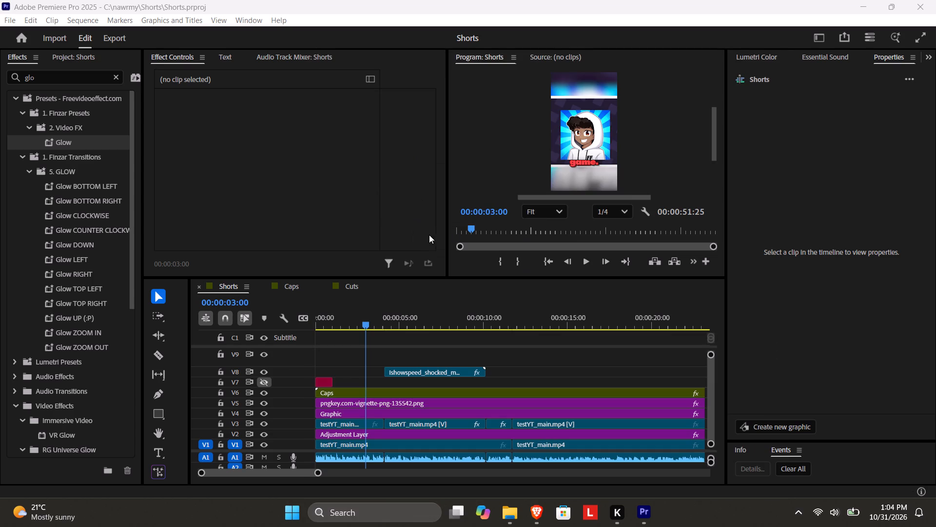
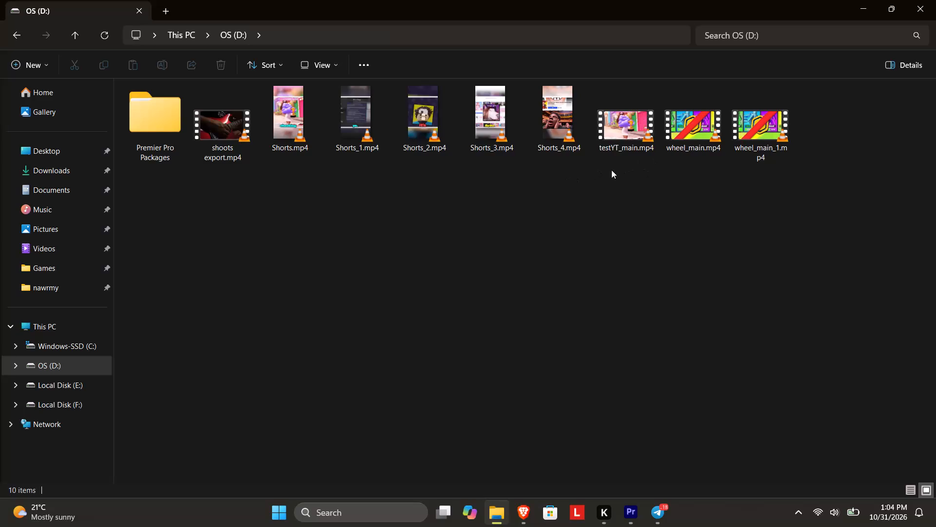
Select the exported videos Shorts_2.mp4, Shorts_3.mp4 and Shorts_4.mp4 together on drive D:.
drag(425, 163, 435, 163)
drag(435, 163, 564, 142)
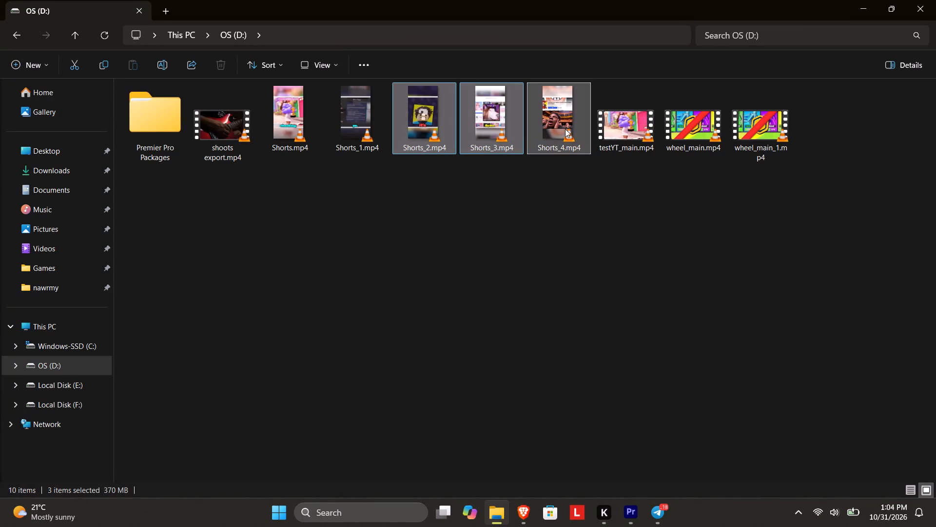
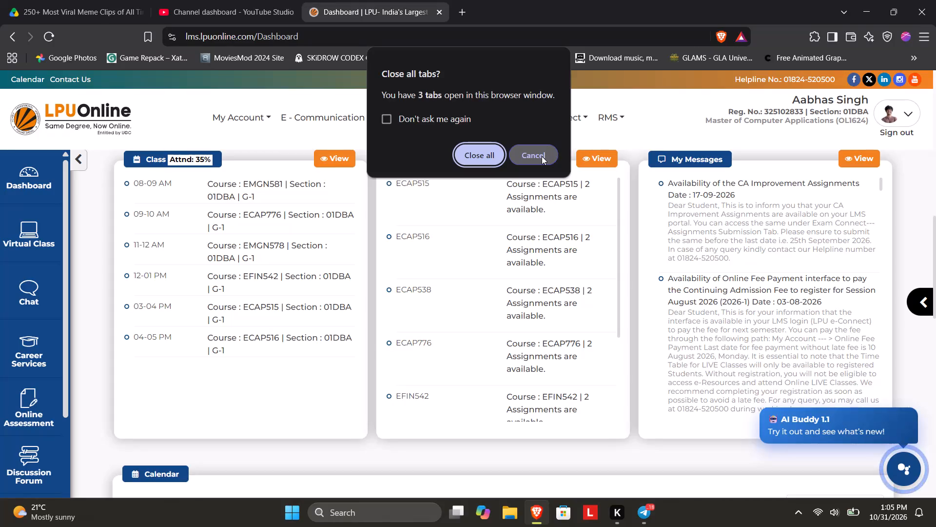
Keep the browser tabs open and open the Virtual Class timetable from the LPU Online dashboard.
click(542, 156)
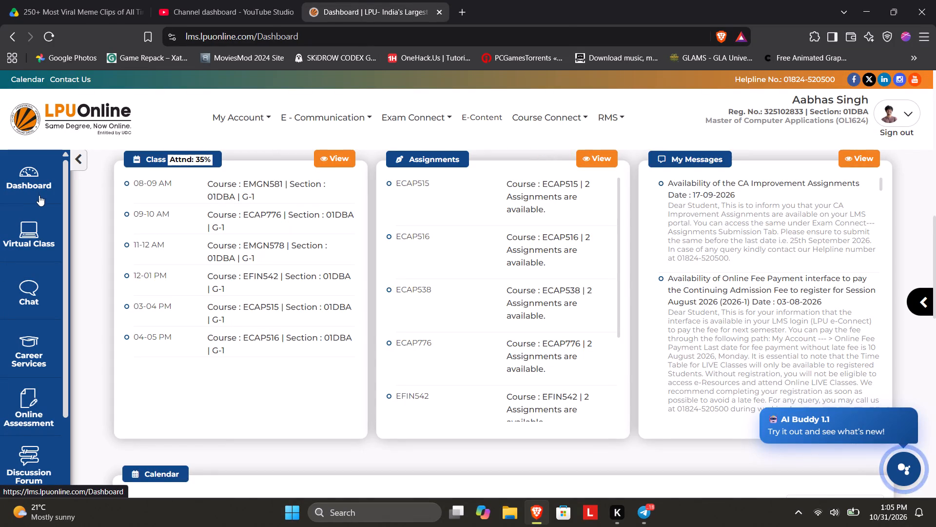
click(34, 234)
click(405, 0)
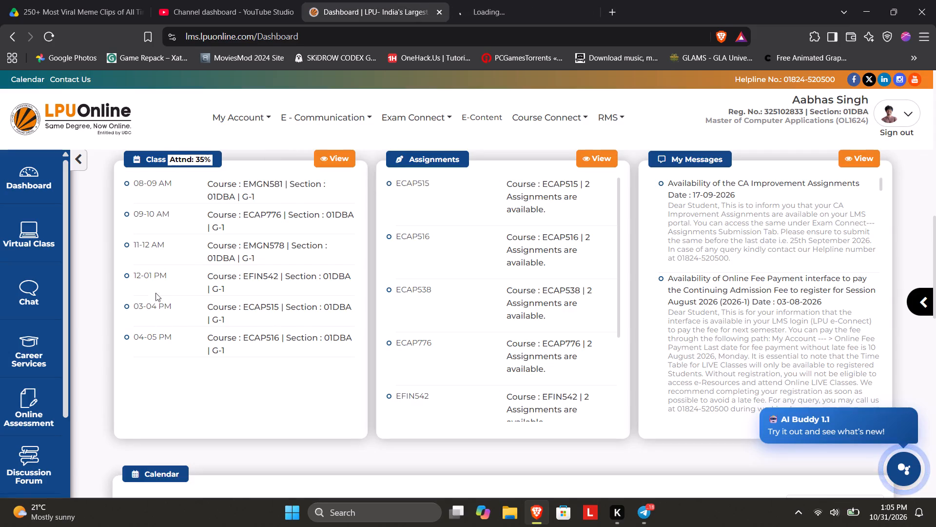
click(595, 0)
click(255, 275)
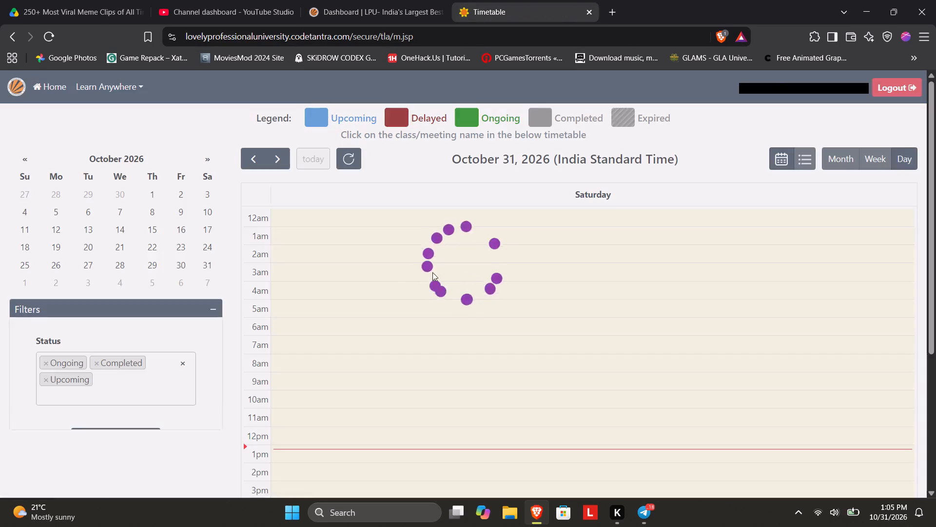
Open the completed 11:00 EMGN578 lecture in the day's timetable and examine its class details and summary charts.
scroll(449, 404, down, 3)
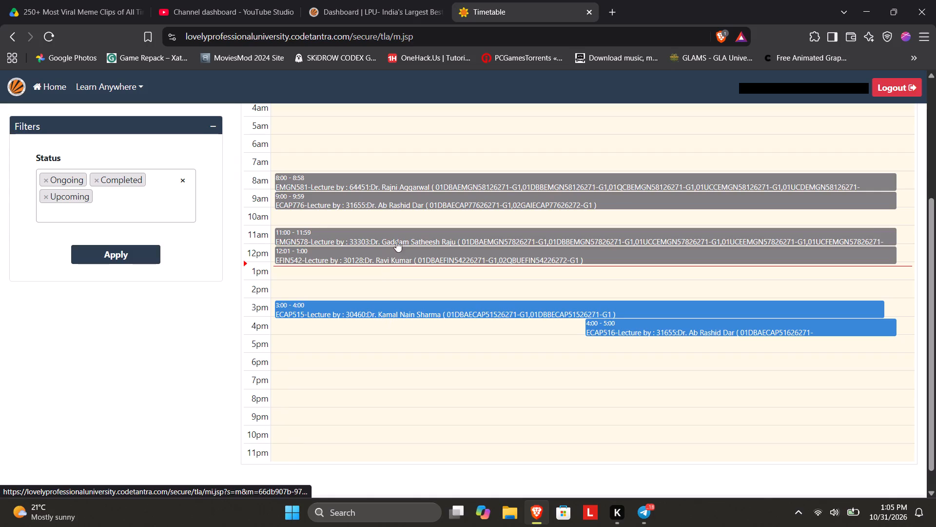
click(397, 240)
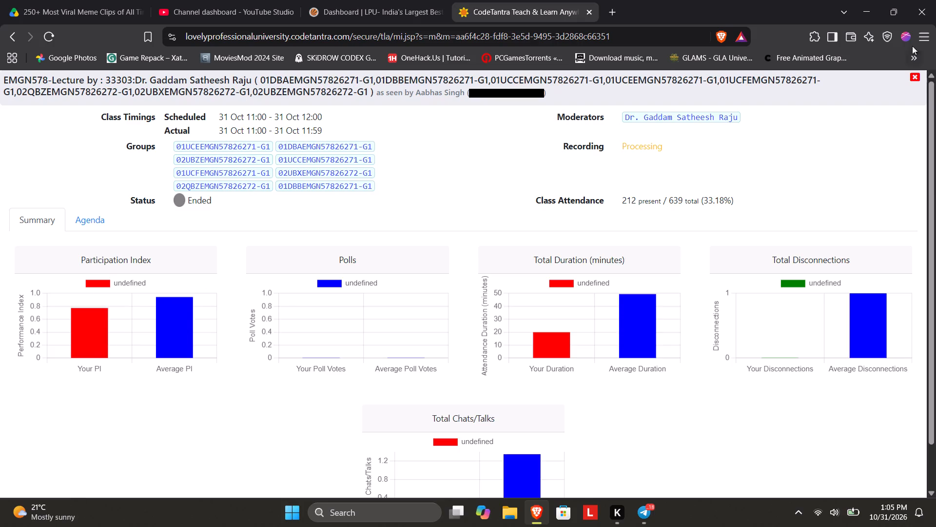
scroll(774, 396, down, 4)
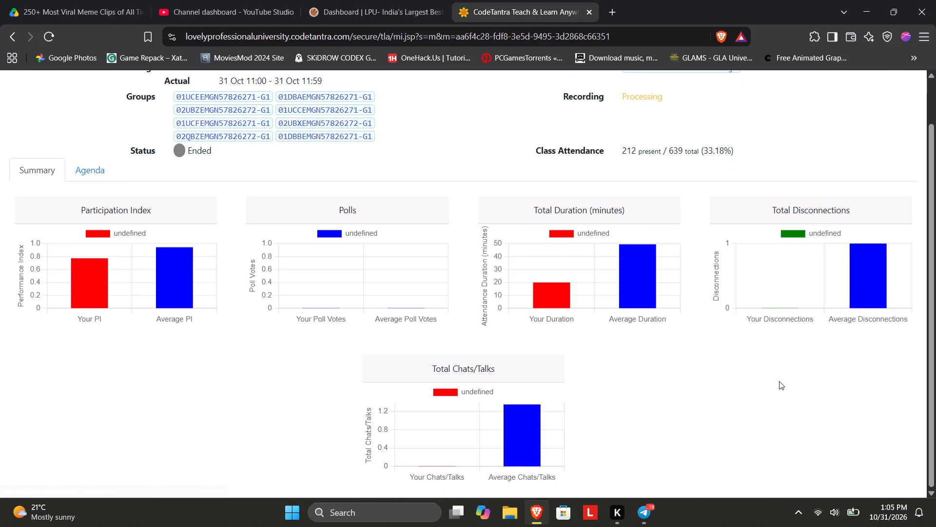
Close the EMGN578 lecture details and return to the day's timetable.
scroll(779, 381, up, 4)
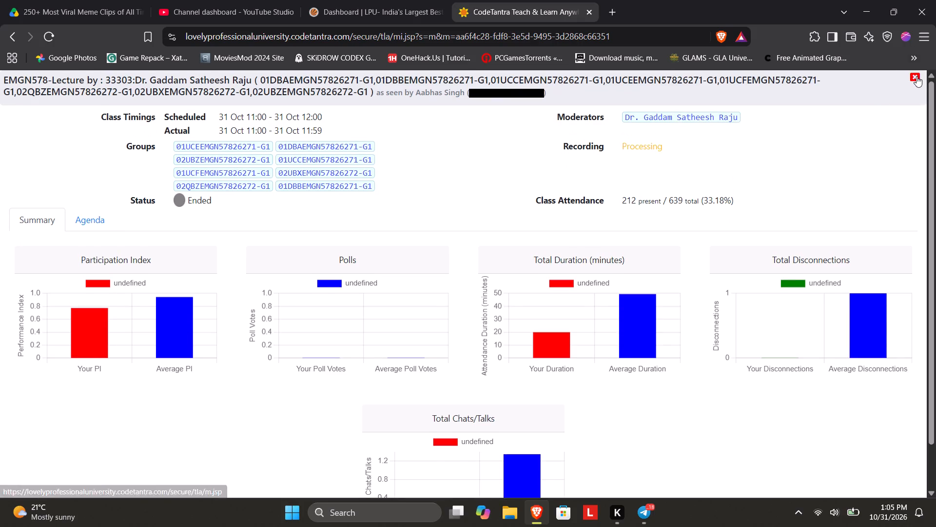
click(917, 79)
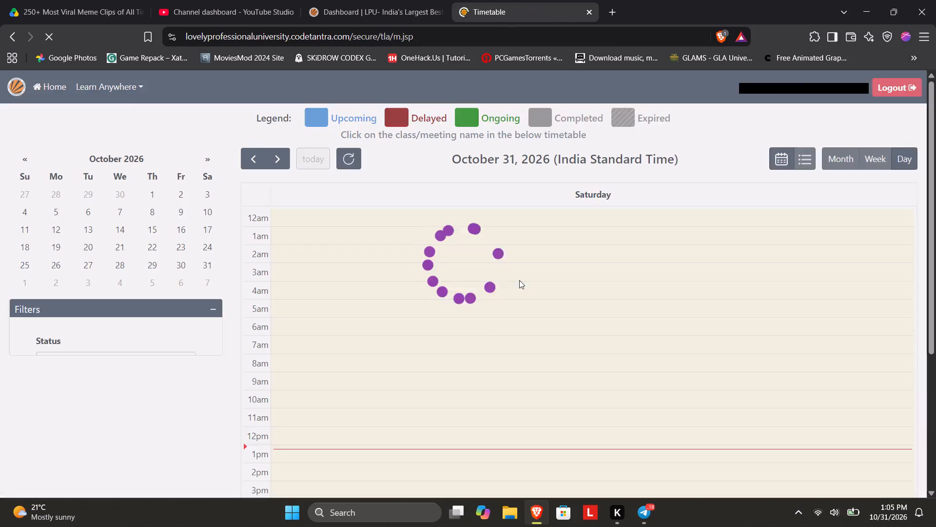
Open the completed 12:00 EFIN542 lecture, examine its class details and attendance summary, and return to the day's timetable.
scroll(433, 320, down, 3)
click(356, 256)
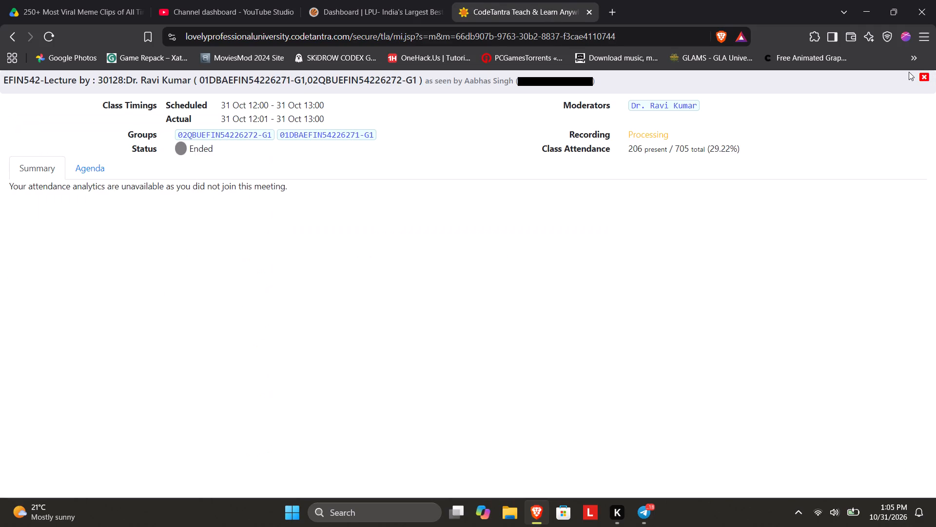
drag(163, 189, 359, 194)
click(383, 196)
click(924, 73)
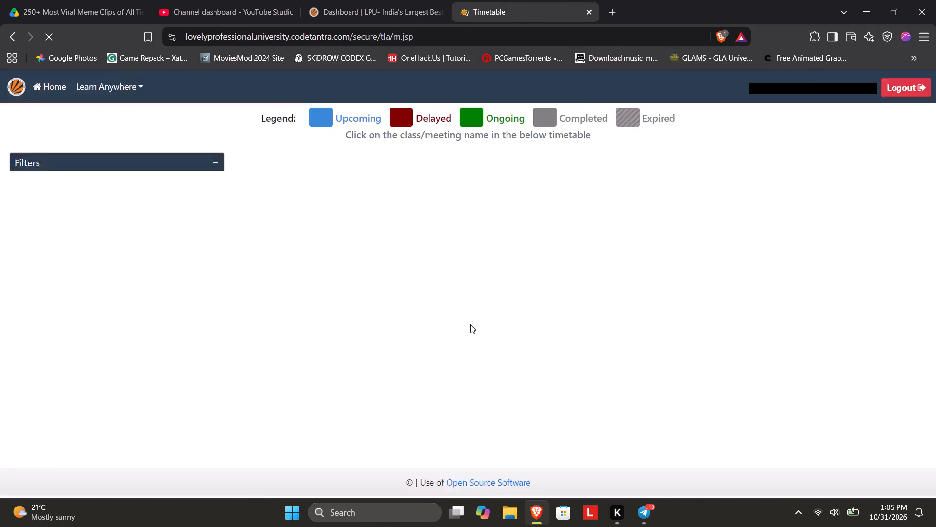
scroll(468, 335, down, 3)
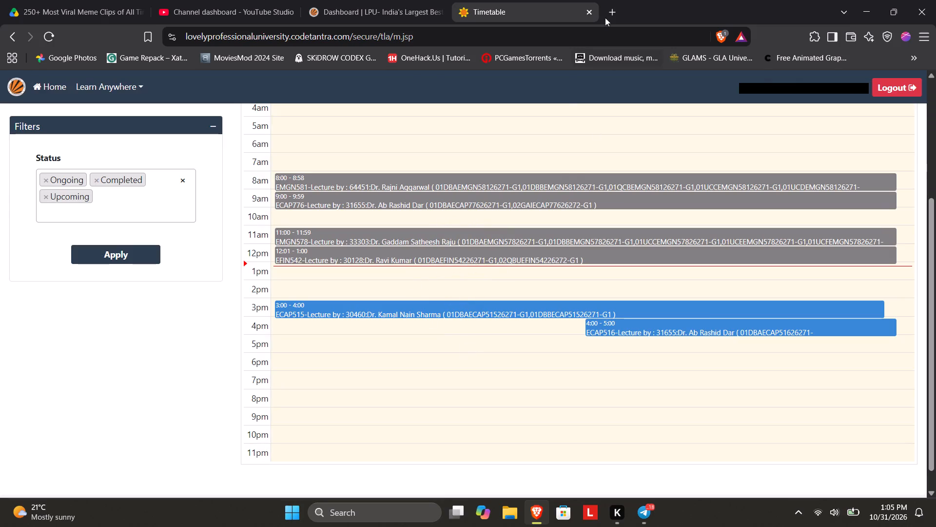
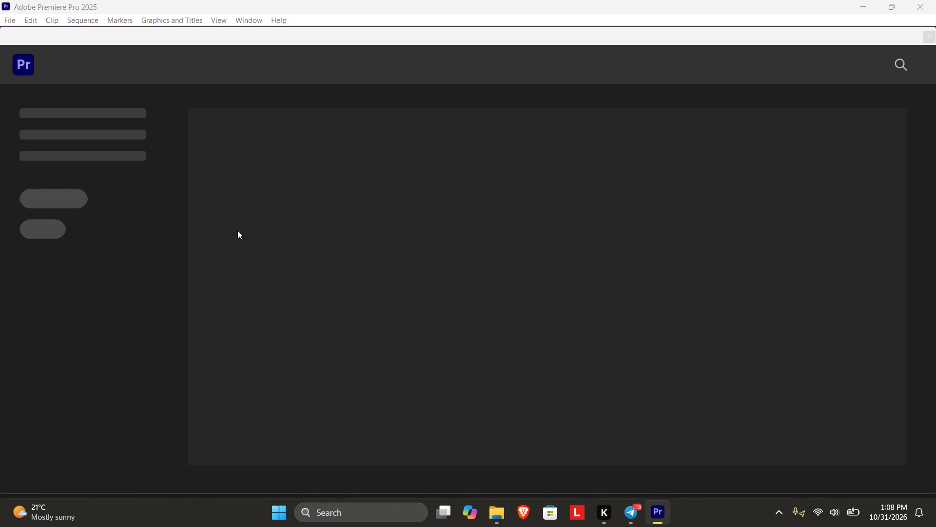
Open the recent Shorts project in Premiere Pro.
click(217, 249)
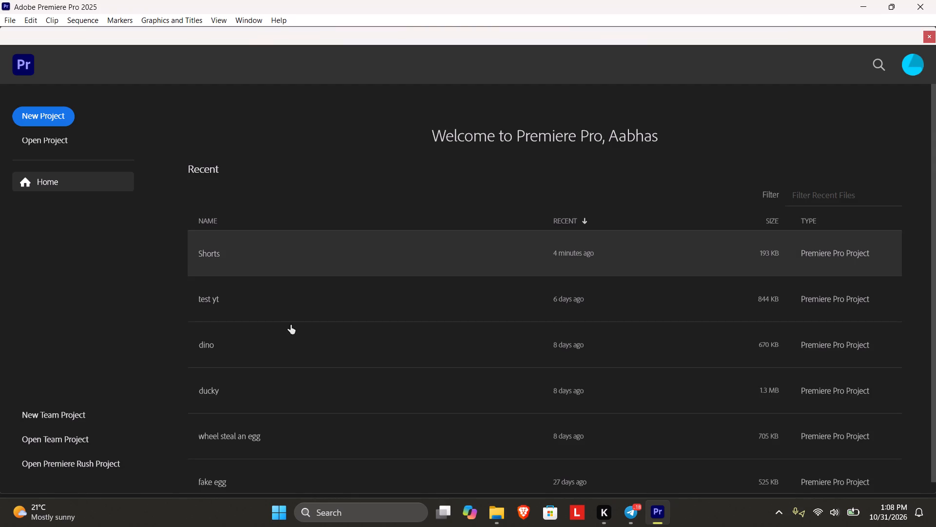
click(207, 258)
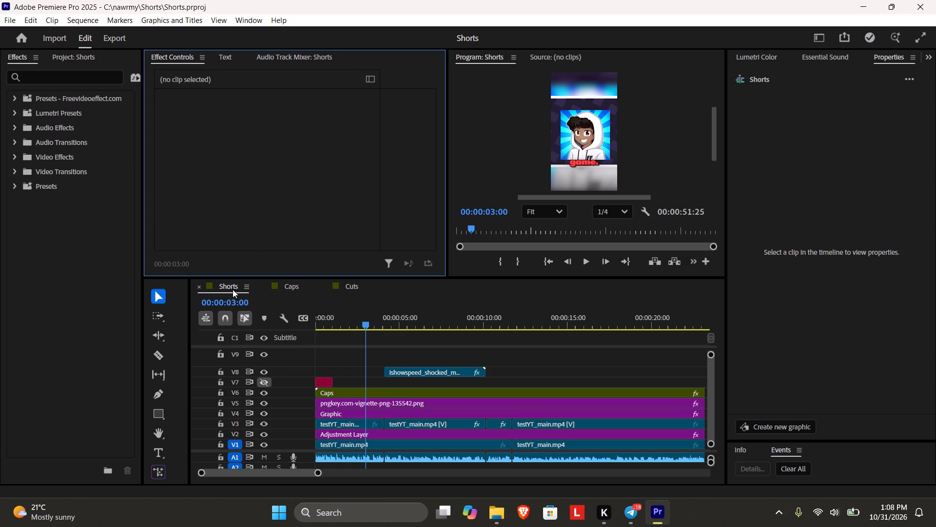
Review the end of the Shorts sequence, from the final captioned footage to the "Watch Full Video here" end screen.
drag(318, 474, 402, 472)
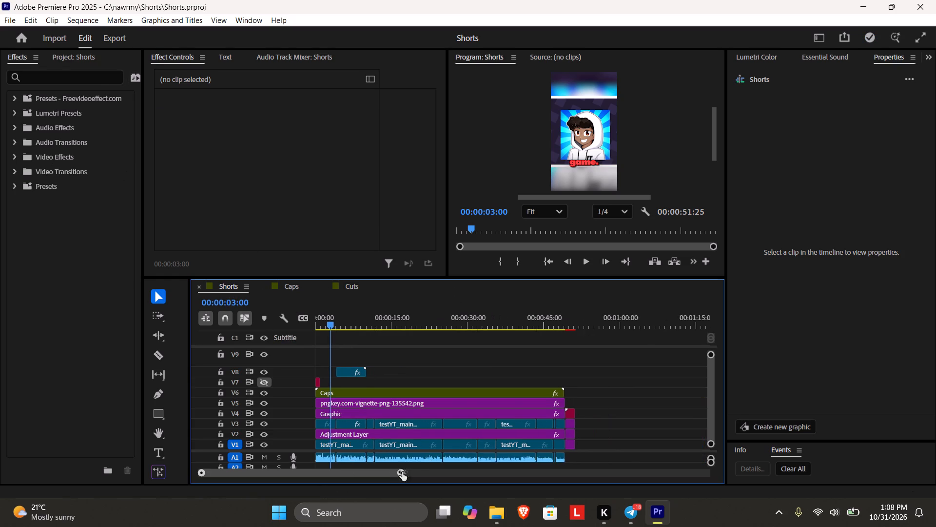
drag(402, 472, 406, 472)
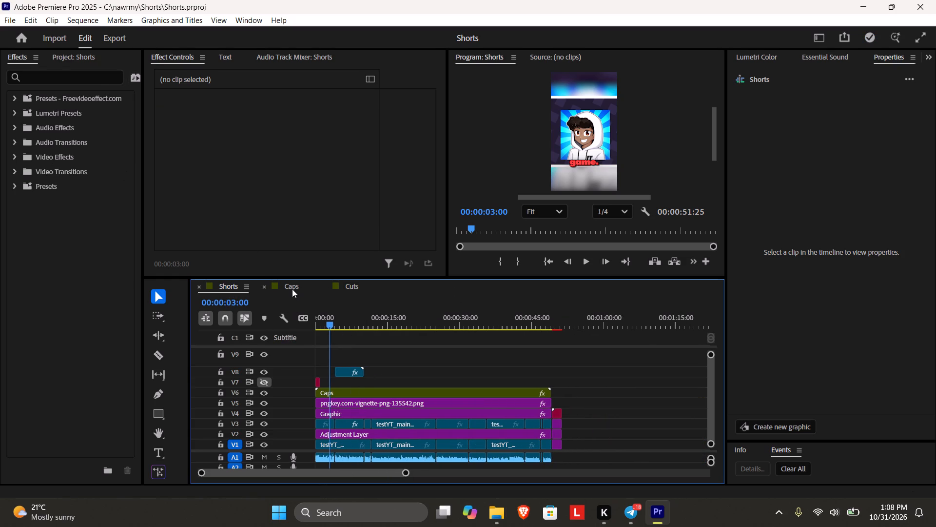
drag(533, 321, 540, 323)
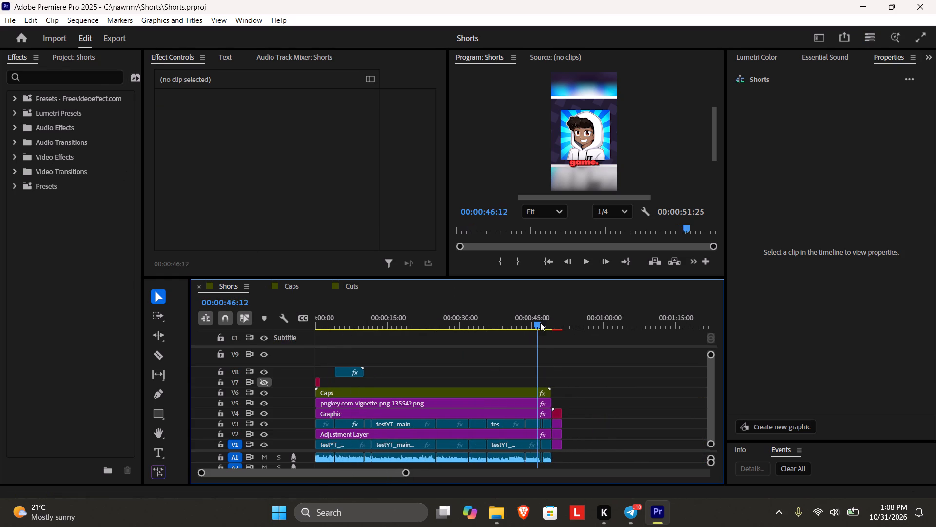
drag(540, 323, 560, 328)
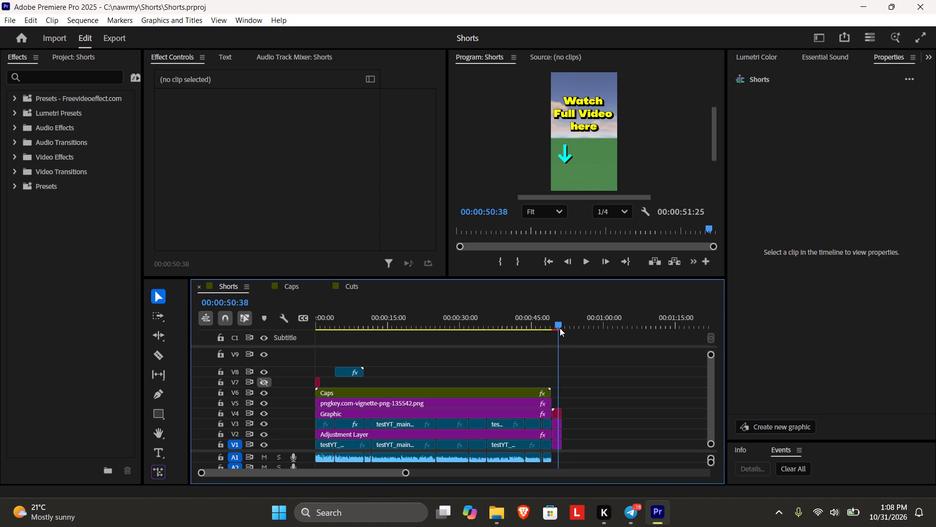
drag(560, 328, 546, 330)
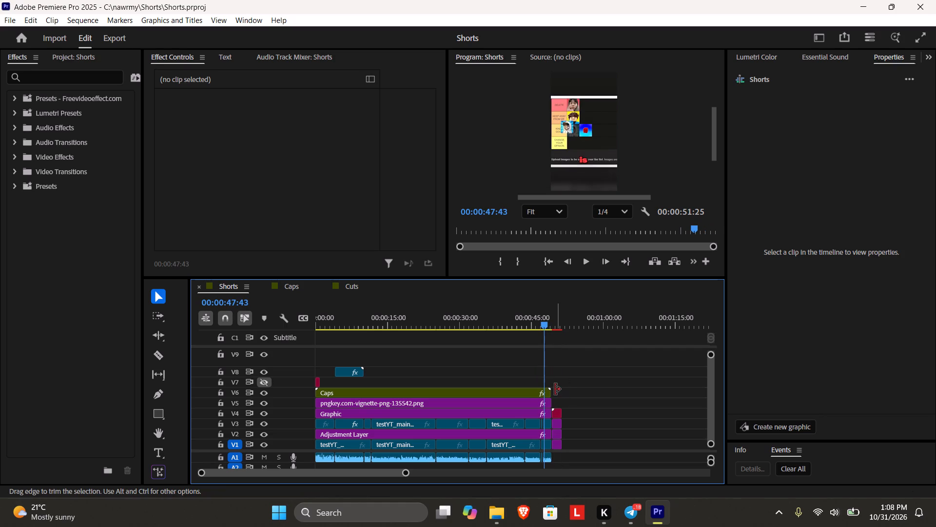
drag(555, 389, 572, 390)
drag(543, 324, 546, 325)
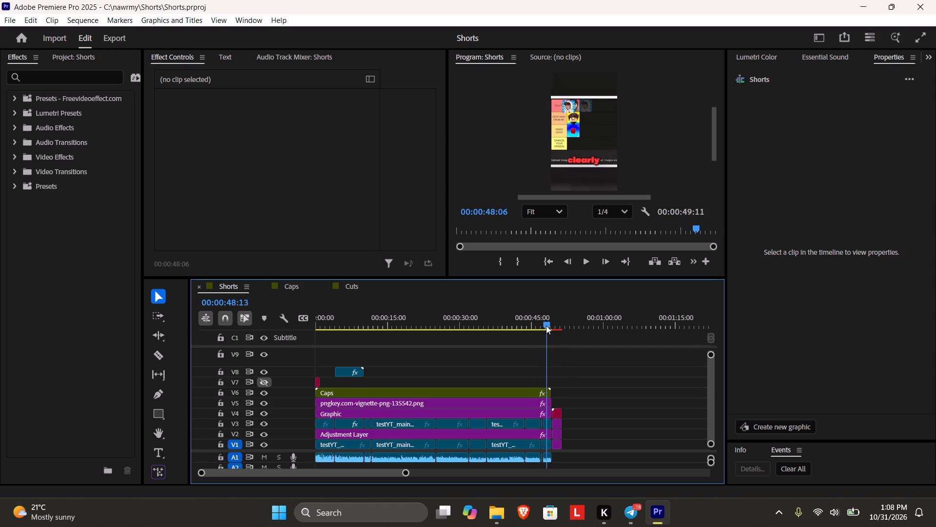
drag(546, 325, 552, 330)
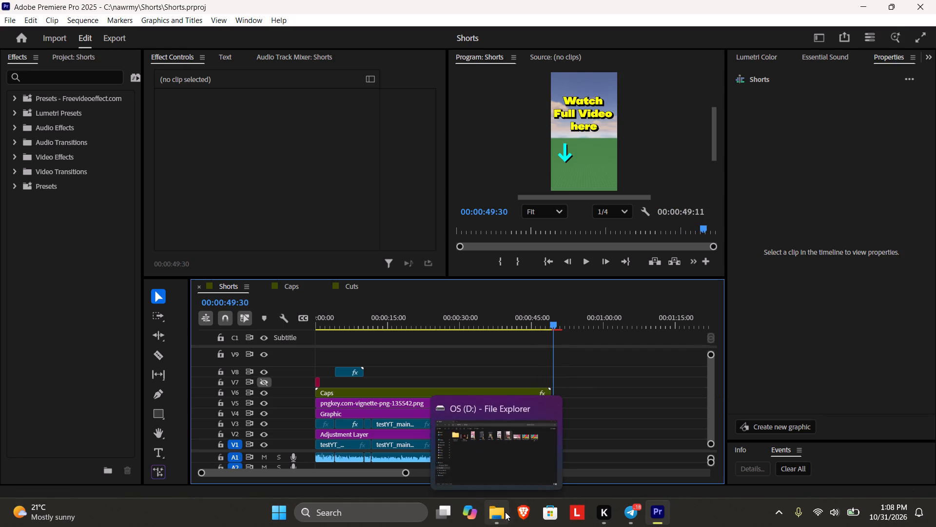
Switch to File Explorer and look over the exported videos on the OS (D:) drive.
click(505, 512)
click(504, 512)
click(323, 356)
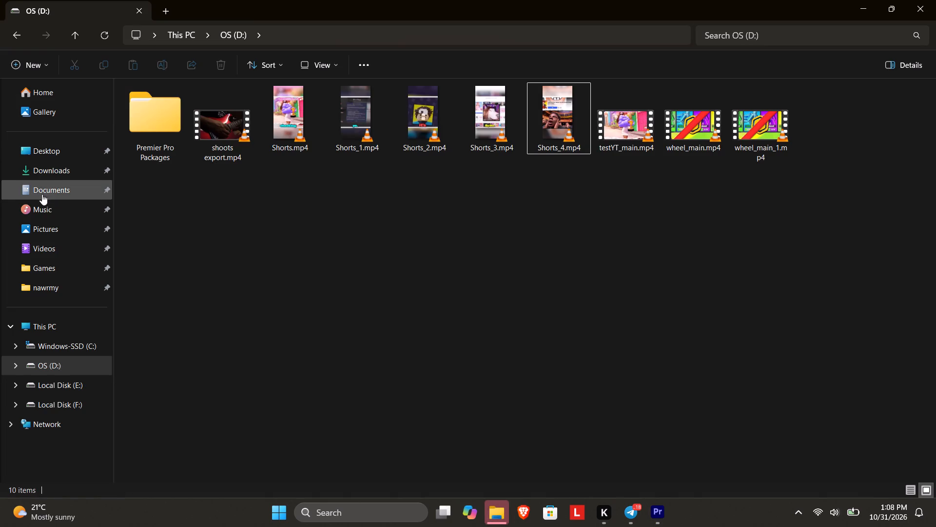
Search the computer for the WhatsApp app and launch it.
click(385, 514)
key(w)
click(394, 127)
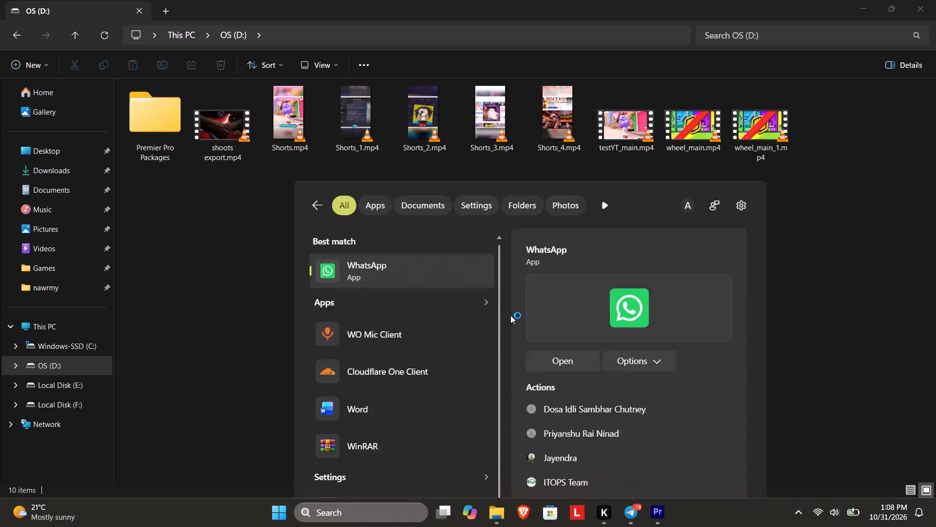
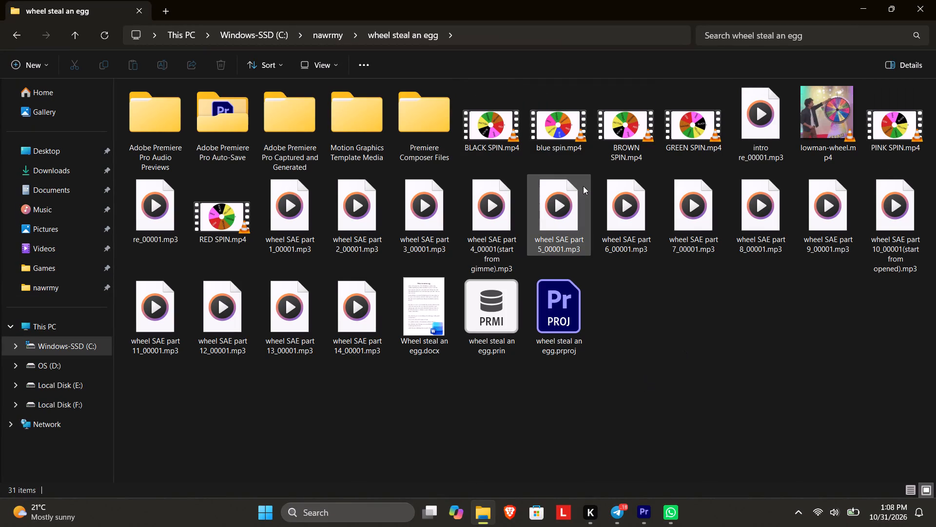
Return to the nawrmy folder and open its "testing yt games" folder to look over the project files.
drag(714, 300, 716, 304)
click(686, 332)
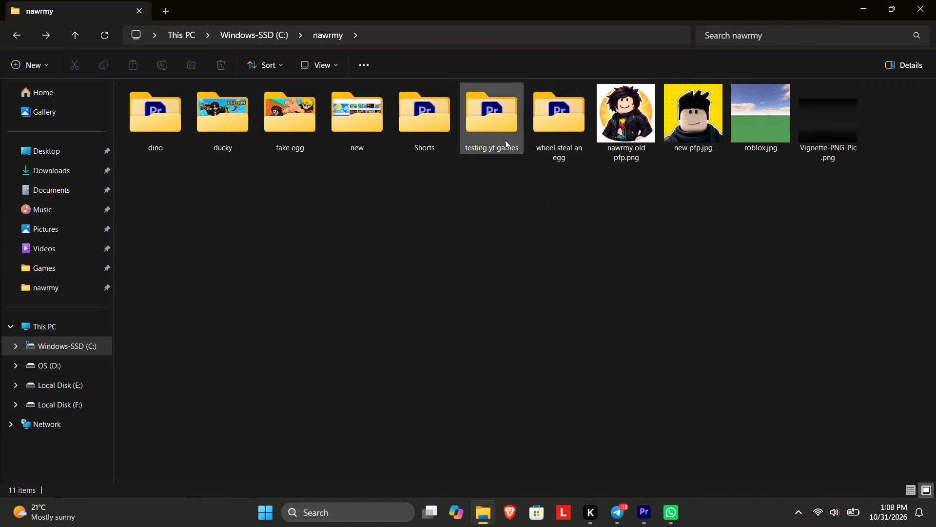
double_click(498, 123)
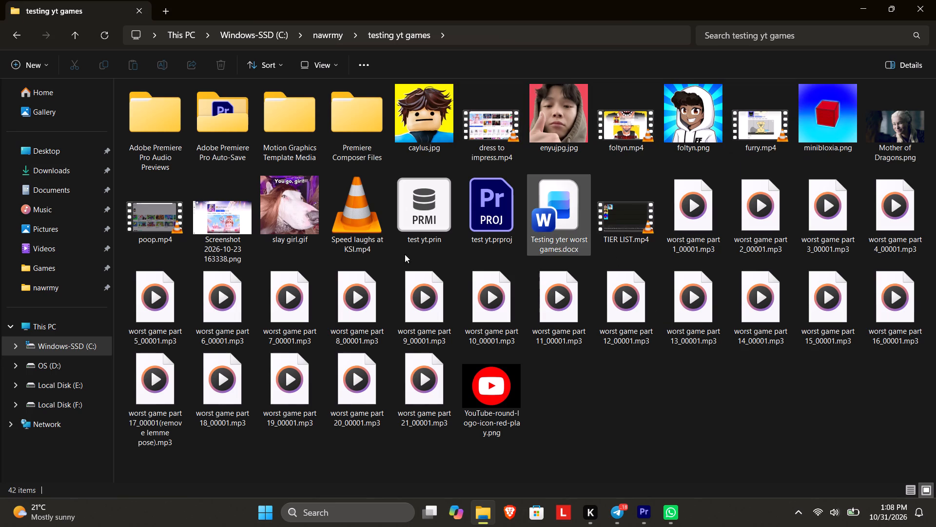
click(669, 428)
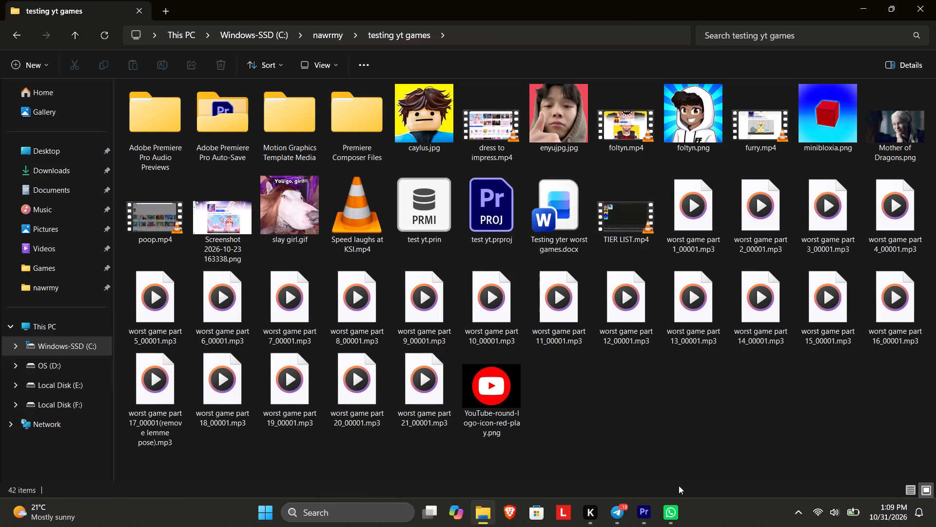
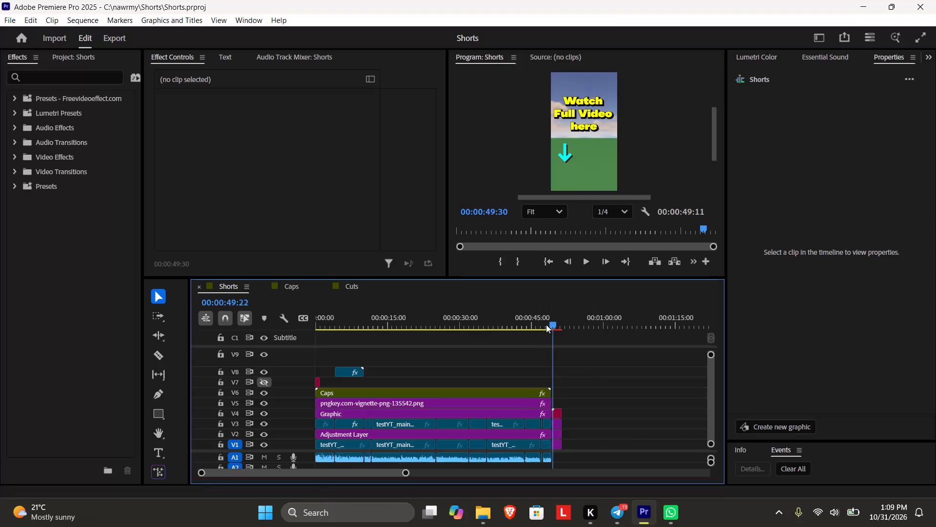
Scrub the Shorts sequence back from its end card to about 00:00:42:46 to view that frame.
drag(546, 324, 521, 326)
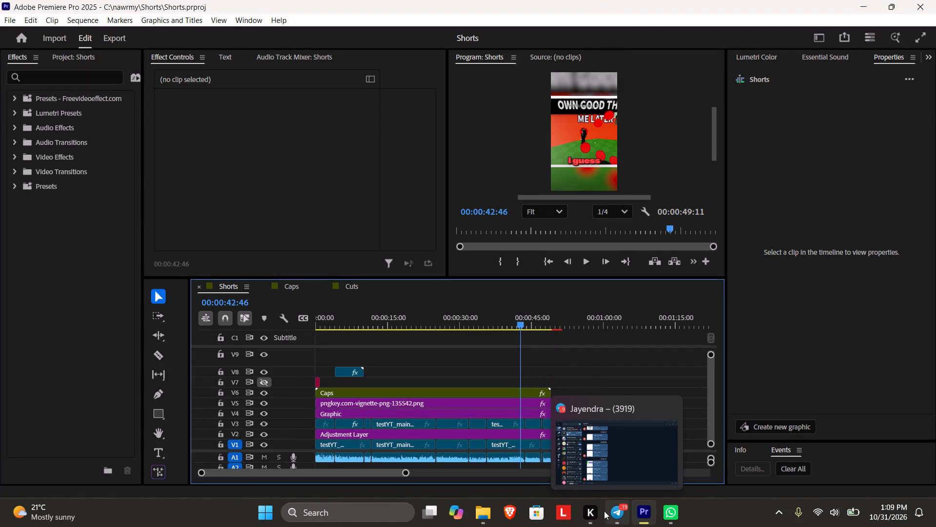
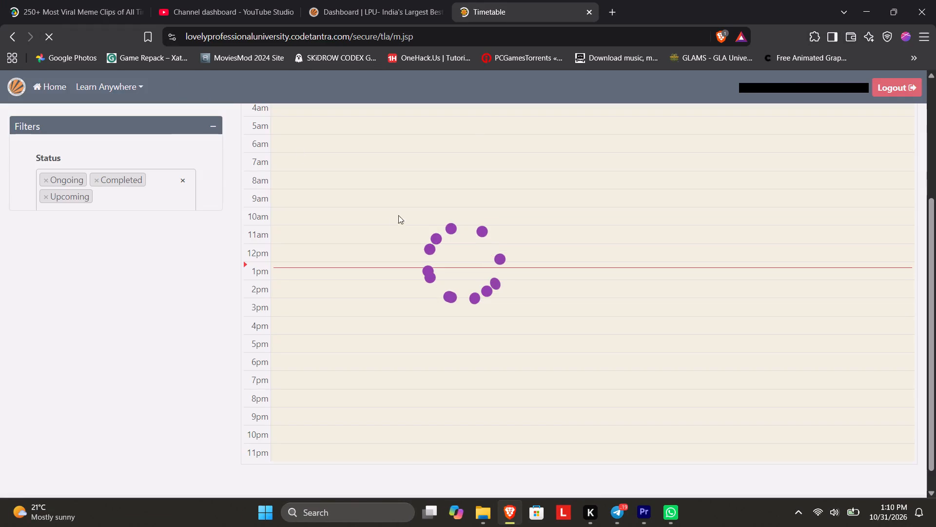
Switch to the browser's YouTube Studio page to view the channel dashboard.
click(198, 0)
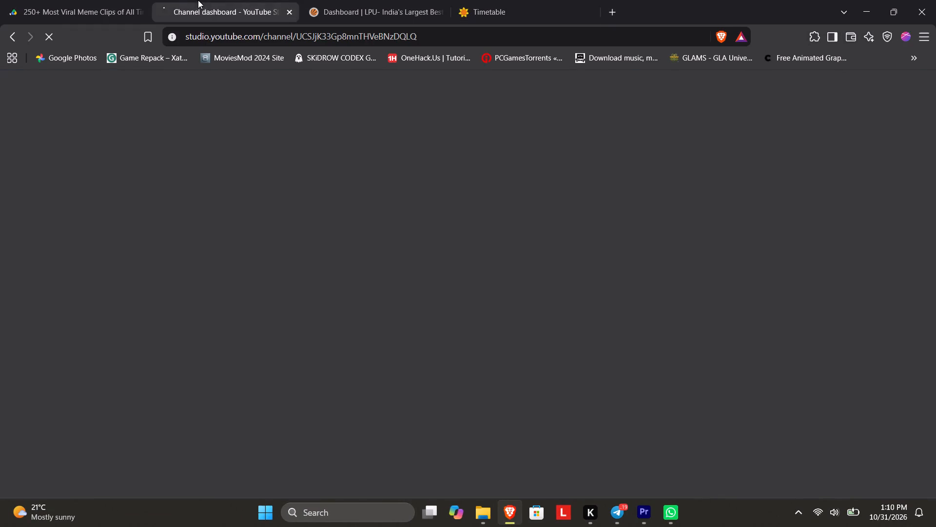
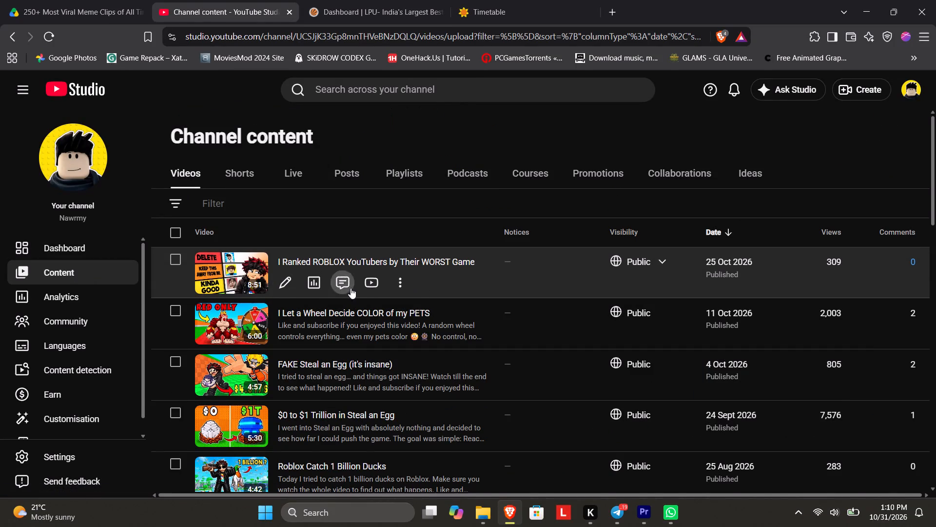
From the details of "I Ranked ROBLOX YouTubers by Their WORST Game", open the thumbnail full size in its own tab and save the image.
click(273, 278)
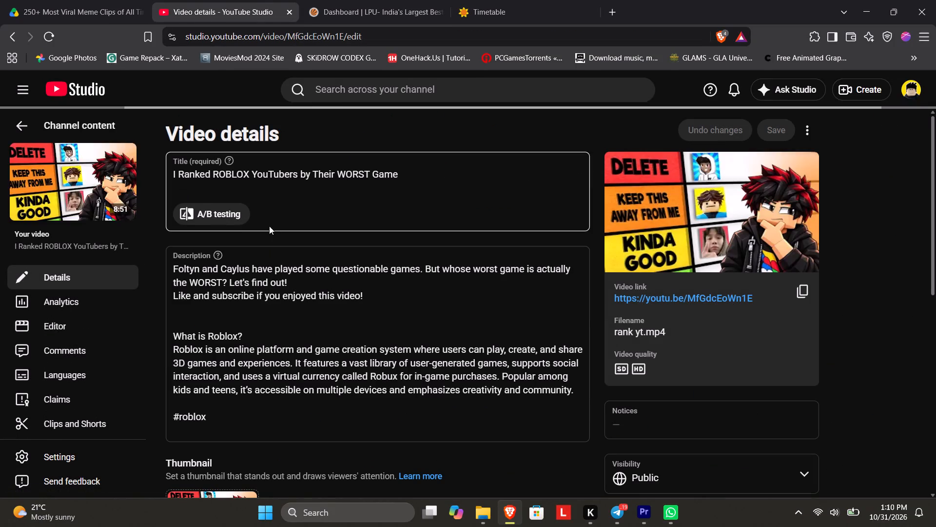
scroll(329, 239, down, 2)
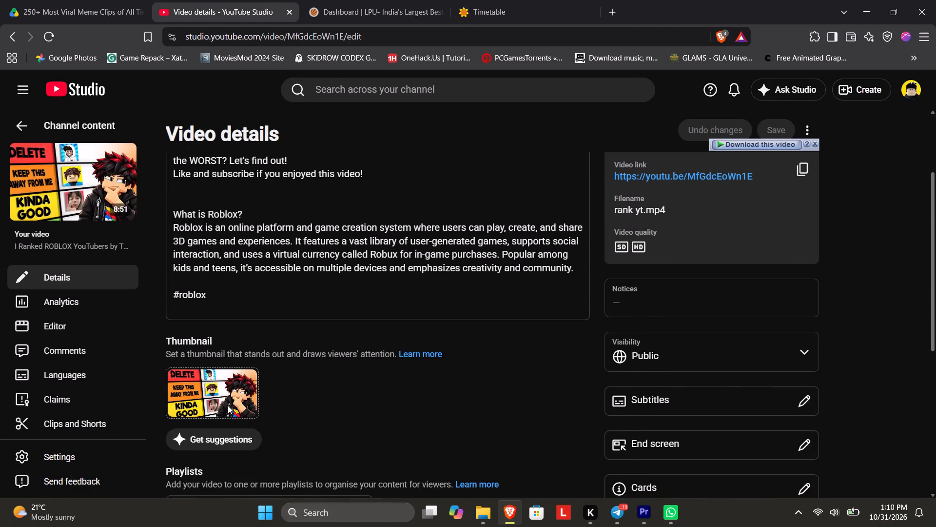
click(246, 380)
click(321, 407)
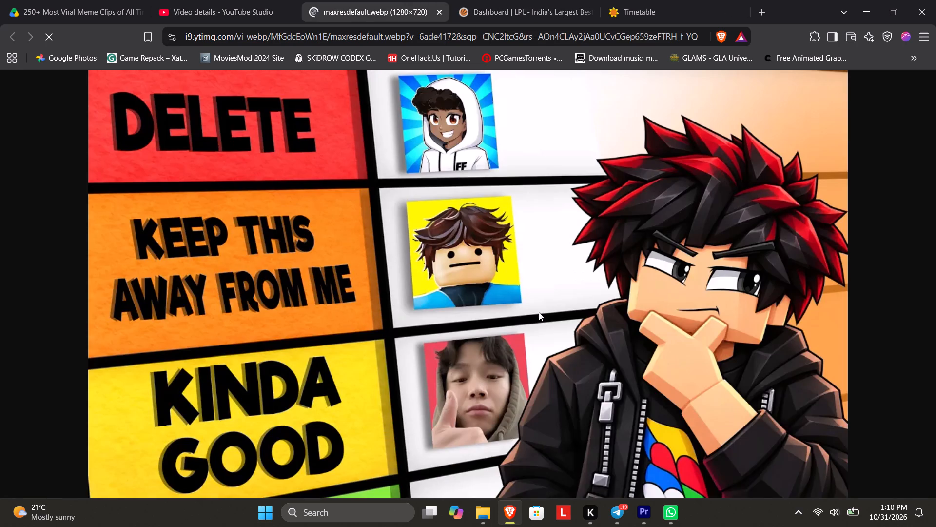
right_click(527, 235)
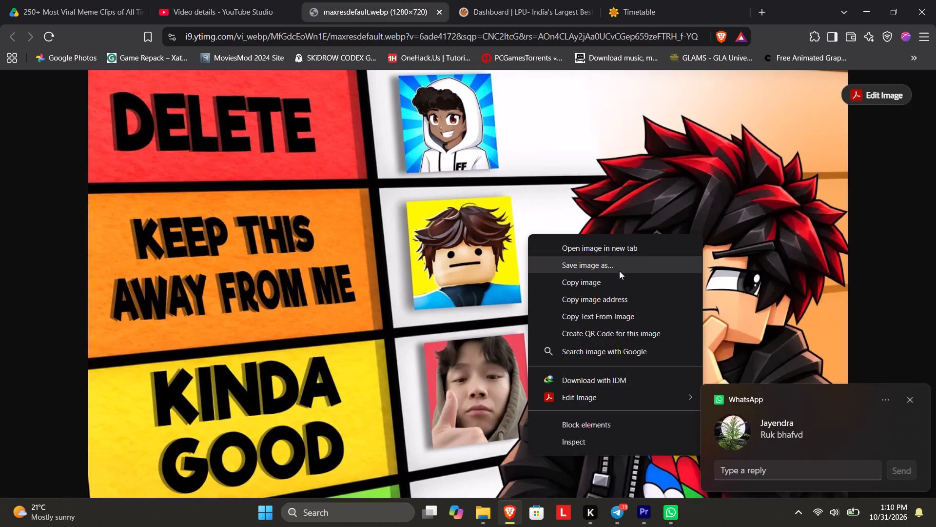
click(619, 270)
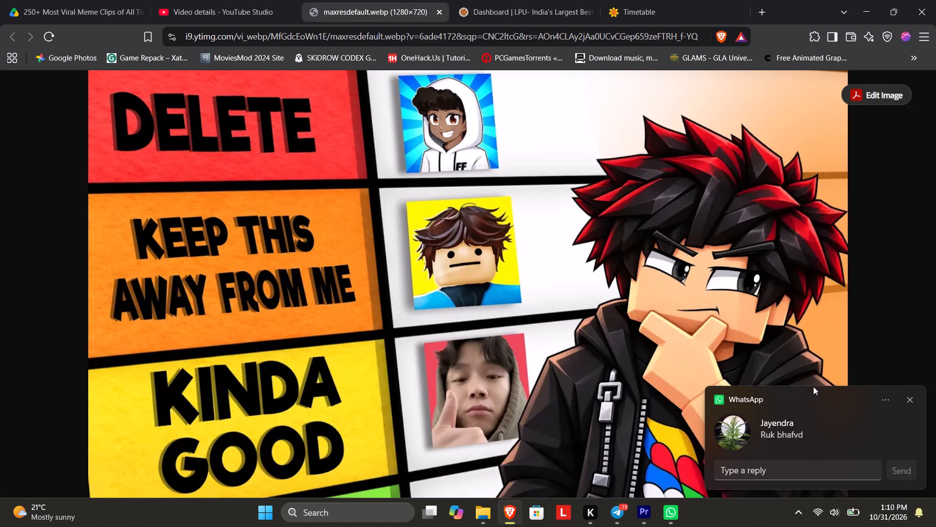
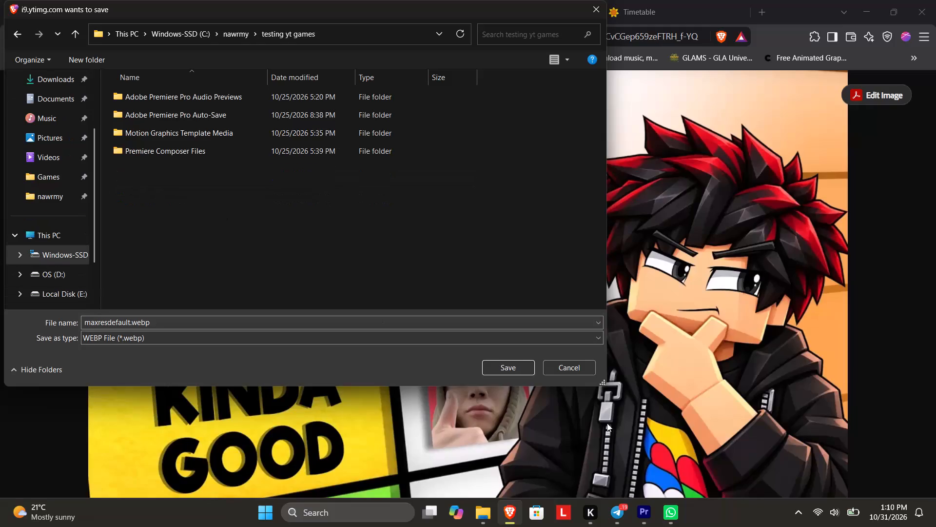
Save the thumbnail as maxresdefault.webp in the "testing yt games" folder.
click(521, 371)
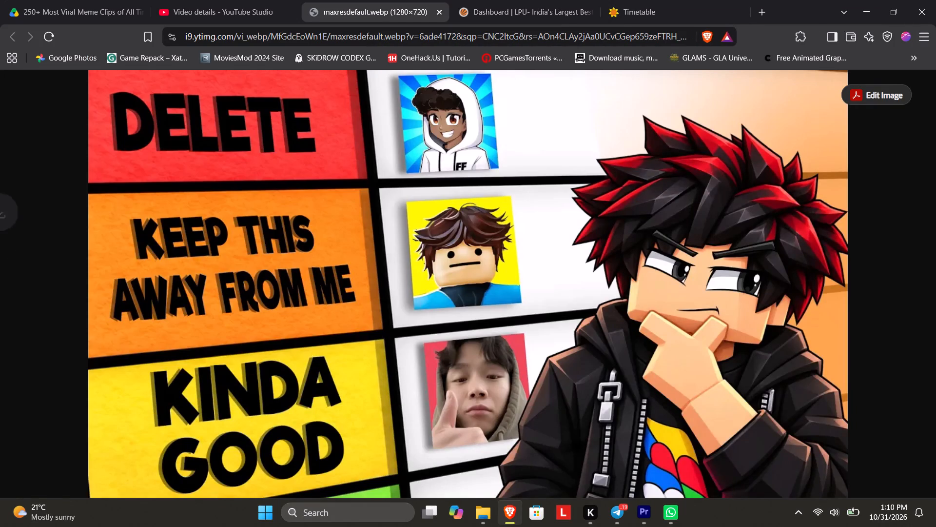
Bring the downloaded maxresdefault.webp into the Premiere Pro Shorts timeline, placing it on V1 directly after the roblox.jpg end card.
drag(692, 58, 724, 354)
key(alt+Tab)
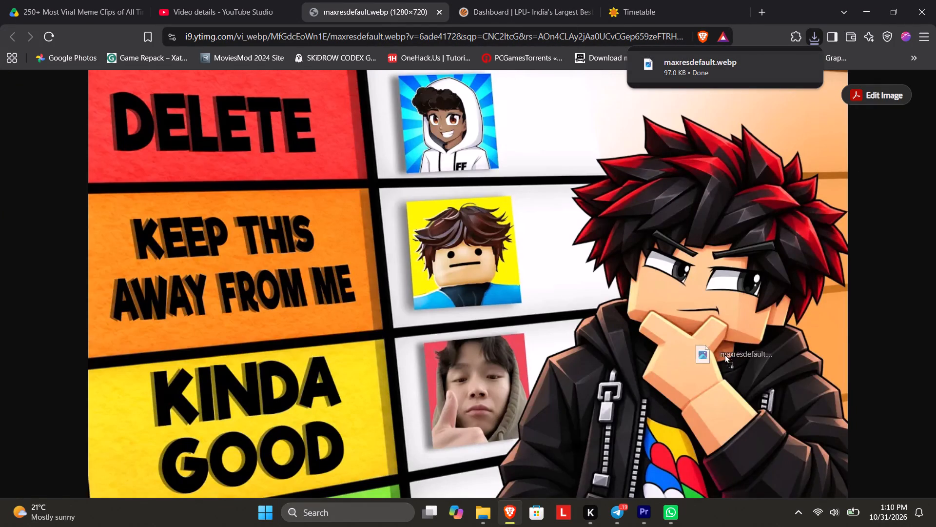
drag(724, 354, 523, 372)
key(alt+Tab)
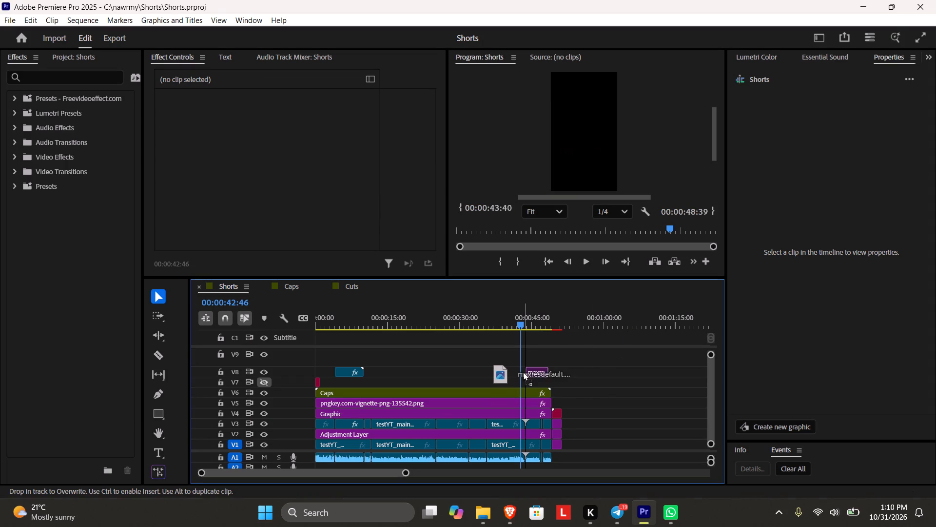
drag(523, 372, 567, 390)
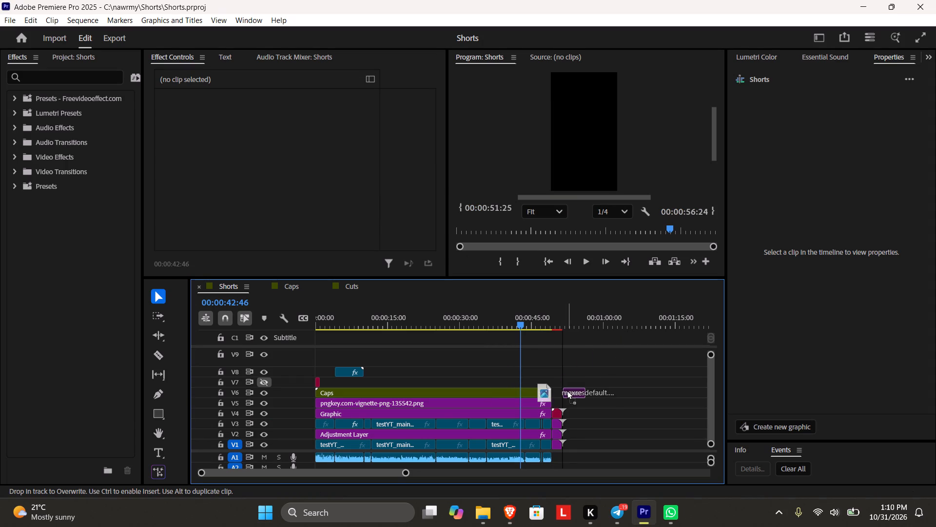
drag(567, 390, 559, 401)
click(575, 312)
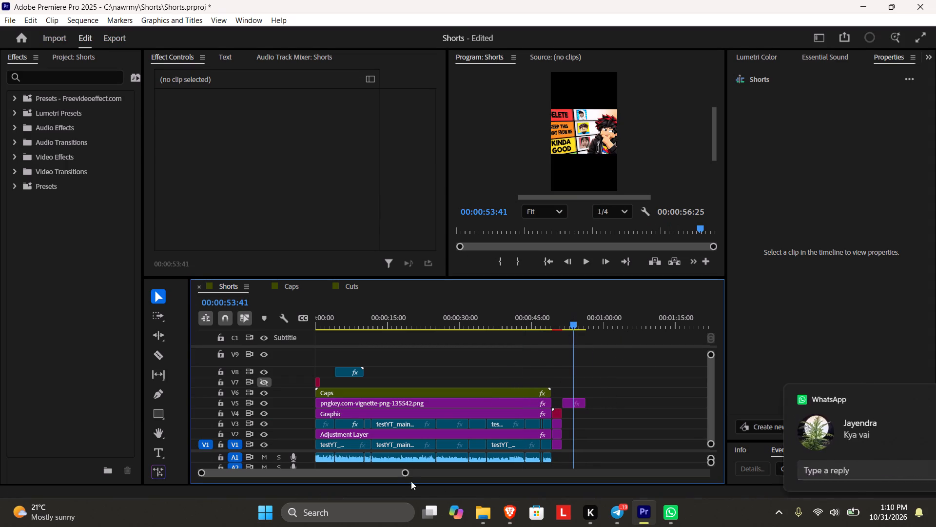
drag(407, 473, 350, 461)
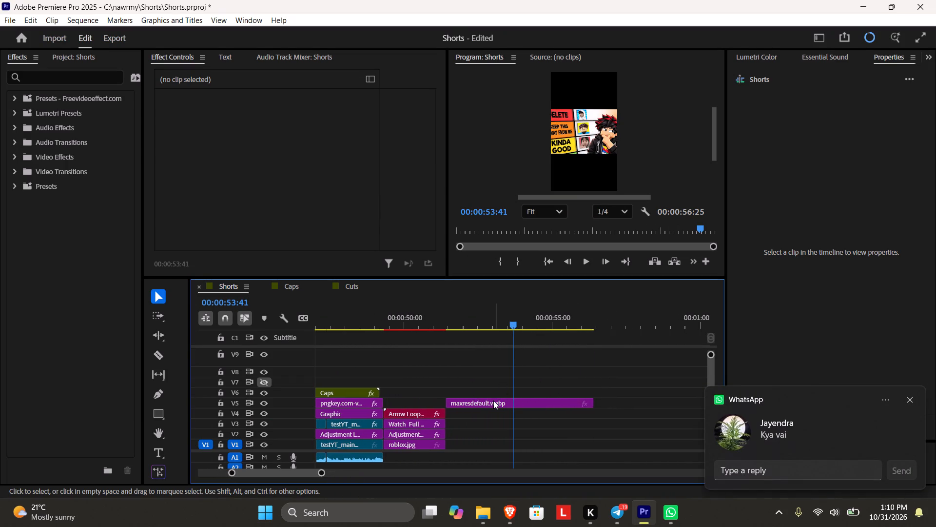
drag(493, 401, 495, 405)
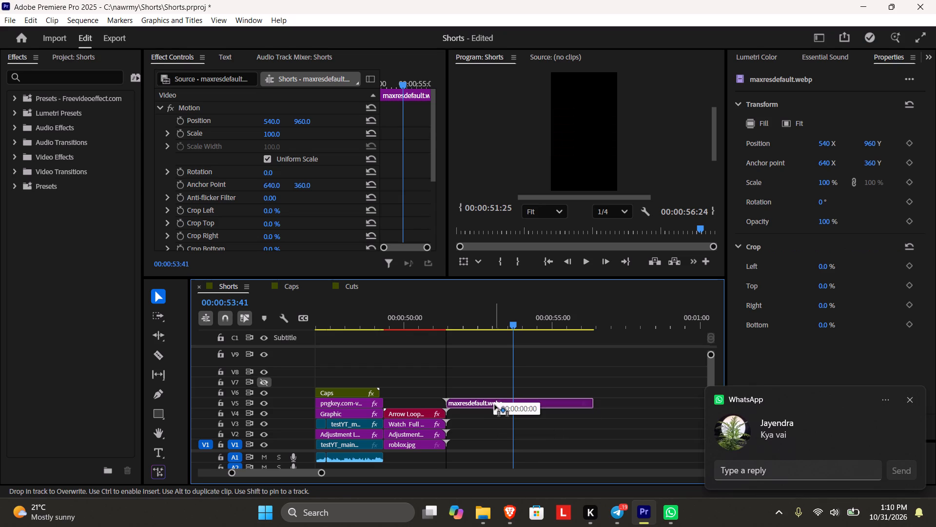
drag(495, 405, 502, 444)
Move the end card's Arrow Loop, Watch Full Video text and adjustment layer up one track, freeing V2 above roblox.jpg.
drag(409, 302, 412, 376)
drag(403, 313, 409, 401)
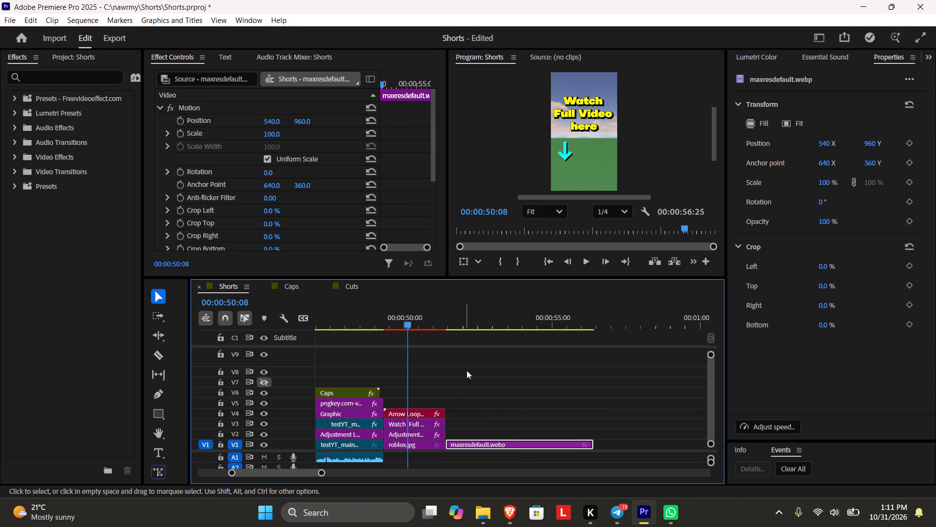
drag(417, 387, 417, 434)
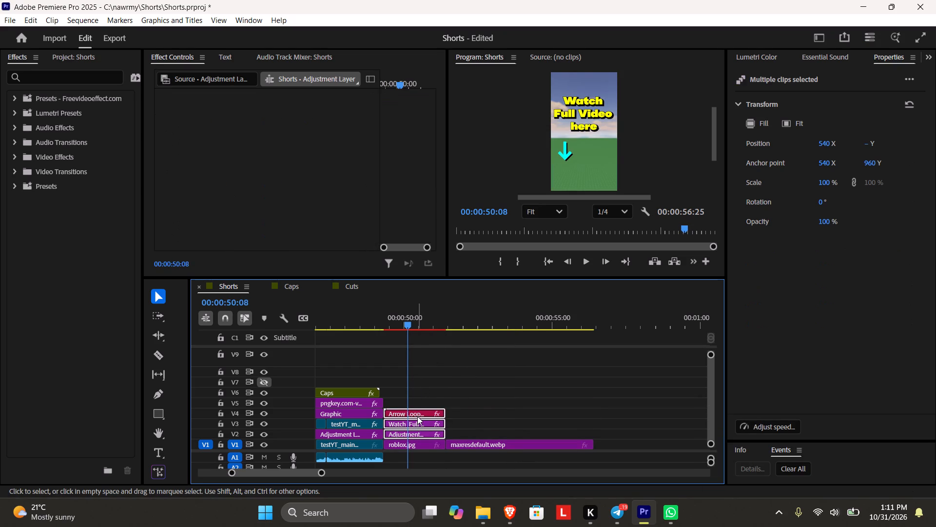
click(441, 378)
drag(422, 381, 423, 440)
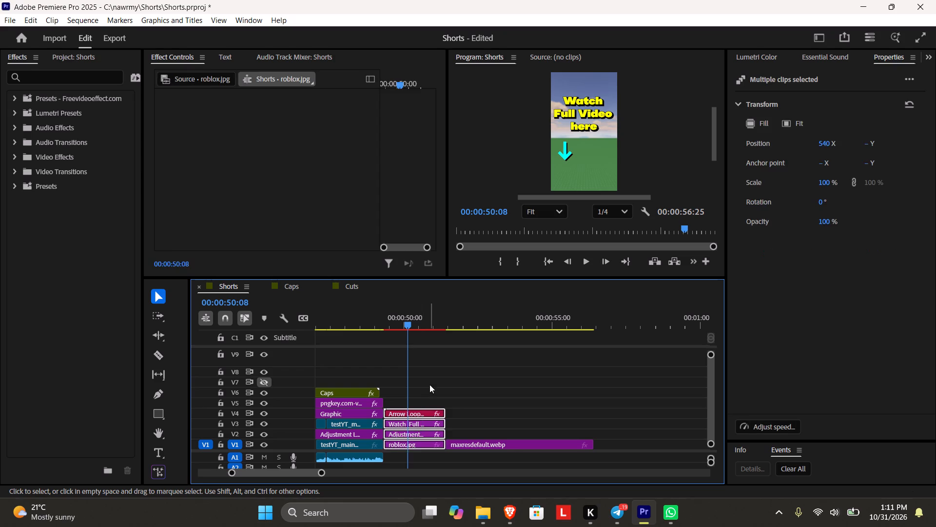
click(429, 385)
drag(422, 385, 427, 433)
drag(417, 413, 417, 407)
click(511, 394)
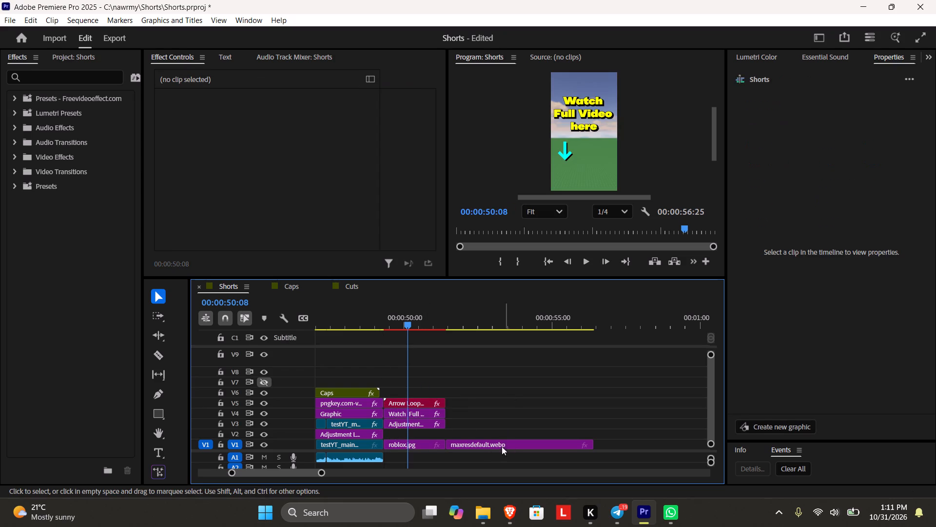
Place maxresdefault.webp on V2 above roblox.jpg and trim its end to match the end card's end.
drag(487, 448, 483, 433)
drag(483, 437, 427, 434)
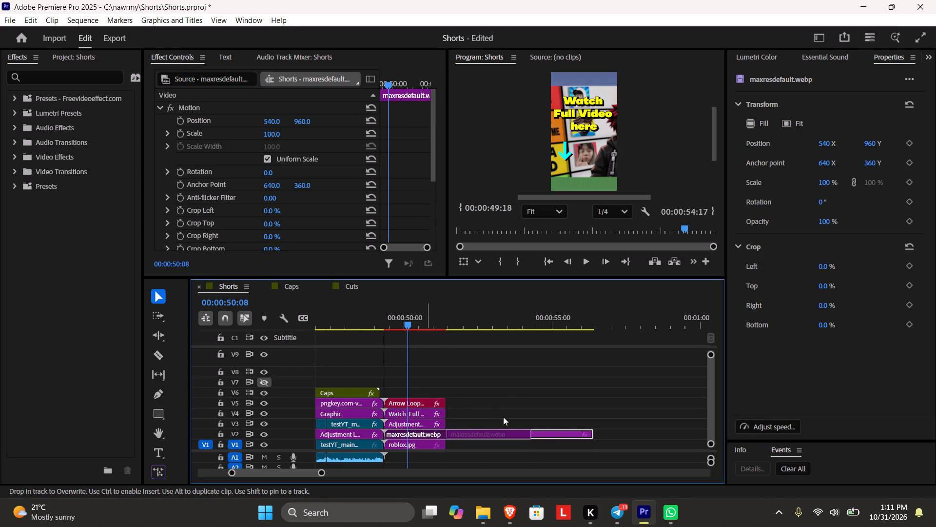
drag(537, 437, 448, 432)
click(514, 420)
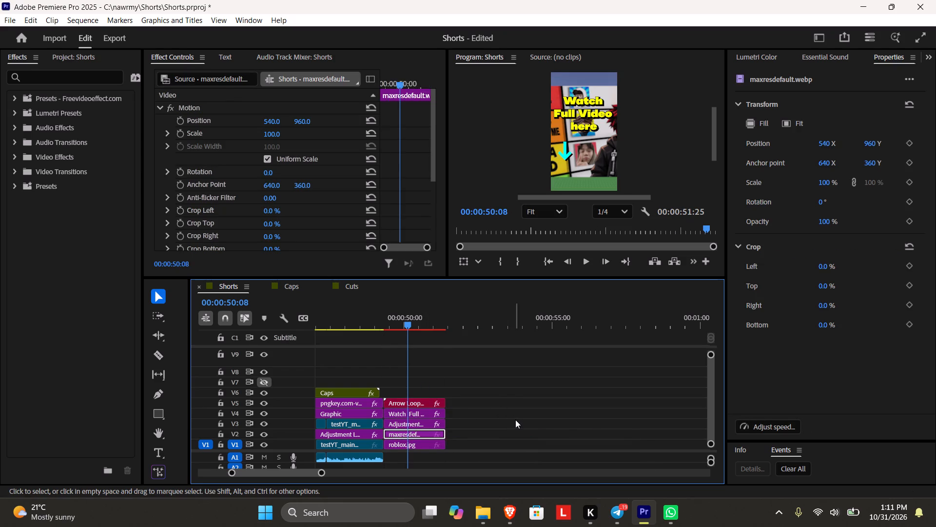
Swap the end card's adjustment layer and maxresdefault.webp so the adjustment layer is on V2 and the image on V3.
drag(410, 435, 516, 428)
drag(419, 425, 418, 438)
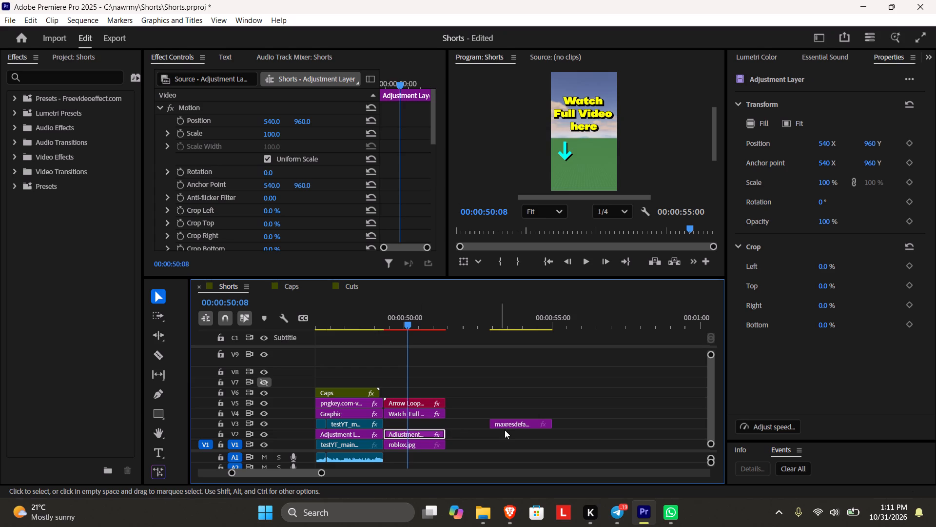
drag(513, 423, 410, 425)
click(476, 424)
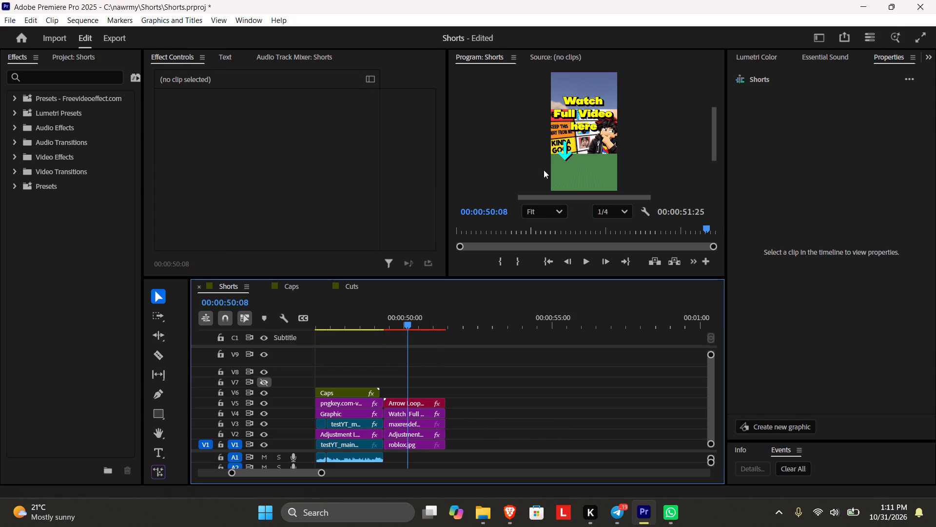
Scale maxresdefault.webp to 80 and set its vertical position to 1308, below the Watch Full Video text.
click(417, 425)
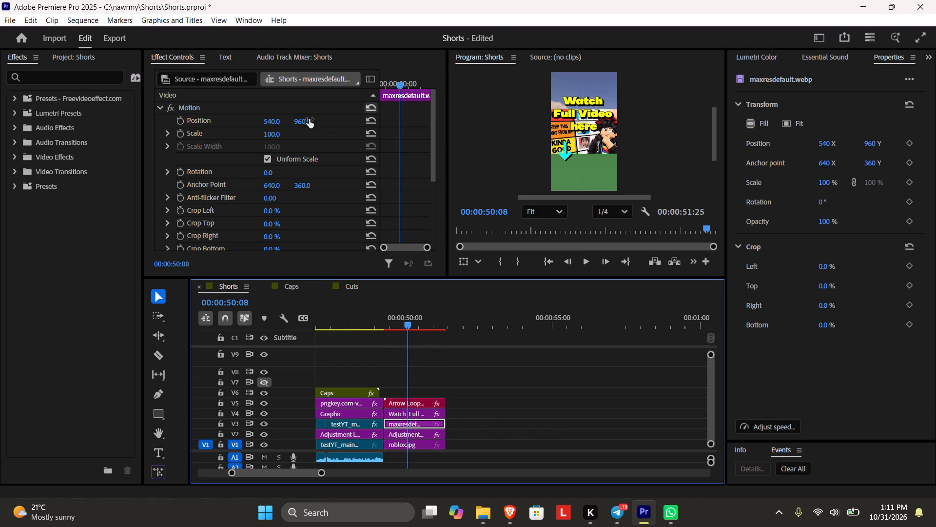
drag(277, 134, 267, 137)
drag(299, 119, 342, 131)
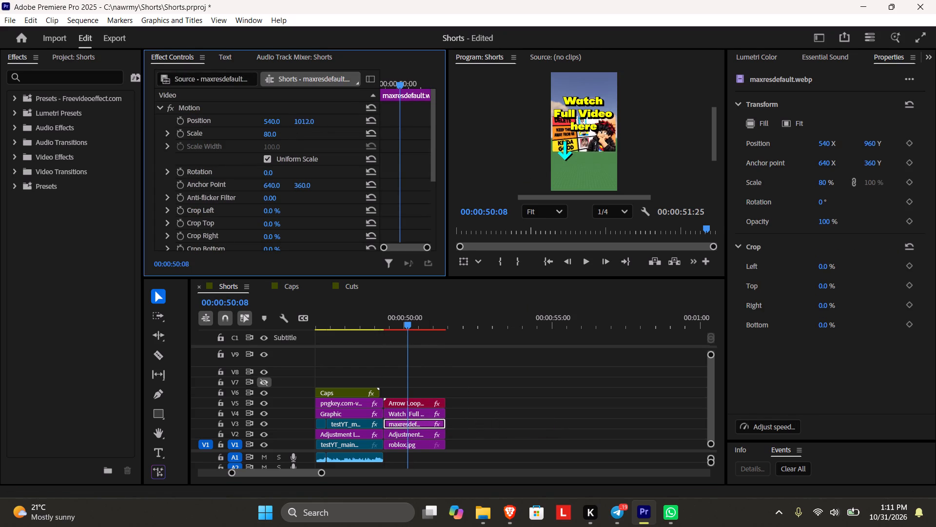
drag(342, 131, 569, 192)
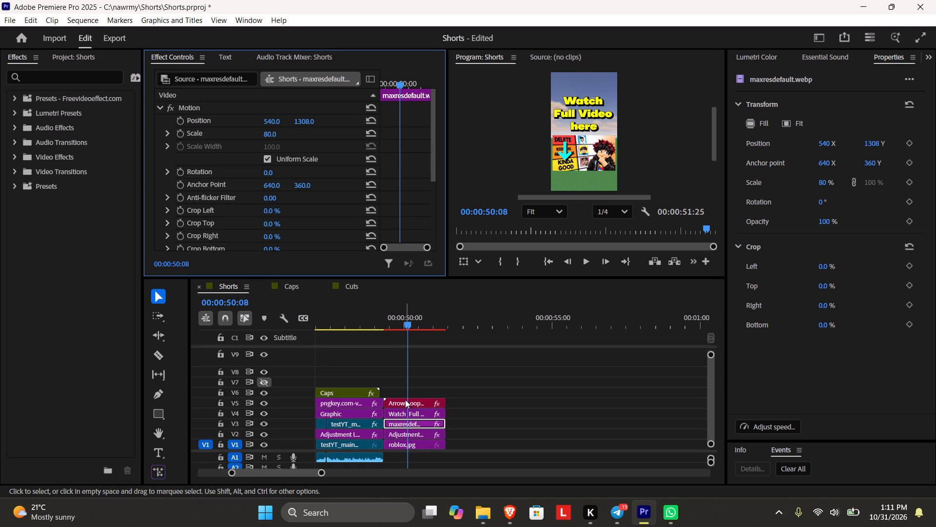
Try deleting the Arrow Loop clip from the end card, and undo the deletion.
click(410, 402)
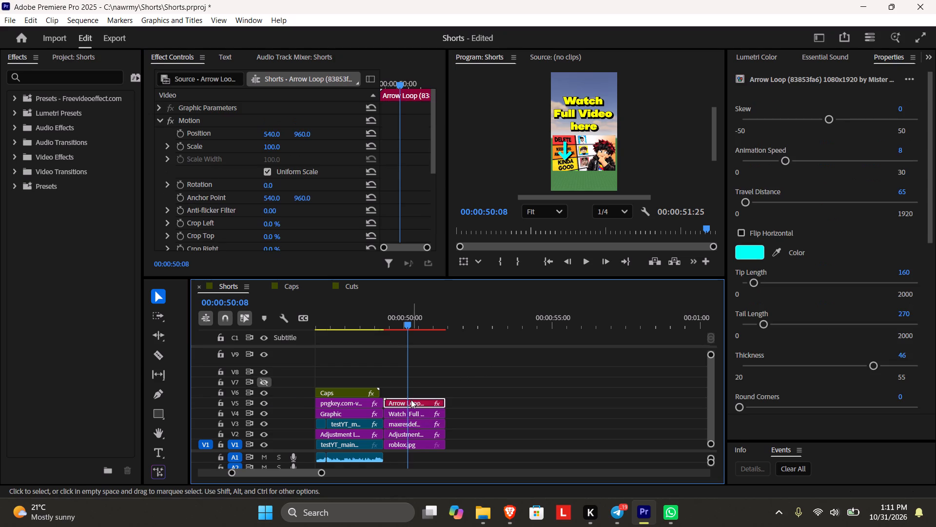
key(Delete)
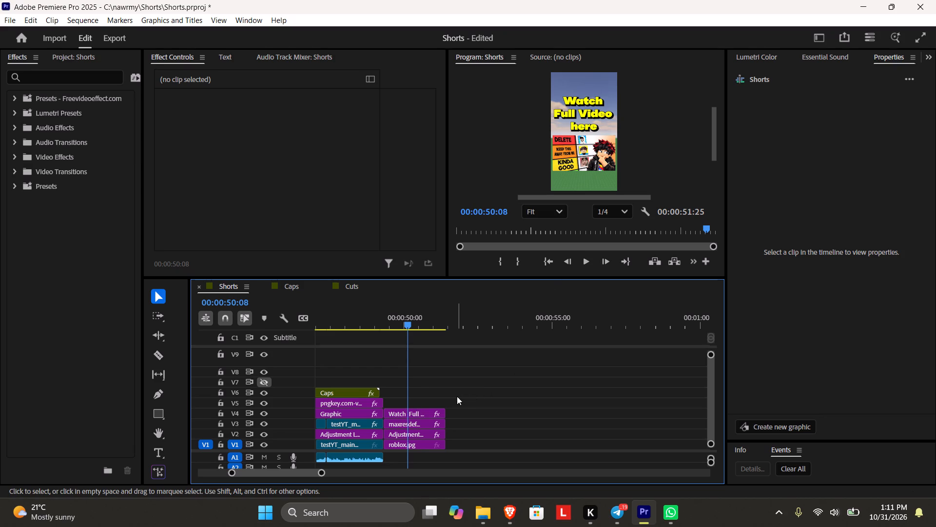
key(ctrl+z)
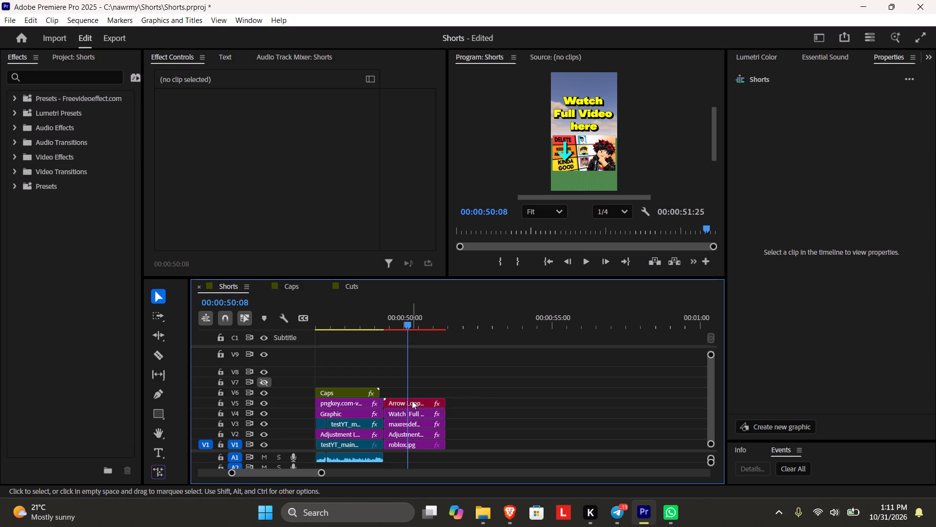
Move the Arrow Loop clip up to the hidden V7 track and check the end card at 00:00:50:44.
drag(411, 401, 414, 383)
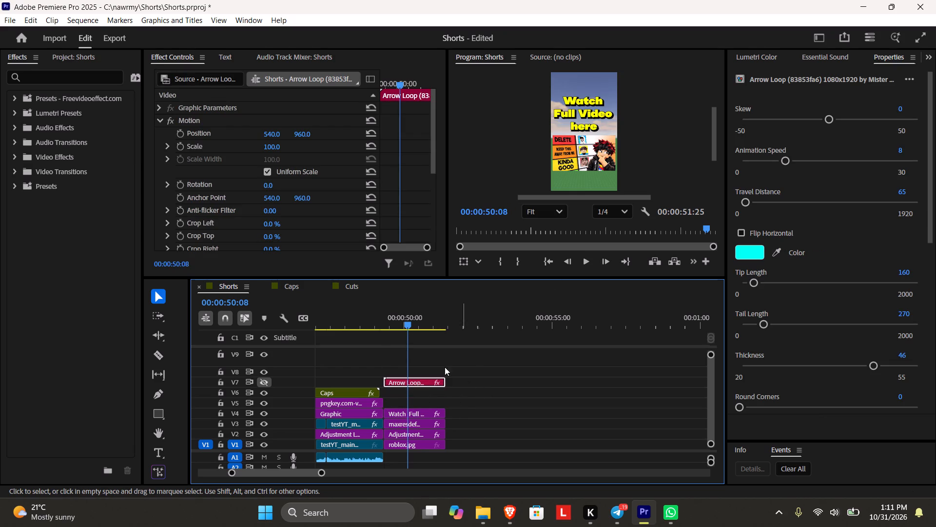
click(471, 363)
drag(409, 324, 420, 326)
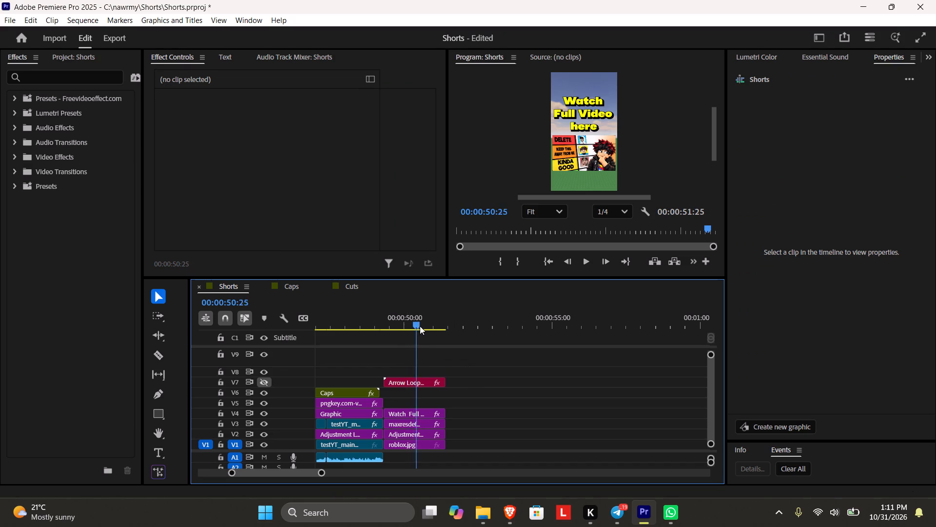
drag(420, 326, 428, 330)
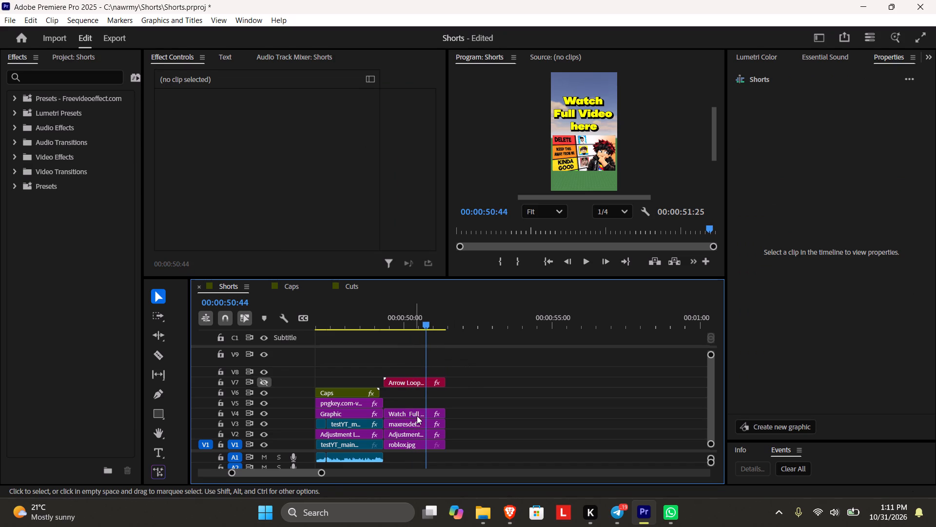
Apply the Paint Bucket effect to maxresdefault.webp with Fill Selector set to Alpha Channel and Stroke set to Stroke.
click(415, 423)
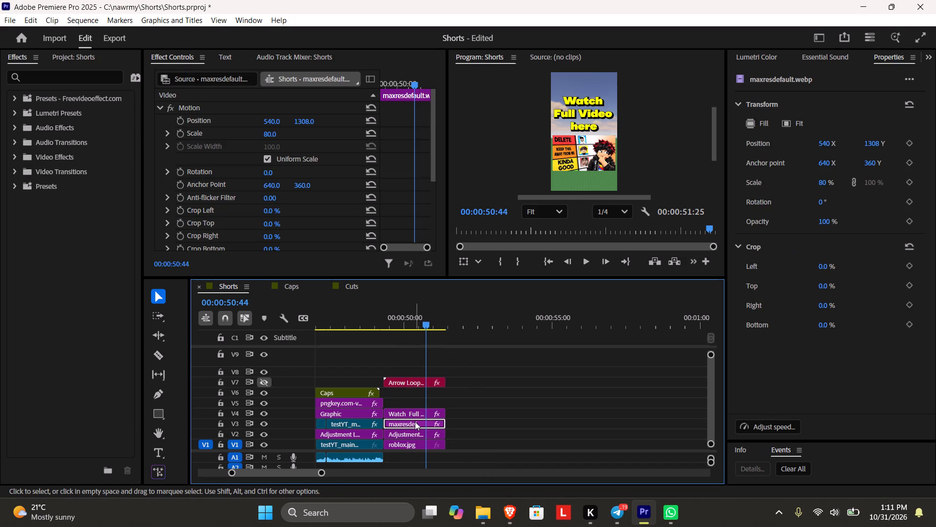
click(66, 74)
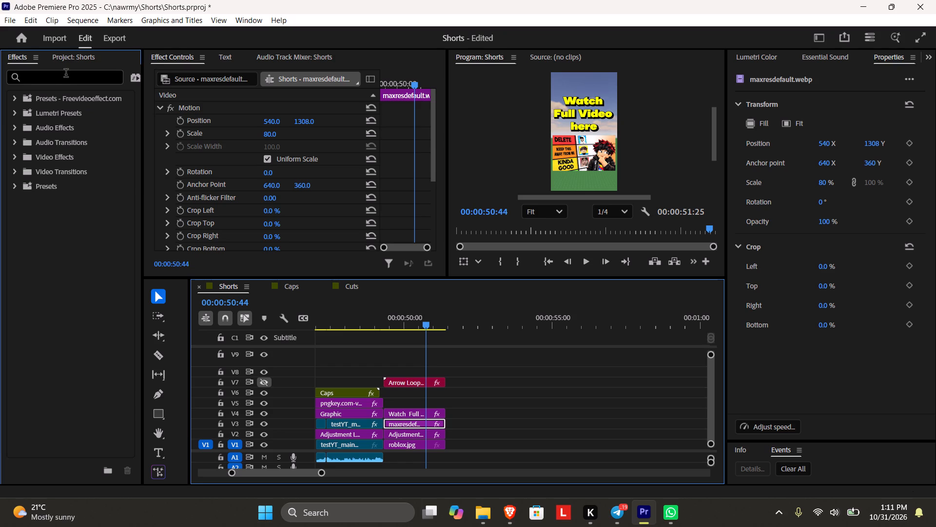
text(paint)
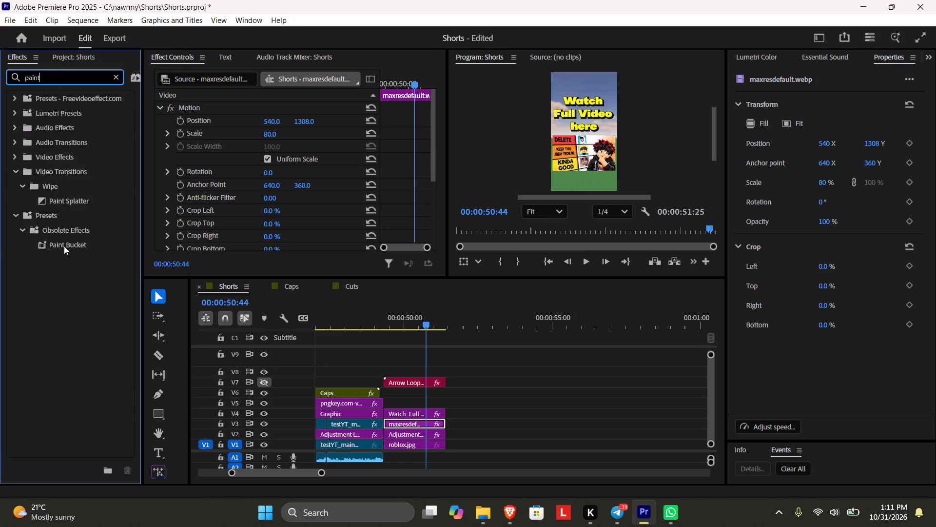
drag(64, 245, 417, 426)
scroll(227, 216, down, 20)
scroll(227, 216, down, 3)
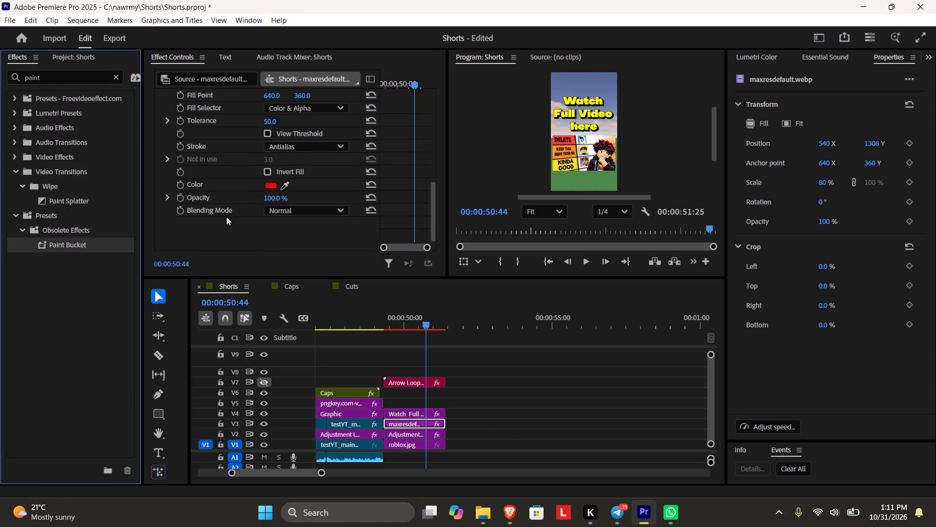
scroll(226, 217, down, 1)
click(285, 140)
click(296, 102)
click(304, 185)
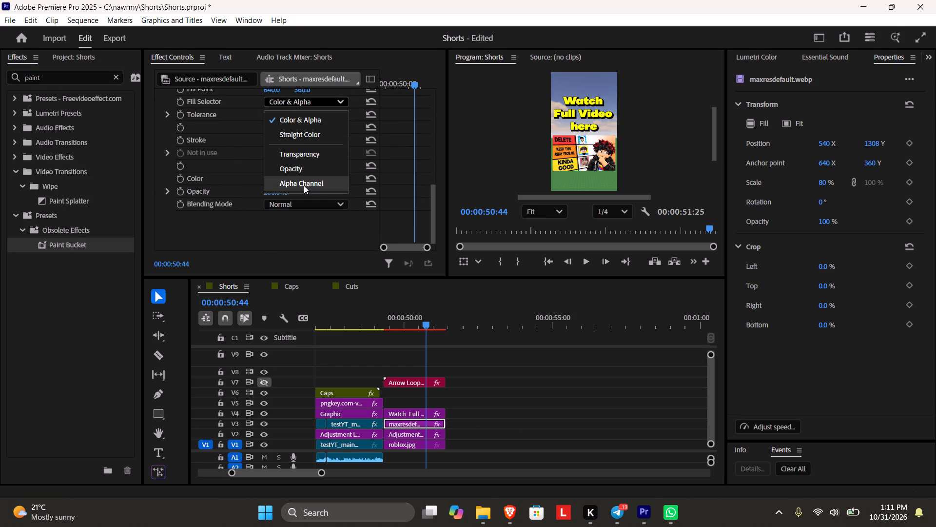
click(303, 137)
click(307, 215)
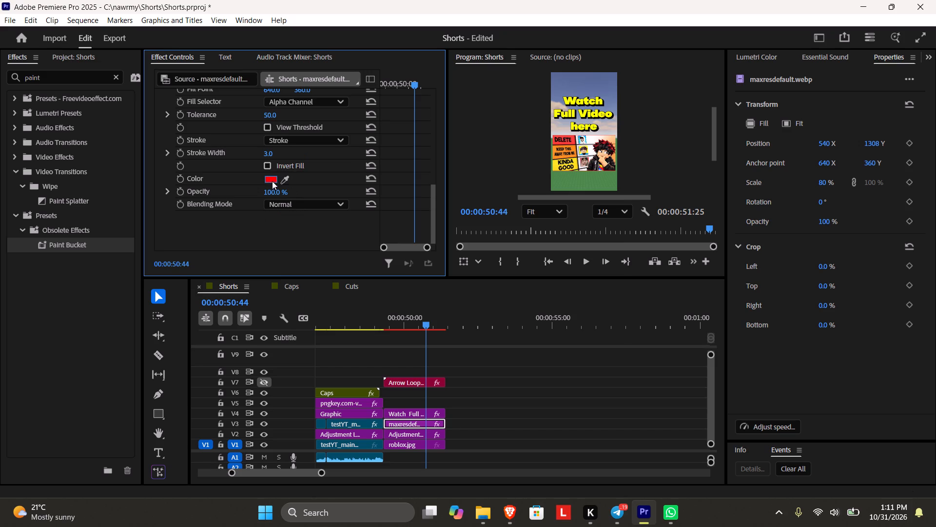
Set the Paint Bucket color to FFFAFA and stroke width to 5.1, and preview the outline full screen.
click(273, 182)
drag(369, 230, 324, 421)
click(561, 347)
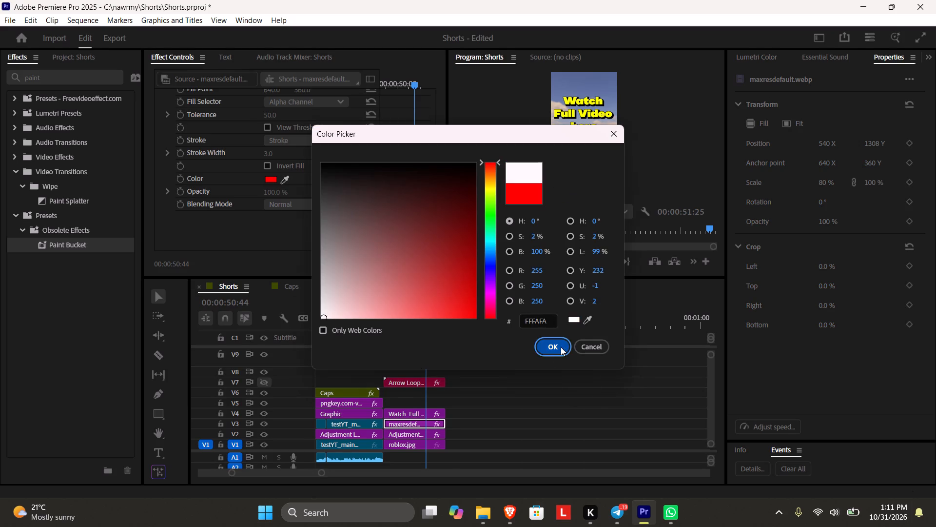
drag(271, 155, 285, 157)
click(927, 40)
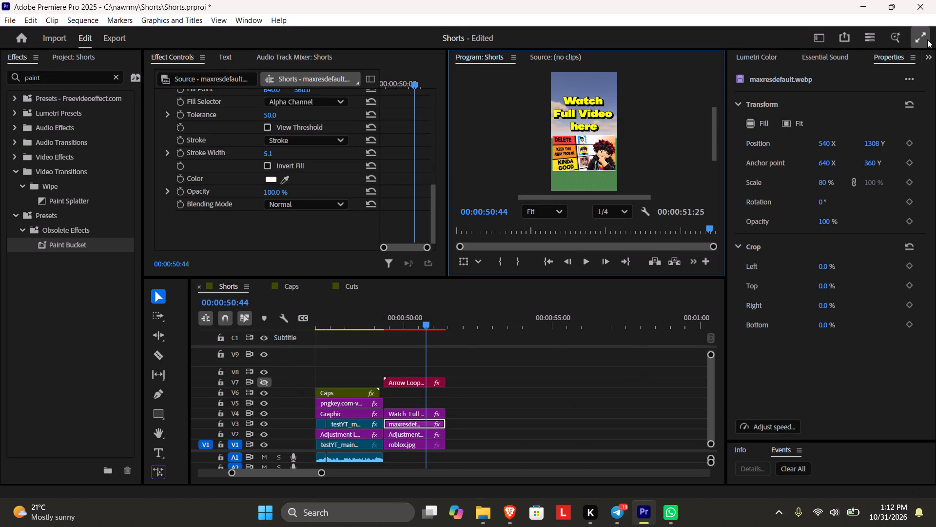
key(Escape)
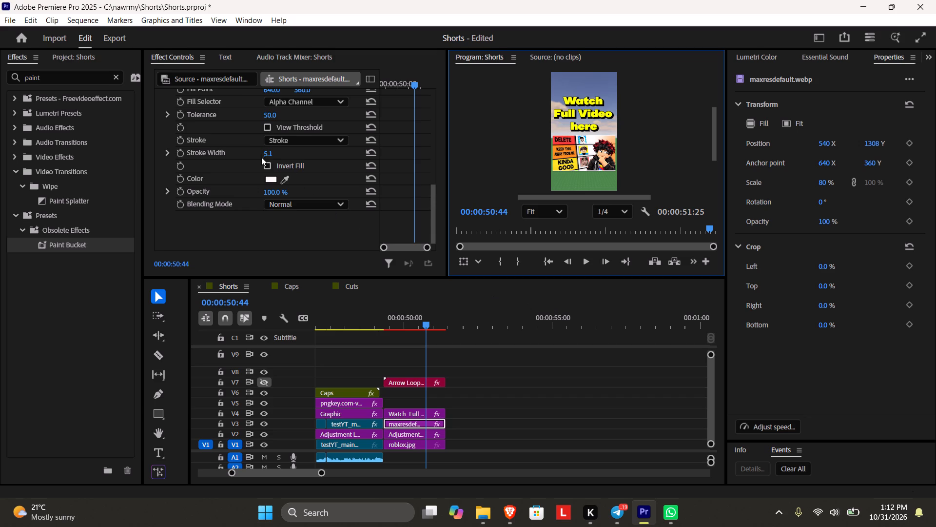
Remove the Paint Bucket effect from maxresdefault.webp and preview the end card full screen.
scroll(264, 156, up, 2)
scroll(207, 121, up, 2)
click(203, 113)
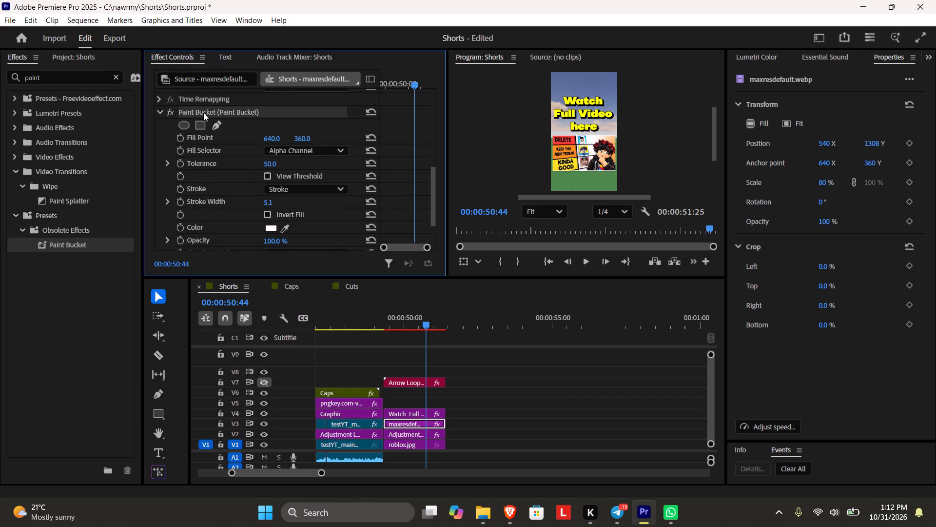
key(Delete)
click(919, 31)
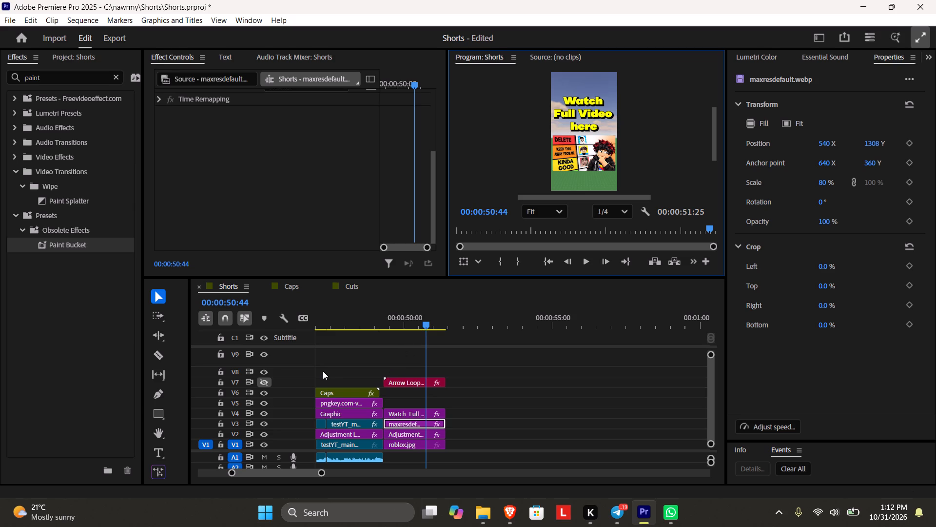
Apply the PNG Drop Shadow preset to the maxresdefault.webp clip on V3 and preview the end card full screen.
key(Escape)
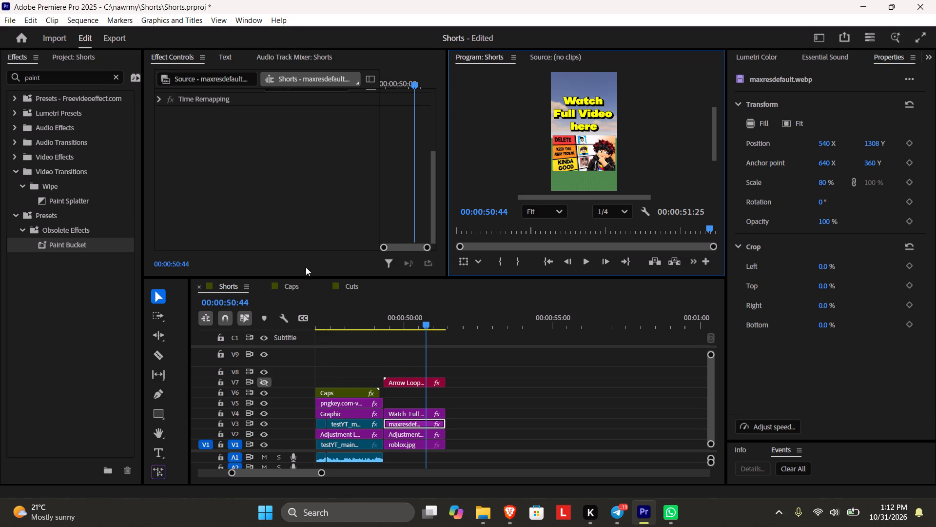
click(51, 73)
key(ctrl+a)
text(dr)
drag(81, 147, 428, 424)
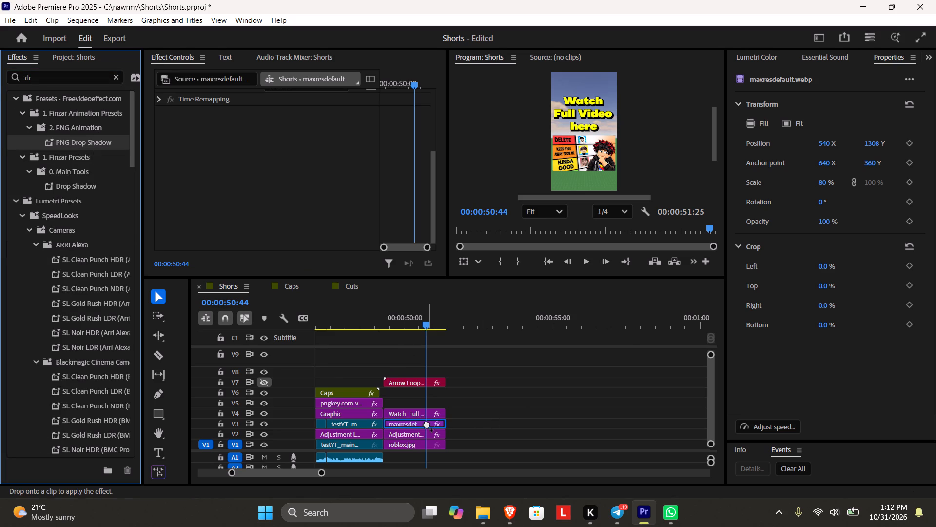
click(926, 40)
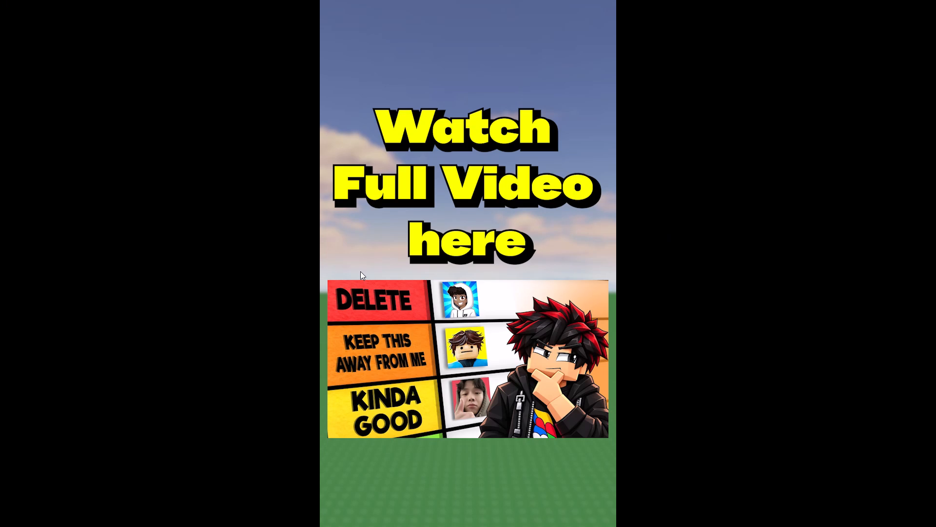
key(Escape)
Apply the Smooth Camera Wobble preset to the maxresdefault.webp clip and play back the result full screen.
drag(72, 76, 0, 71)
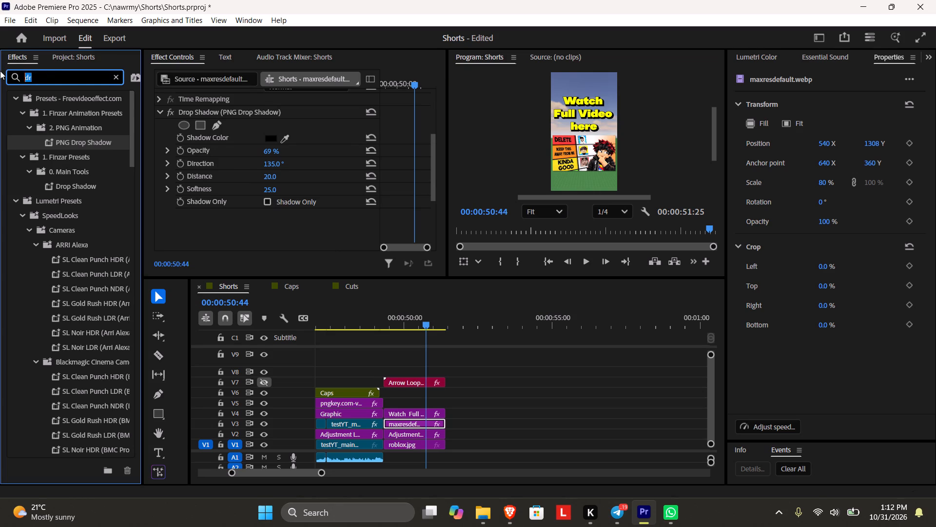
text(smoo)
drag(69, 157, 532, 237)
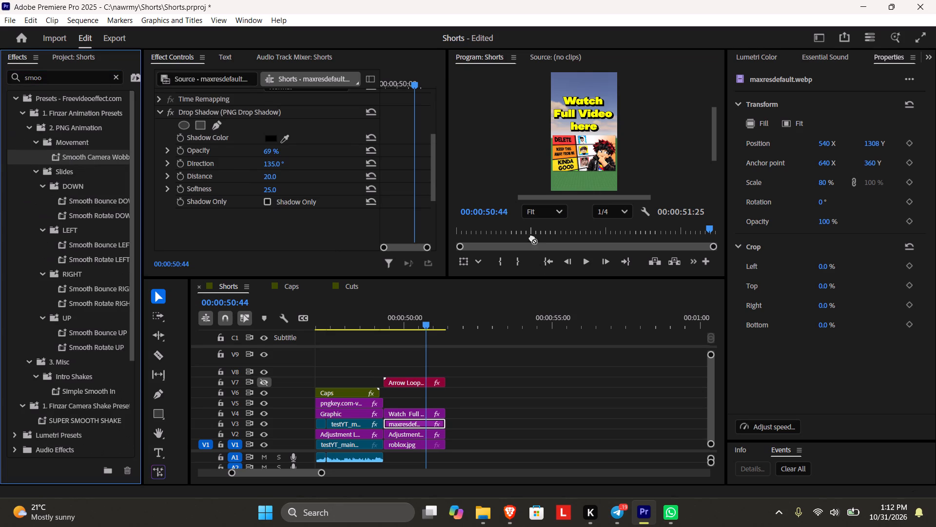
drag(532, 237, 400, 421)
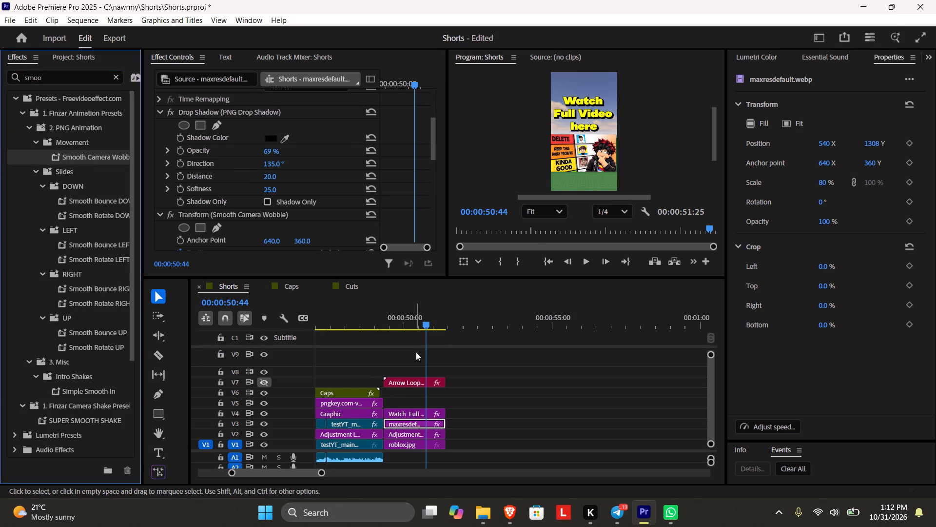
click(391, 320)
key(space)
click(926, 36)
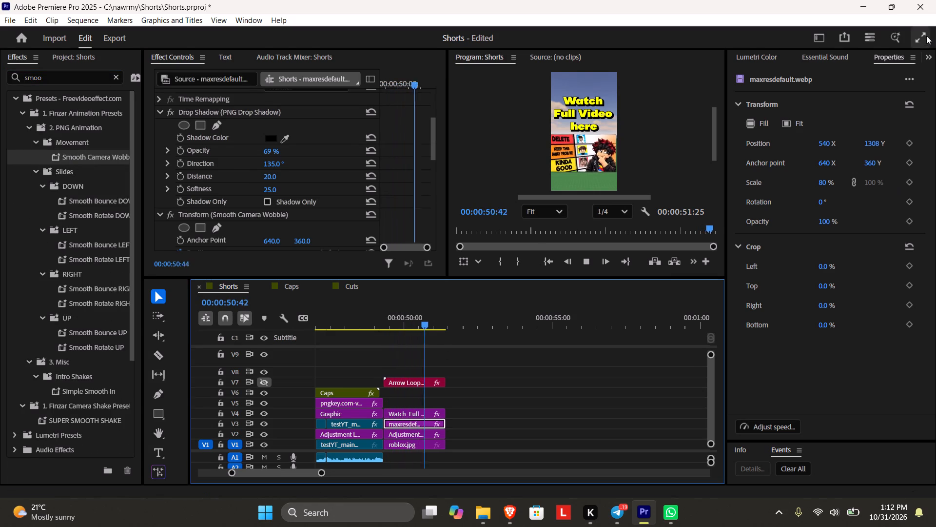
key(space)
key(Escape)
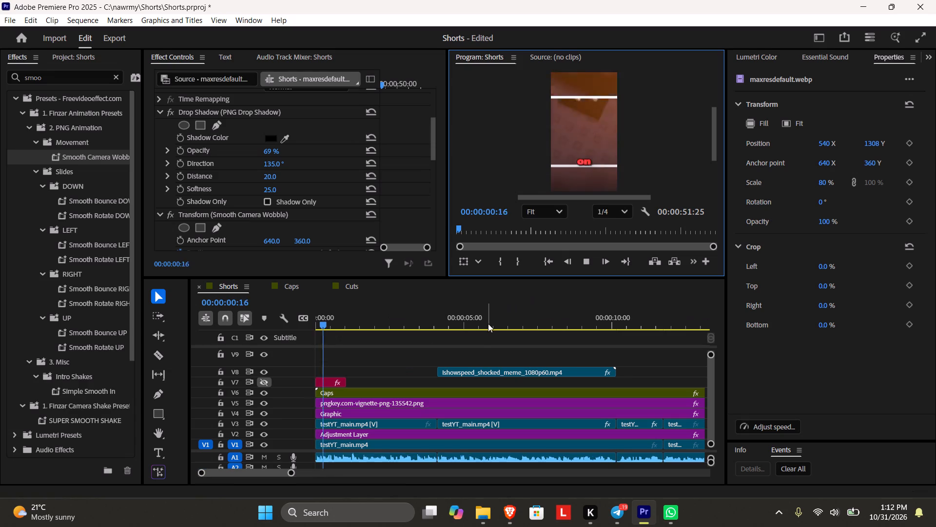
key(space)
Raise the "Watch Full Video here" title on the end card to a Vector Motion position of 540, 686.
drag(291, 474, 469, 474)
click(448, 321)
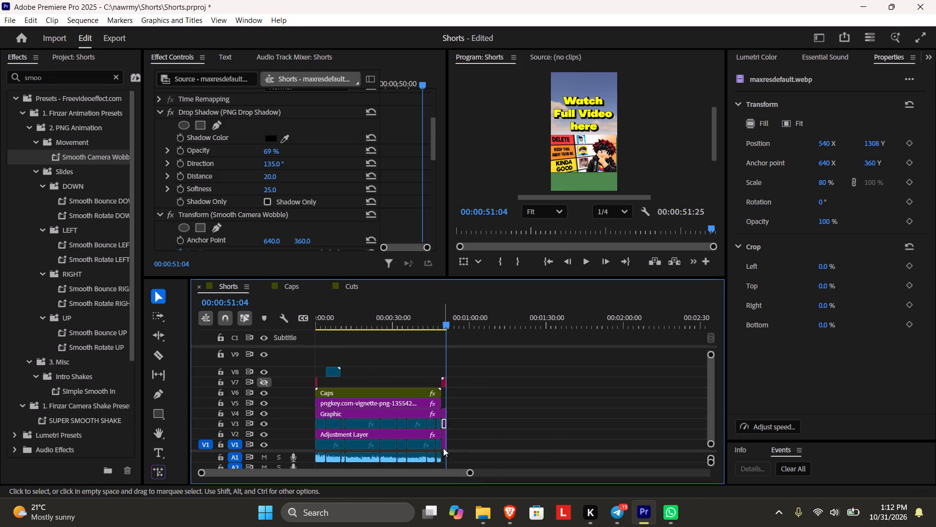
drag(472, 472, 369, 461)
click(442, 385)
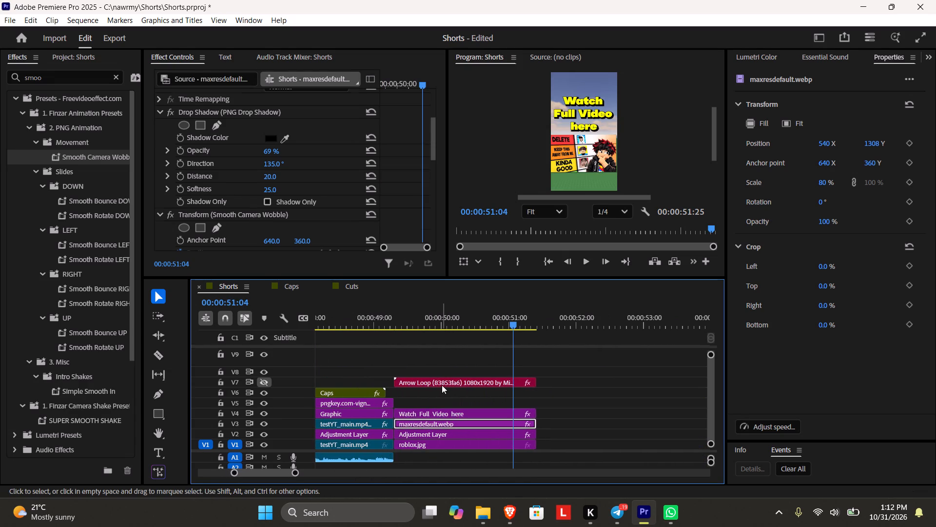
click(436, 407)
click(436, 412)
drag(303, 122, 302, 122)
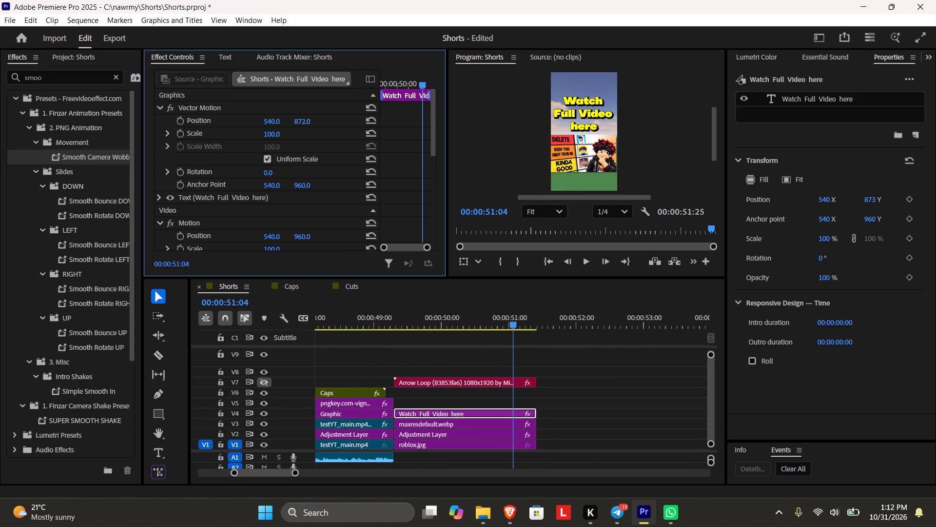
drag(302, 122, 178, 111)
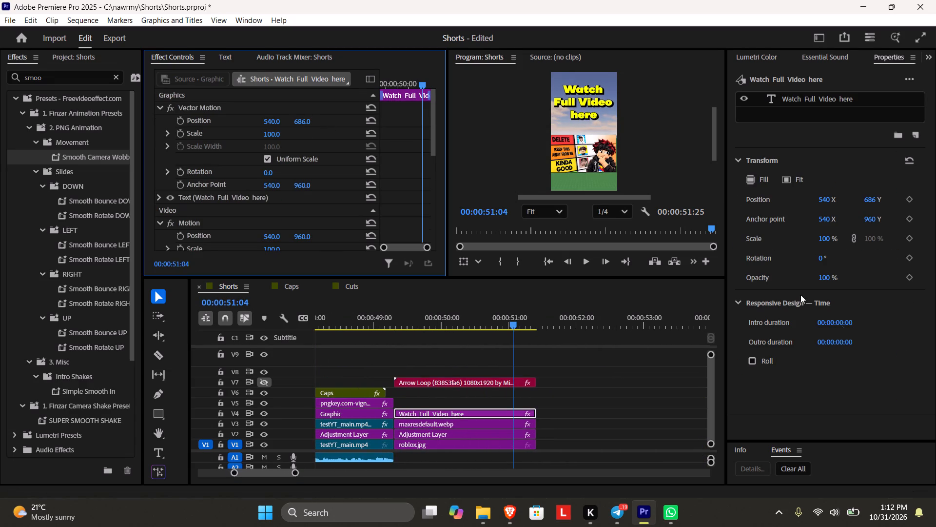
Reduce the font size of the "Watch Full Video here" text to 150.
click(813, 98)
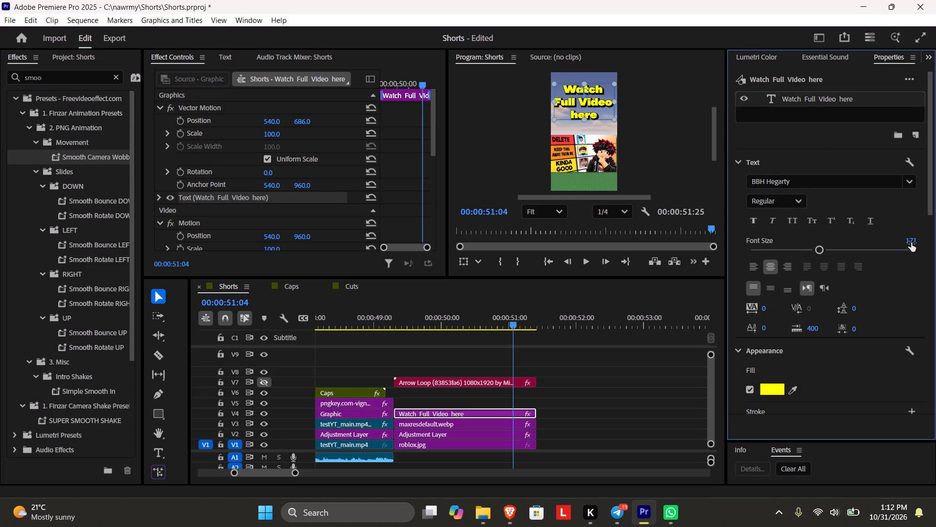
drag(911, 243, 897, 241)
click(684, 368)
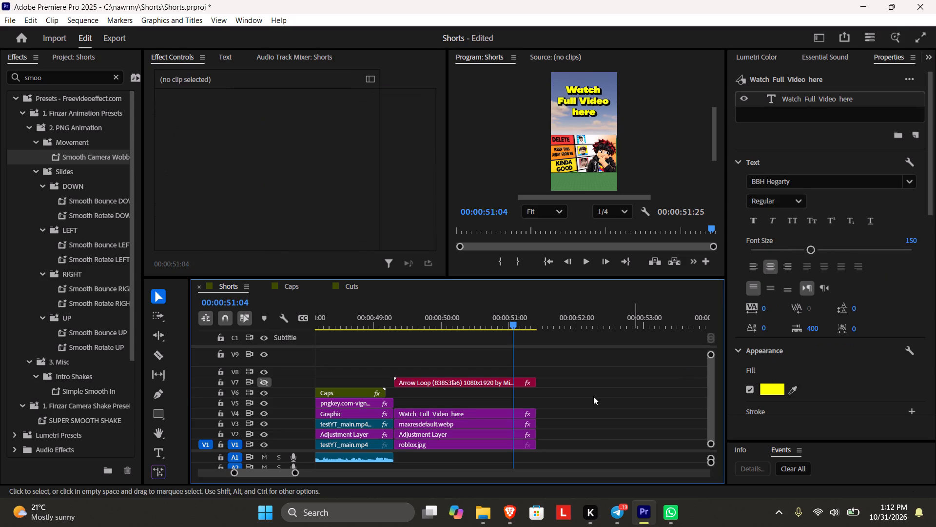
Play back the end card from its start and save the project.
click(440, 415)
click(393, 318)
key(space)
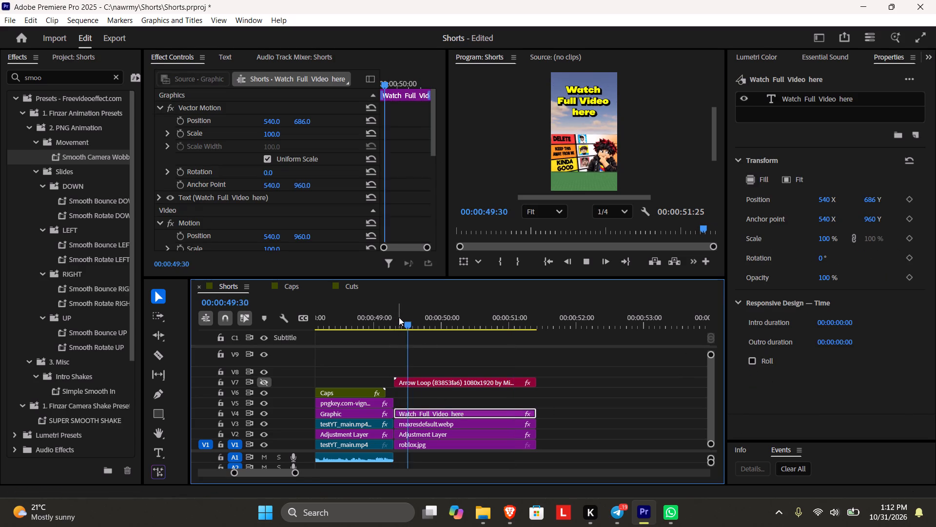
key(space)
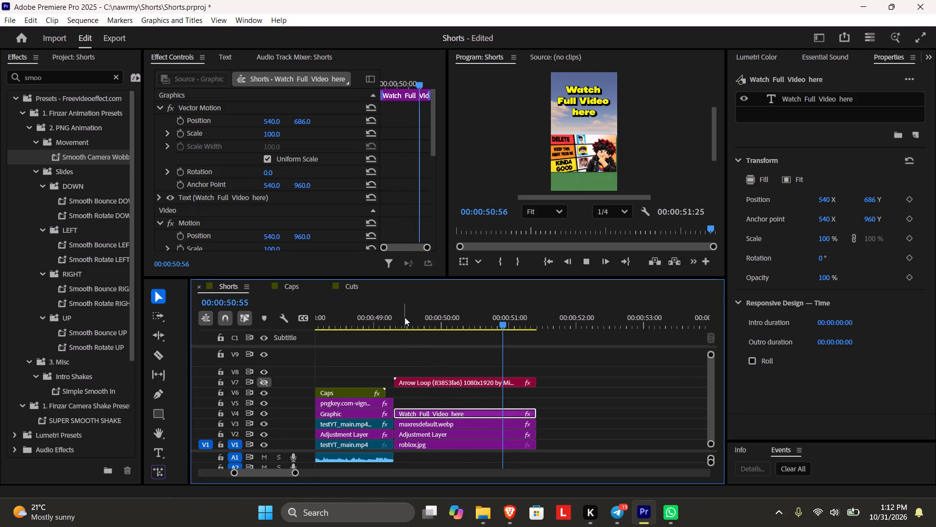
key(ctrl+s)
Check the end card full screen and test playback at several points between 00:00:48:18 and 00:00:50:02, saving along the way.
click(925, 43)
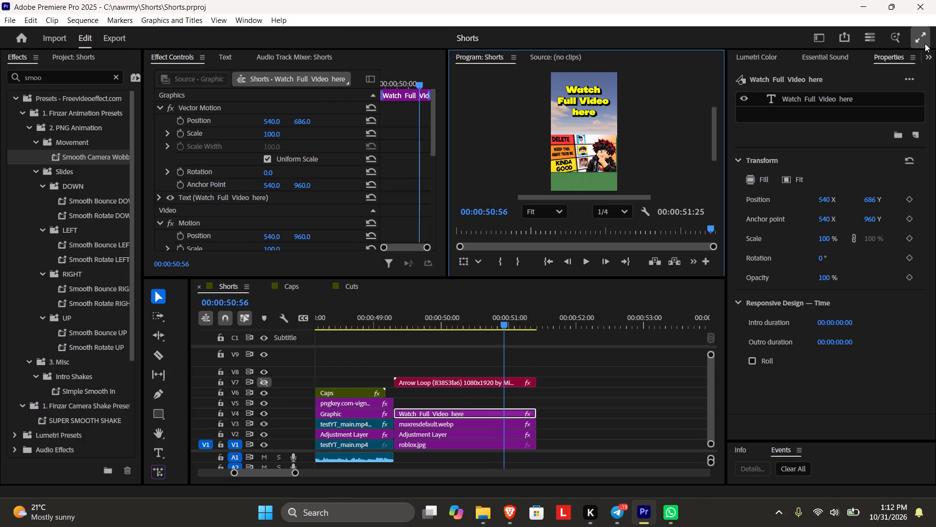
key(Escape)
click(599, 385)
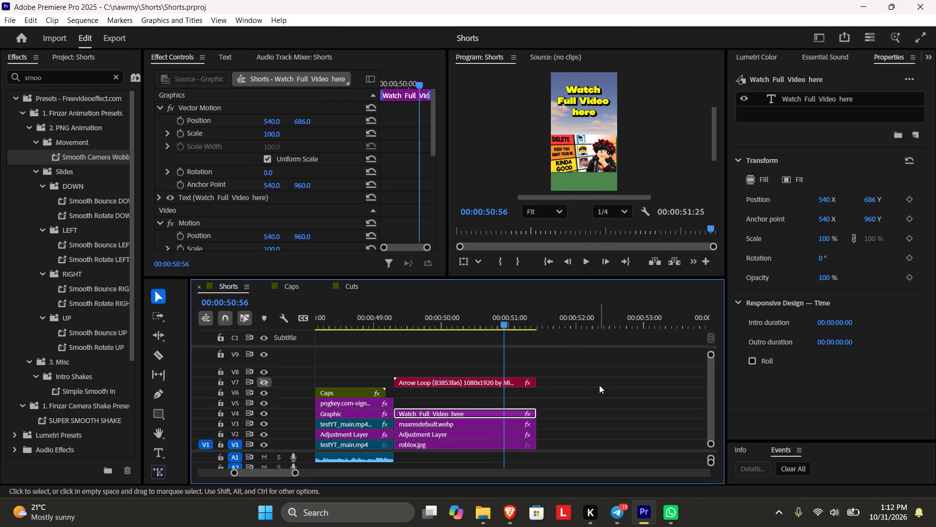
key(ctrl+s)
click(446, 322)
click(916, 43)
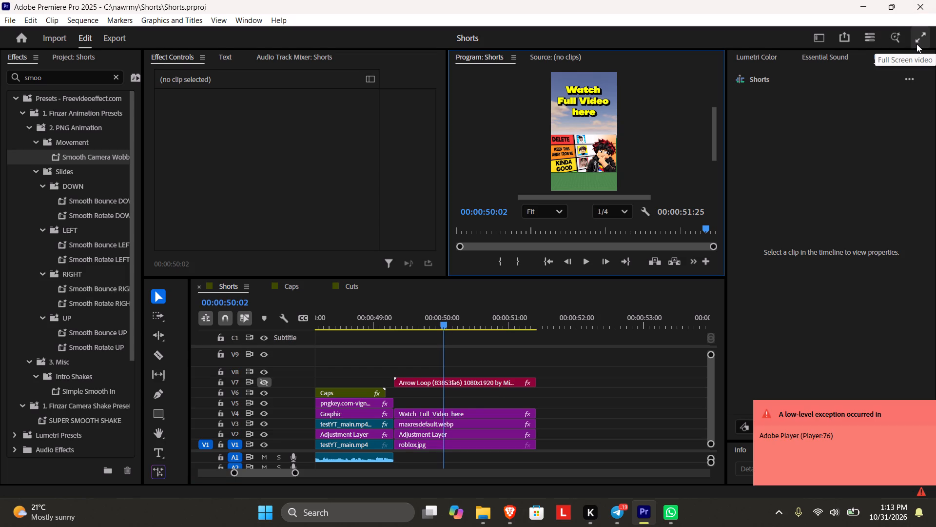
click(618, 394)
key(ctrl+s)
drag(397, 315, 583, 363)
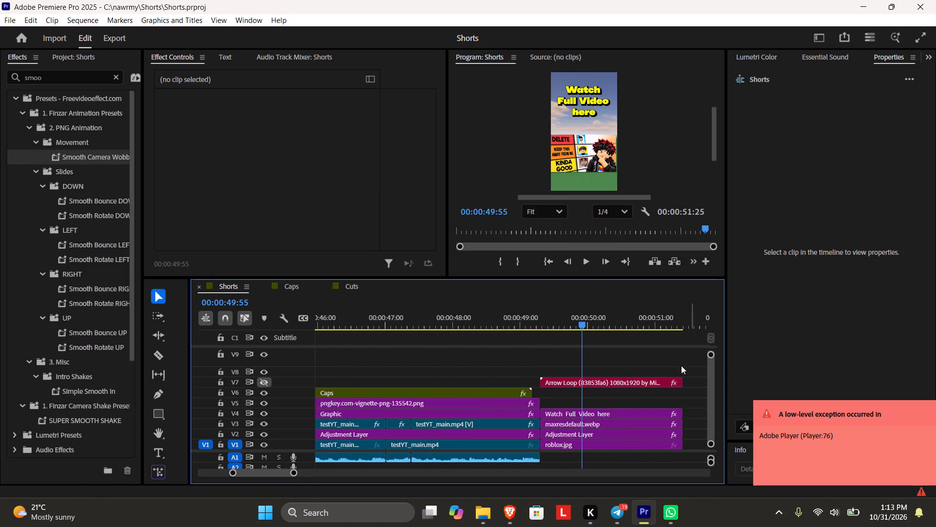
click(676, 365)
key(space)
key(space)
click(474, 309)
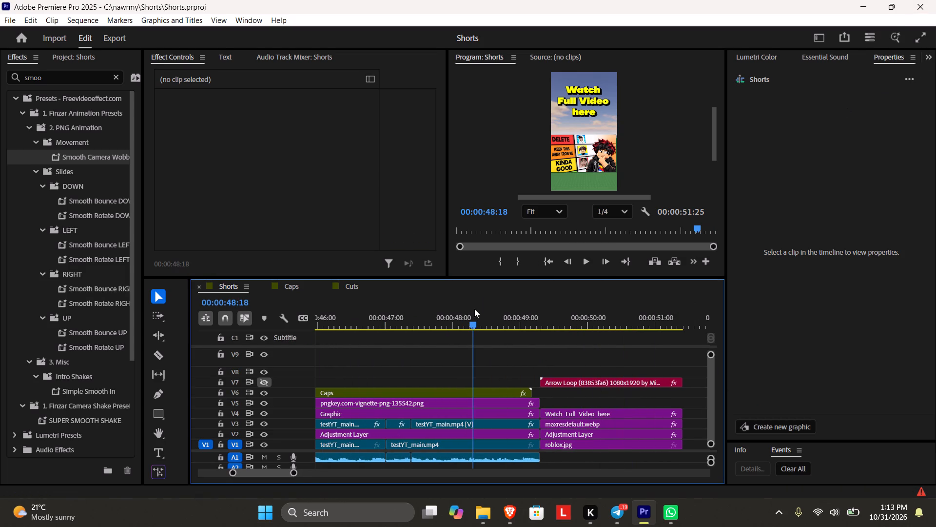
click(921, 25)
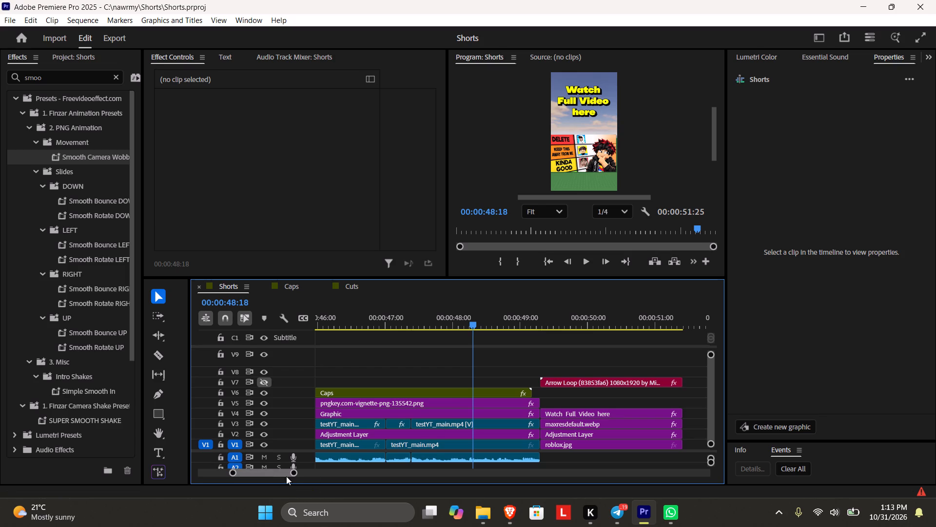
Save the project and review the error alert about the low-level exception.
drag(292, 476, 400, 471)
click(597, 370)
key(ctrl+s)
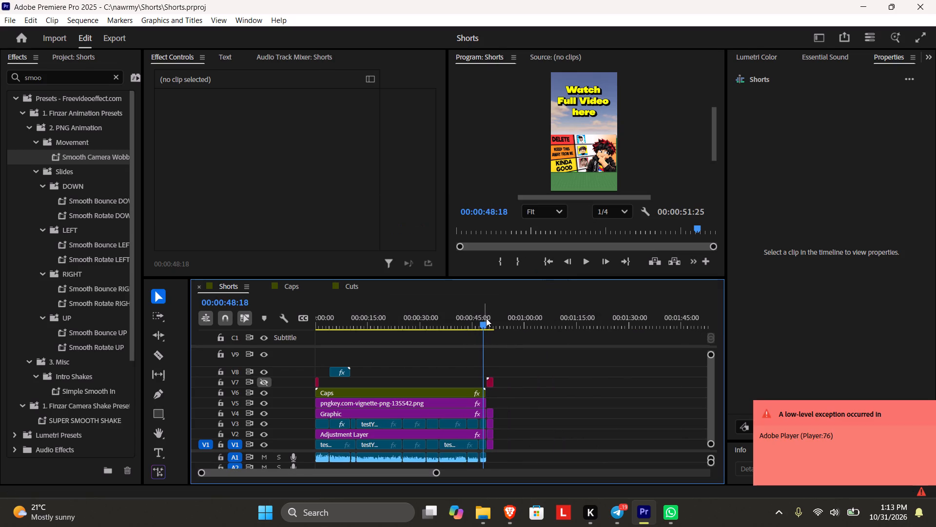
click(922, 493)
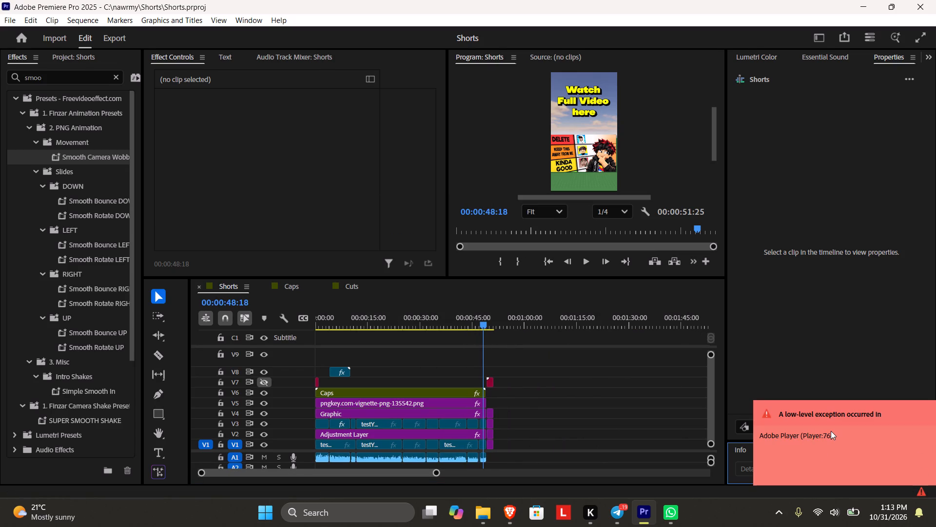
click(533, 377)
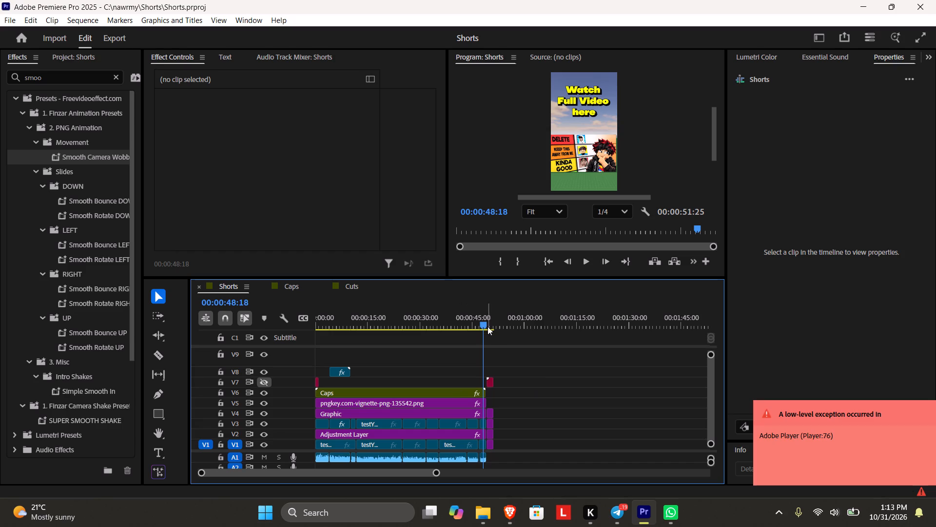
Scrub the playhead from the start of the end card to 00:00:49:49 to test the program preview.
drag(482, 323, 487, 323)
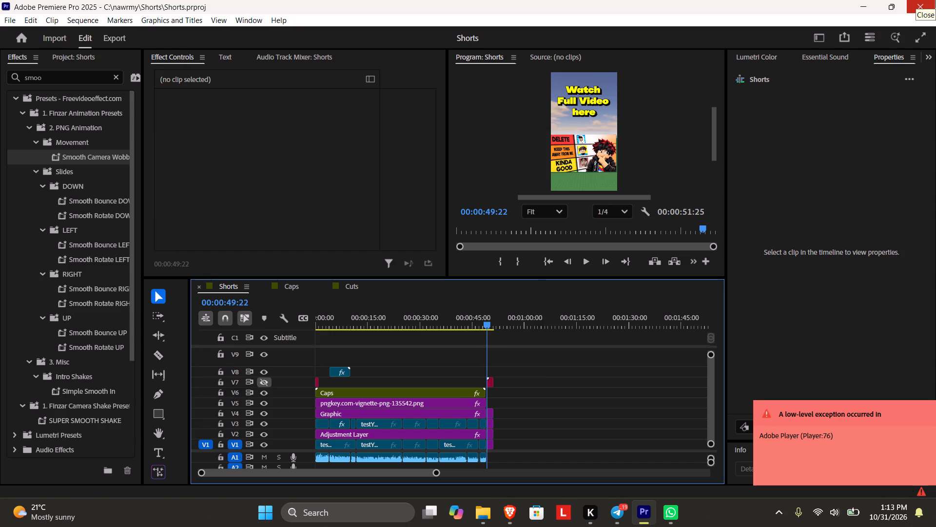
drag(436, 476, 360, 459)
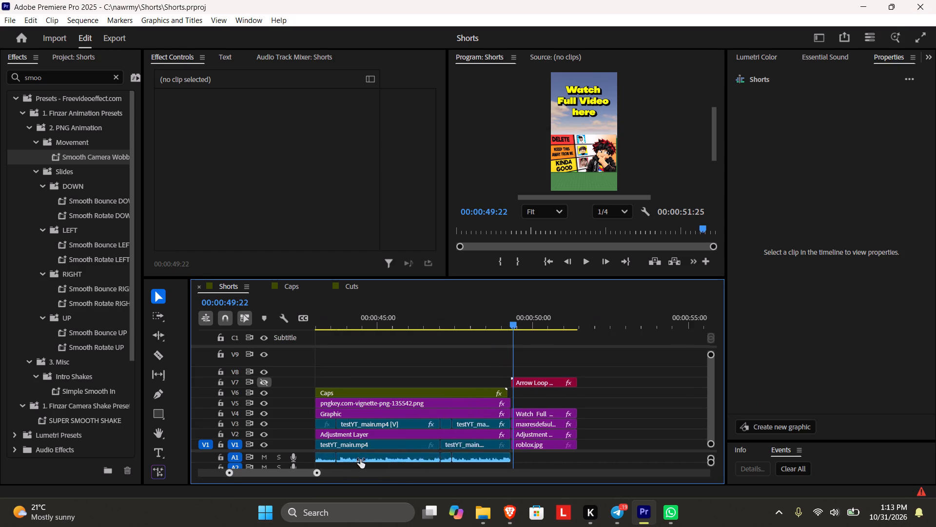
drag(360, 459, 341, 457)
click(611, 351)
drag(515, 317, 523, 331)
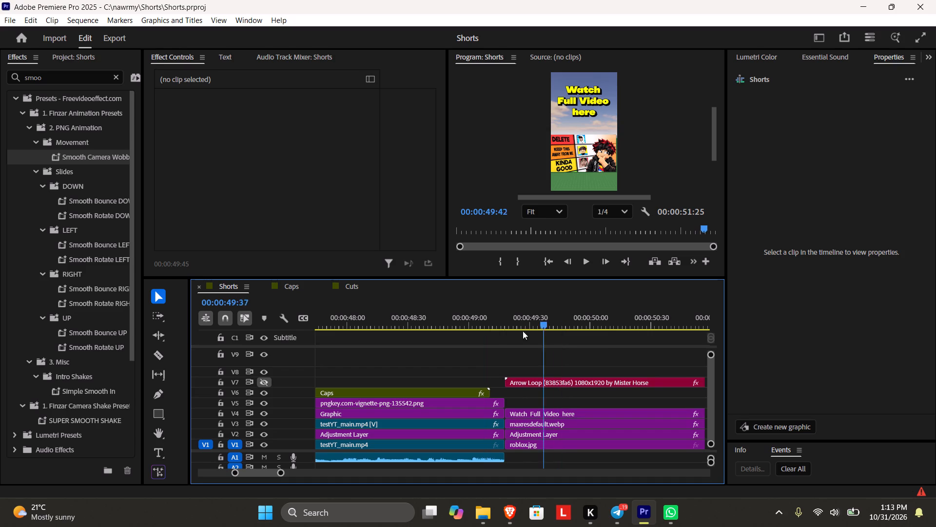
drag(523, 331, 570, 337)
click(605, 342)
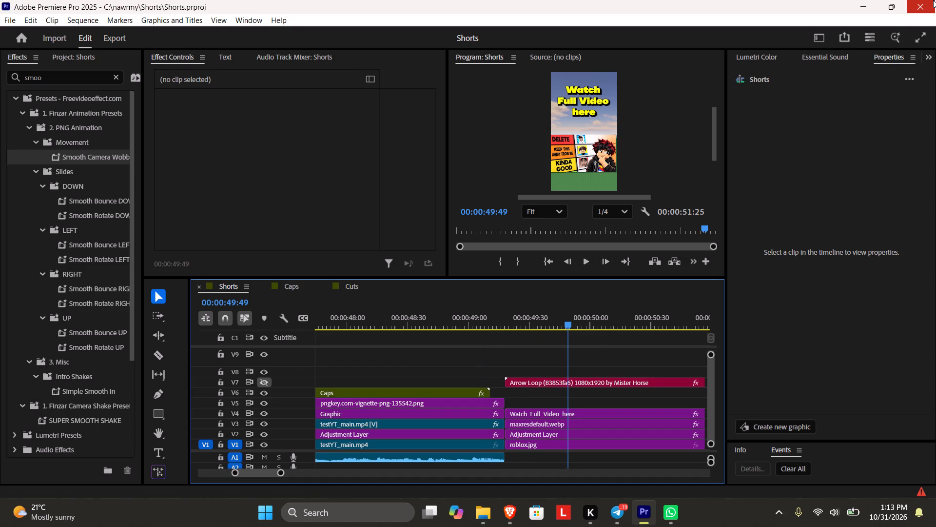
Close Premiere Pro and the maxresdefault.webp browser tab.
click(933, 0)
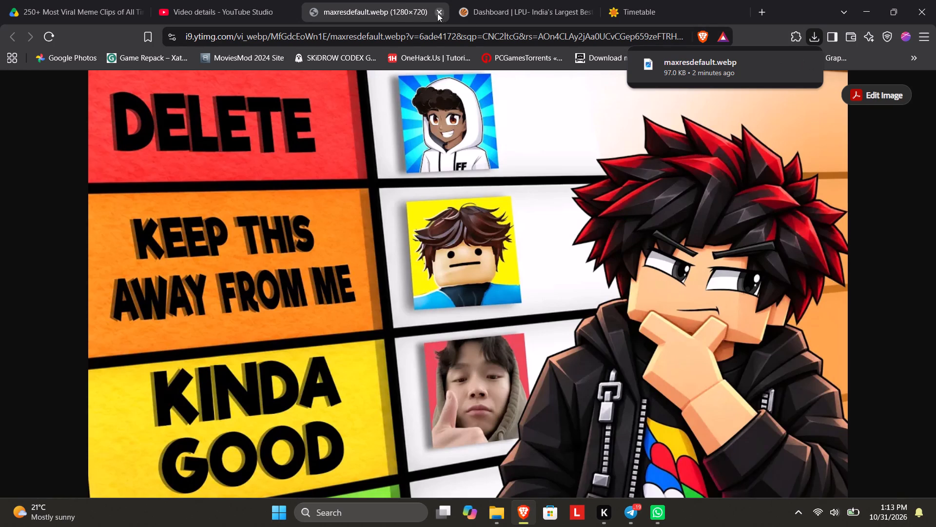
click(437, 13)
Relaunch Premiere Pro and reopen the recent Shorts project.
click(389, 518)
key(p)
click(399, 151)
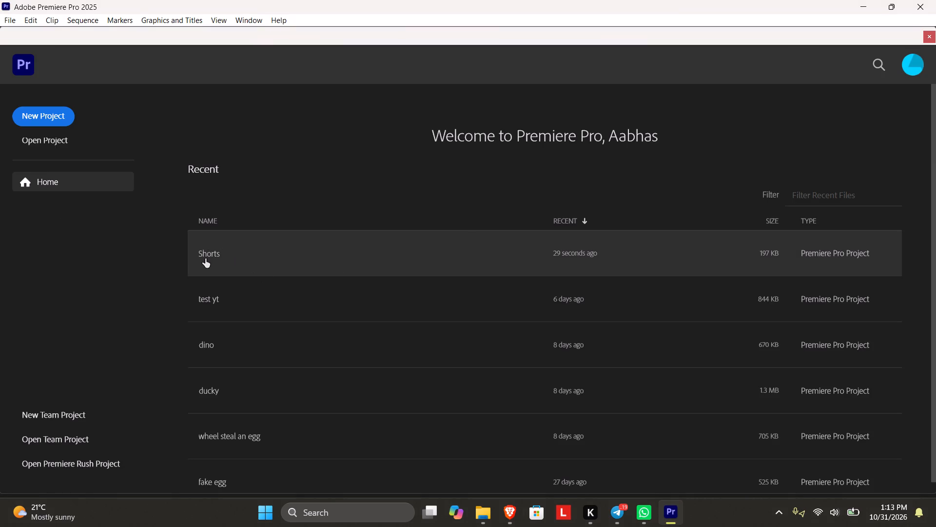
click(205, 259)
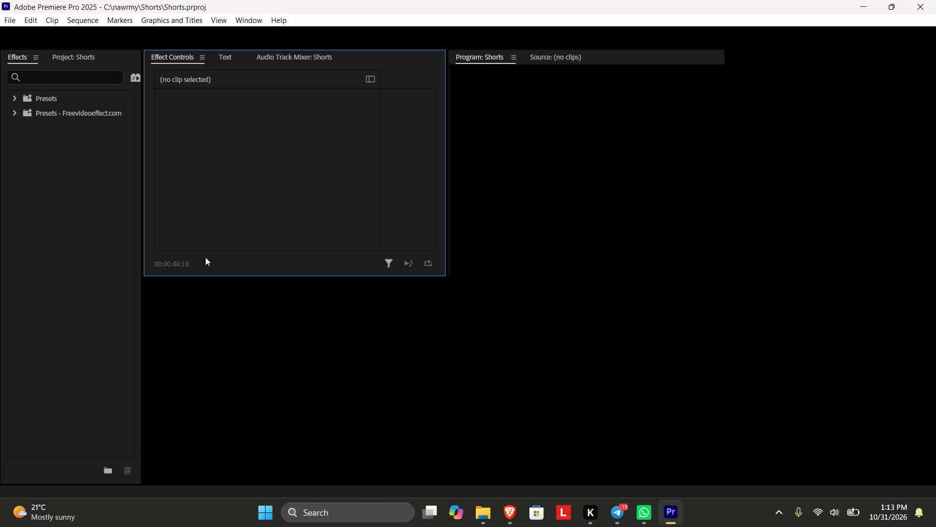
Play back the end card from about 00:00:49:24, including full screen, to check the thumbnail and title preview.
drag(485, 324, 491, 327)
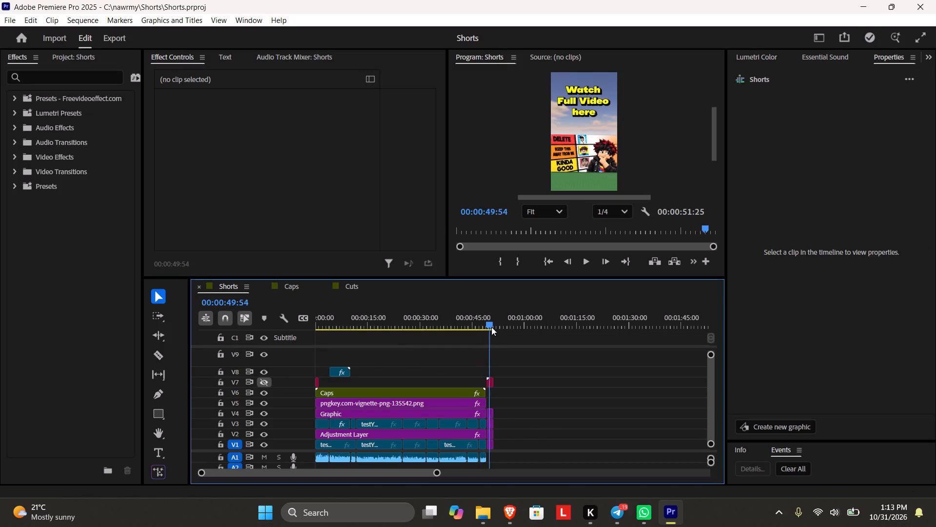
drag(491, 327, 492, 327)
drag(436, 473, 354, 480)
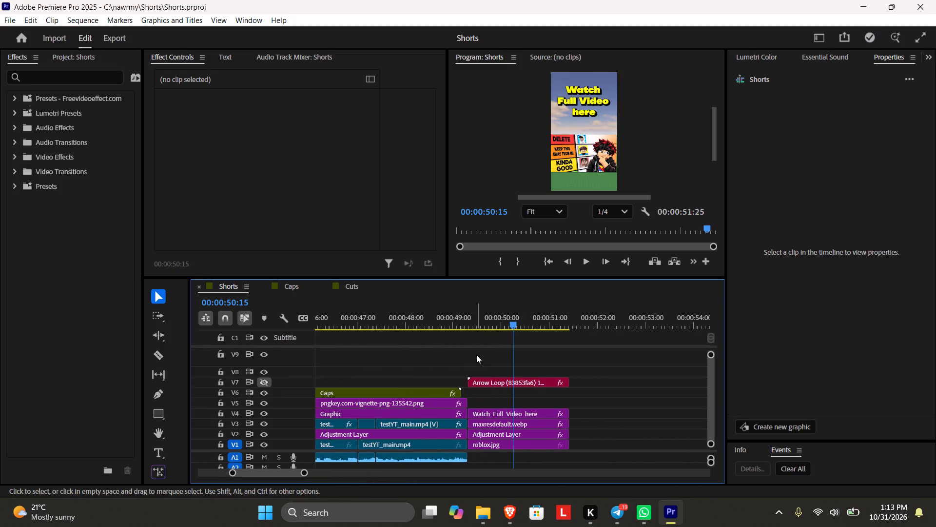
click(477, 355)
click(471, 318)
key(space)
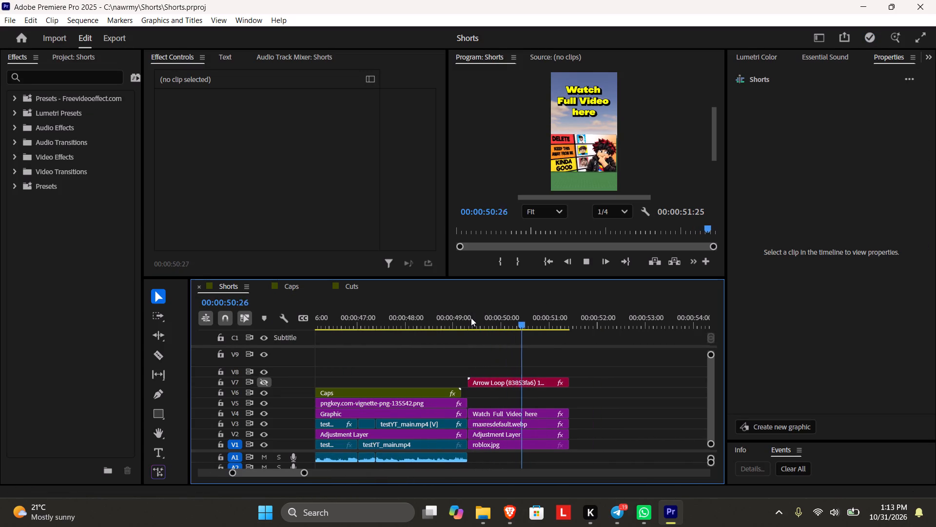
key(space)
click(474, 318)
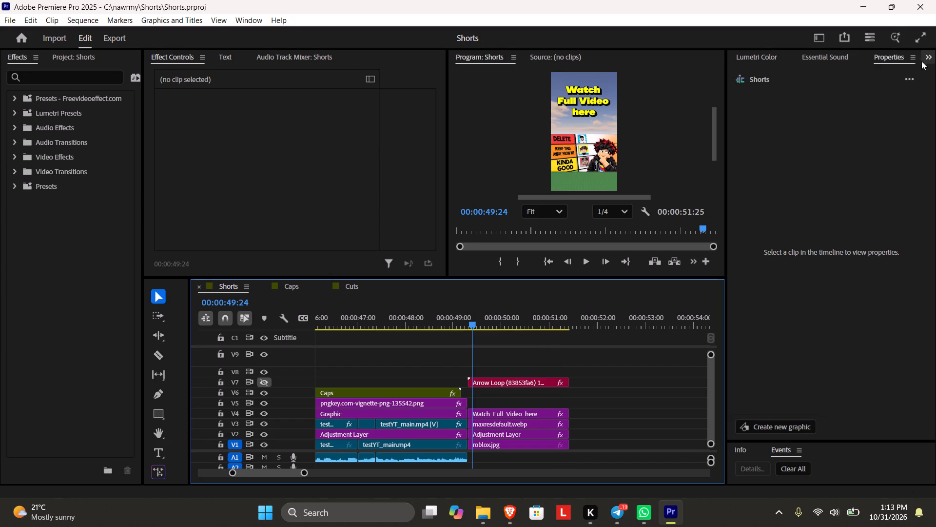
click(920, 37)
key(space)
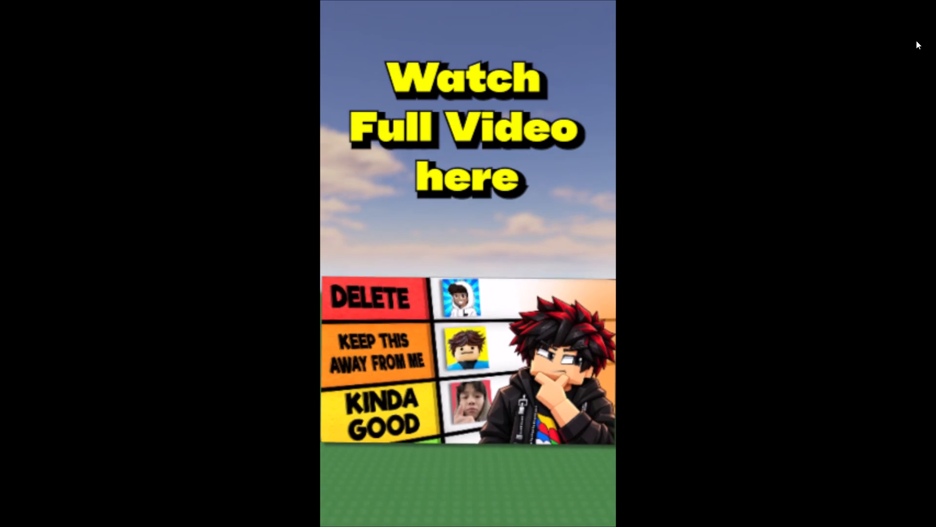
key(space)
key(Escape)
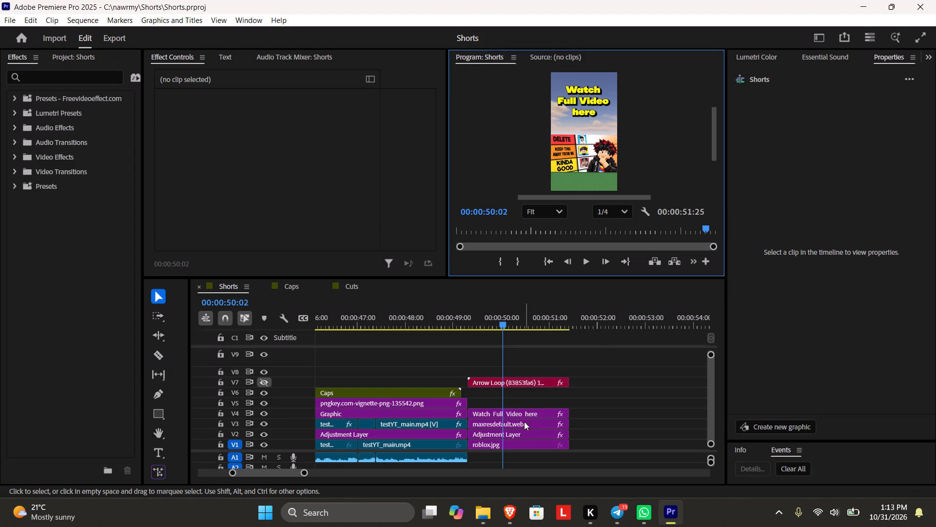
Set the maxresdefault.webp thumbnail's vertical position to 1137 and its scale to 69 in the end card.
click(523, 425)
drag(310, 122, 220, 117)
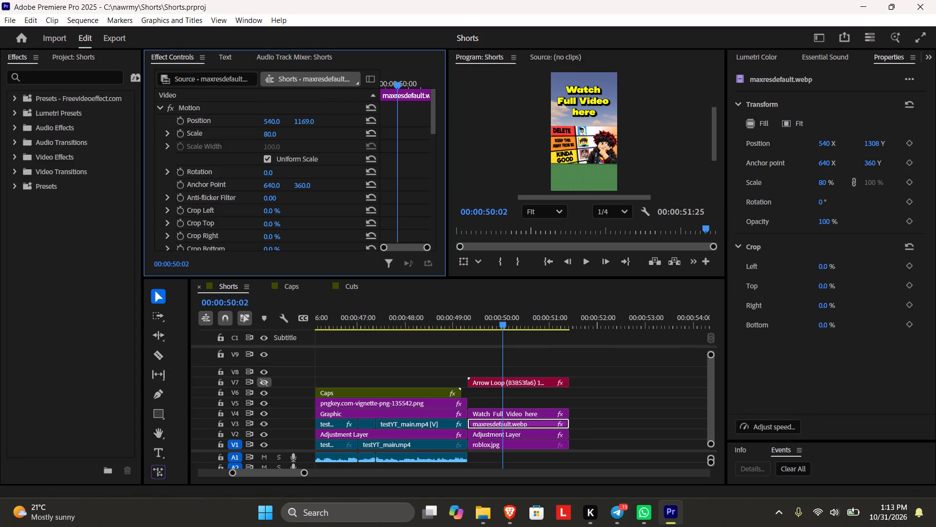
drag(220, 117, 200, 116)
drag(272, 134, 264, 133)
Play the end card full screen from about 00:00:49:30 to check the thumbnail's new size and placement.
click(479, 320)
click(918, 34)
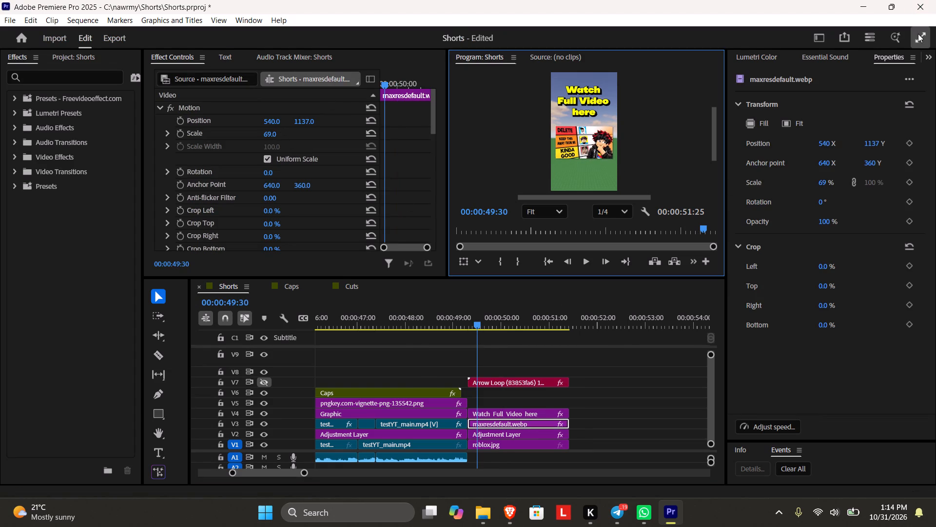
key(space)
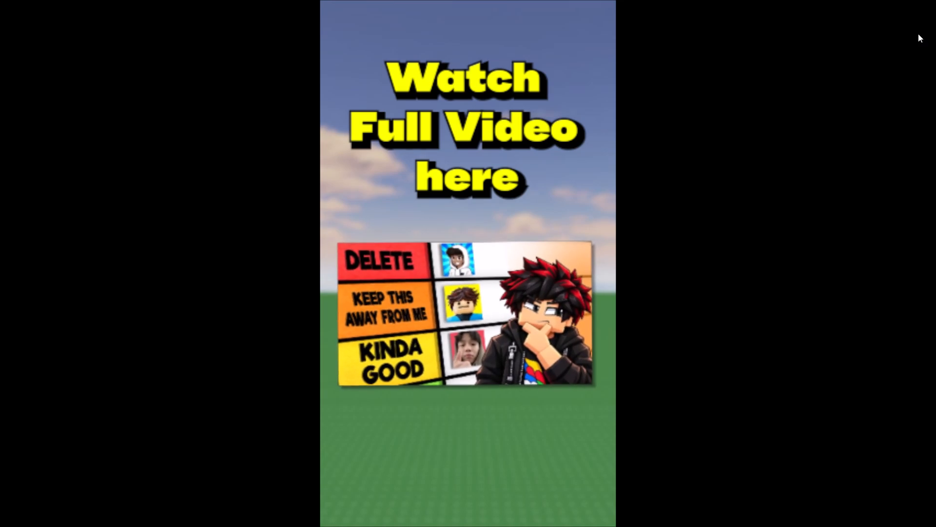
key(space)
key(Escape)
Save the Shorts project and fit the whole sequence in the timeline view.
key(ctrl+s)
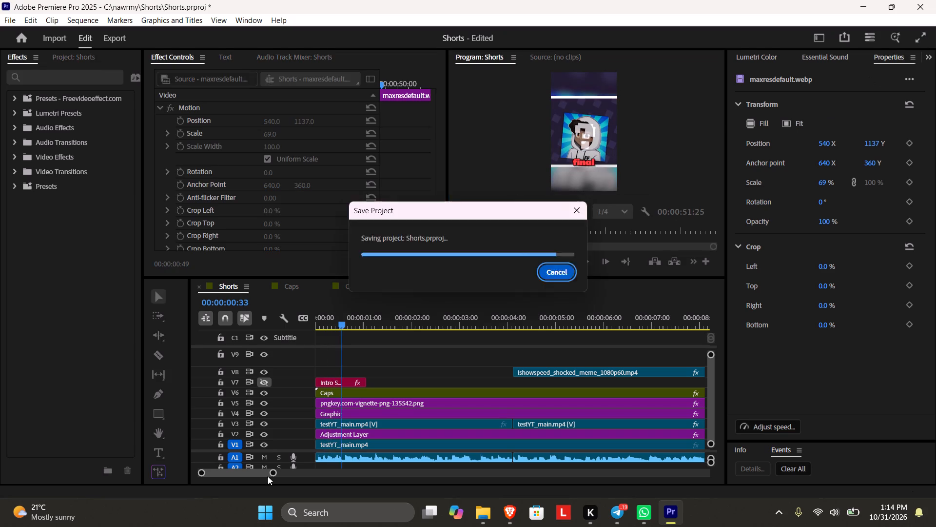
drag(274, 474, 450, 452)
click(555, 414)
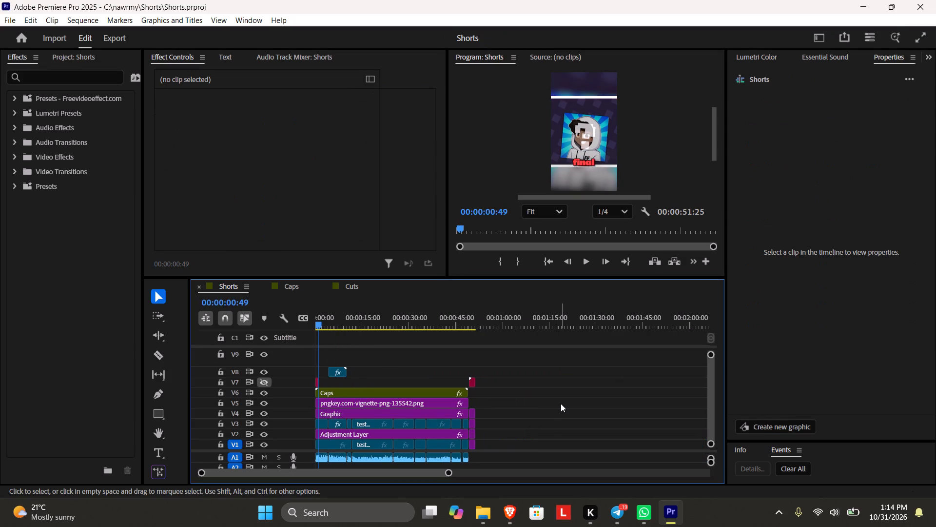
click(587, 365)
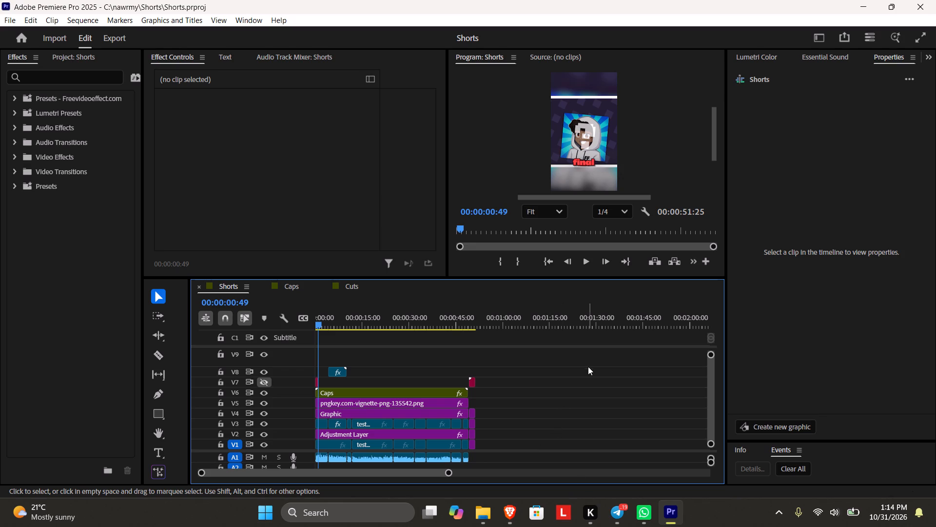
key(ctrl+s)
Play the last seconds of the Shorts sequence through to its end at 00:00:51:25.
click(466, 324)
key(space)
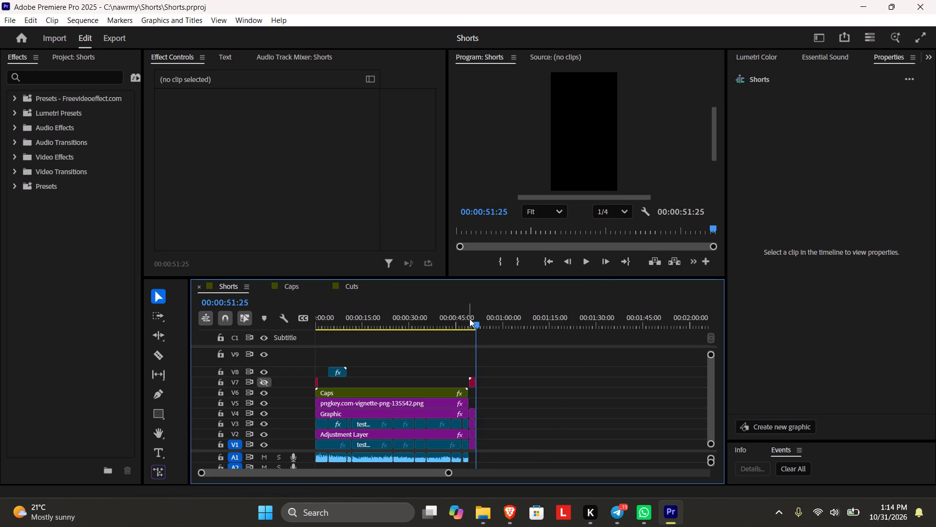
Save the project again and open the export settings for the Shorts sequence.
key(ctrl+s)
click(116, 41)
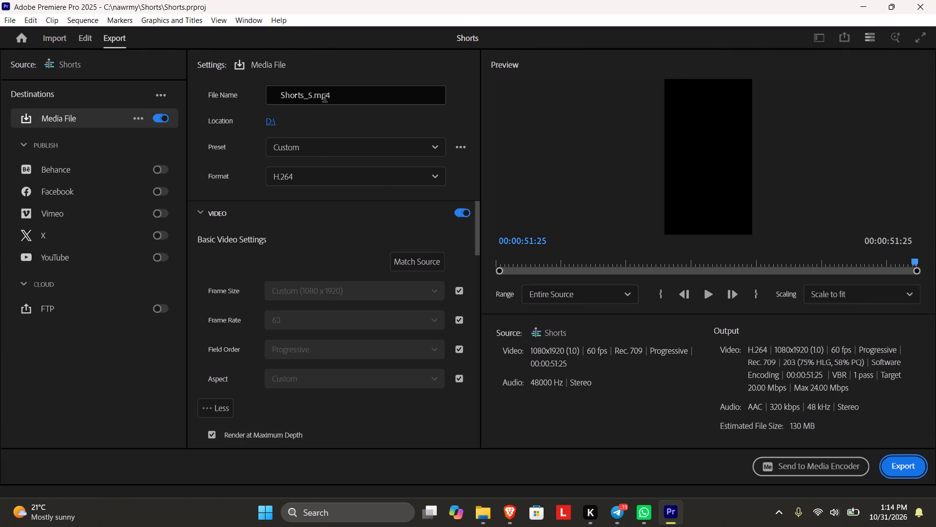
In File Explorer, delete the old exports Shorts.mp4, Shorts_1.mp4, Shorts_2.mp4, Shorts_3.mp4 and Shorts_4.mp4 from drive D:.
click(480, 509)
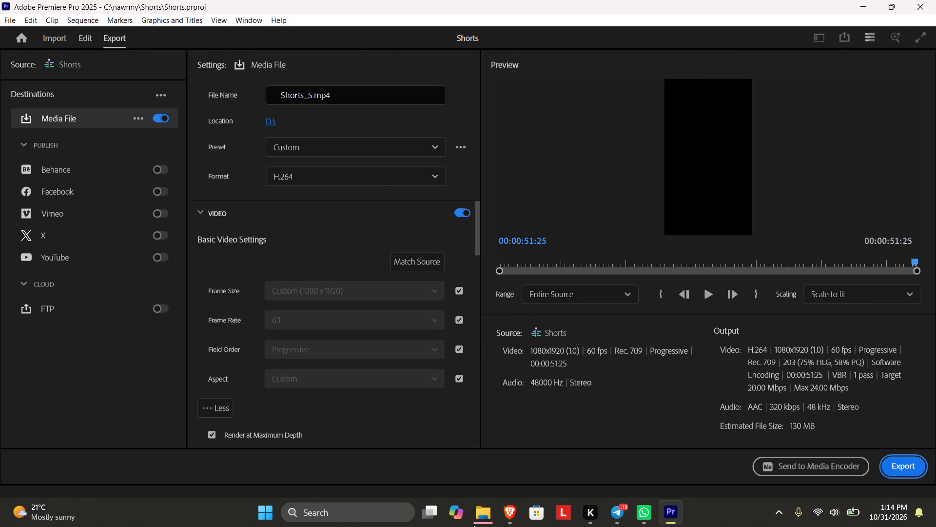
click(473, 525)
click(491, 522)
click(491, 522)
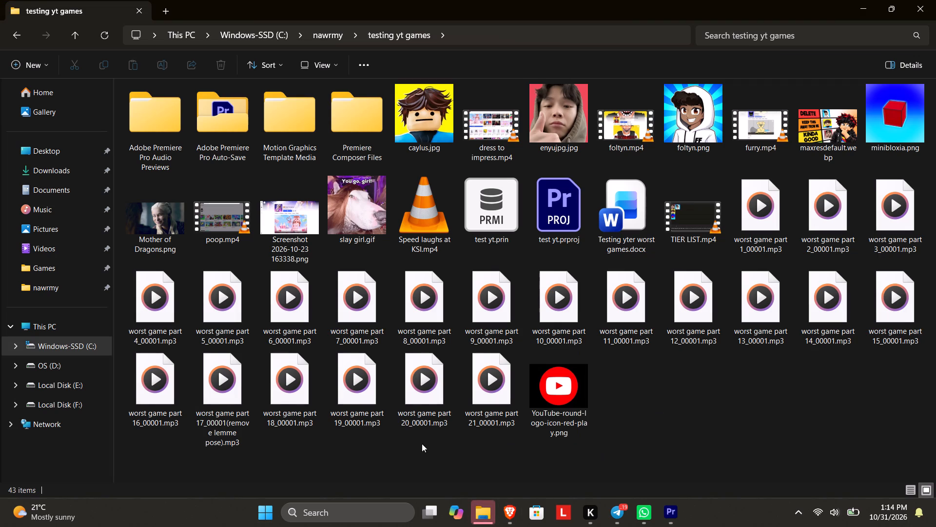
click(68, 362)
click(407, 316)
drag(421, 159, 563, 143)
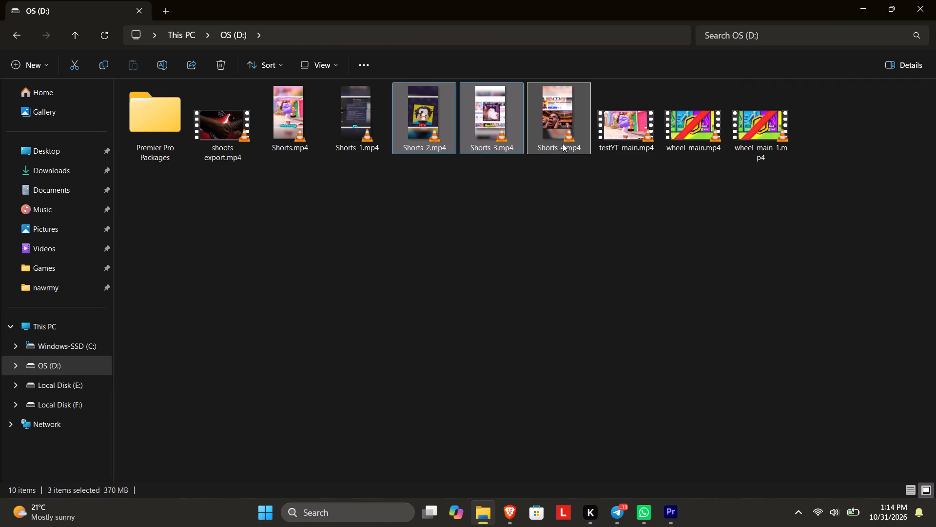
key(Delete)
drag(291, 167, 292, 167)
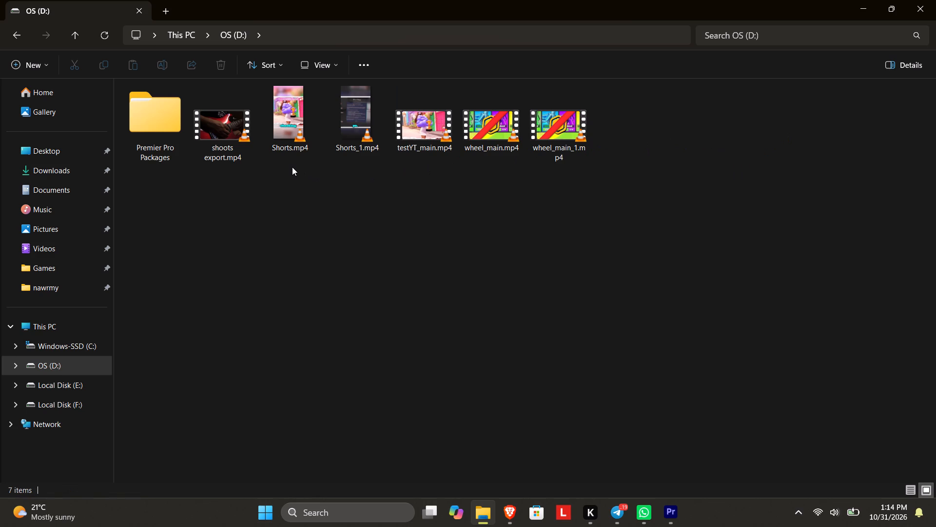
drag(292, 167, 337, 141)
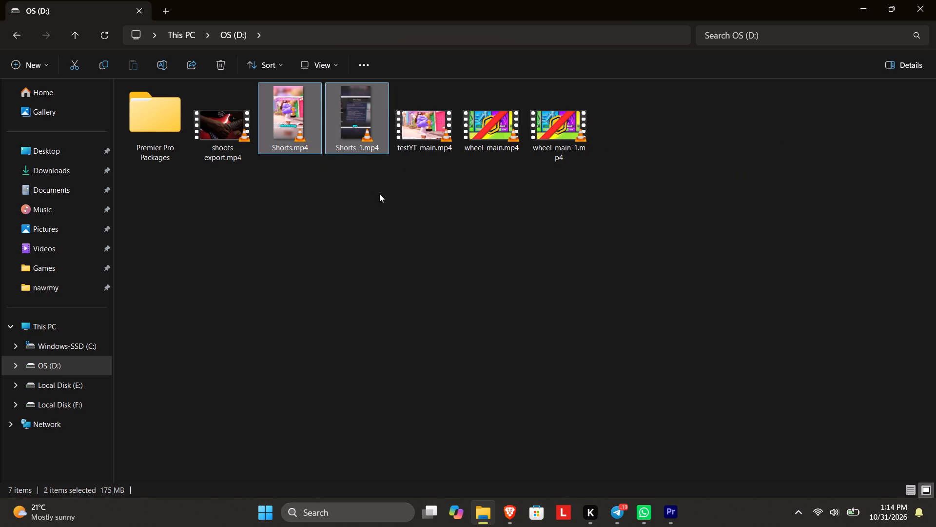
key(Delete)
Back in Premiere Pro, change the number in the export file name to 4 and start the H.264 export to D:.
click(676, 521)
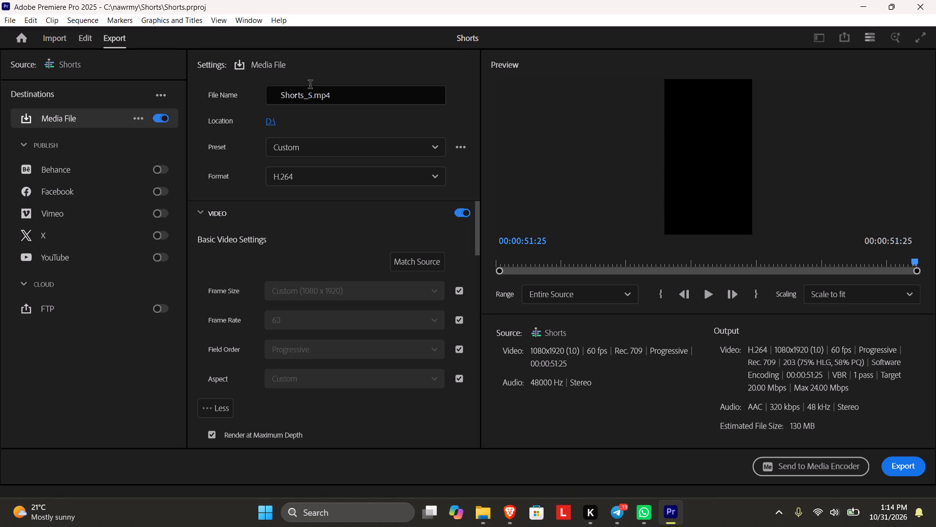
click(310, 91)
double_click(314, 95)
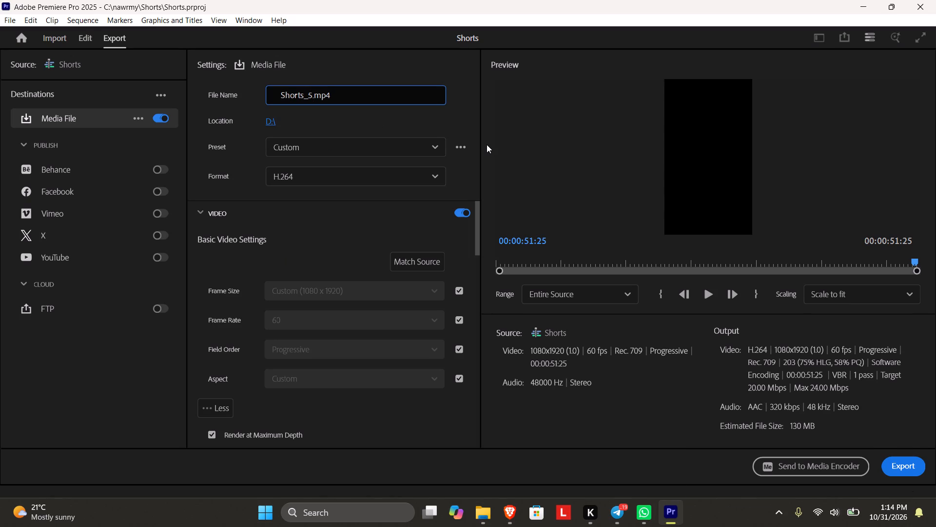
key(BackSpace)
key(4)
click(905, 465)
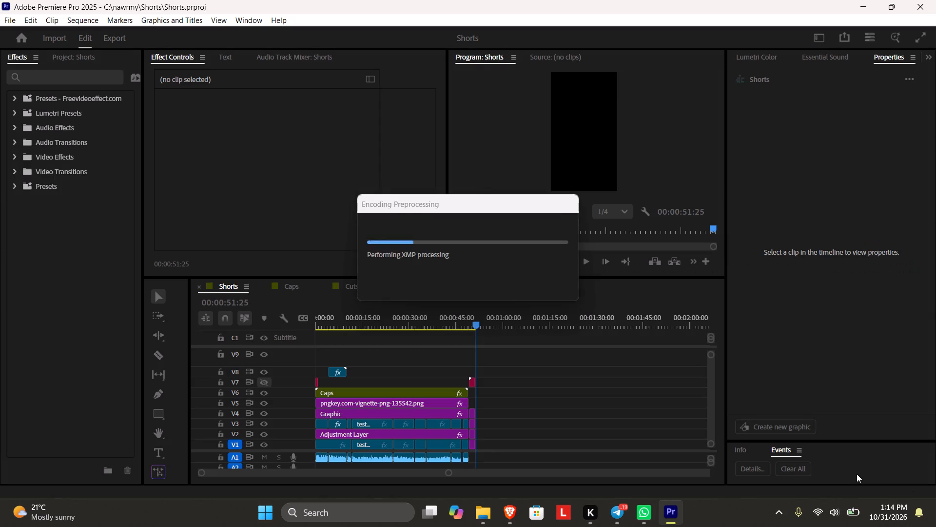
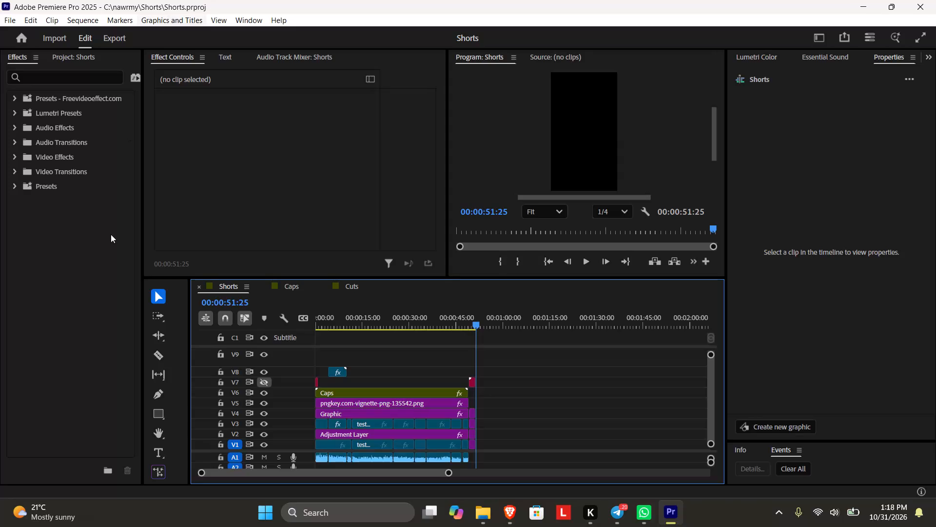
Save the Shorts project.
key(ctrl+s)
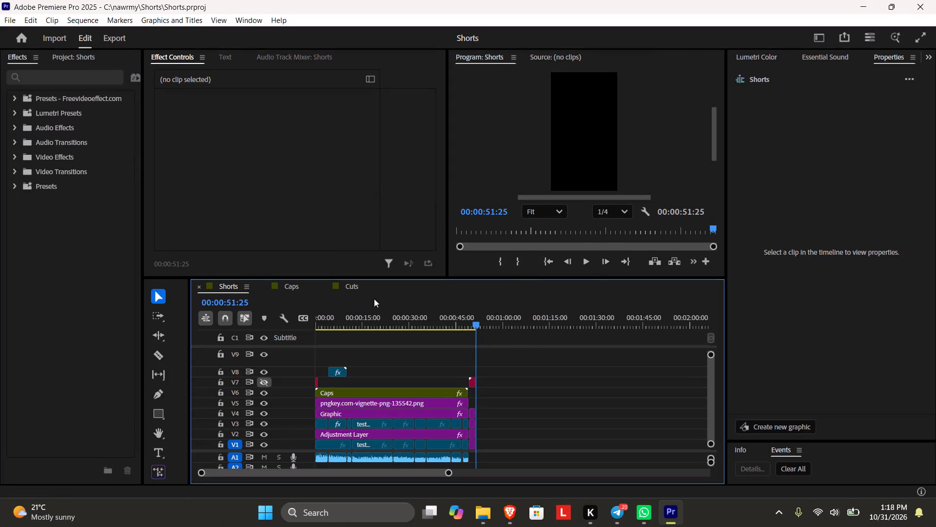
Start a new sequence in the Shorts project with custom settings, set the horizontal frame size to 1080 and select the vertical size for editing.
click(82, 54)
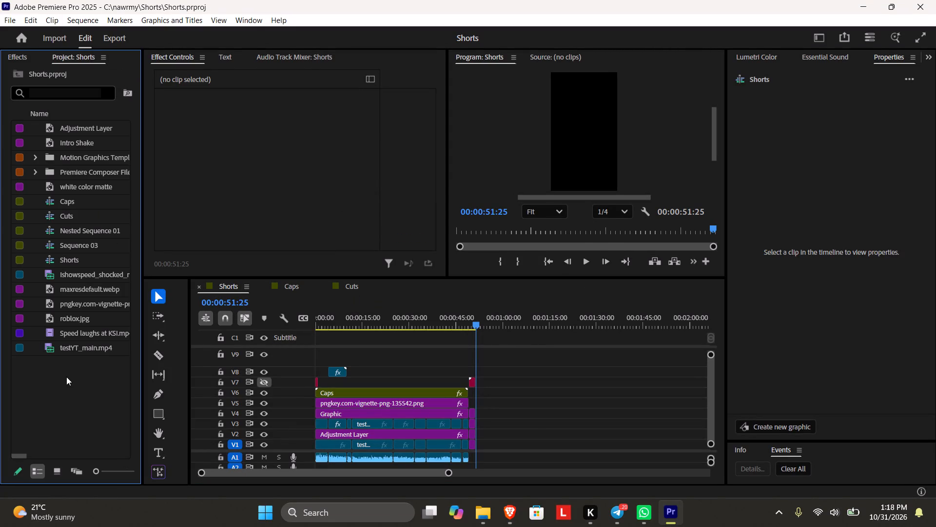
right_click(67, 377)
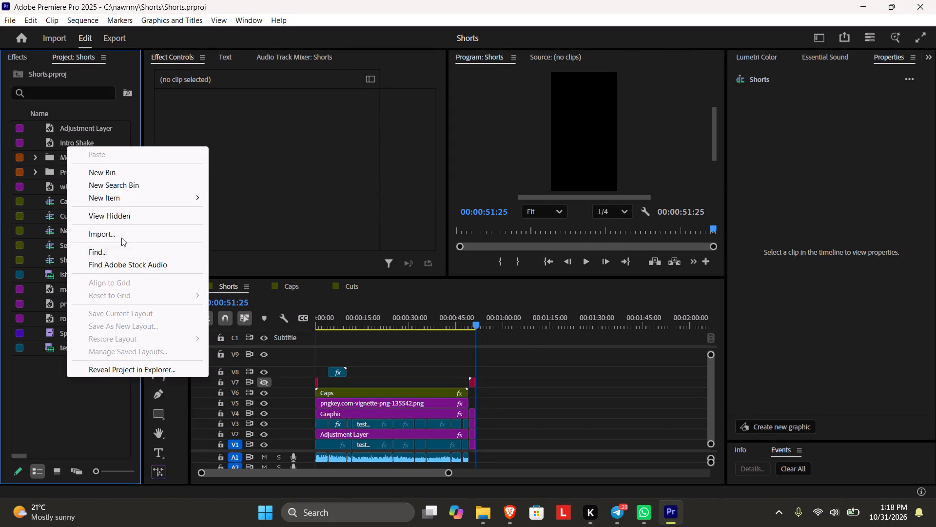
click(260, 194)
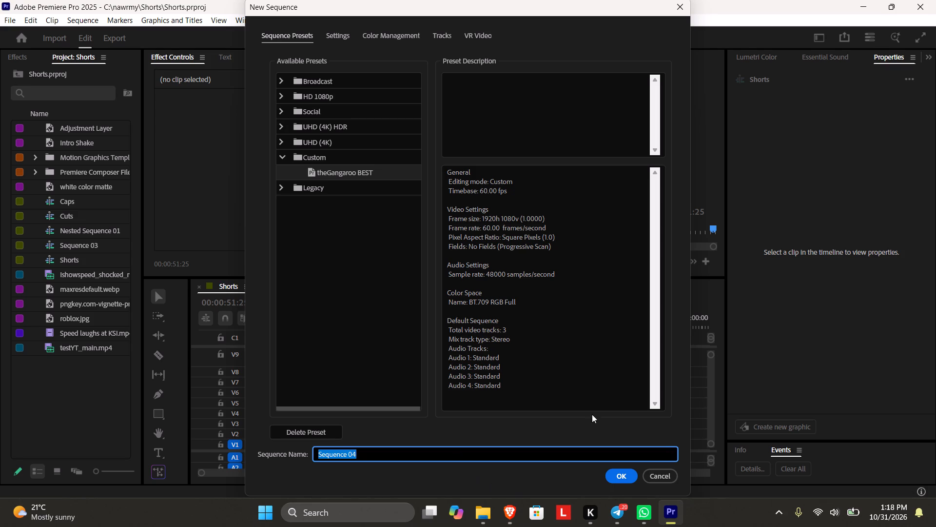
click(340, 37)
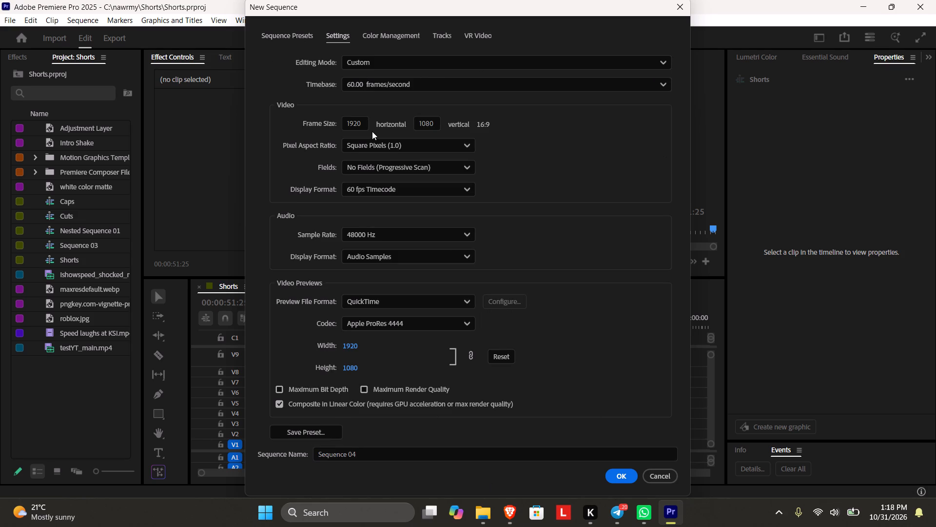
drag(362, 124, 314, 121)
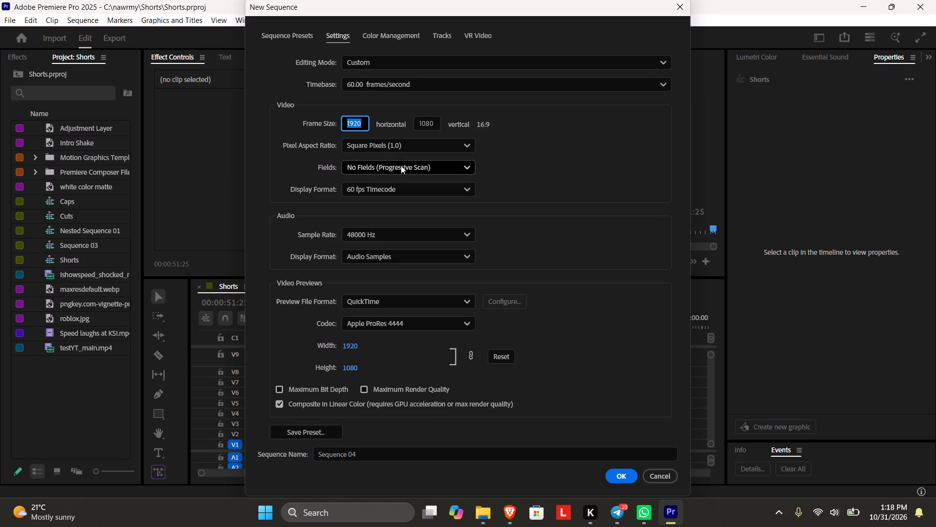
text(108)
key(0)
drag(436, 119, 430, 119)
drag(437, 128, 432, 126)
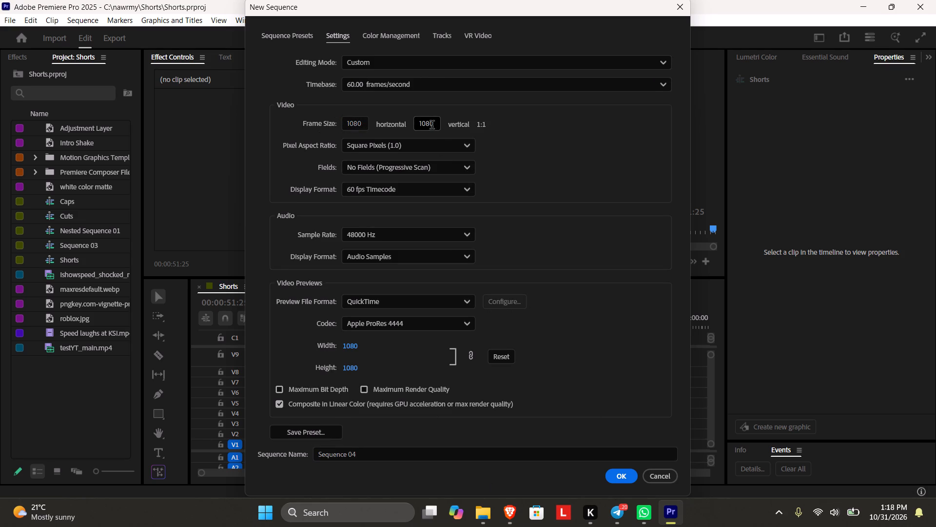
Set the vertical frame size to 1920, name the sequence "extra edits" and create it.
double_click(428, 123)
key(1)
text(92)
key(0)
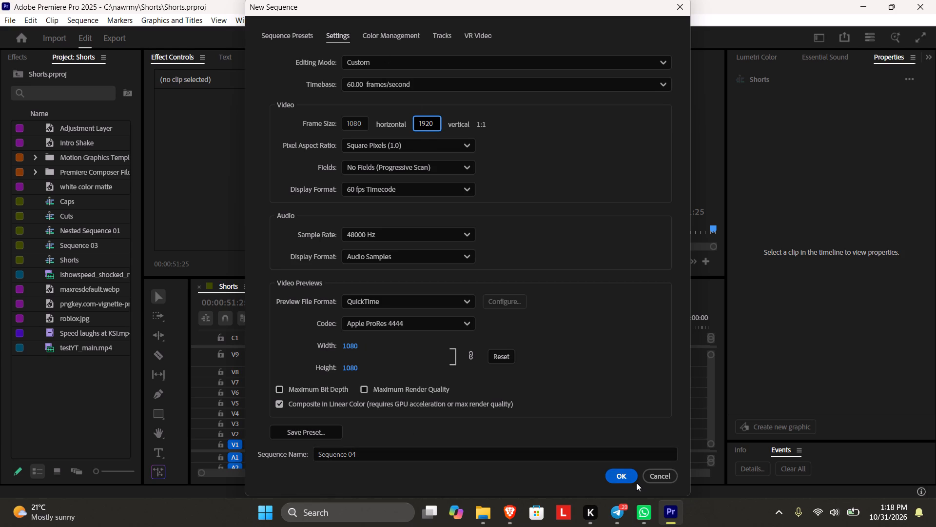
drag(391, 455, 199, 437)
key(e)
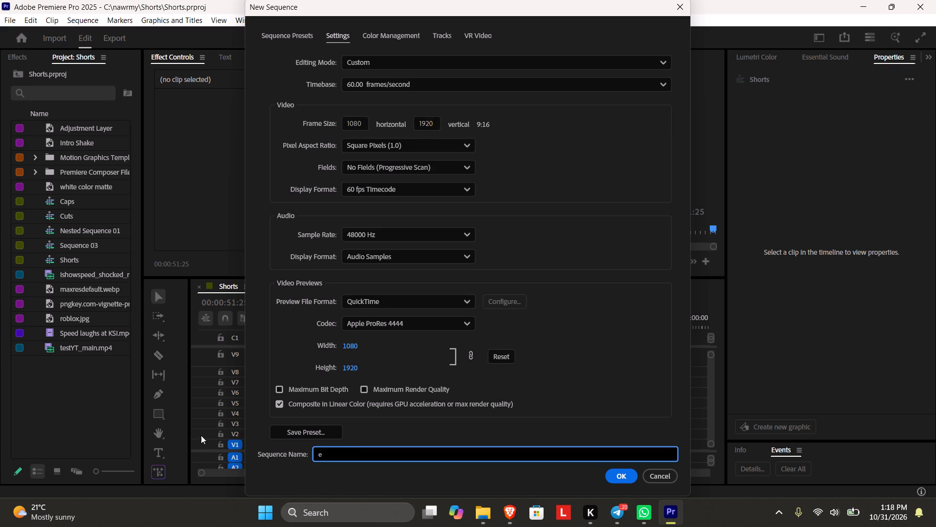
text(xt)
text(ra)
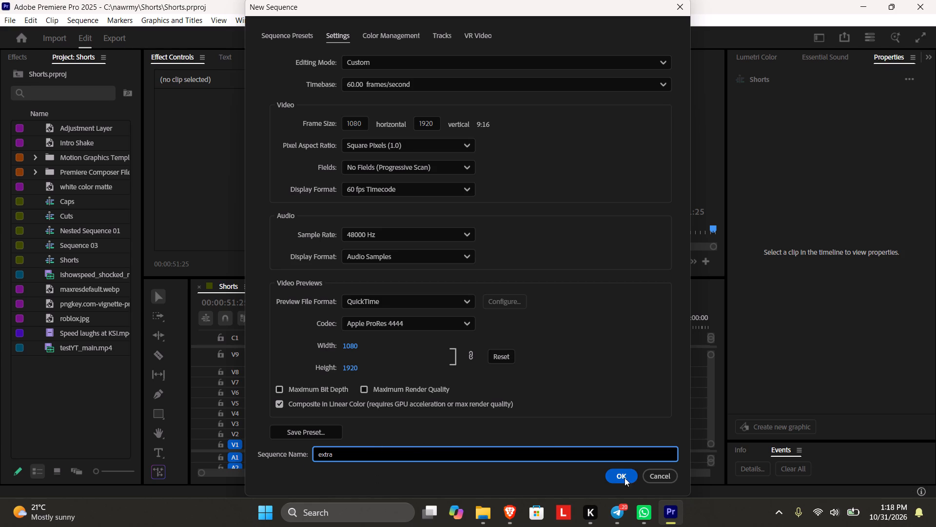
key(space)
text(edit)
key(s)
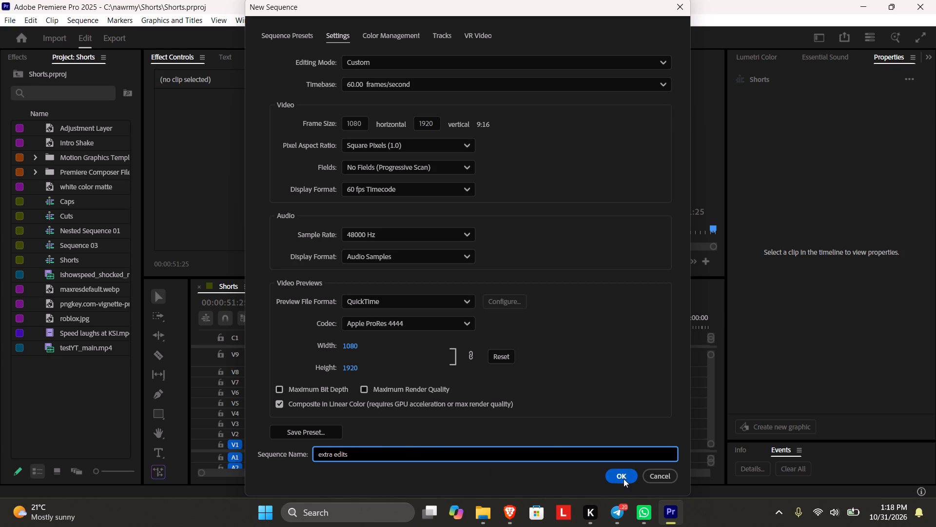
click(624, 479)
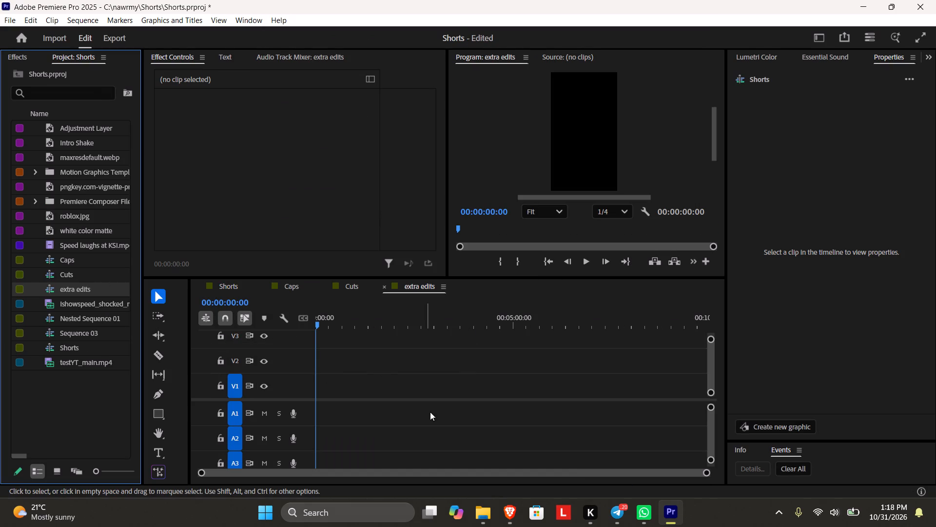
Switch to File Explorer and refresh the file listing of drive D:.
click(481, 526)
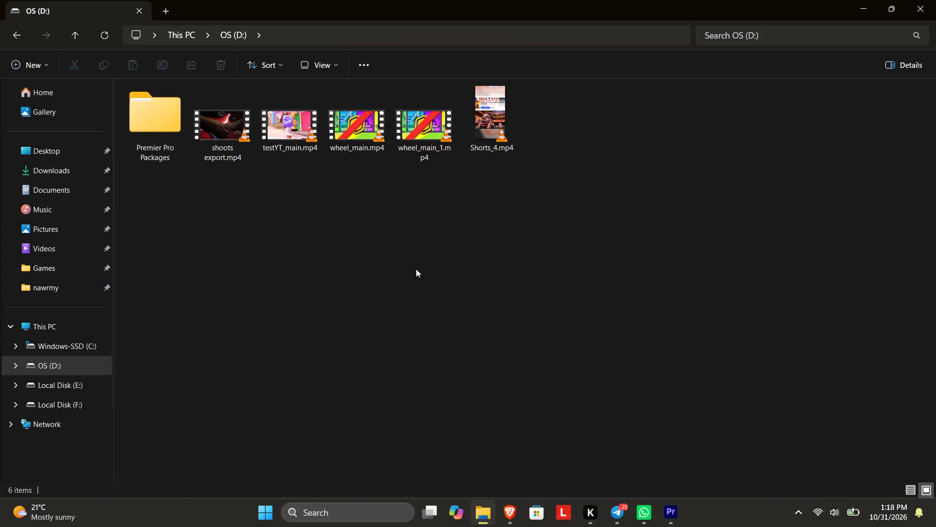
click(646, 341)
click(399, 320)
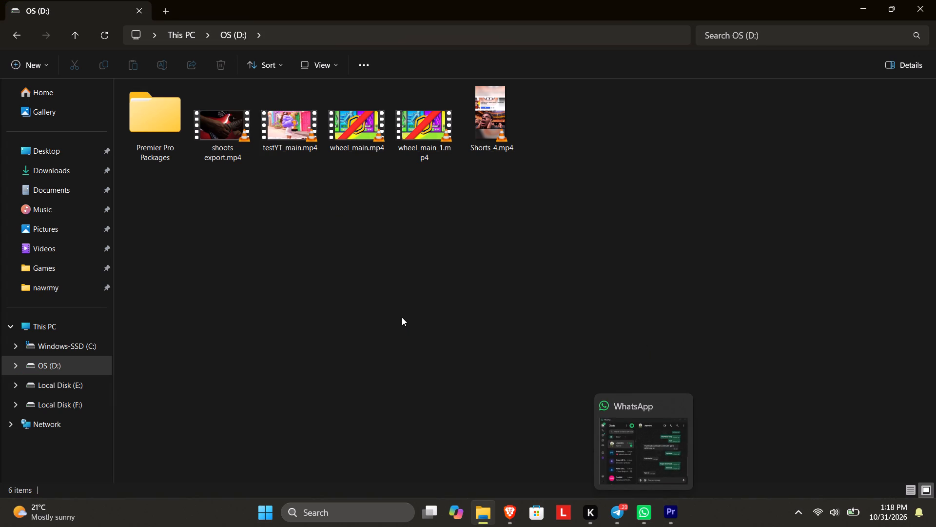
key(ctrl+r)
click(574, 316)
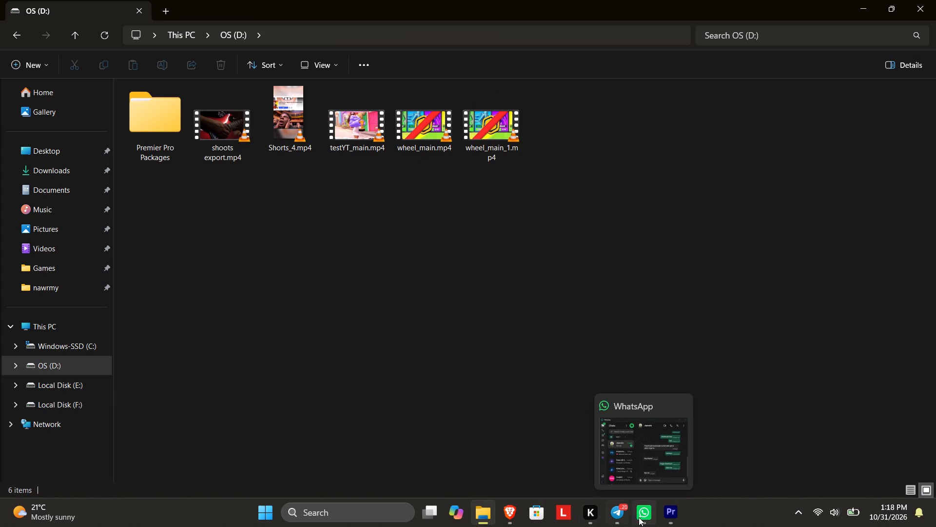
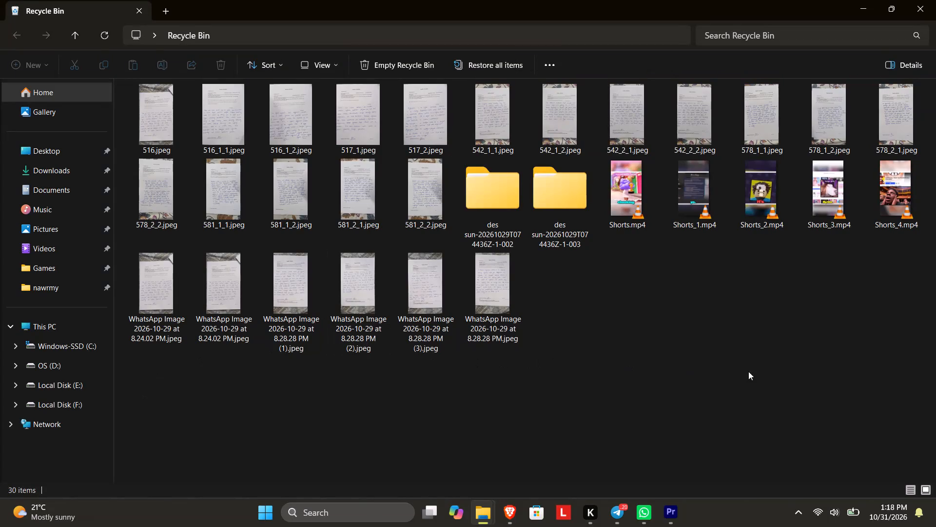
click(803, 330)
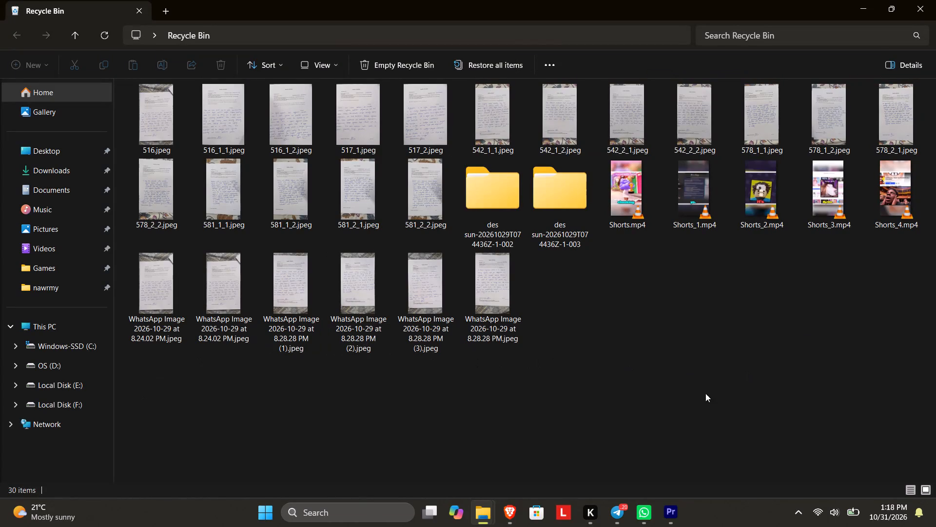
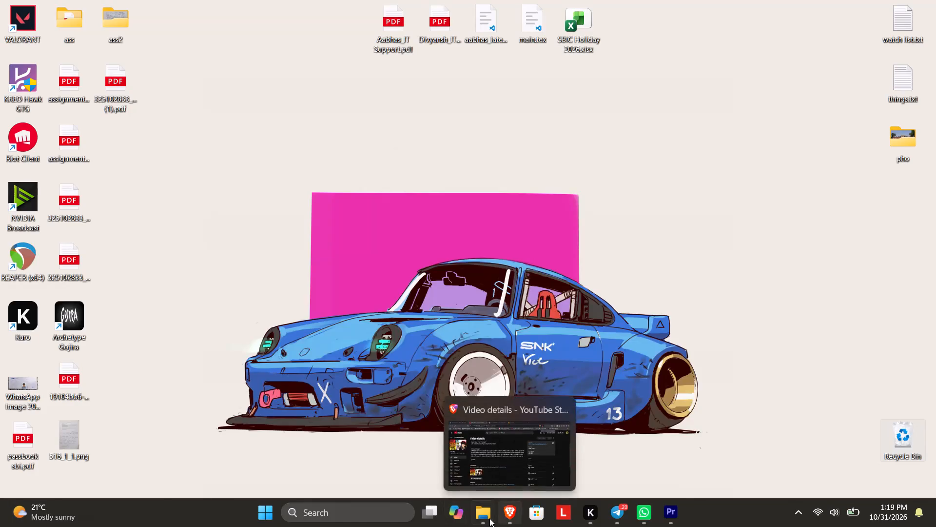
Switch to File Explorer and bring up its open windows to view the Recycle Bin.
click(489, 518)
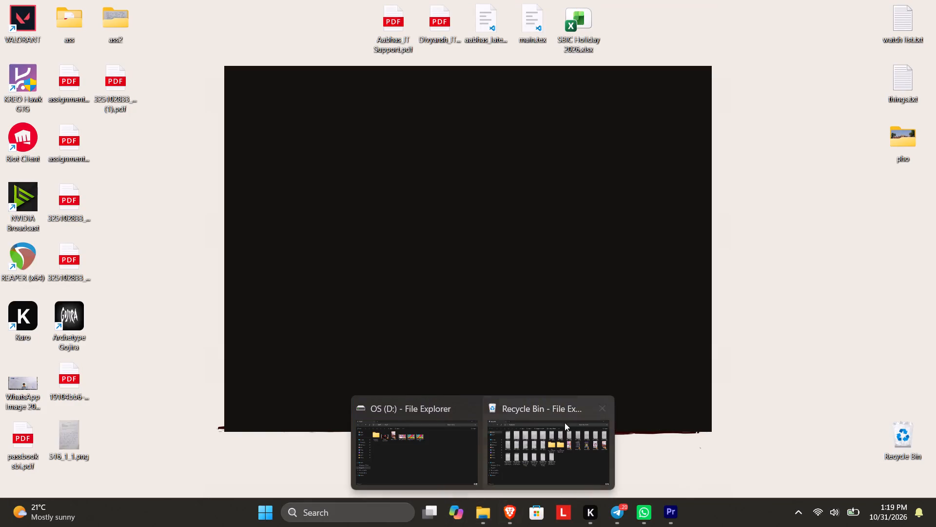
Restore Shorts_2.mp4 and Shorts_3.mp4 from the Recycle Bin in File Explorer.
click(894, 319)
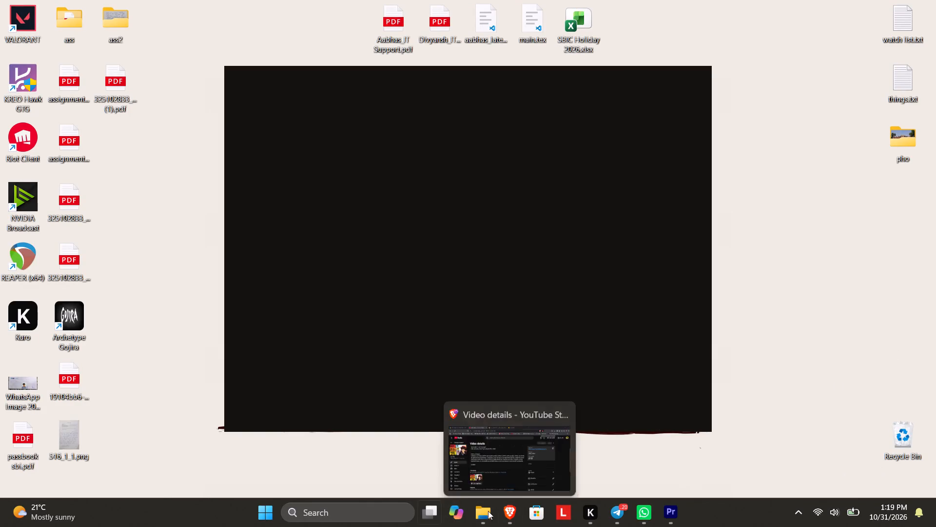
click(547, 440)
click(723, 377)
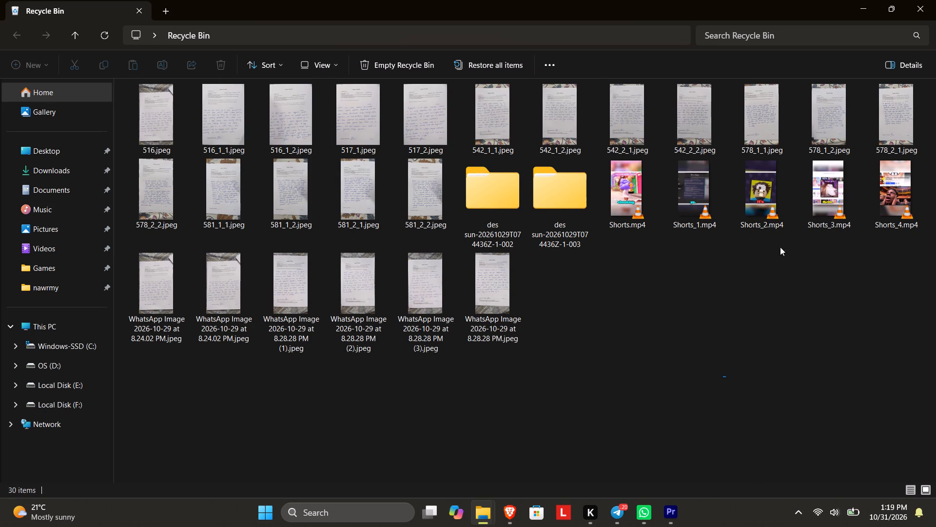
drag(757, 247, 815, 205)
right_click(815, 204)
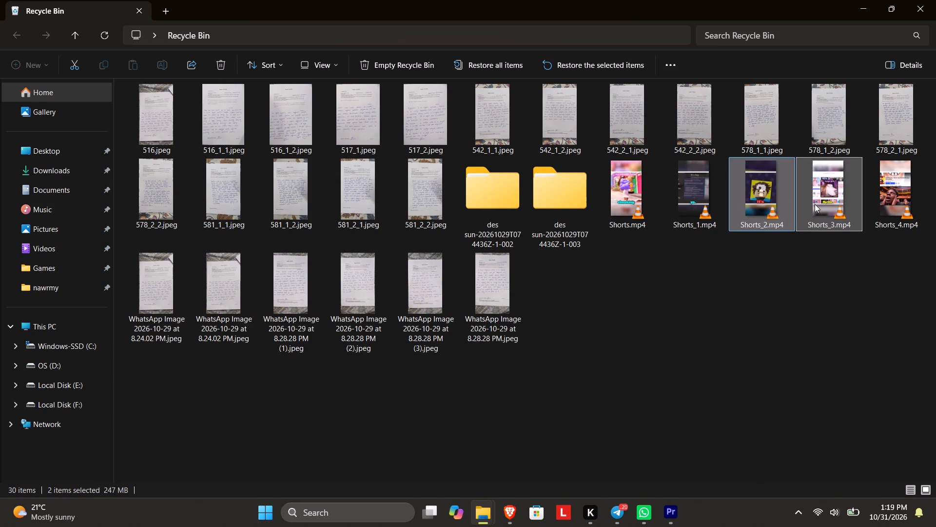
click(609, 66)
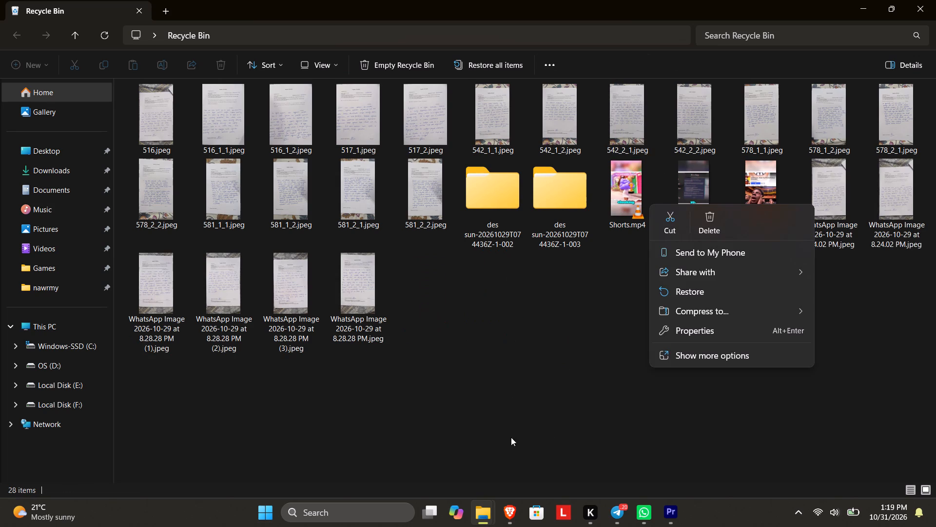
Bring Shorts_2.mp4 from the OS (D:) drive into Premiere Pro, at the start of track V1 in the extra edits sequence.
click(488, 510)
click(552, 436)
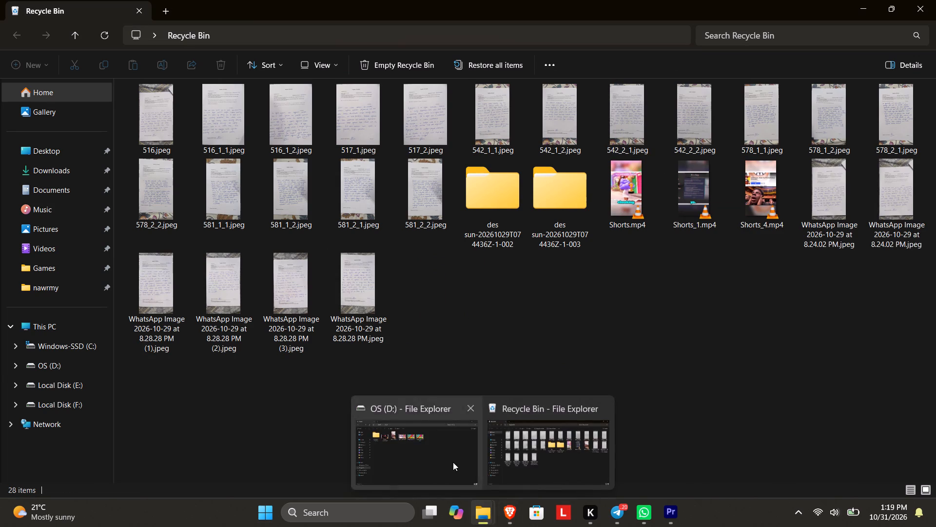
click(453, 462)
click(510, 346)
drag(565, 121, 653, 327)
key(alt+Tab)
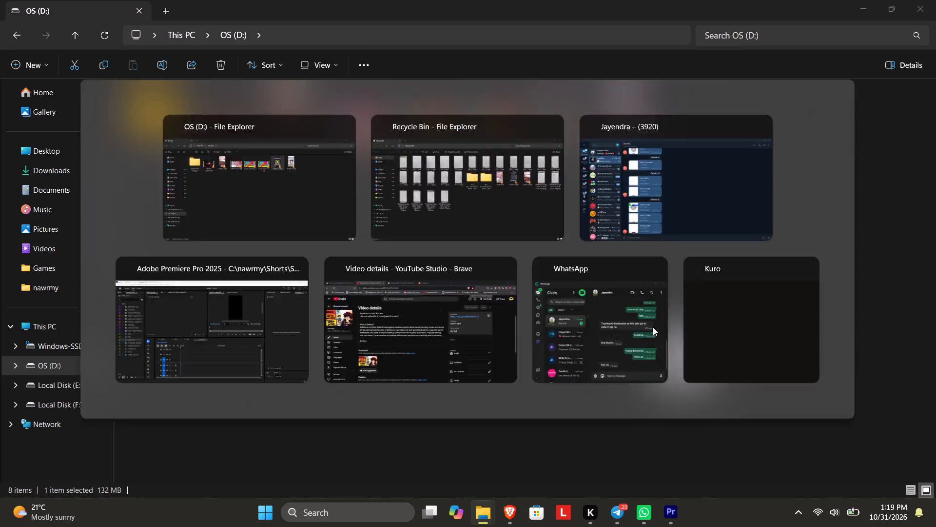
drag(653, 327, 298, 396)
key(alt+Tab)
key(alt+Tab)
key(alt+Tab)
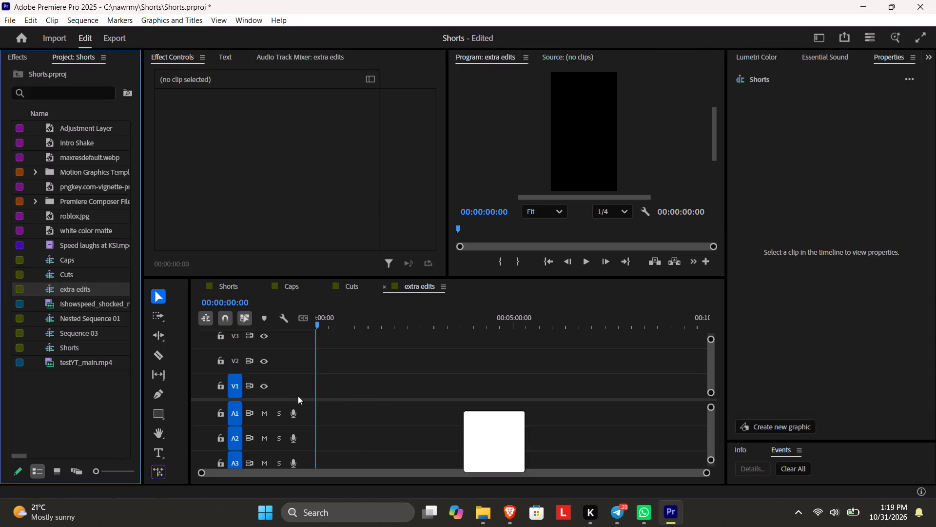
drag(298, 396, 327, 379)
drag(344, 394, 325, 393)
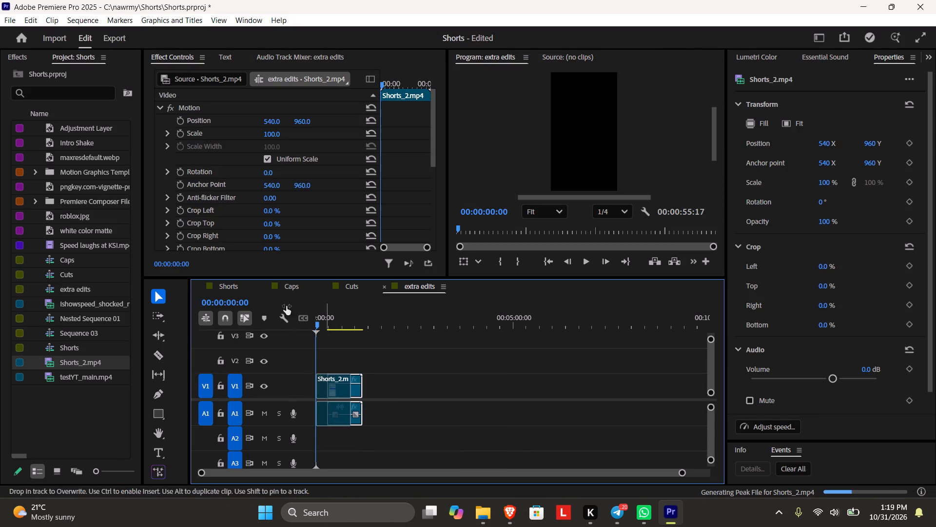
Copy the maxresdefault.webp clip from the Shorts sequence's end card onto V2 in extra edits, ending flush with Shorts_2.mp4.
click(242, 290)
drag(499, 450, 477, 381)
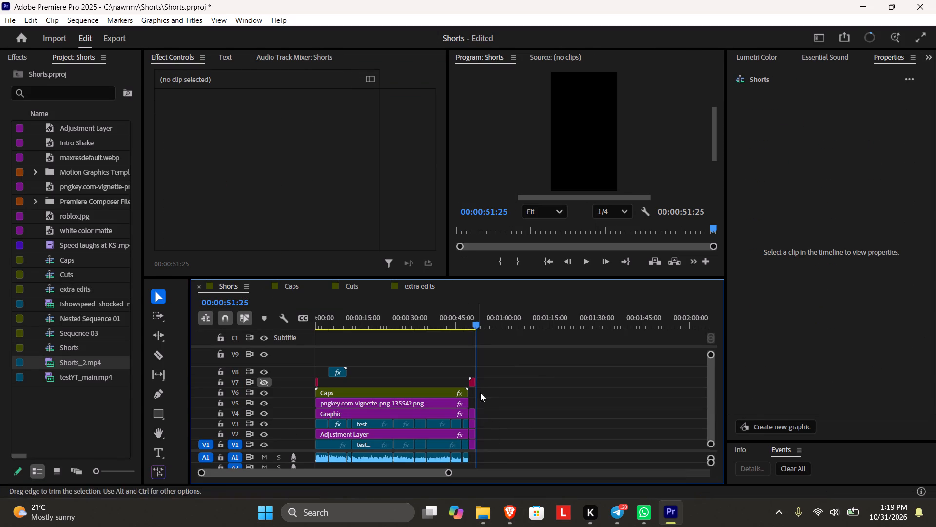
click(474, 382)
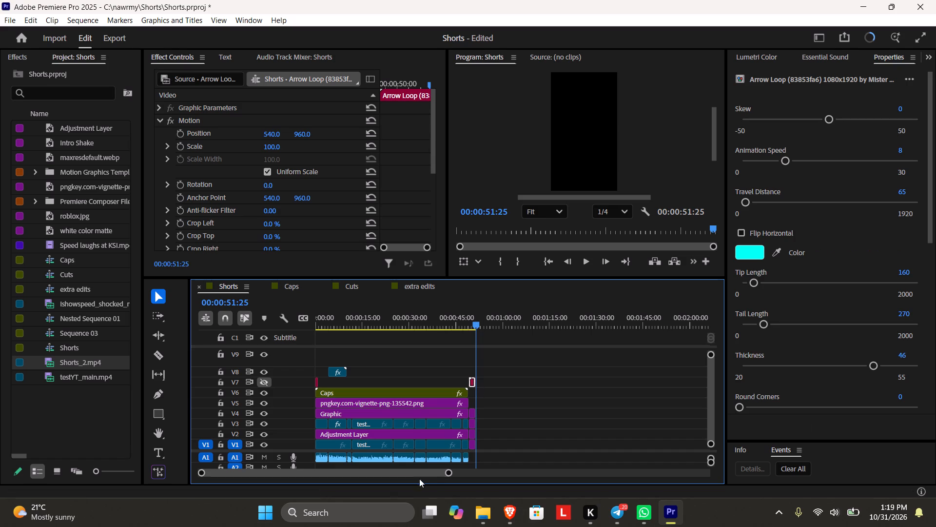
drag(450, 472, 357, 461)
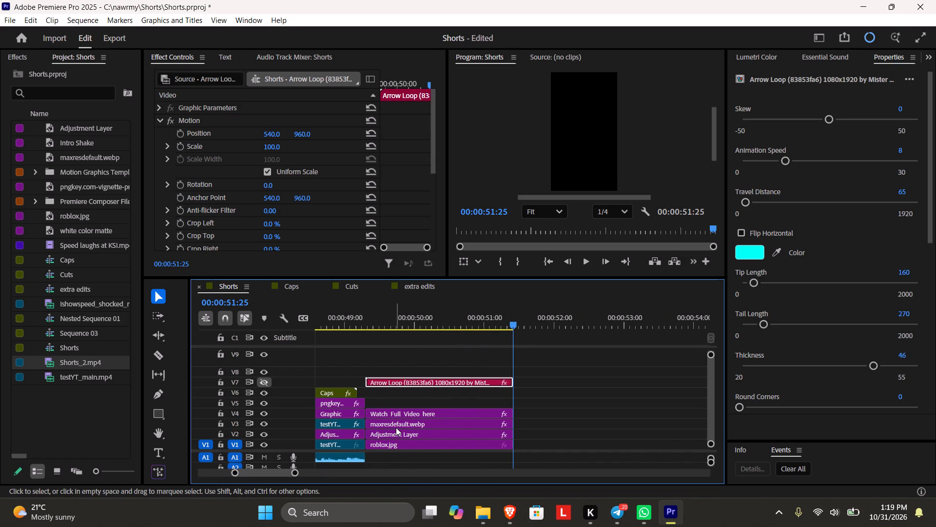
click(410, 422)
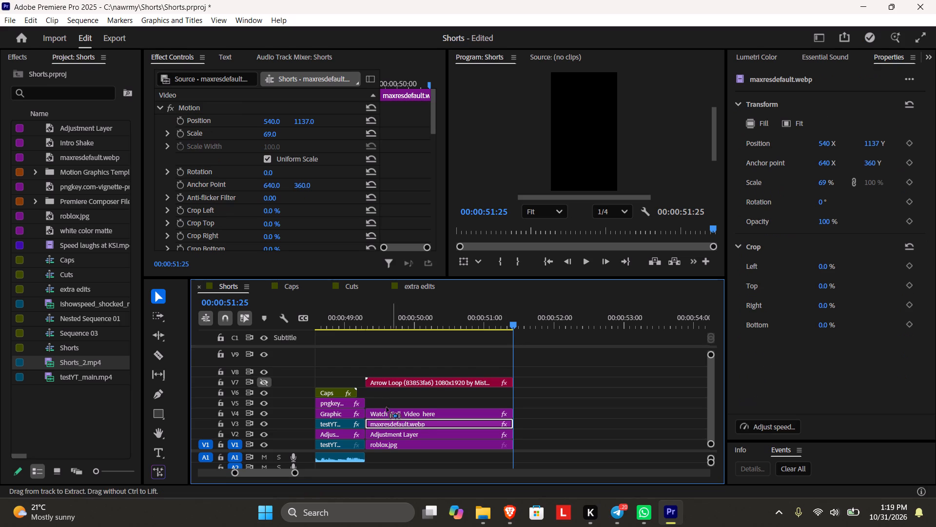
key(ctrl+c)
click(424, 284)
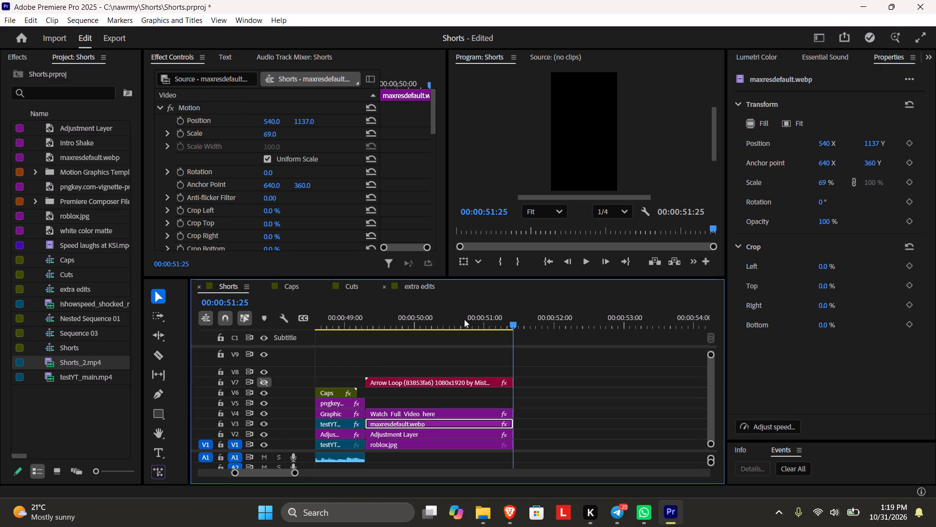
click(387, 313)
key(ctrl+v)
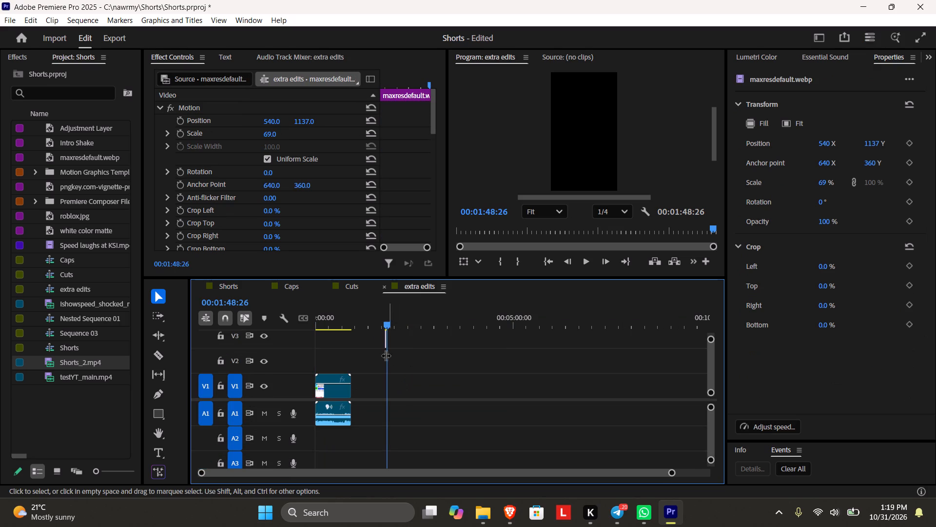
drag(386, 340, 348, 363)
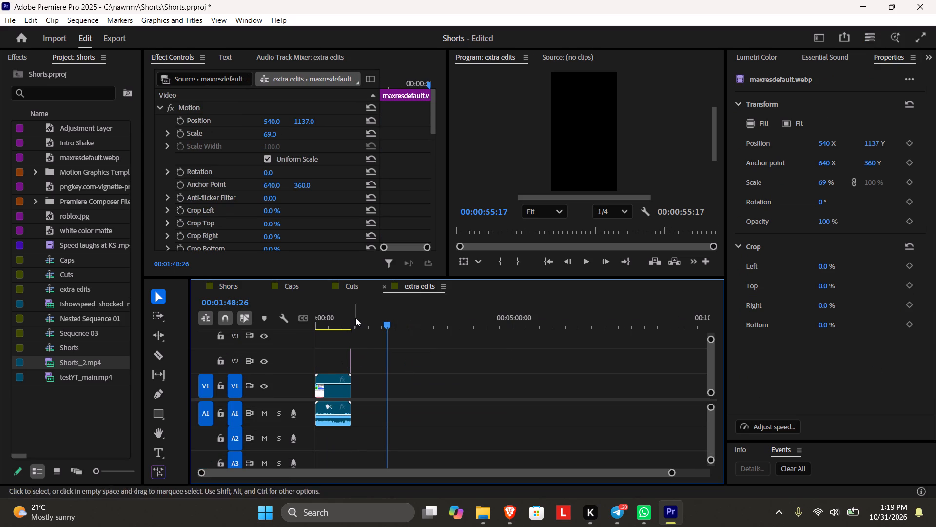
Examine frame by frame whether the maxresdefault.webp clip starts together with the end card in Shorts_2.mp4.
click(355, 317)
drag(670, 476, 493, 458)
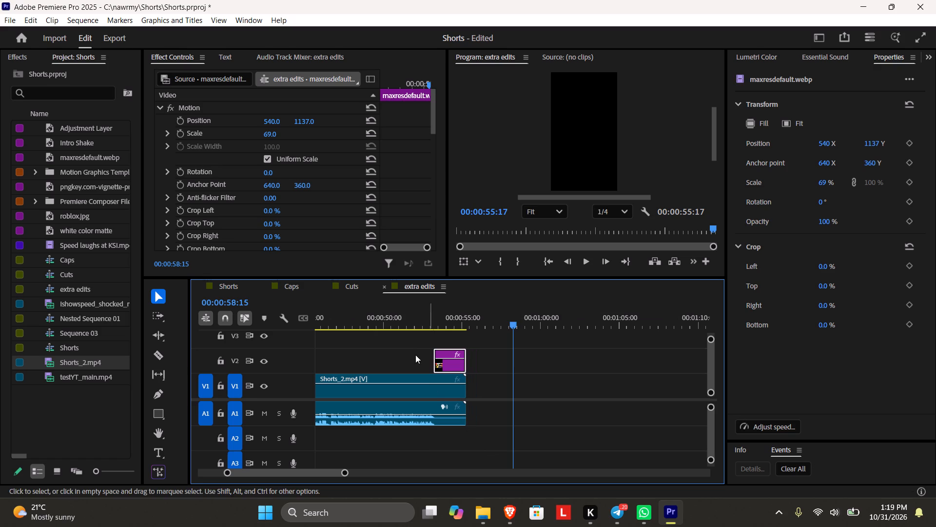
drag(423, 324, 430, 324)
drag(344, 476, 322, 471)
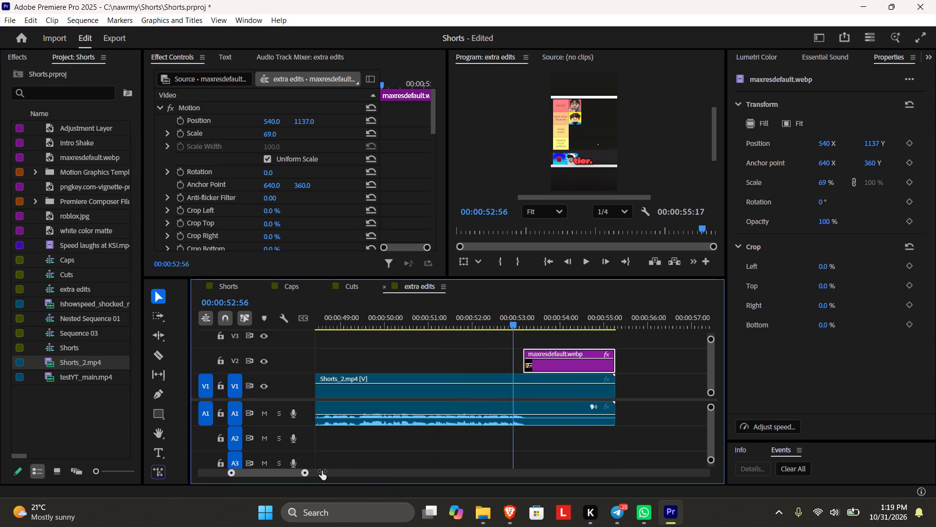
drag(322, 471, 306, 466)
drag(509, 310, 546, 324)
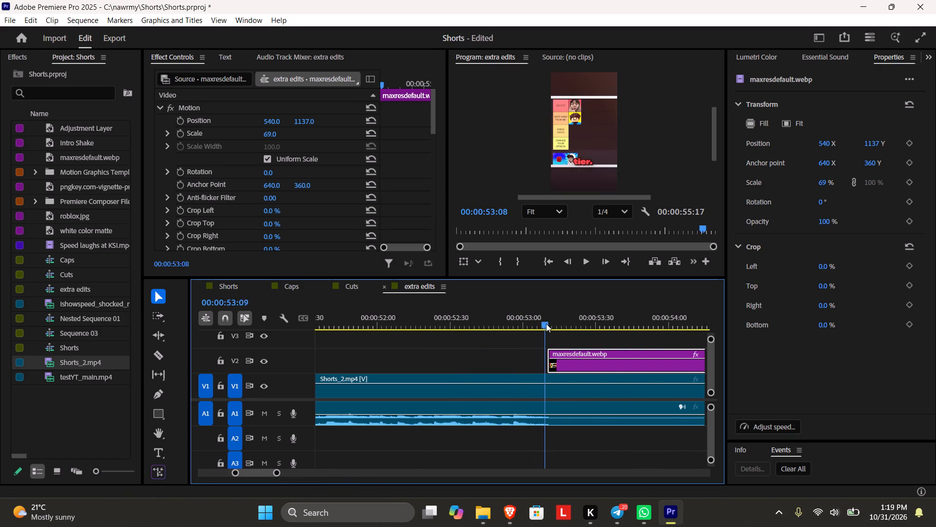
drag(546, 324, 548, 325)
key(Left)
key(Right)
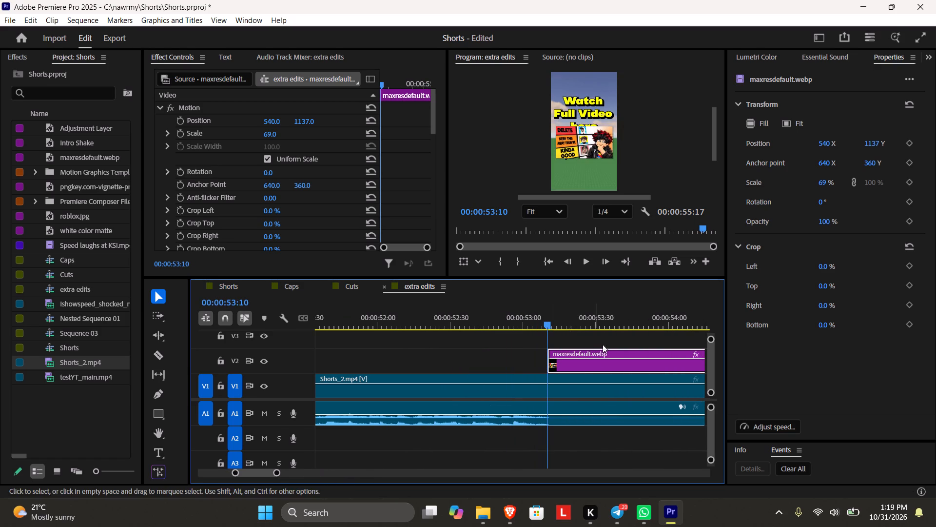
key(Left)
key(Right)
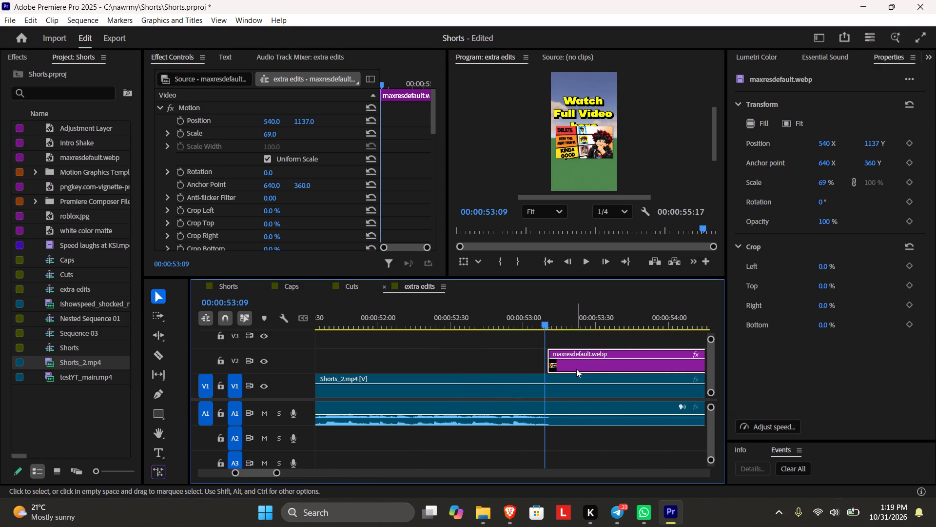
scroll(577, 369, down, 10)
click(687, 366)
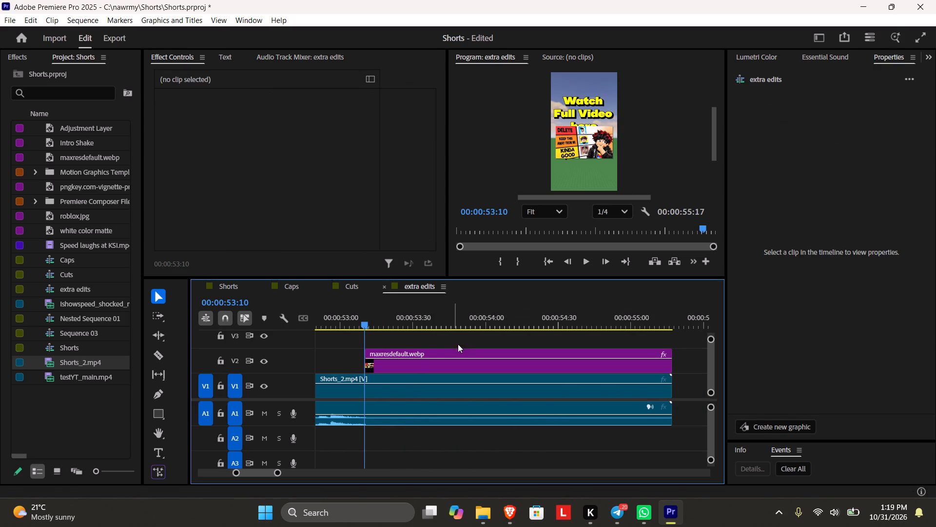
Lower the maxresdefault.webp clip below the end card text to vertical position 1319, play it back and save the project.
click(416, 365)
drag(304, 121, 394, 131)
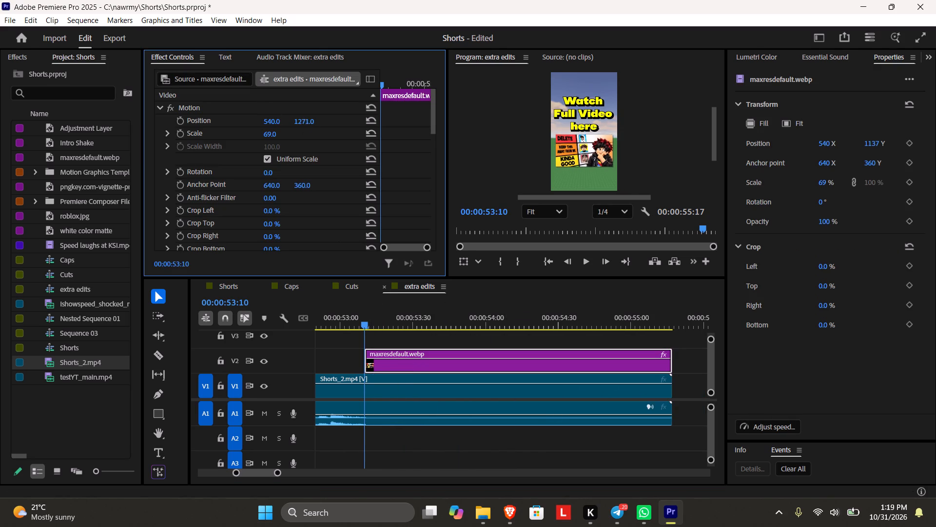
drag(394, 131, 440, 196)
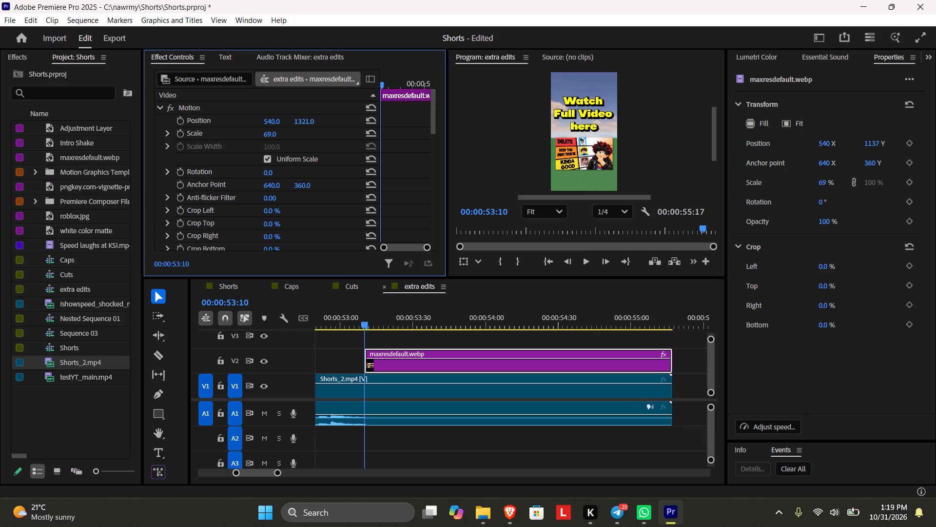
drag(440, 196, 439, 197)
key(space)
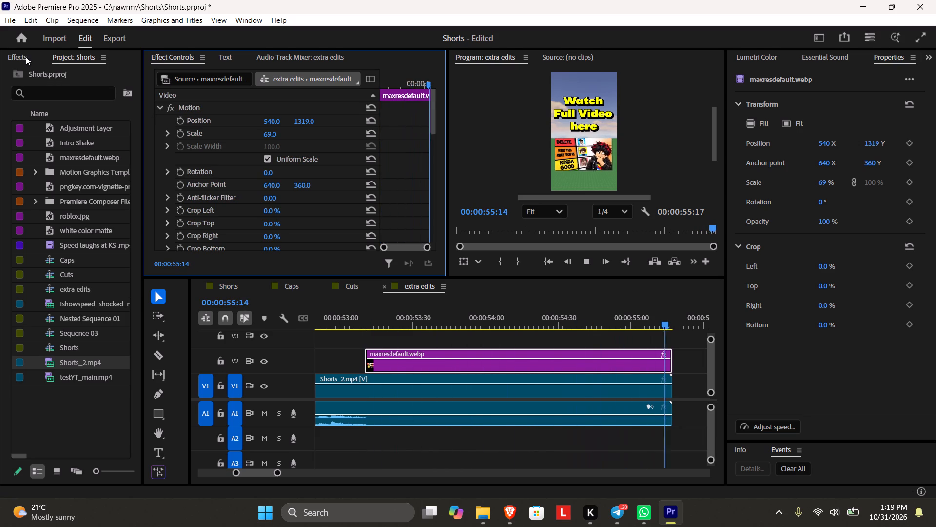
key(ctrl+s)
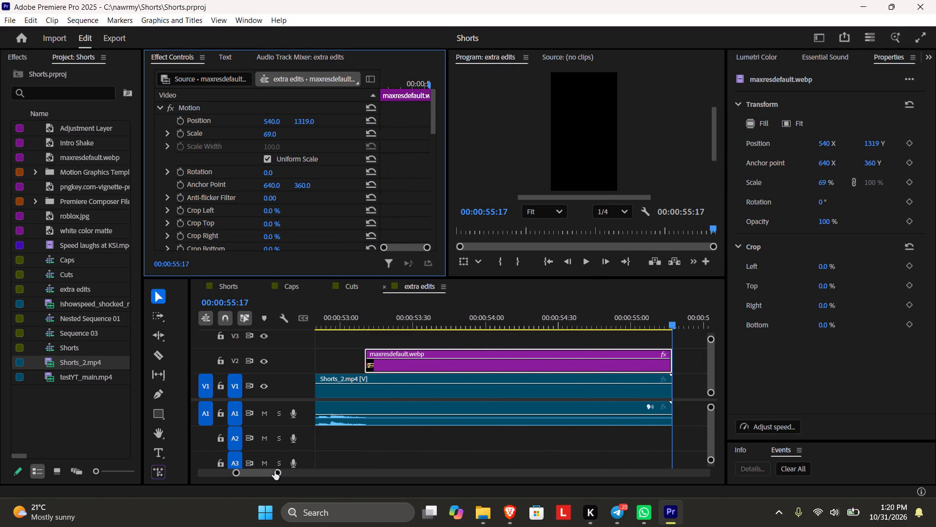
Play the extra edits sequence full screen from 00:00:53:08 to review the end card.
drag(274, 471, 286, 472)
click(398, 317)
click(390, 319)
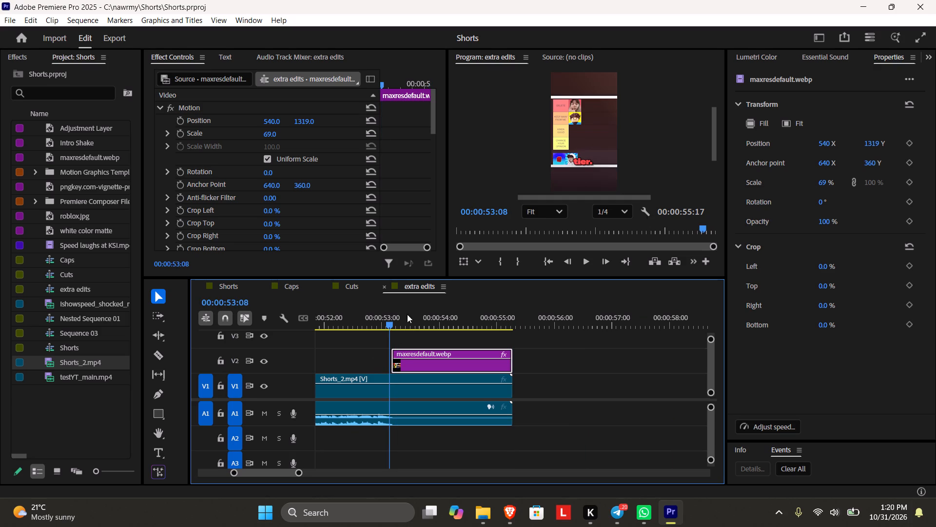
click(919, 45)
key(space)
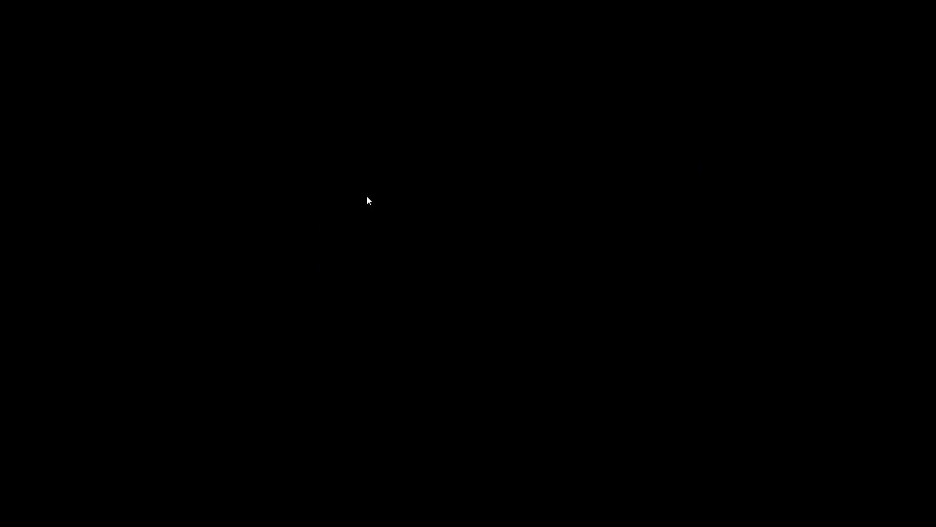
key(Escape)
Save the Shorts project.
key(ctrl+s)
click(632, 385)
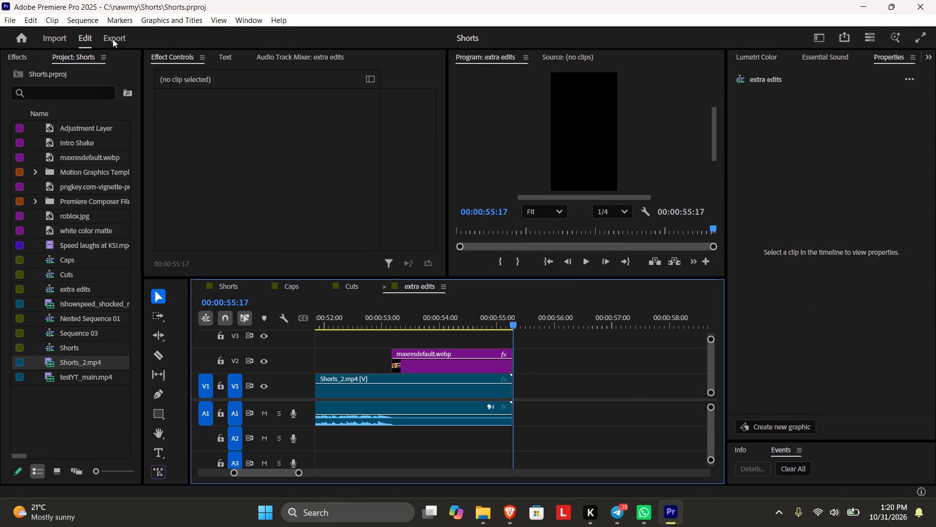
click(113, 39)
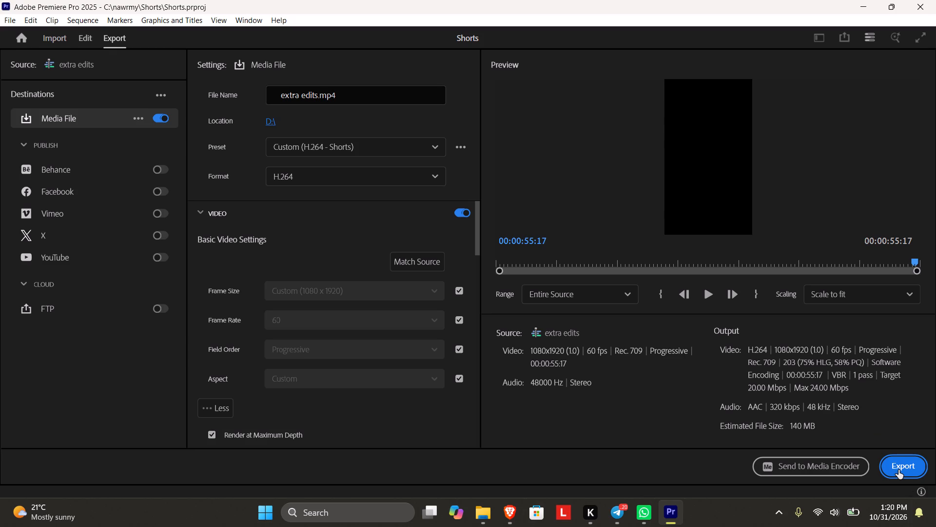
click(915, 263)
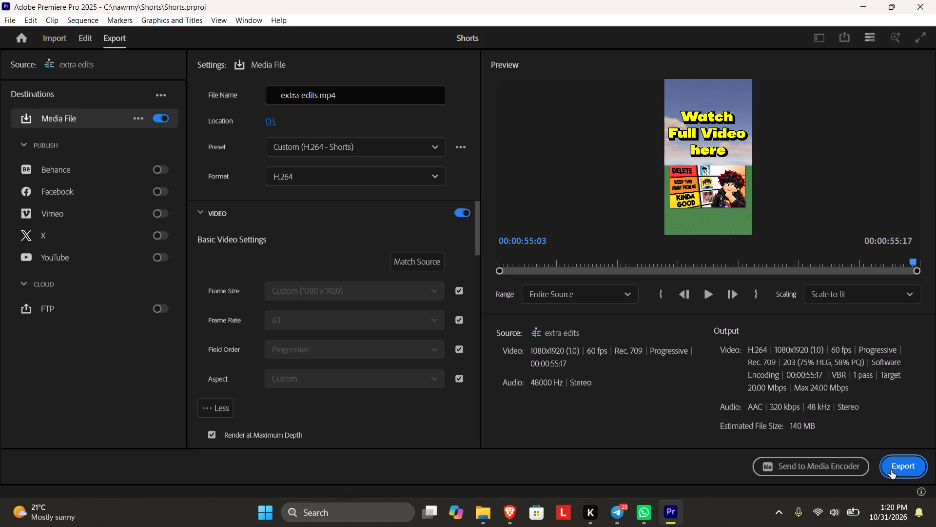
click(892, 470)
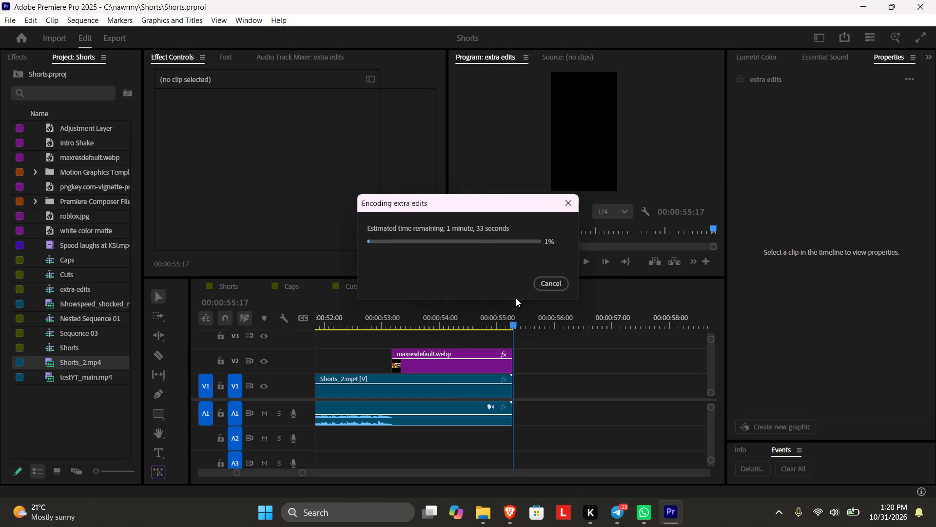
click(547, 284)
Export the extra edits sequence to D:\ in H.264 format under the file name extra edits_2.mp4.
click(123, 39)
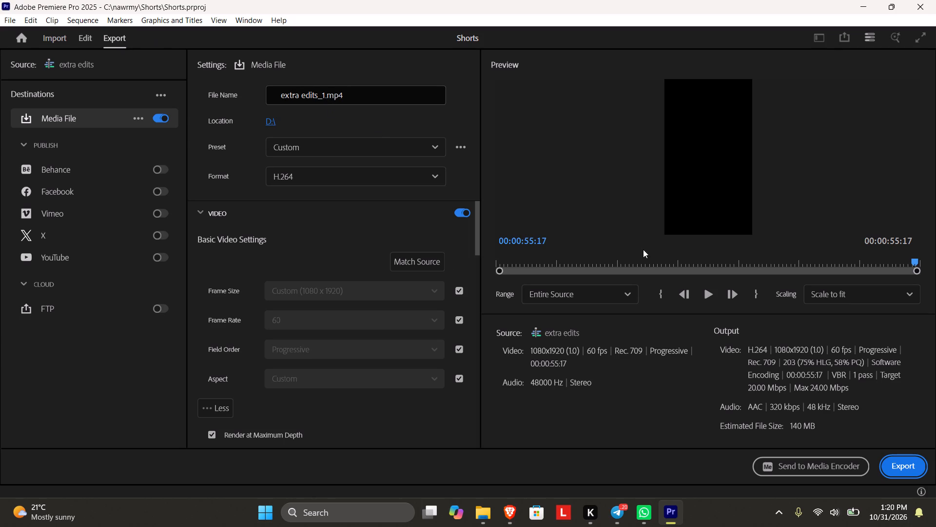
click(326, 98)
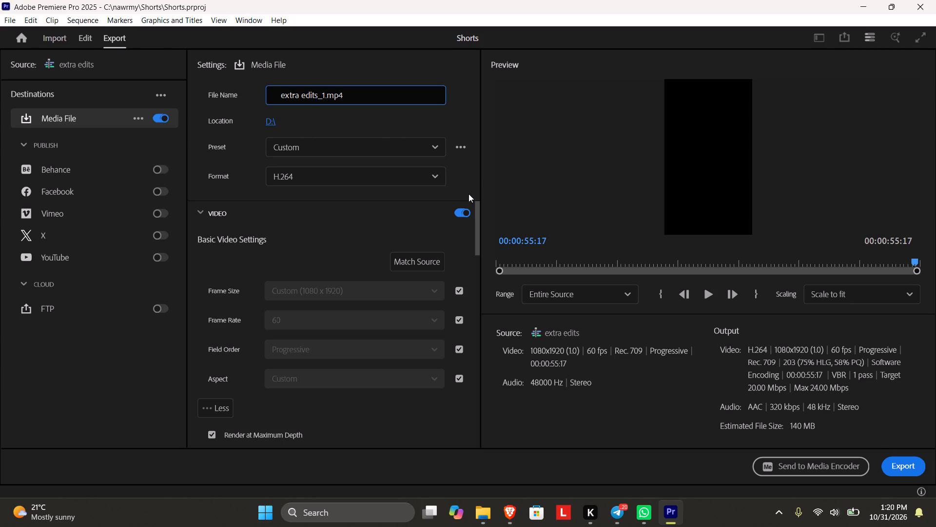
key(Left)
key(BackSpace)
key(2)
click(895, 462)
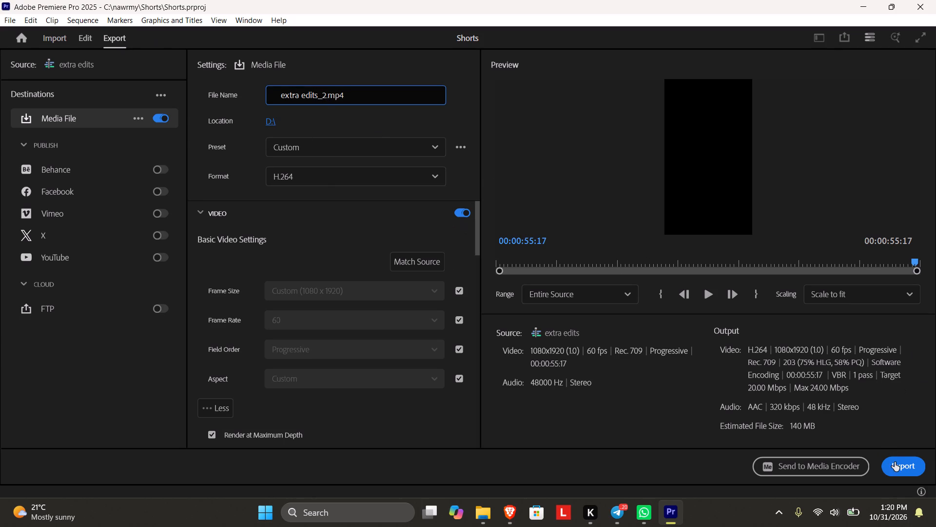
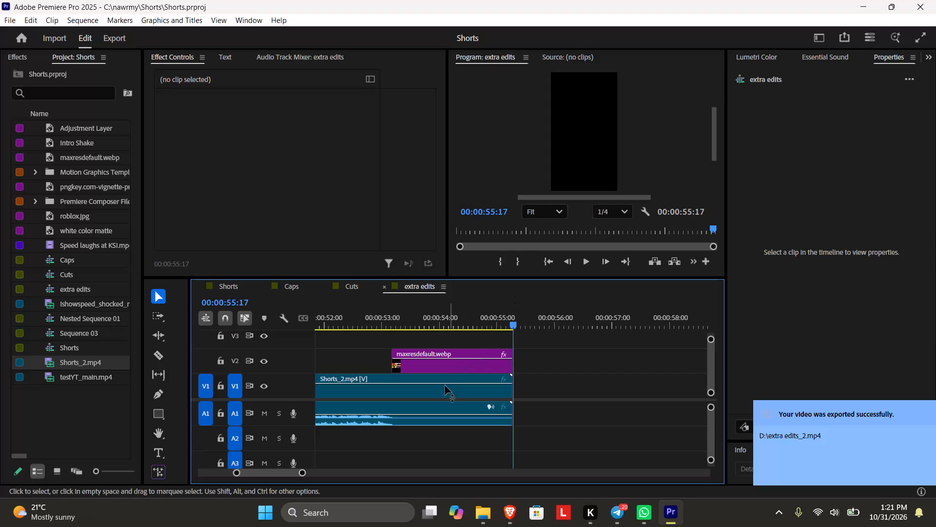
Delete the Shorts_2.mp4 clip from V1 and A1 in the extra edits sequence, keeping maxresdefault.webp on V2.
click(449, 367)
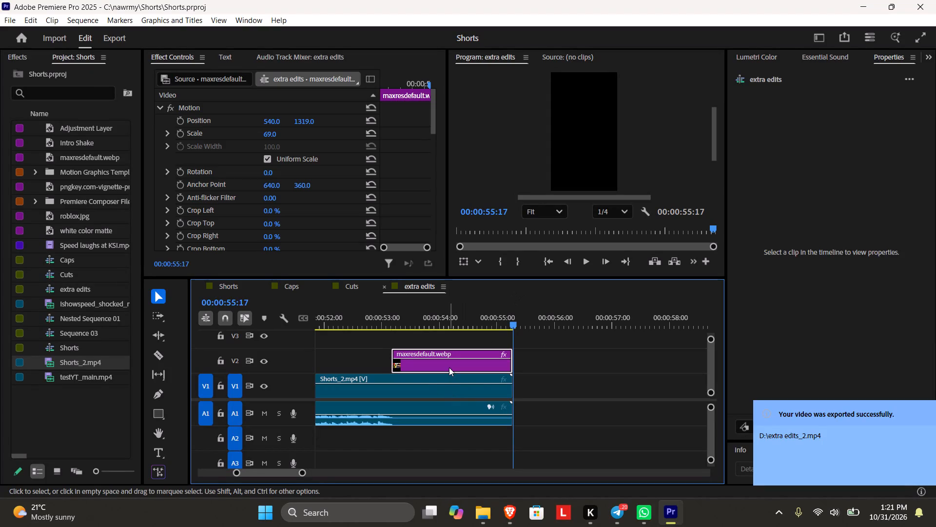
click(409, 394)
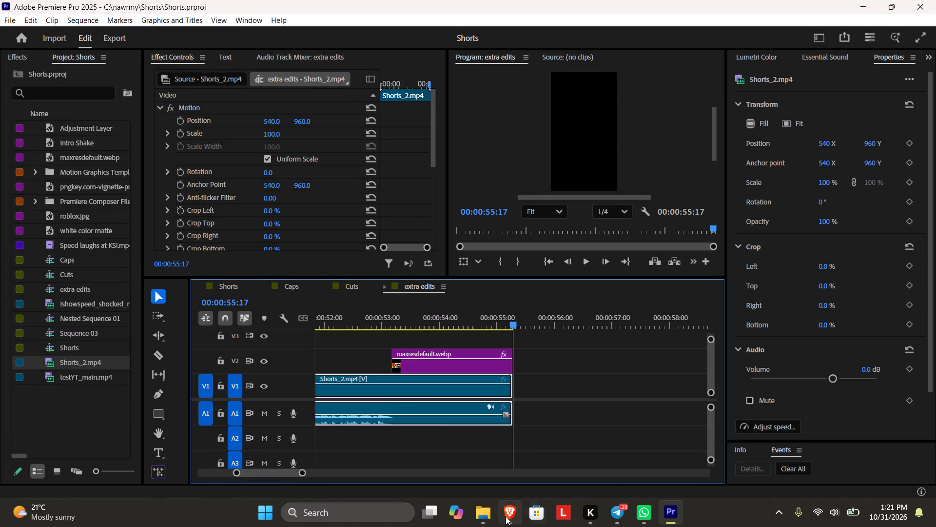
key(Delete)
Add Shorts_3.mp4 from D:\ to V1 and A1 of the extra edits sequence and close the gap before it.
click(490, 512)
click(454, 443)
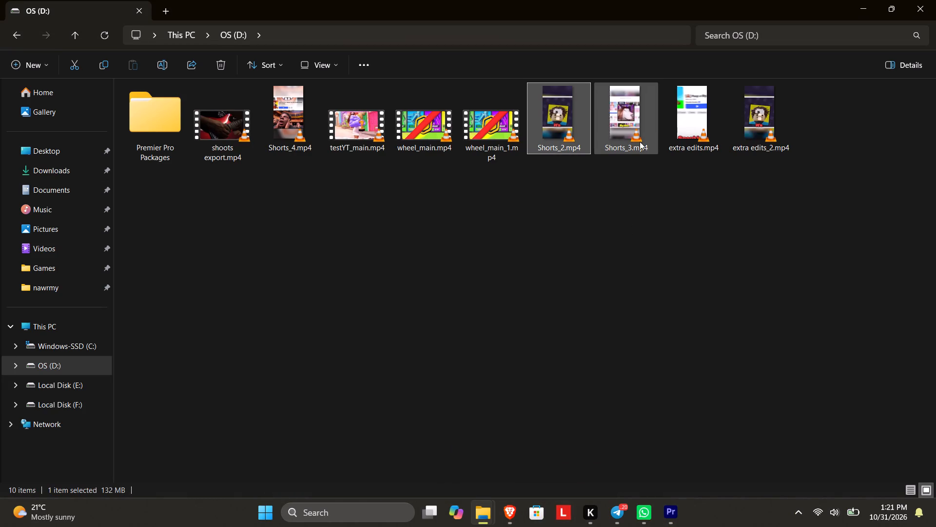
drag(625, 119, 359, 406)
key(alt+Tab)
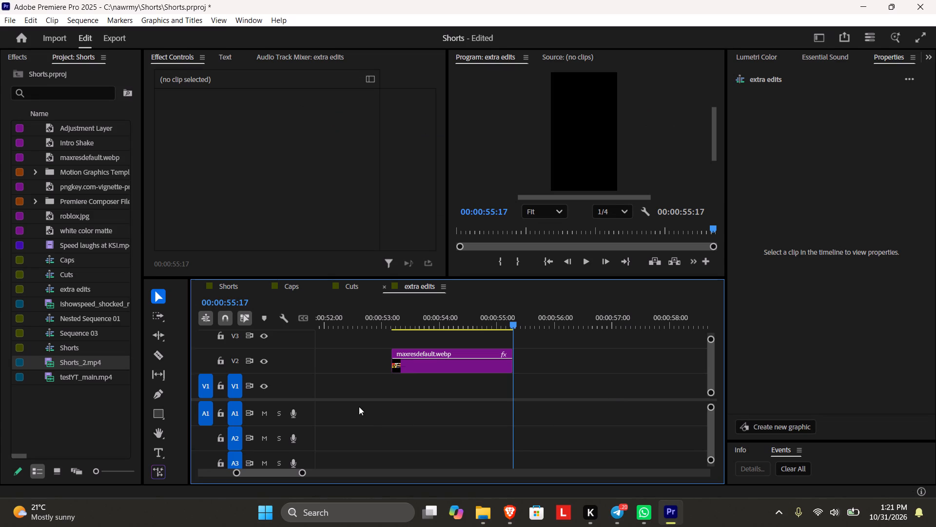
drag(359, 406, 289, 387)
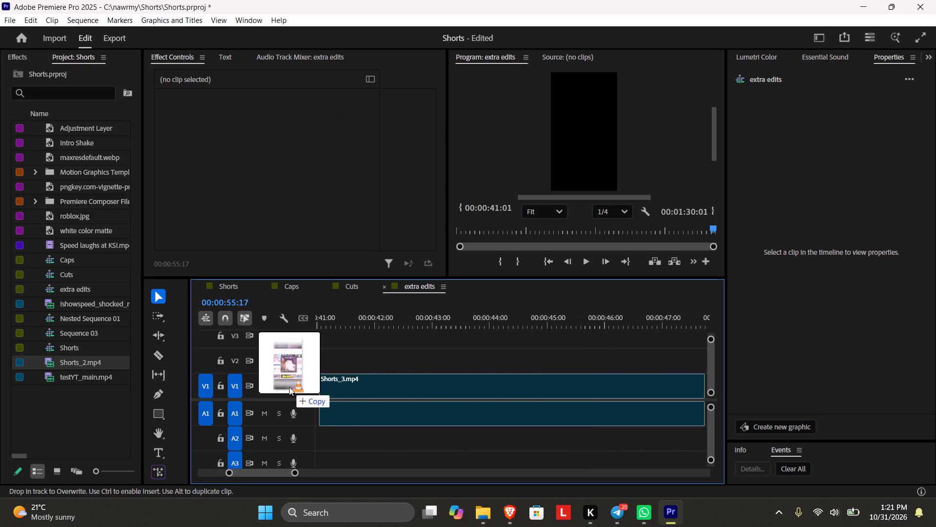
drag(289, 387, 333, 392)
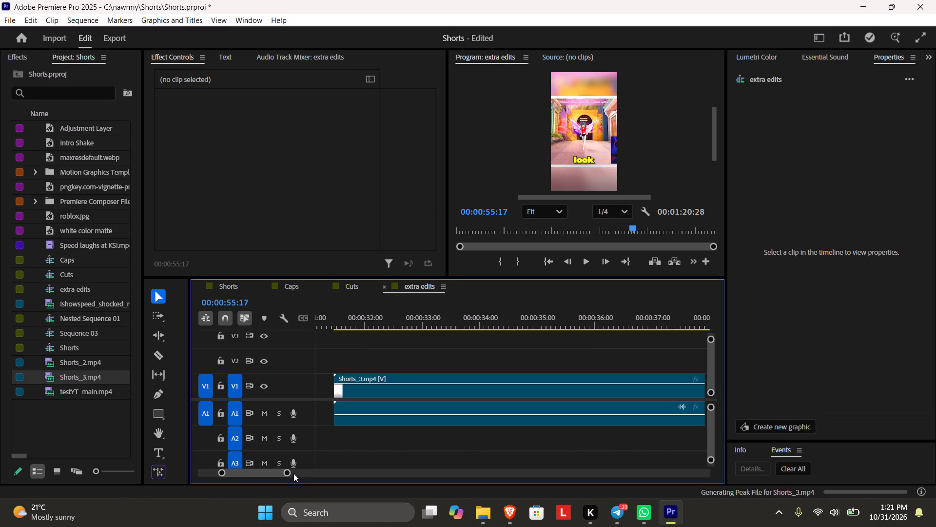
click(325, 380)
key(BackSpace)
Move the maxresdefault.webp clip along V2 so that it ends together with the Shorts_3.mp4 clip.
drag(287, 470, 405, 461)
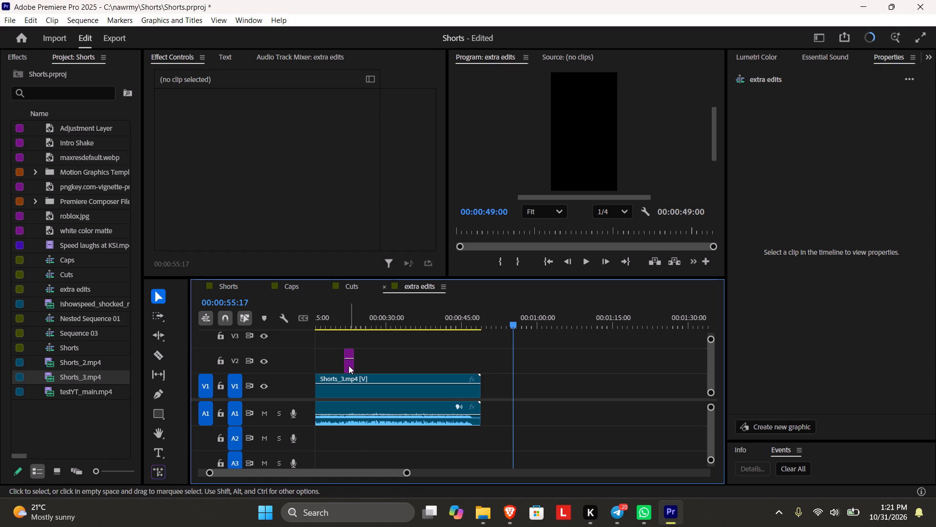
drag(349, 366, 470, 365)
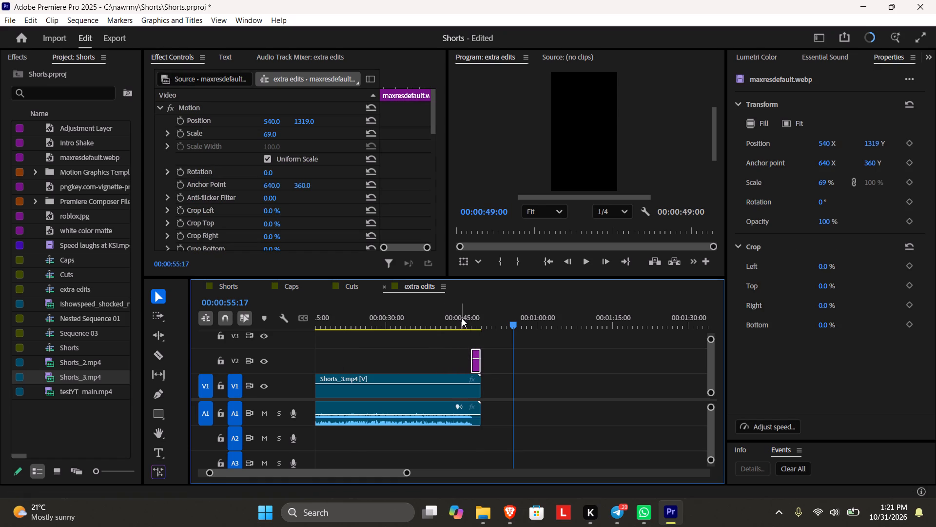
Play the sequence from 00:00:44:49 to its end to check the thumbnail's timing and placement on the end card.
click(462, 318)
drag(407, 475, 333, 470)
scroll(493, 443, down, 5)
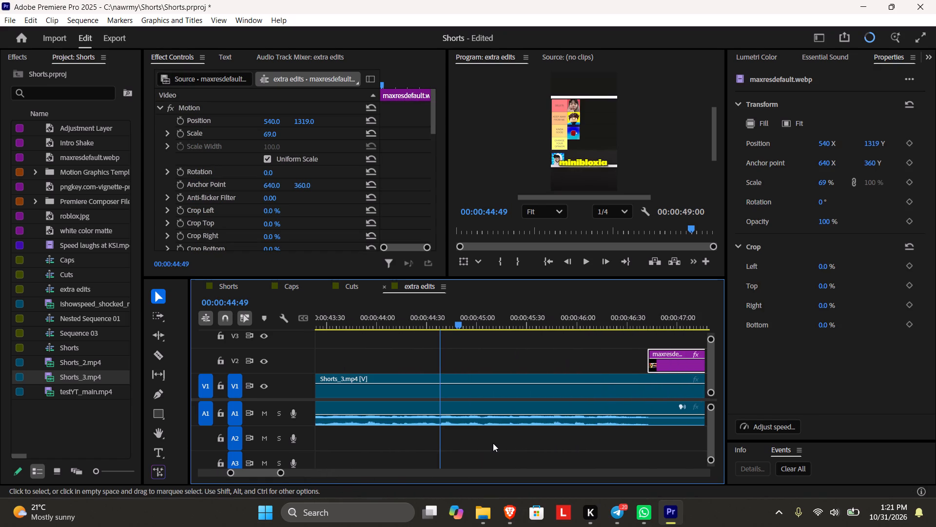
key(space)
scroll(435, 461, down, 6)
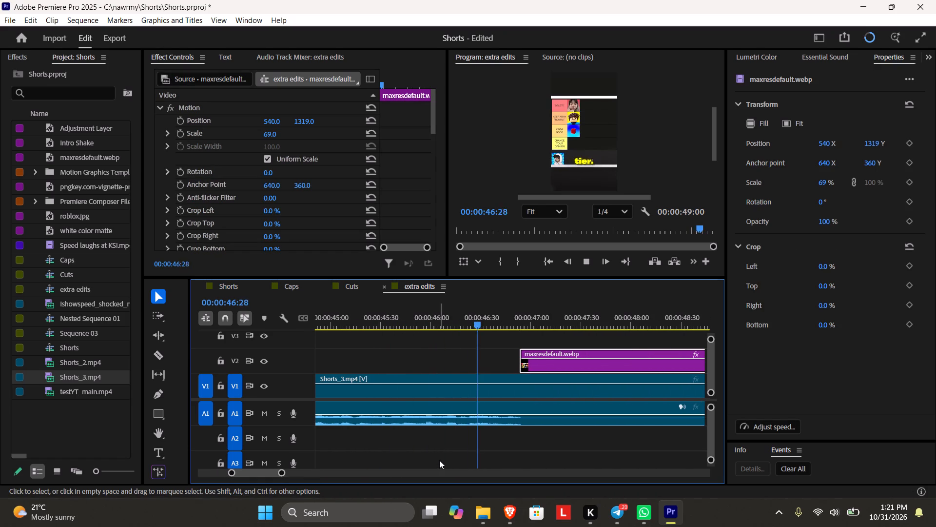
key(space)
scroll(513, 446, down, 7)
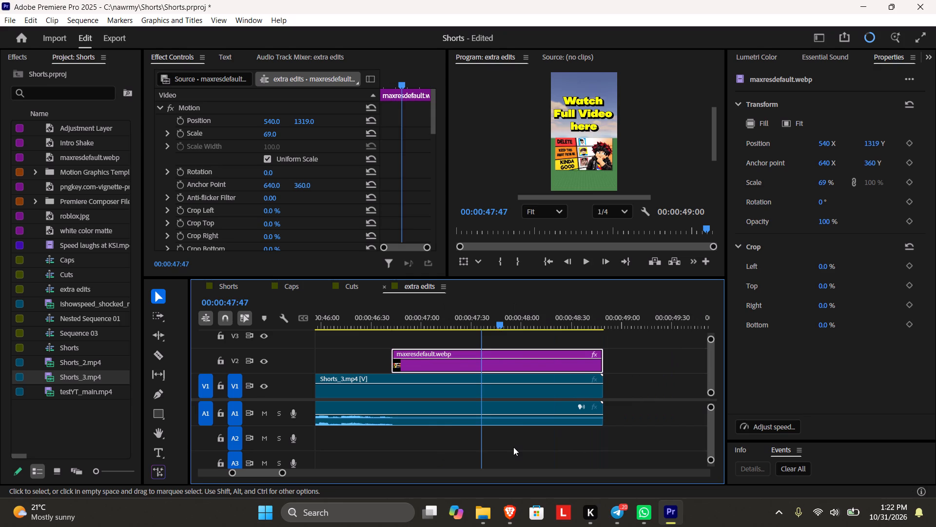
key(space)
key(space)
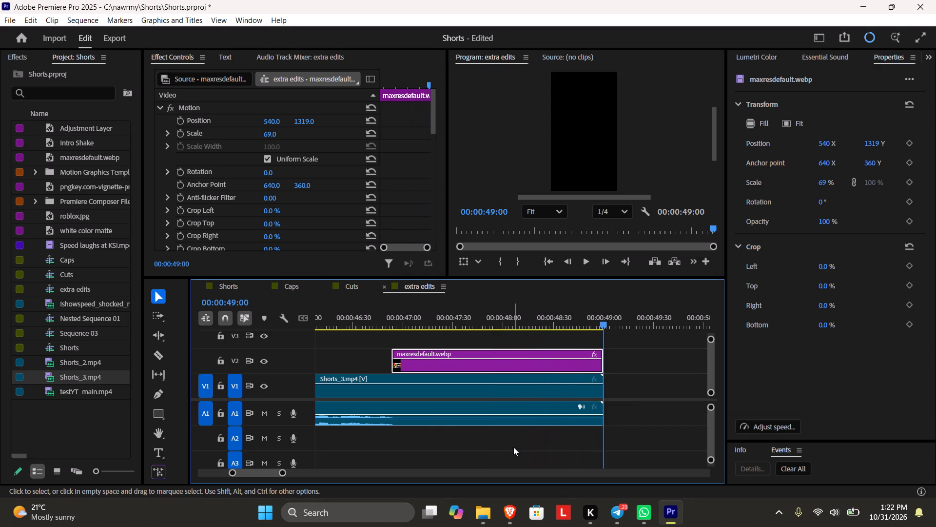
key(space)
Save the Shorts project.
key(ctrl+s)
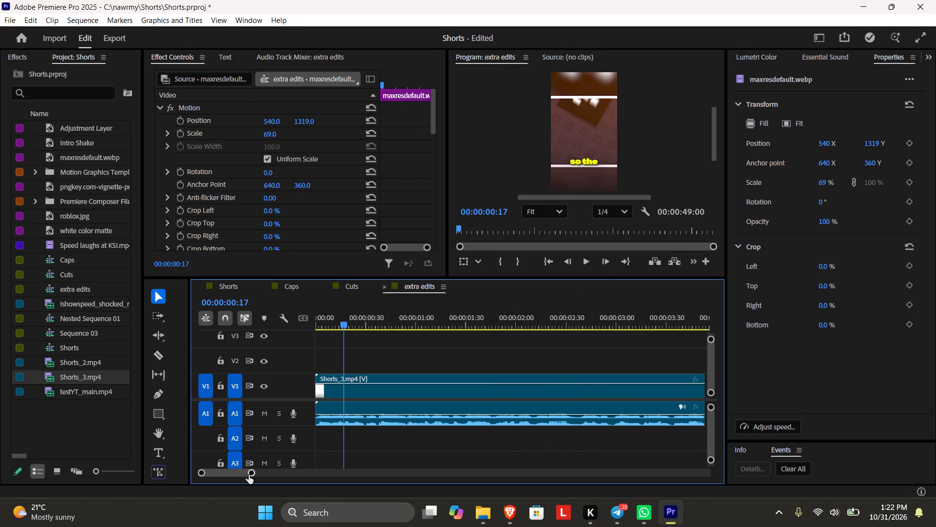
Export the extra edits sequence to D:\ in H.264 format under the file name extra edits_3.mp4.
drag(249, 475, 377, 464)
click(645, 414)
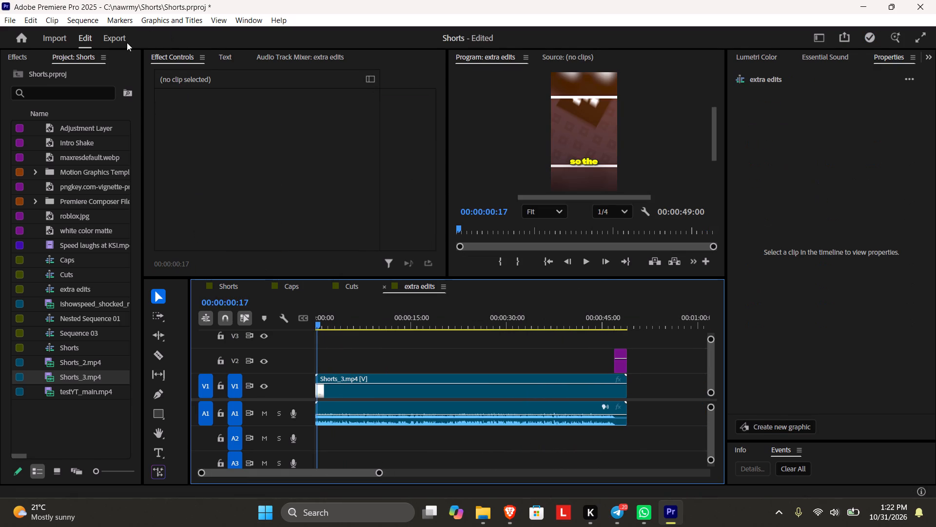
click(117, 38)
click(325, 95)
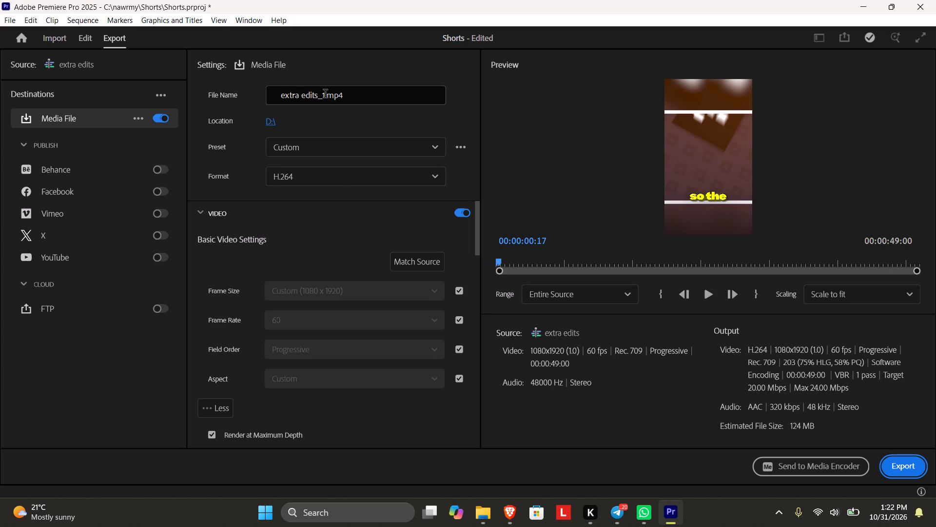
key(BackSpace)
key(3)
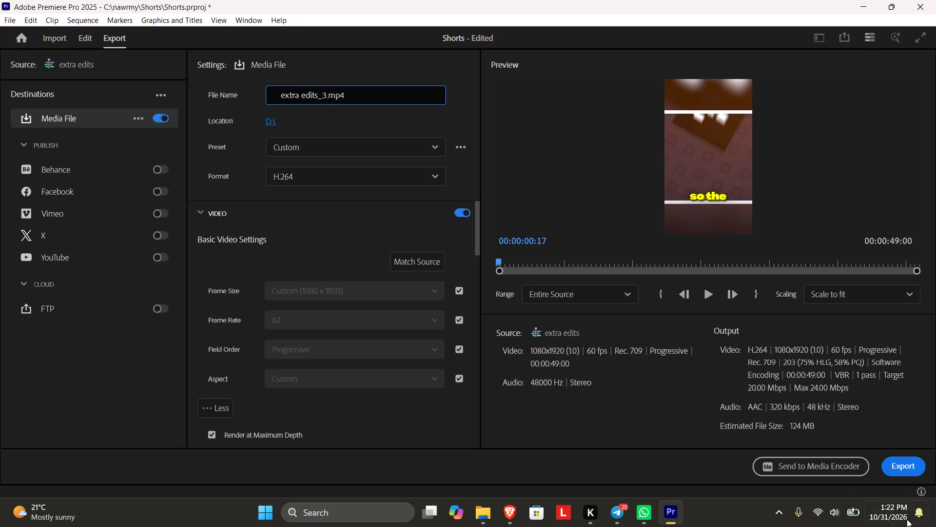
click(902, 466)
Switch to the Recycle Bin window in File Explorer and close it.
click(487, 517)
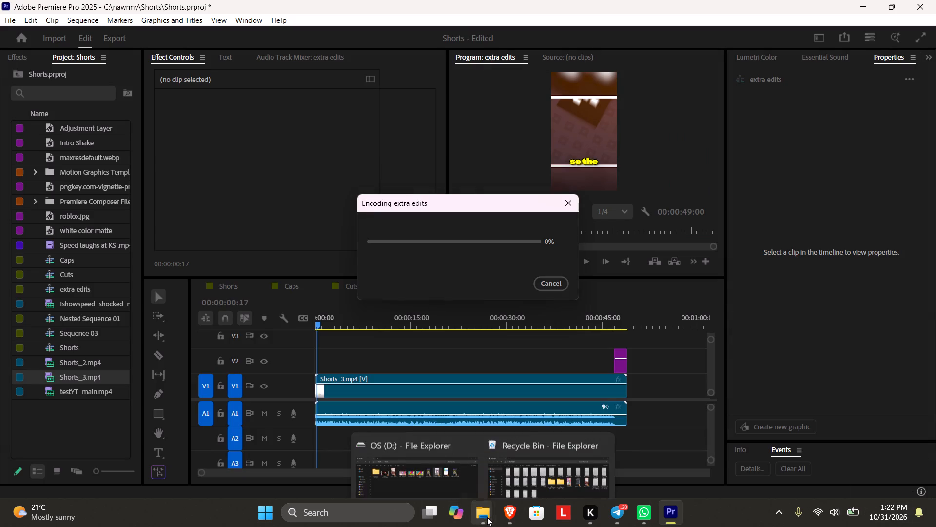
click(503, 450)
double_click(695, 335)
click(935, 0)
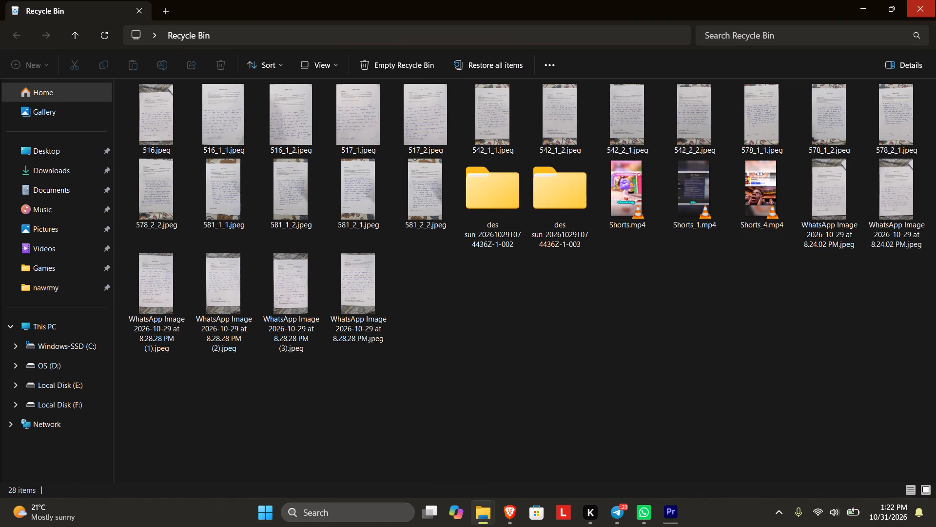
Permanently delete the file extra edits.mp4 from D:\ in File Explorer.
click(484, 516)
click(534, 372)
click(358, 232)
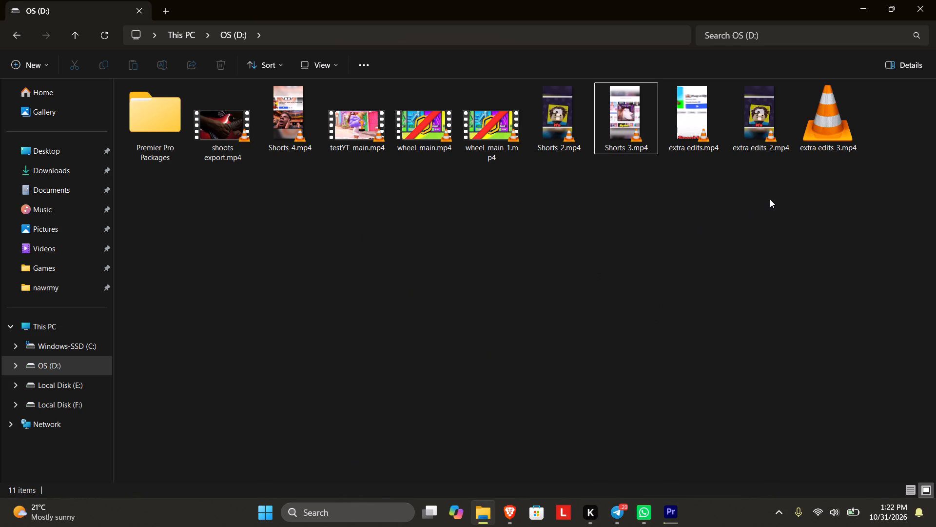
click(722, 139)
key(shift+Delete)
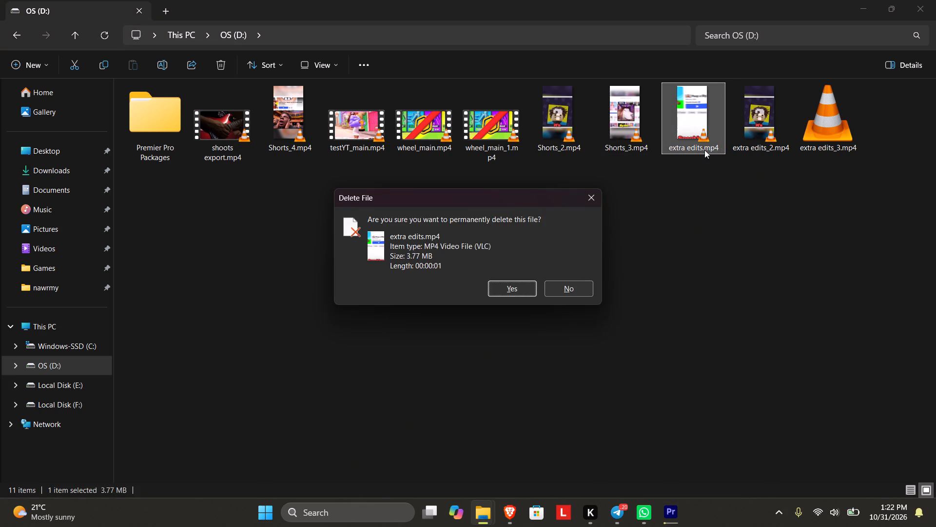
key(Return)
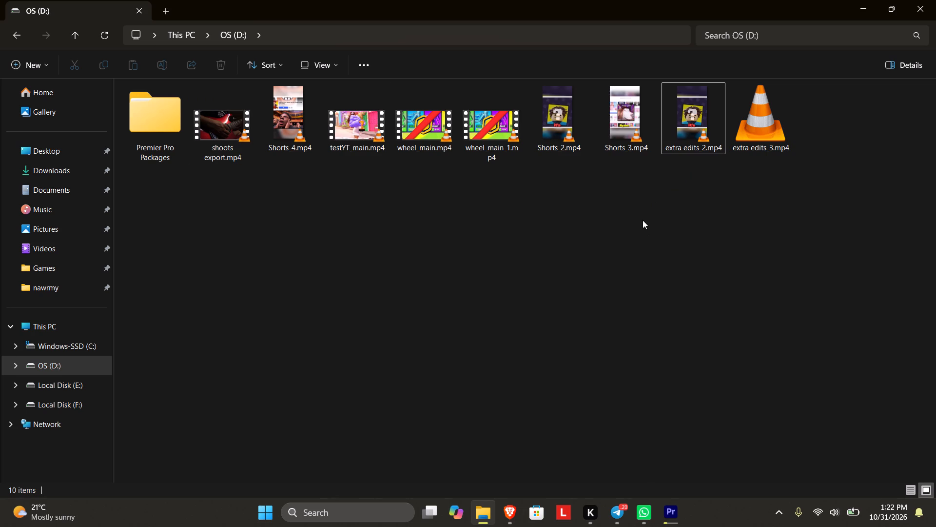
Switch back to Premiere Pro to check the progress of the export.
click(670, 526)
click(676, 347)
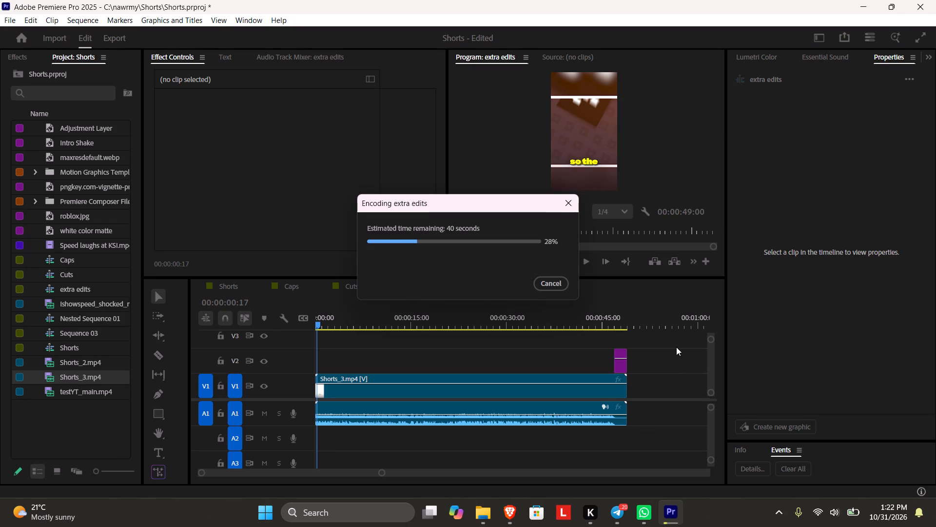
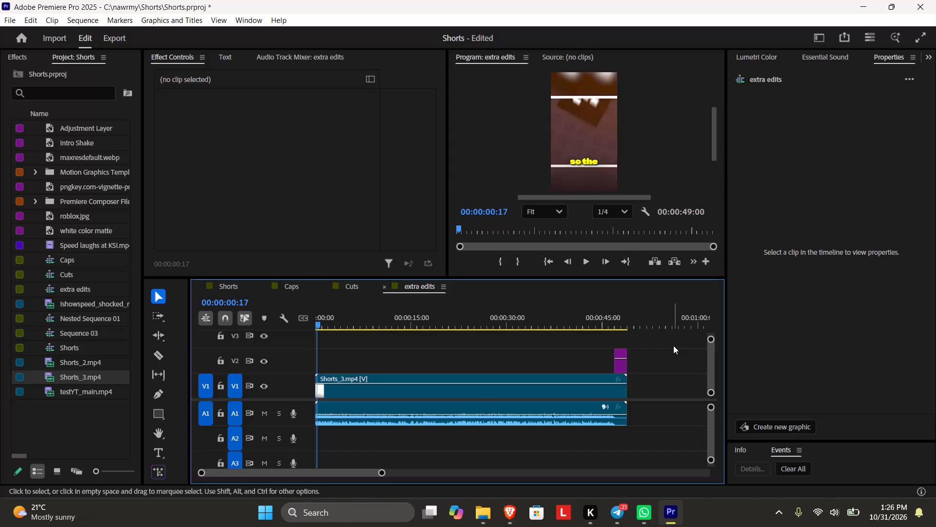
Save the Shorts project.
key(ctrl+s)
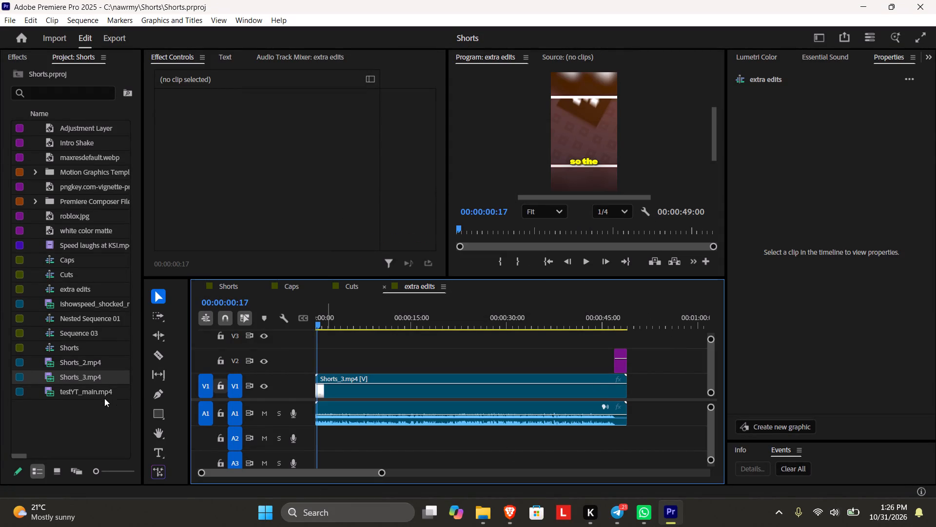
click(93, 404)
Switch to File Explorer, refresh the D:\ folder and permanently delete Shorts_2.mp4 and Shorts_3.mp4 together.
click(489, 518)
click(400, 370)
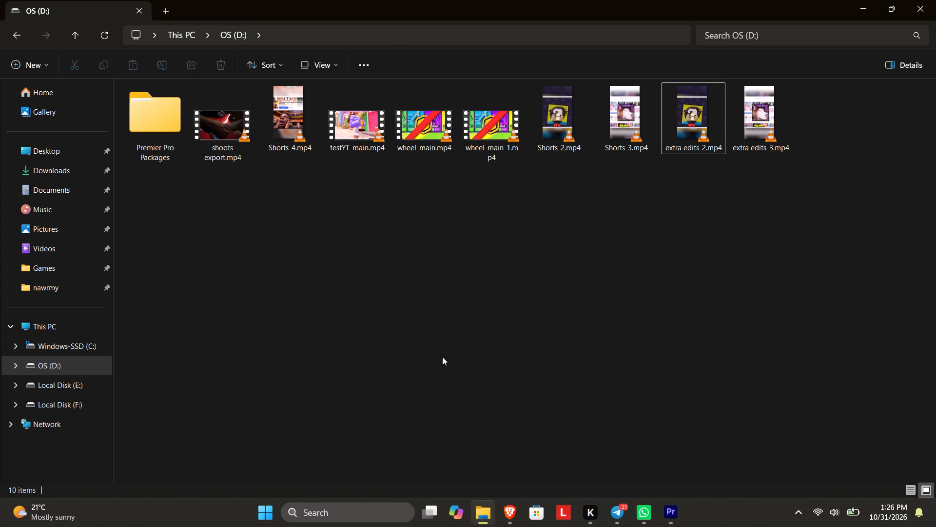
key(ctrl+r)
click(479, 338)
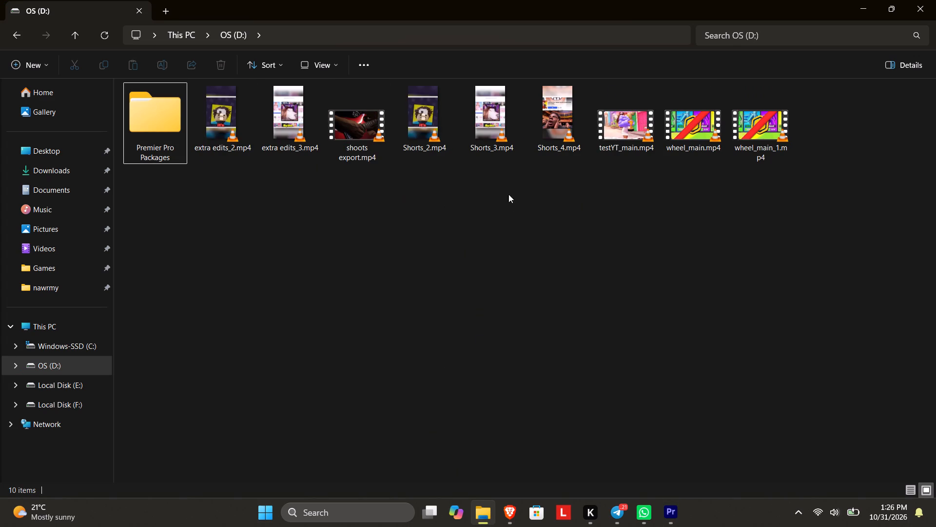
drag(413, 179, 492, 142)
key(shift+Delete)
key(Return)
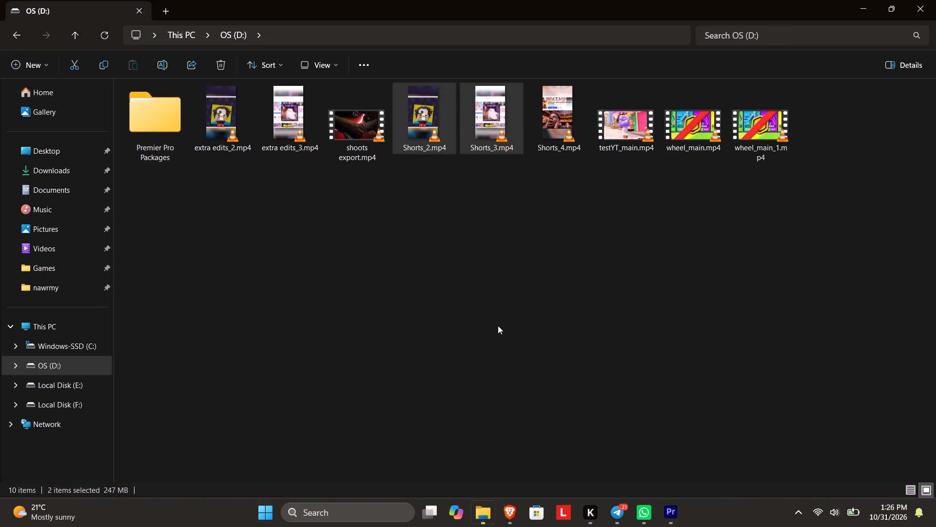
Switch back to Premiere Pro and cancel the search for the missing media.
click(672, 512)
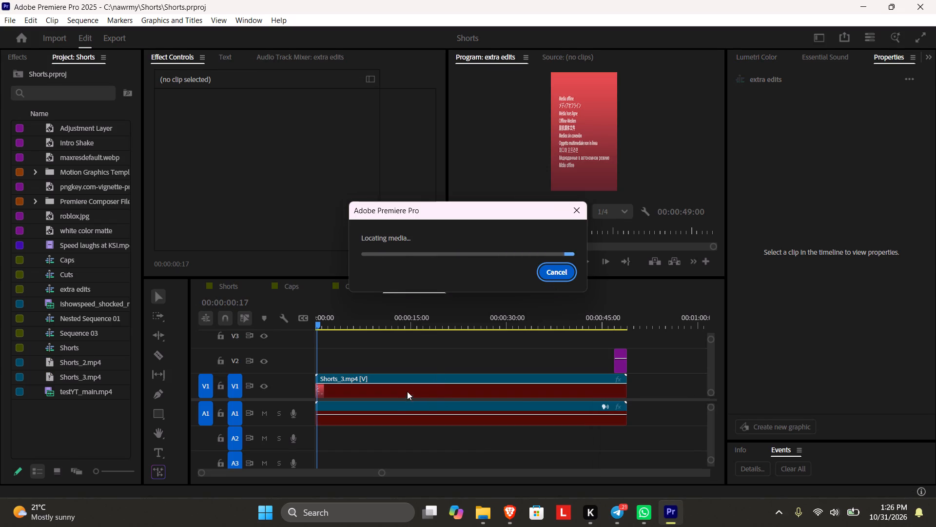
click(398, 398)
click(563, 270)
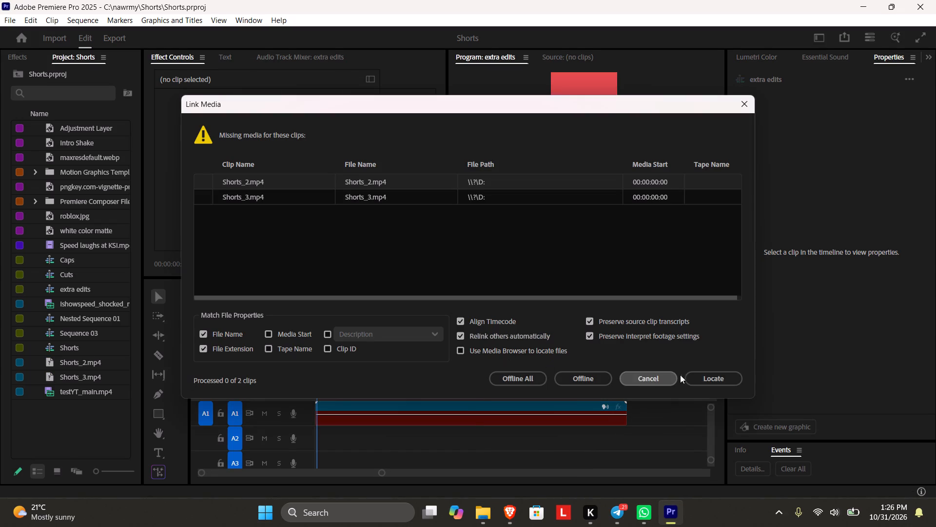
Set all the missing media clips offline.
click(532, 381)
Delete the offline Shorts_3.mp4 clip from the extra edits timeline and remove Shorts_3.mp4 and Shorts_2.mp4 from the project.
click(388, 383)
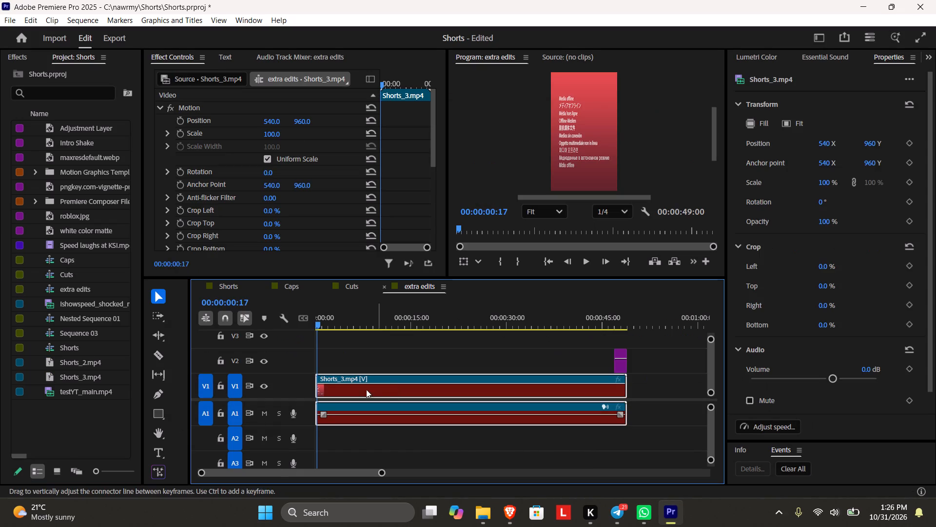
key(Delete)
click(87, 374)
key(Delete)
click(88, 365)
key(Delete)
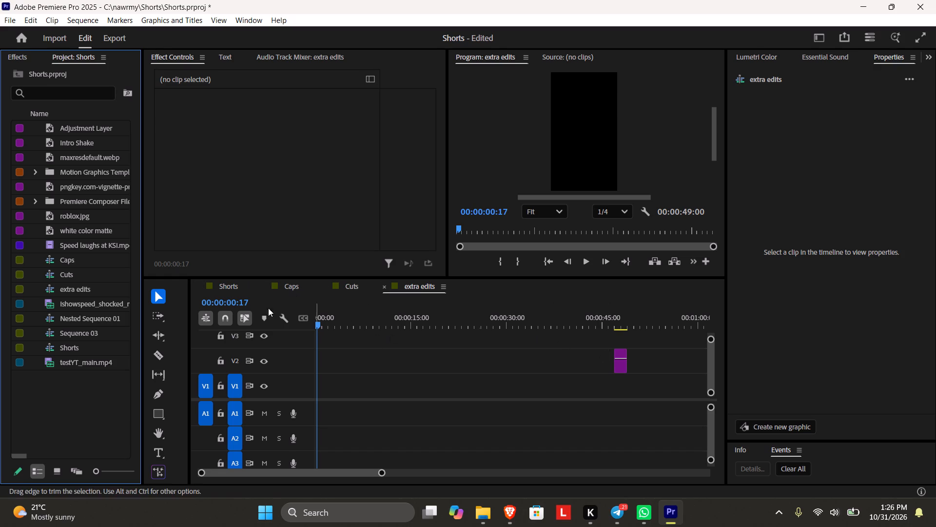
Switch to the Shorts sequence and save the project.
click(235, 289)
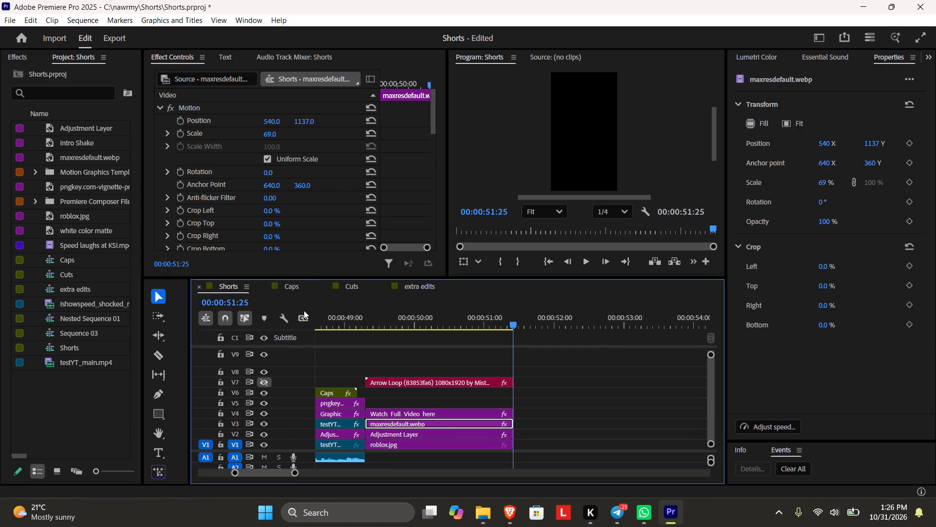
key(ctrl+s)
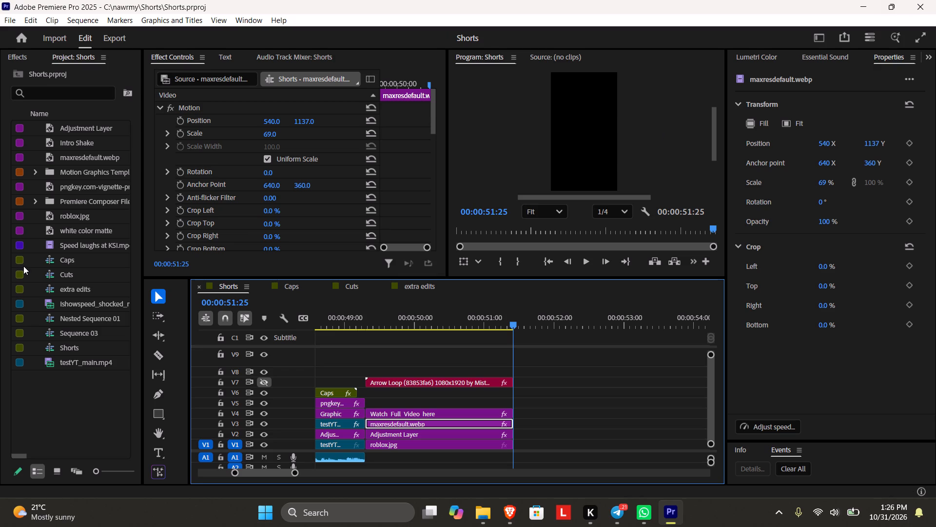
Close Premiere Pro to return to File Explorer.
click(935, 0)
Rename extra edits_2.mp4 as Shorts_2.mp4, reusing the copied name of Shorts_4.mp4 with the number changed to 2.
click(485, 393)
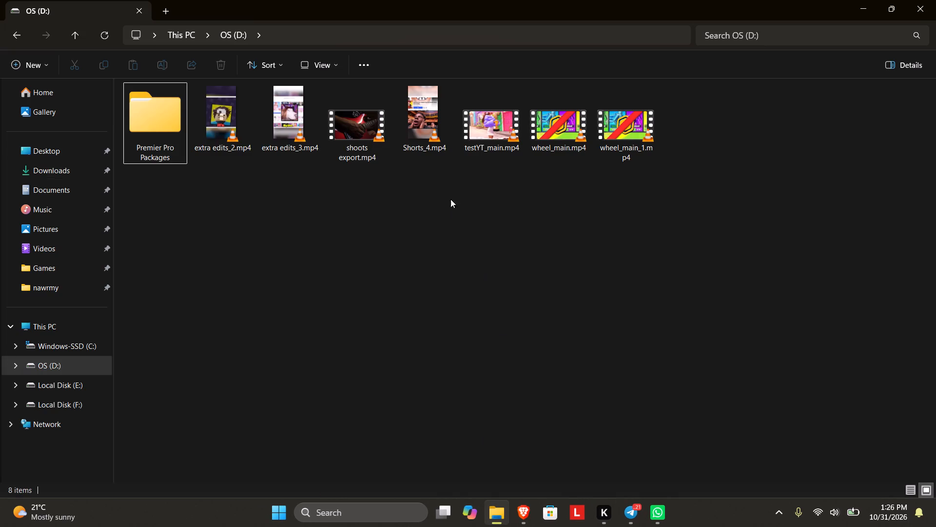
click(228, 125)
right_click(416, 132)
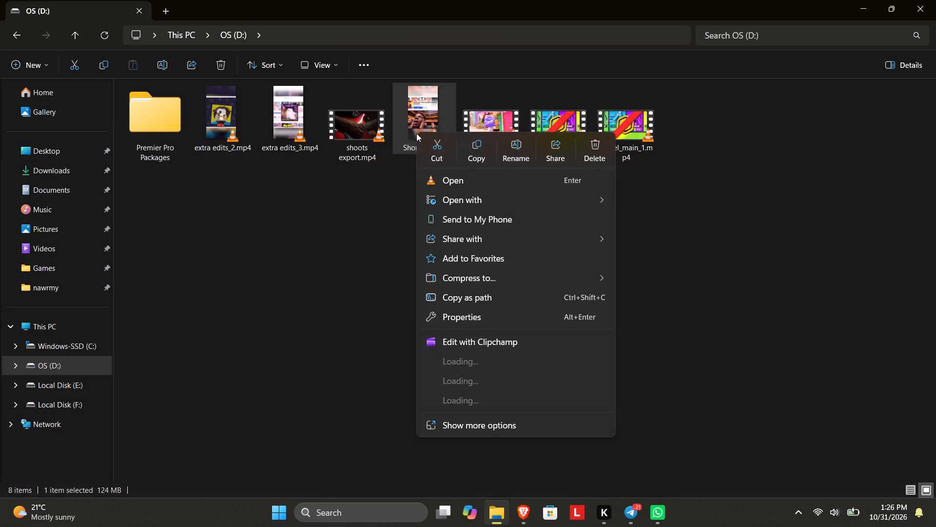
click(506, 152)
key(ctrl+c)
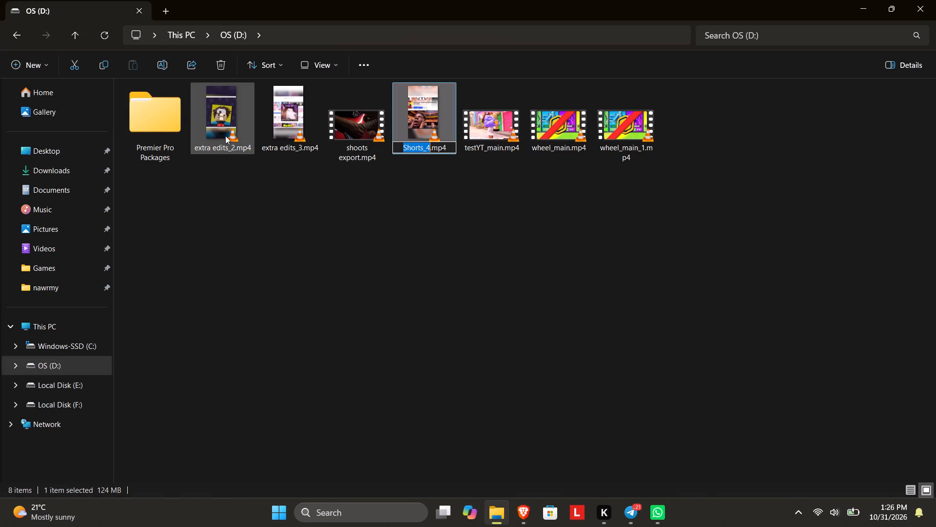
click(225, 136)
right_click(225, 136)
click(329, 151)
key(ctrl+v)
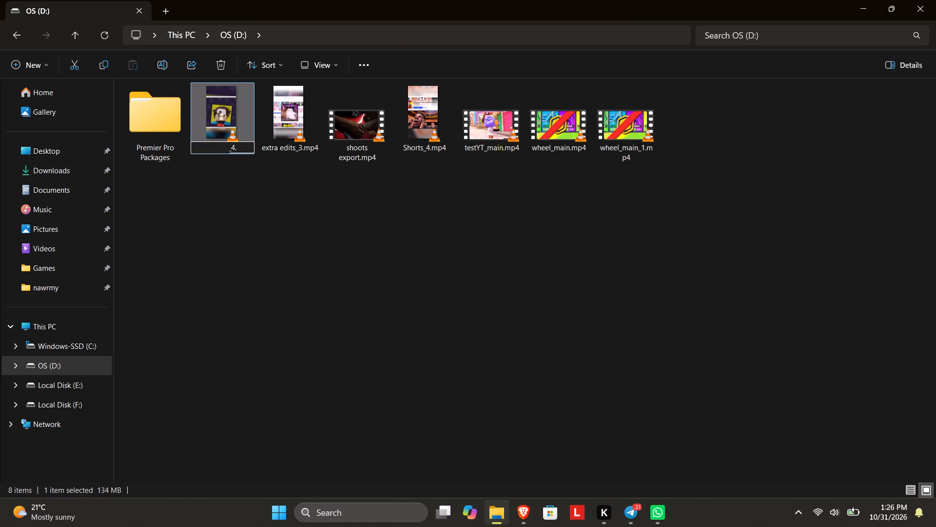
key(BackSpace)
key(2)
click(268, 203)
Rename extra edits_3.mp4 as Shorts_3.mp4, reusing the copied name with the number changed to 3.
click(285, 135)
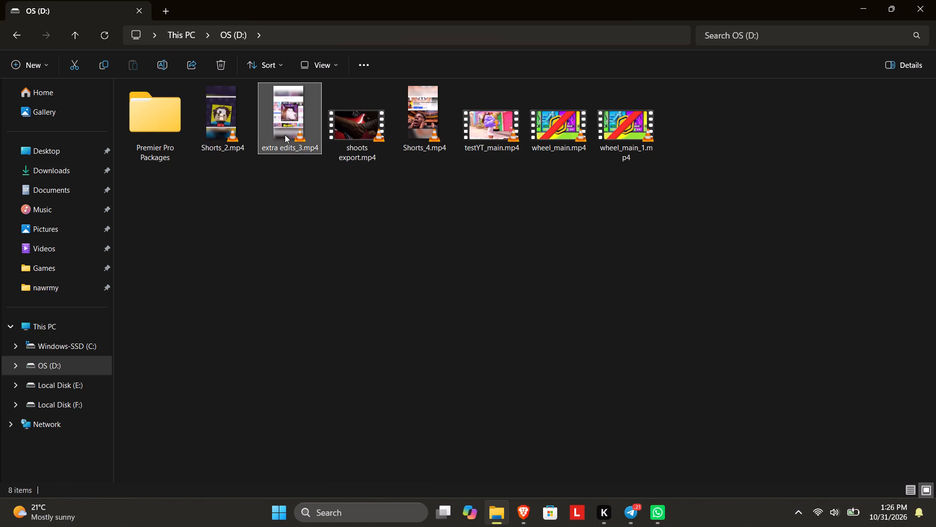
right_click(285, 135)
click(387, 157)
key(ctrl+v)
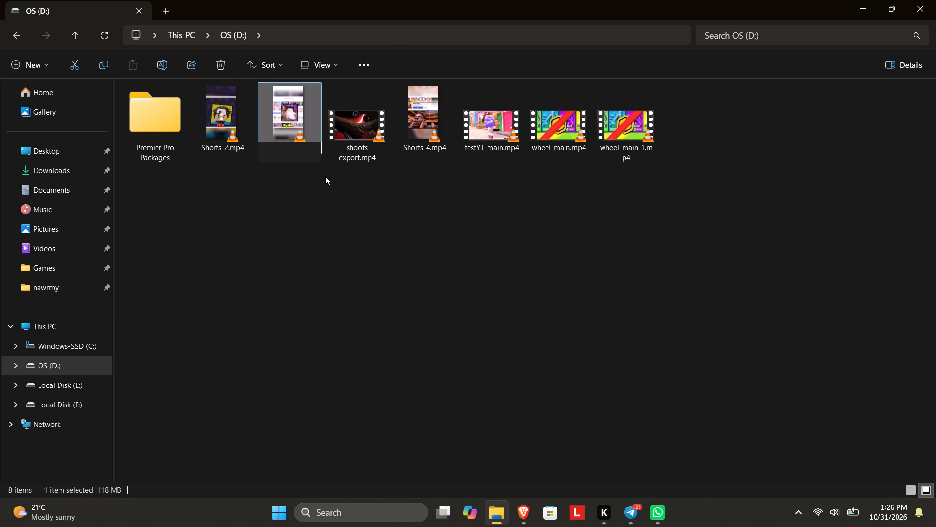
key(BackSpace)
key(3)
click(319, 199)
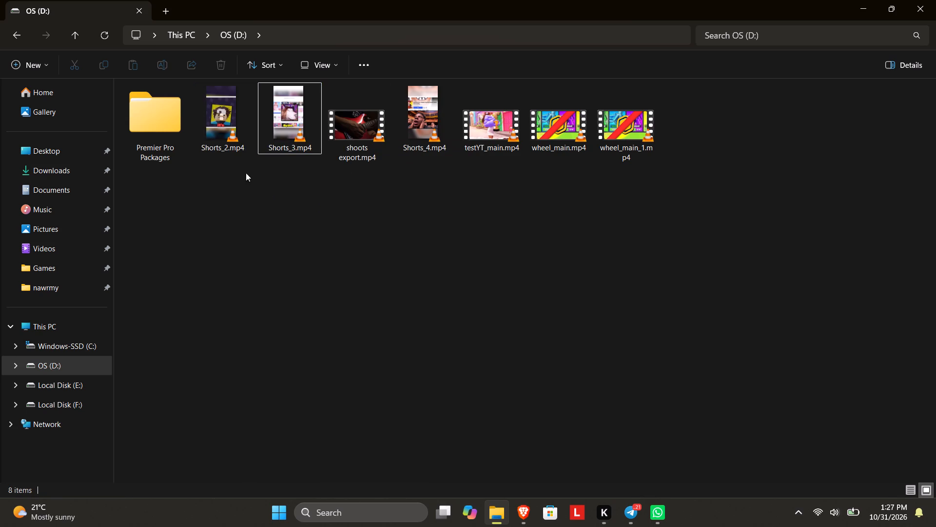
Refresh the D:\ folder and select Shorts_2.mp4, Shorts_3.mp4 and Shorts_4.mp4 together.
key(ctrl+r)
drag(298, 182, 437, 142)
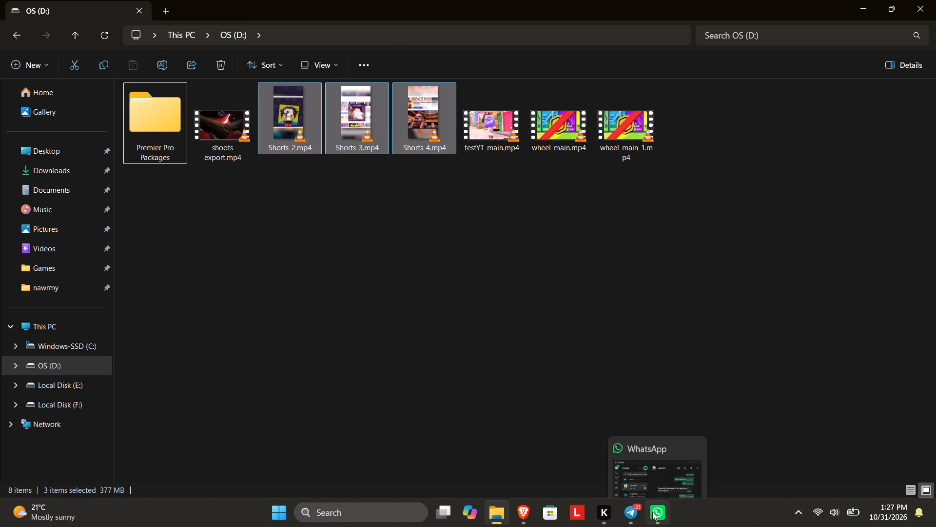